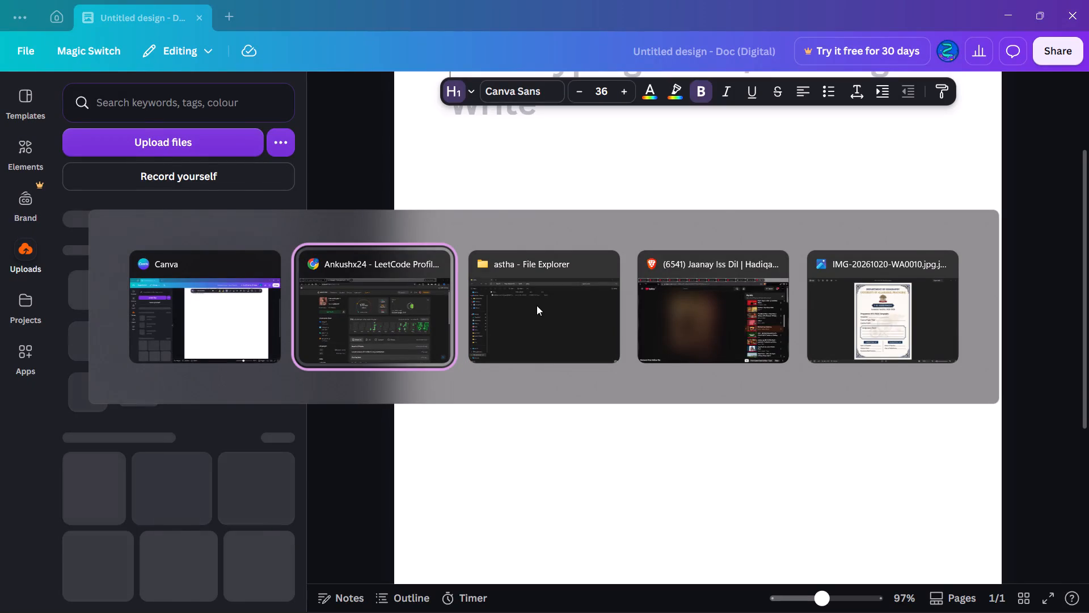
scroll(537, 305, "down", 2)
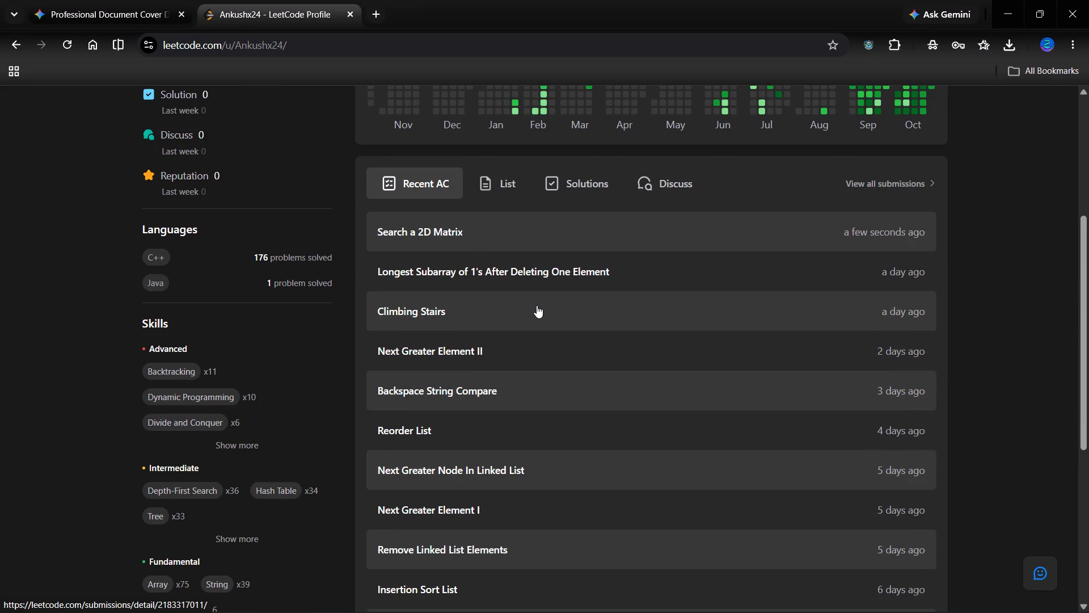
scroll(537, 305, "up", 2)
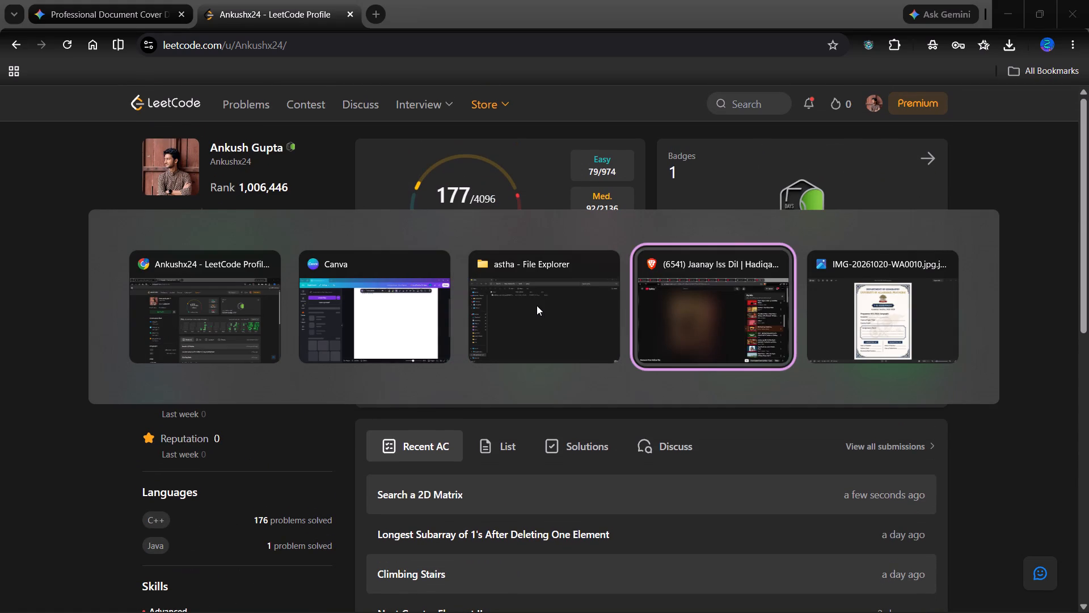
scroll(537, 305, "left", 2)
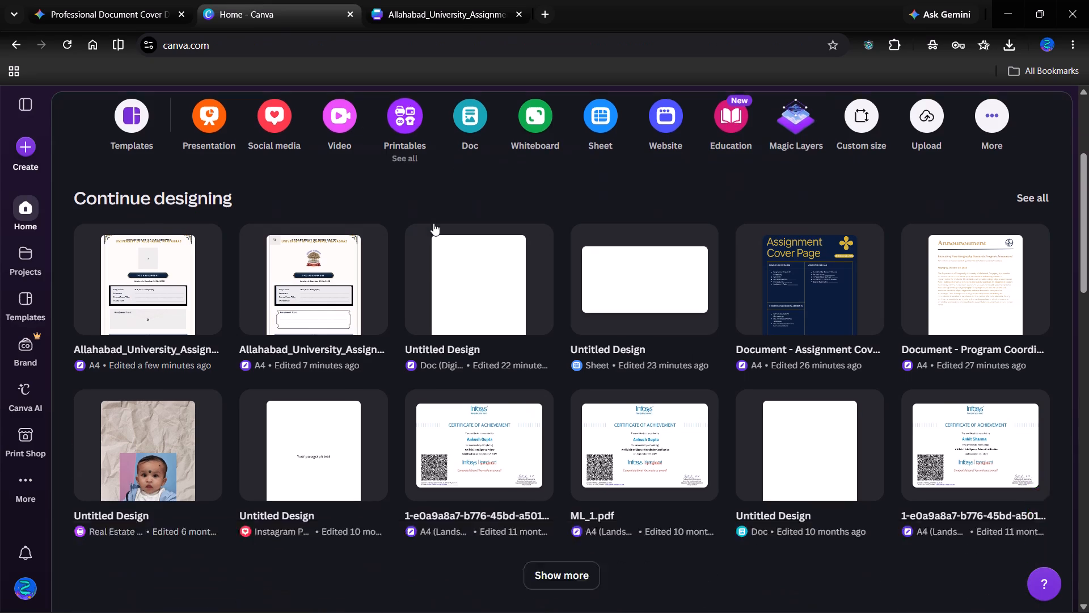
scroll(433, 223, "down", 1)
scroll(462, 242, "up", 2)
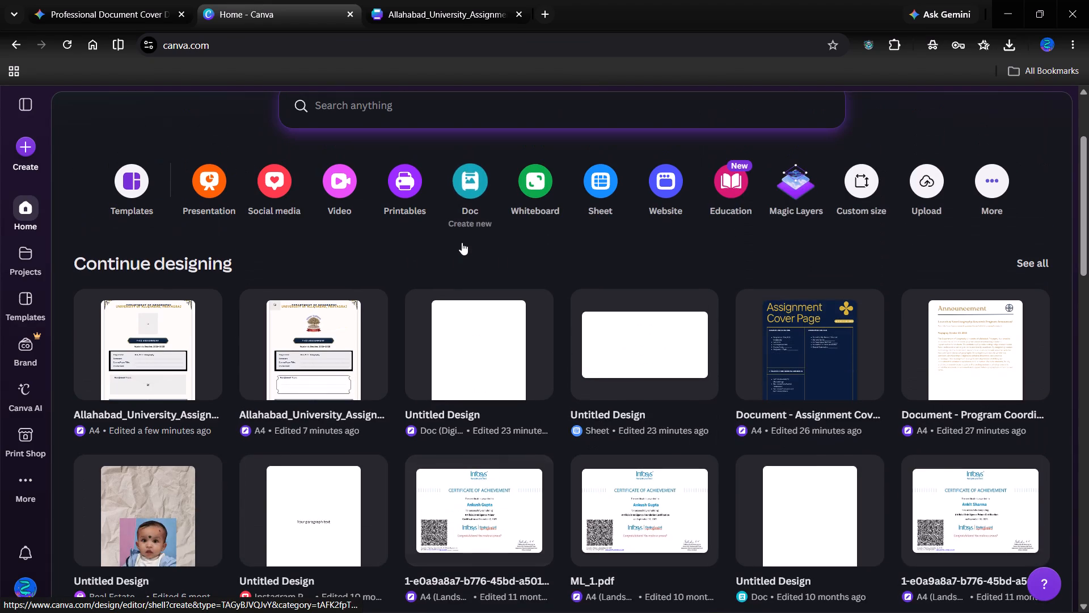
left_click(163, 374)
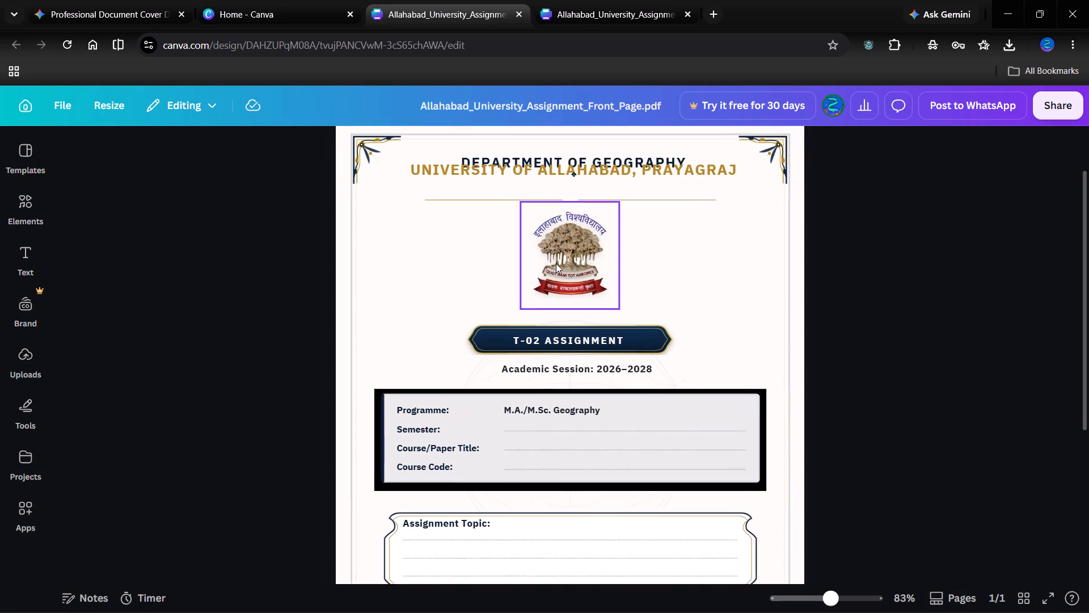
Shift the page heading slightly down and add two line breaks to separate "DEPARTMENT OF GEOGRAPHY" from "UNIVERSITY OF ALLAHABAD, PRAYAGRAJ".
left_click_drag(600, 166, 601, 186)
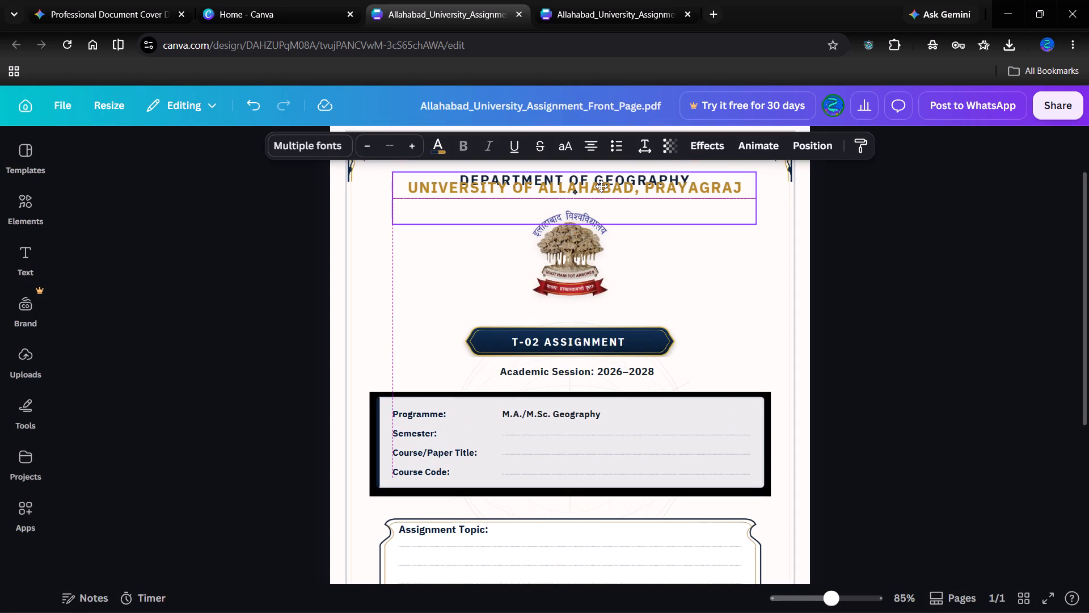
left_click_drag(601, 186, 600, 178)
left_click(676, 181)
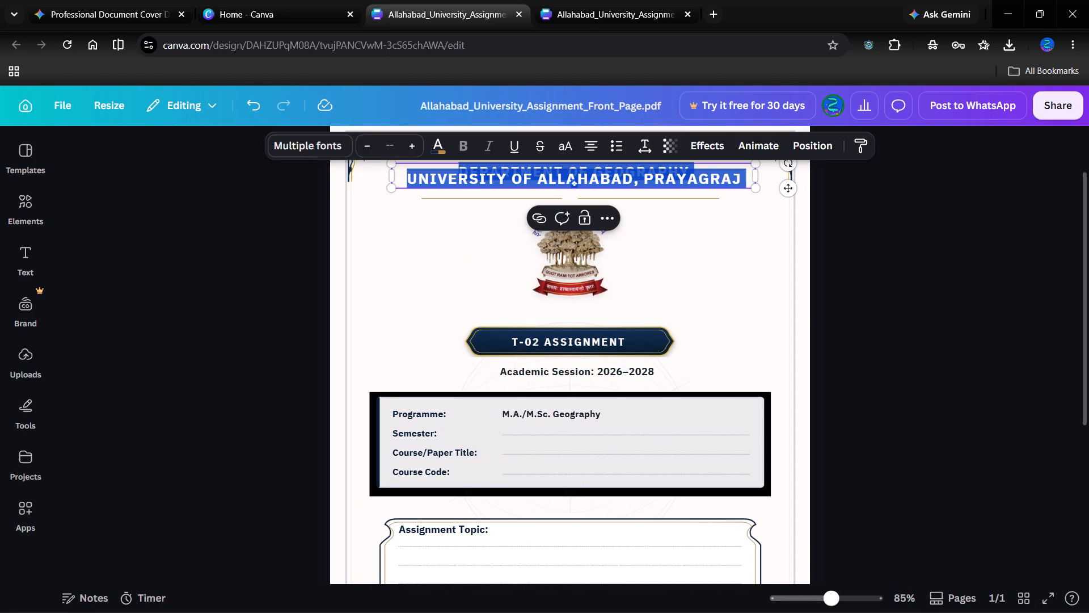
left_click(697, 168)
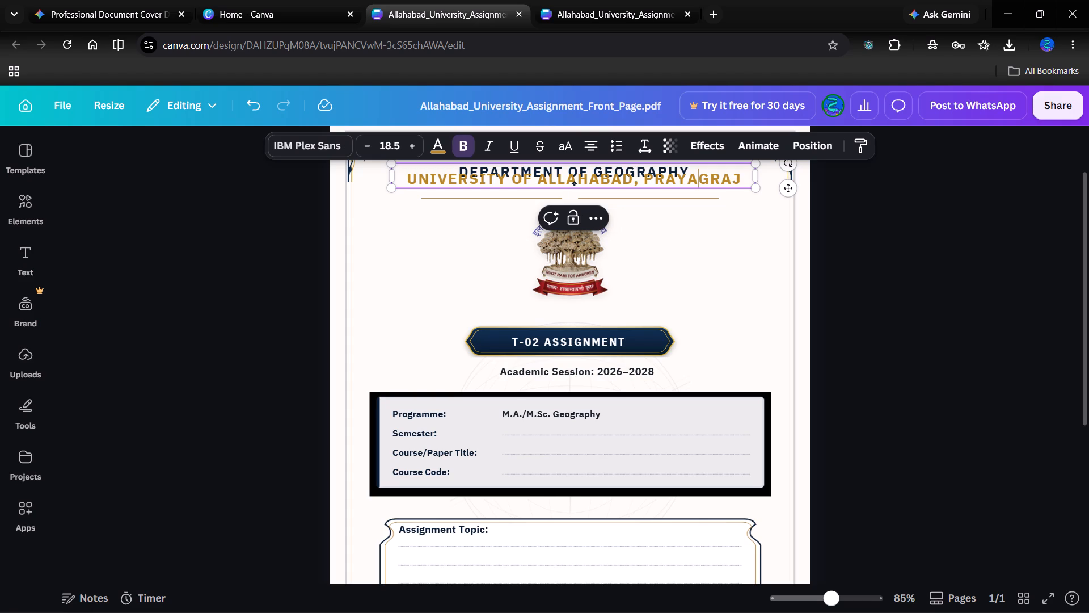
key("Up")
key("Return")
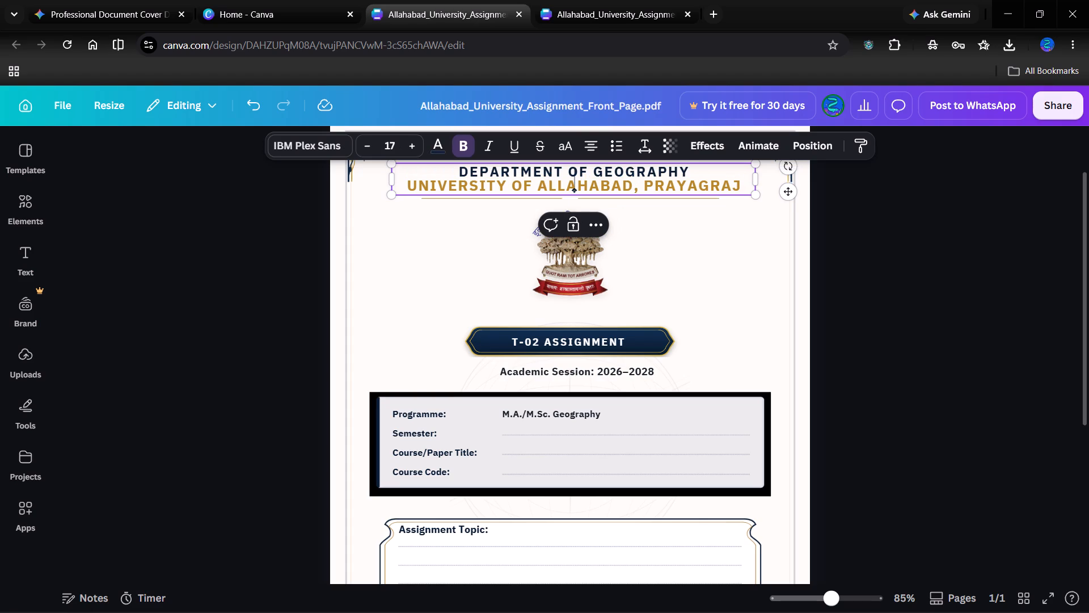
key("Return")
left_click(813, 259)
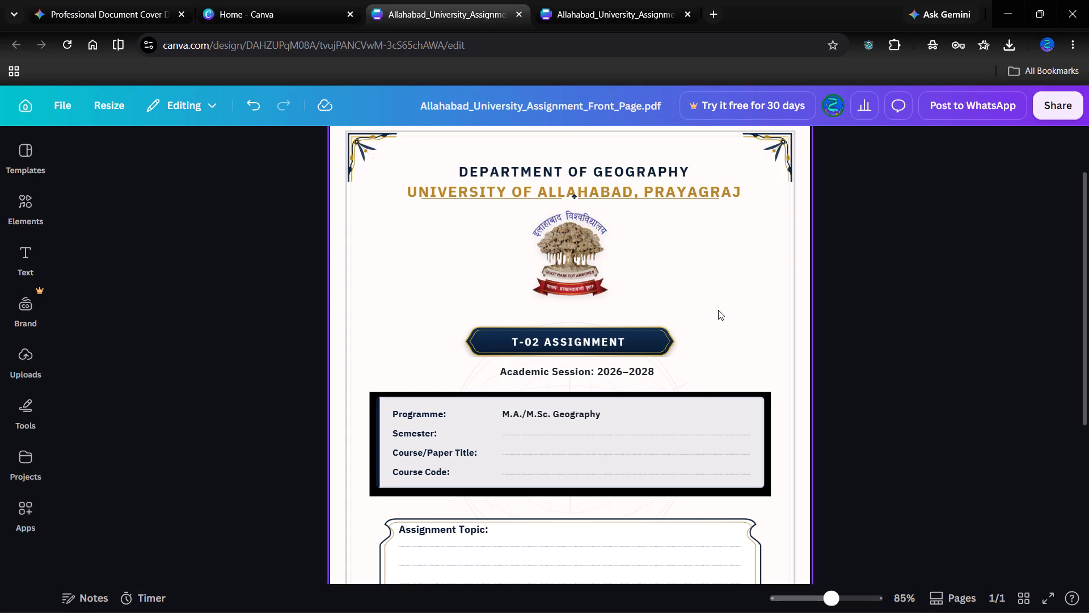
Replace the faint background image behind the T-02 Assignment section with the recently used crumpled paper photo.
left_click(796, 235)
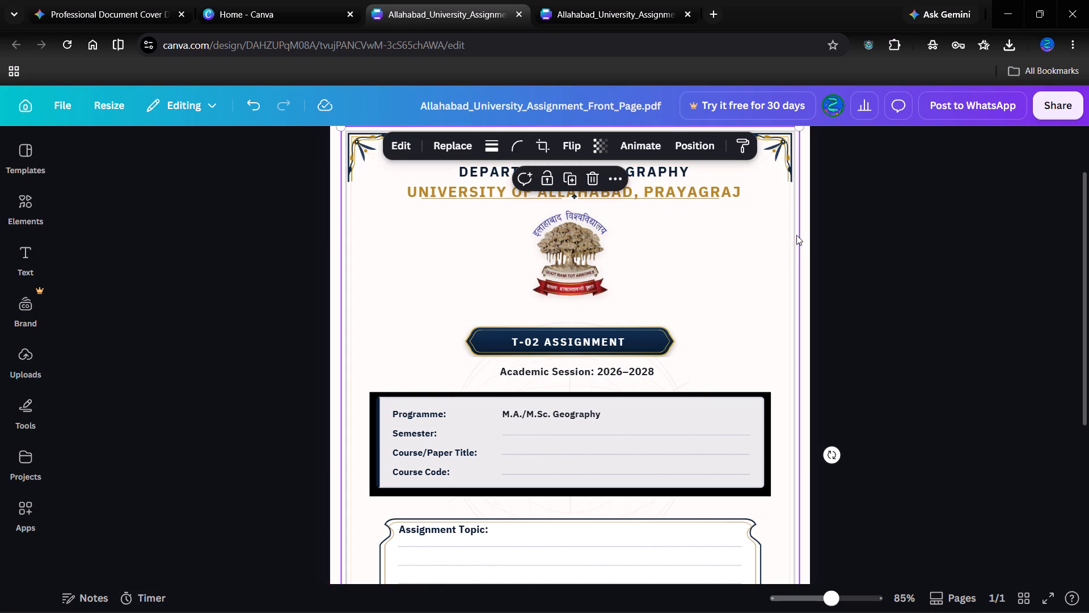
scroll(654, 279, "up", 1)
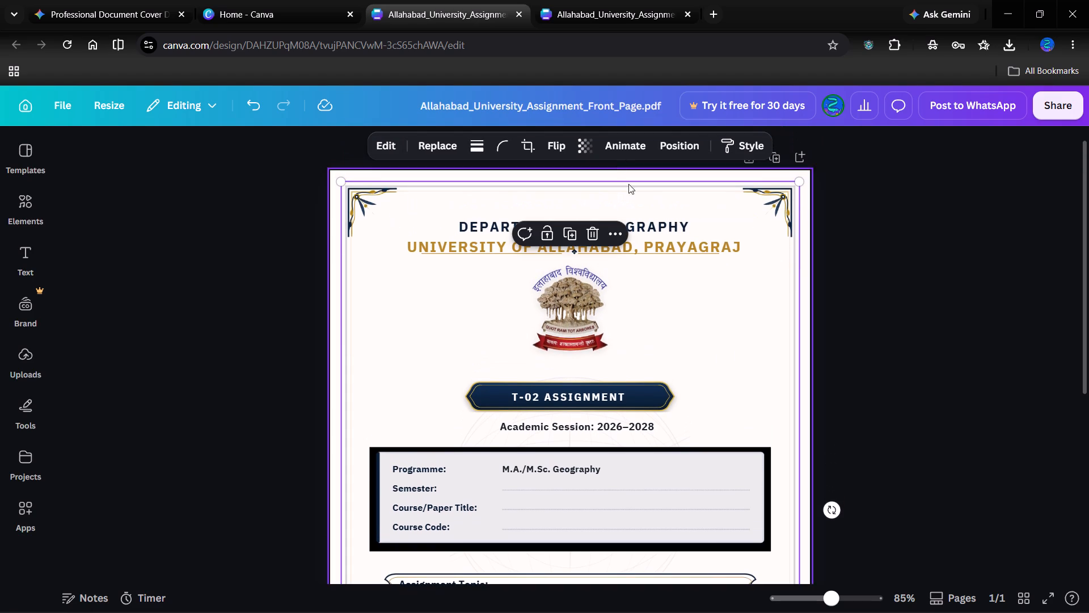
left_click(686, 276)
scroll(686, 276, "down", 1)
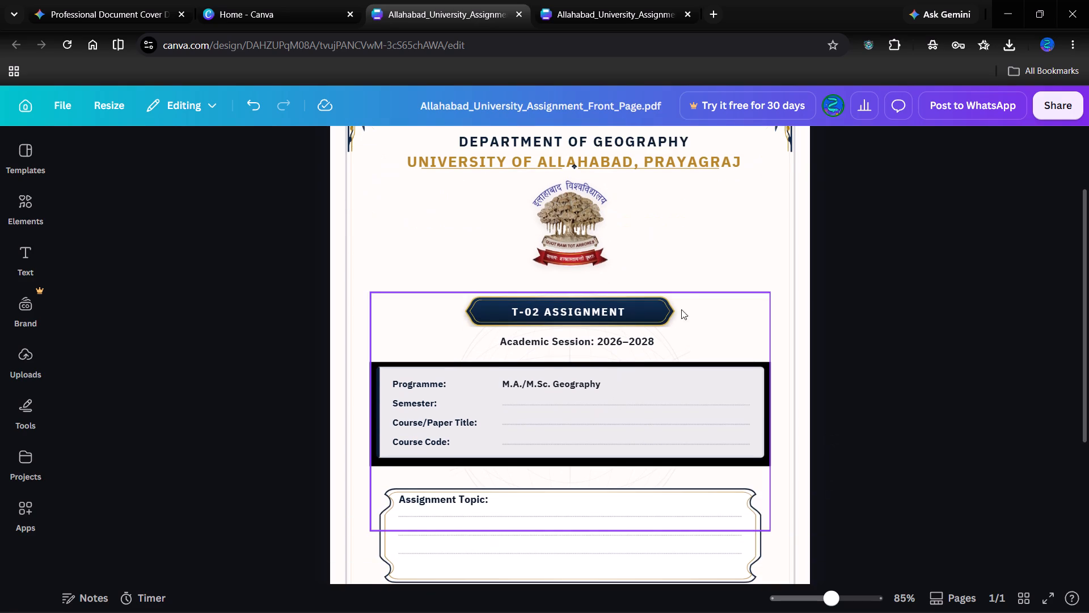
left_click(690, 301)
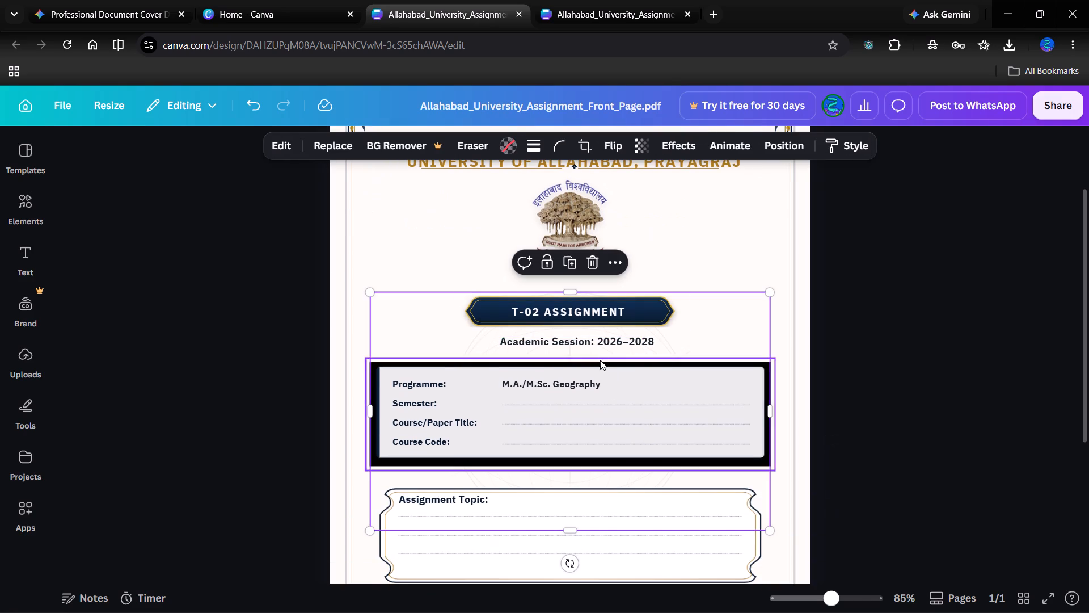
scroll(673, 451, "down", 1)
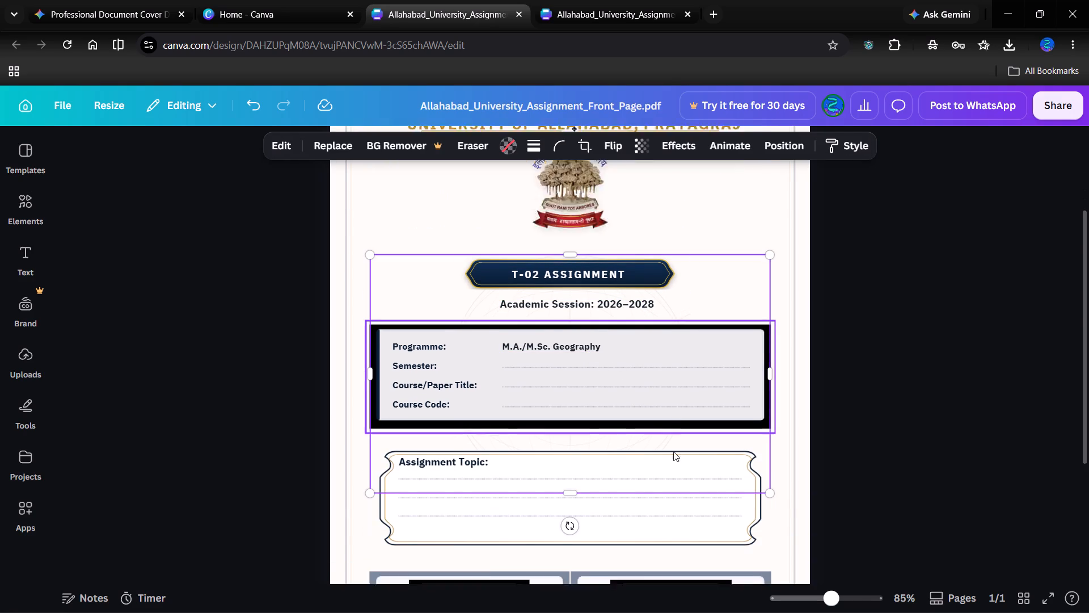
scroll(673, 451, "down", 2)
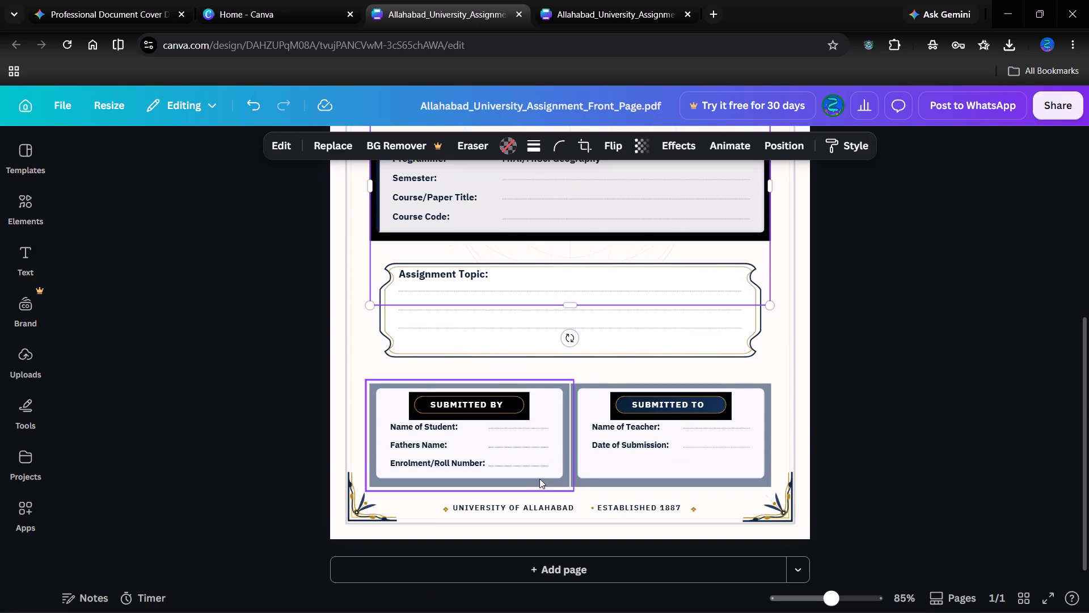
scroll(601, 293, "up", 1)
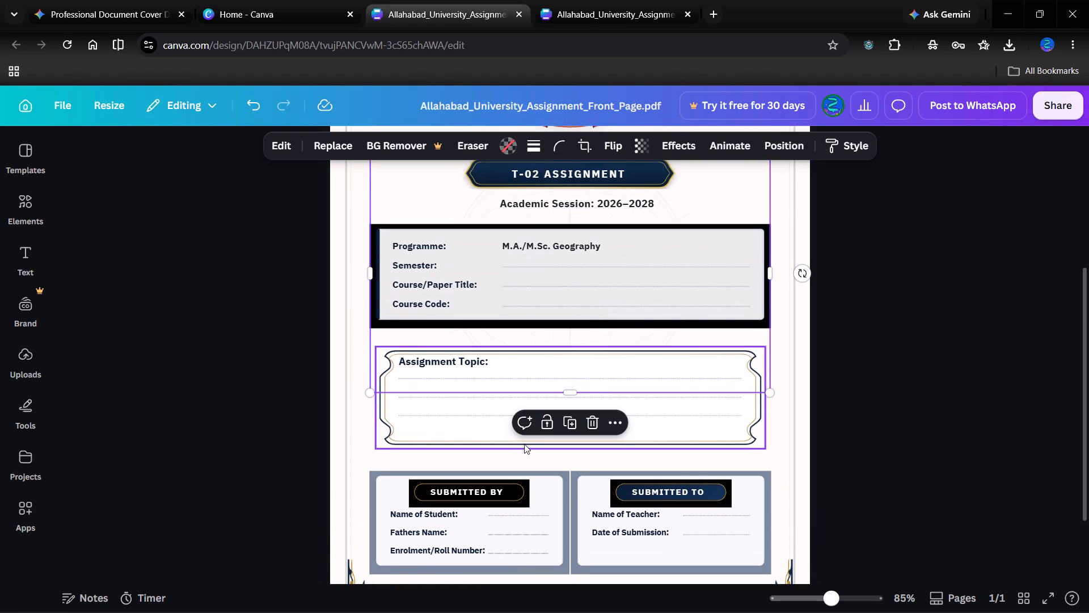
scroll(524, 444, "up", 2)
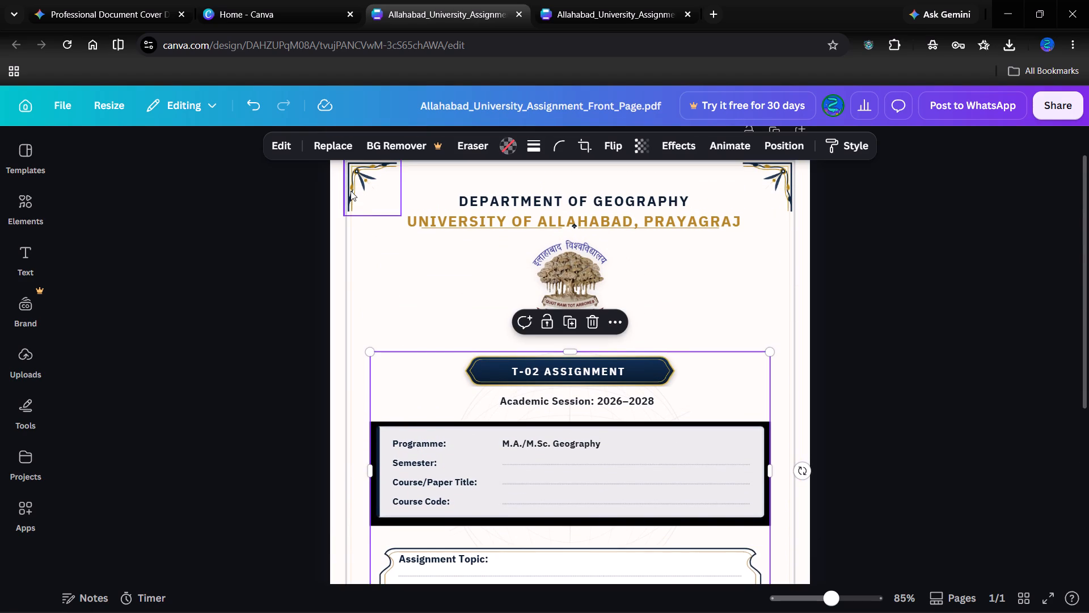
left_click(326, 139)
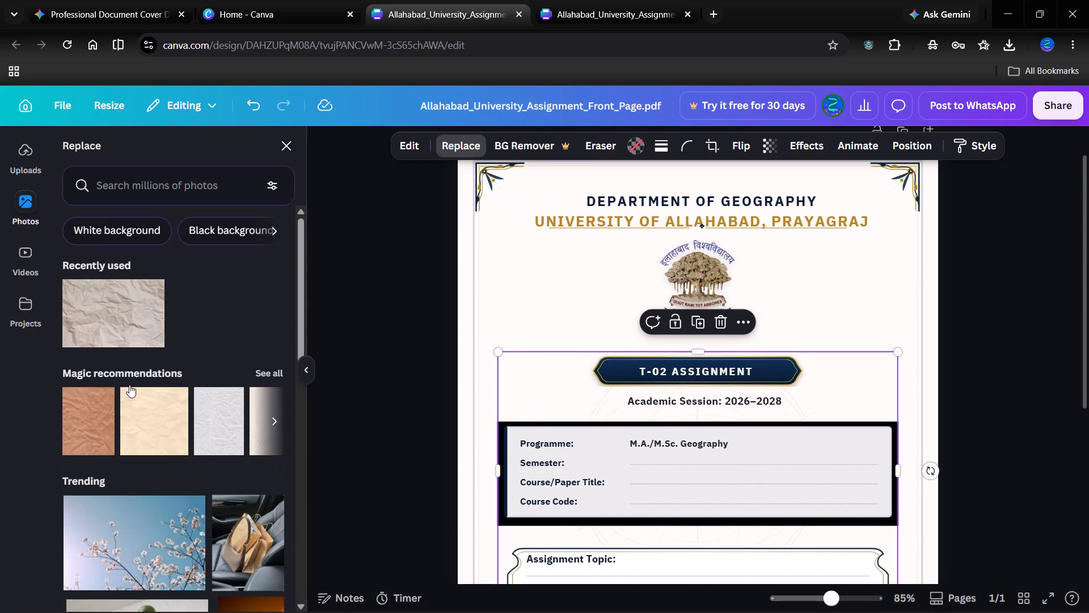
left_click(124, 330)
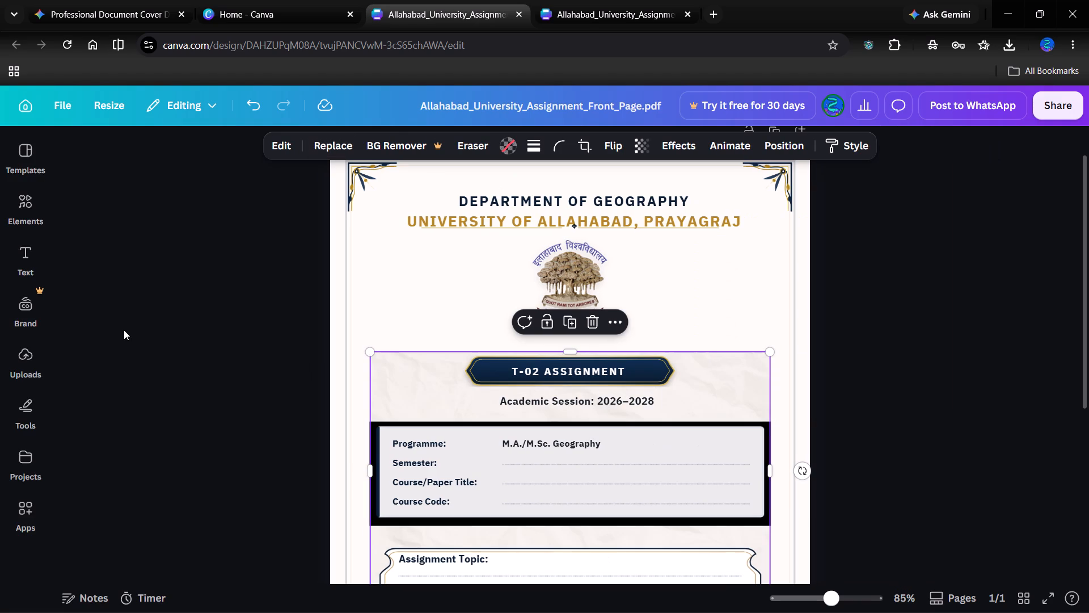
Examine the image editing options for the crumpled paper photo, including tools, style matches, filters, apps and shadows.
scroll(124, 330, "down", 1)
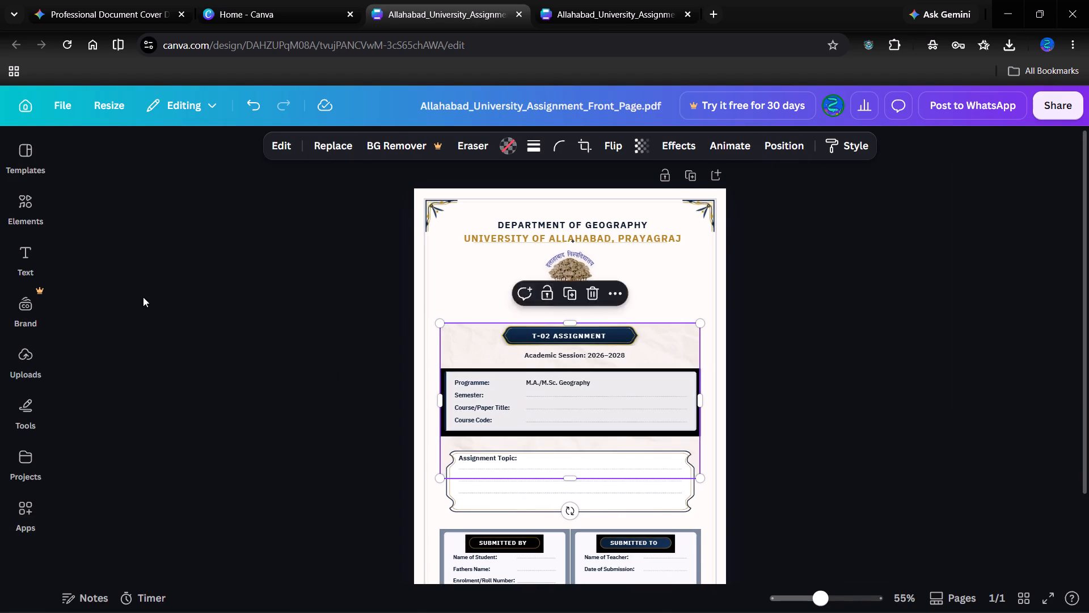
left_click(283, 146)
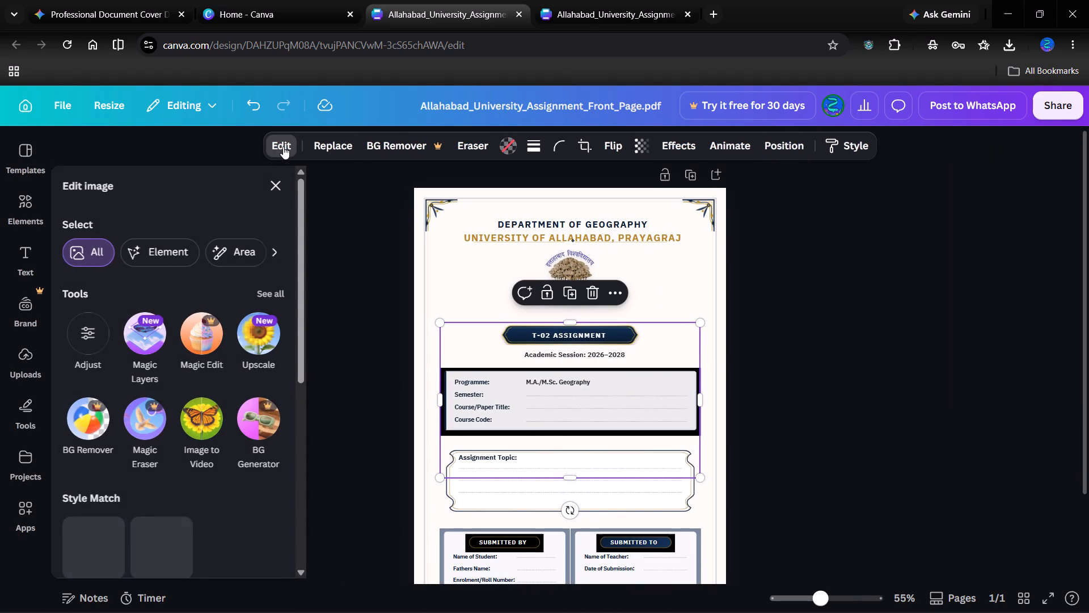
scroll(171, 292, "down", 2)
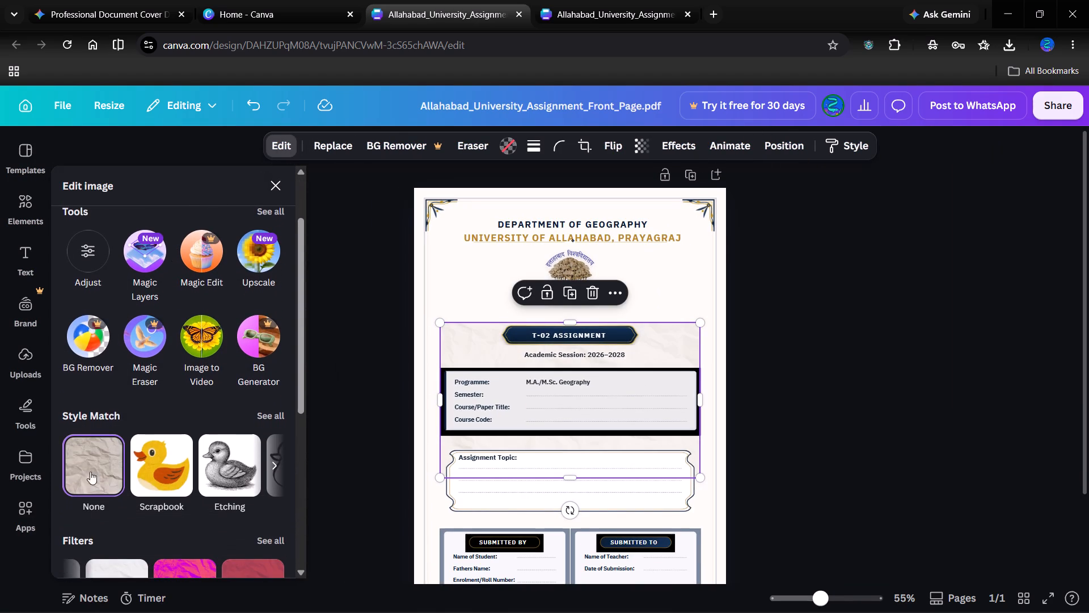
left_click(85, 482)
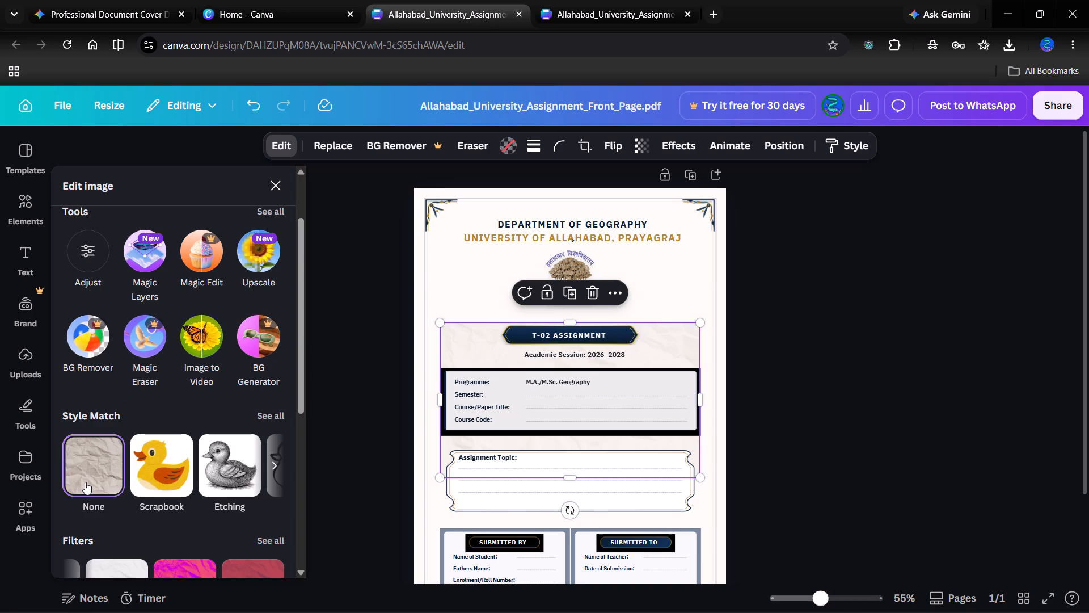
scroll(126, 471, "down", 1)
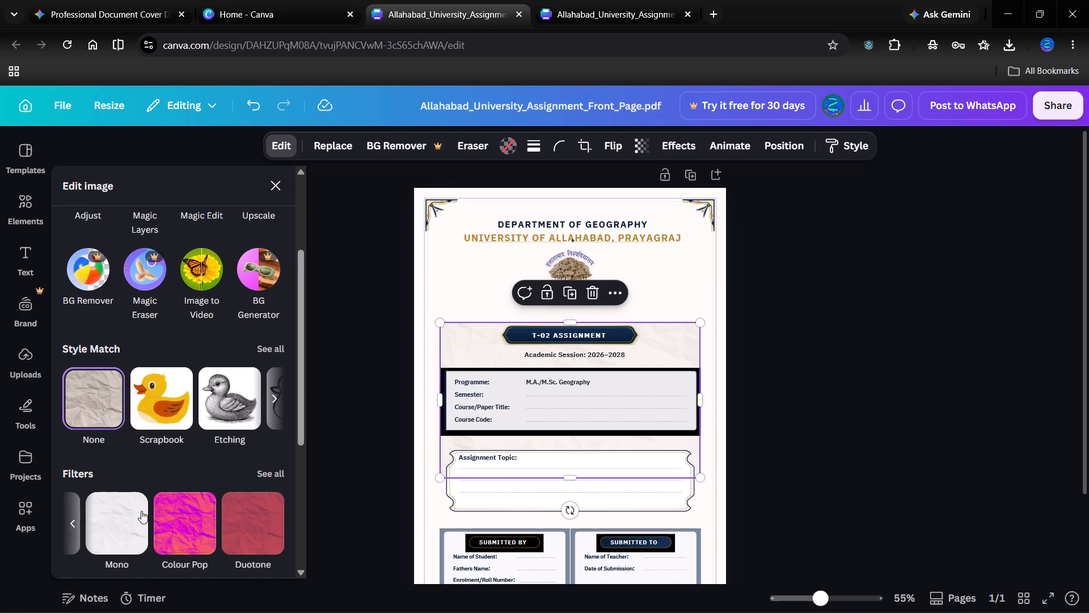
scroll(141, 511, "down", 1)
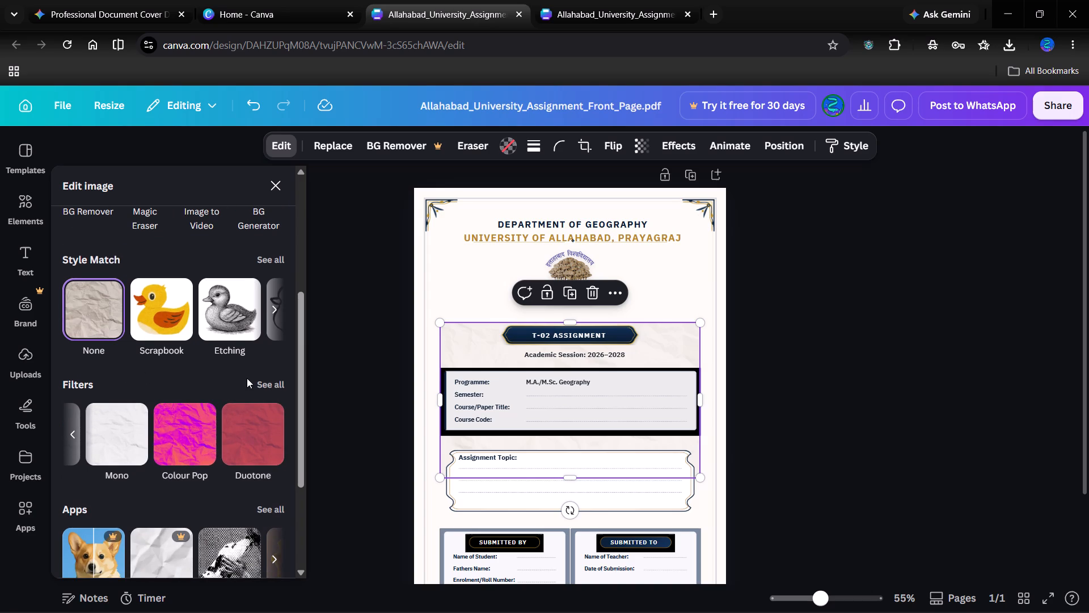
scroll(247, 378, "down", 3)
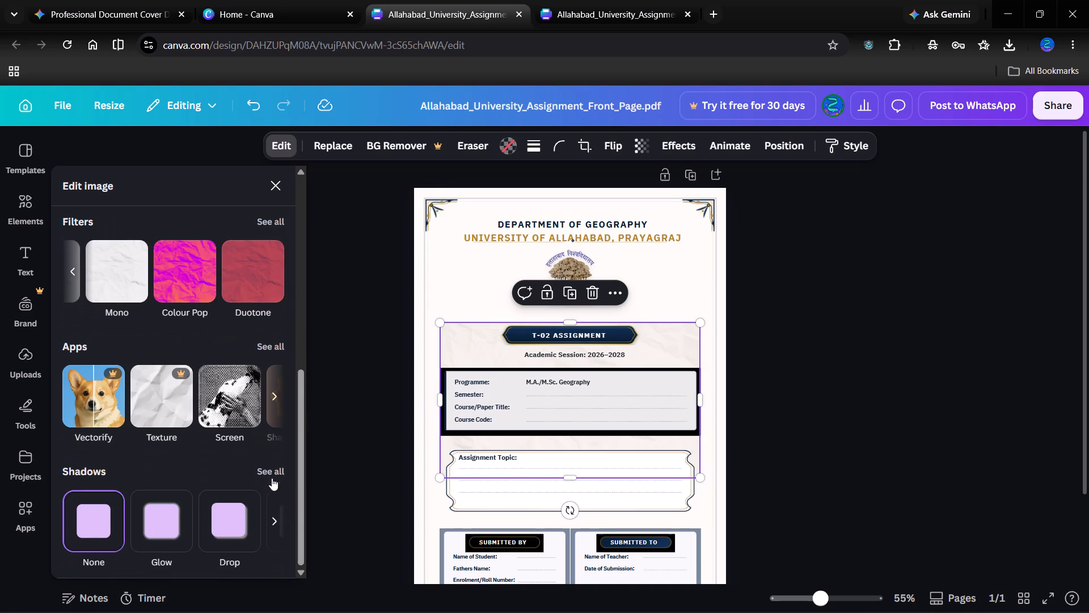
scroll(218, 392, "up", 3)
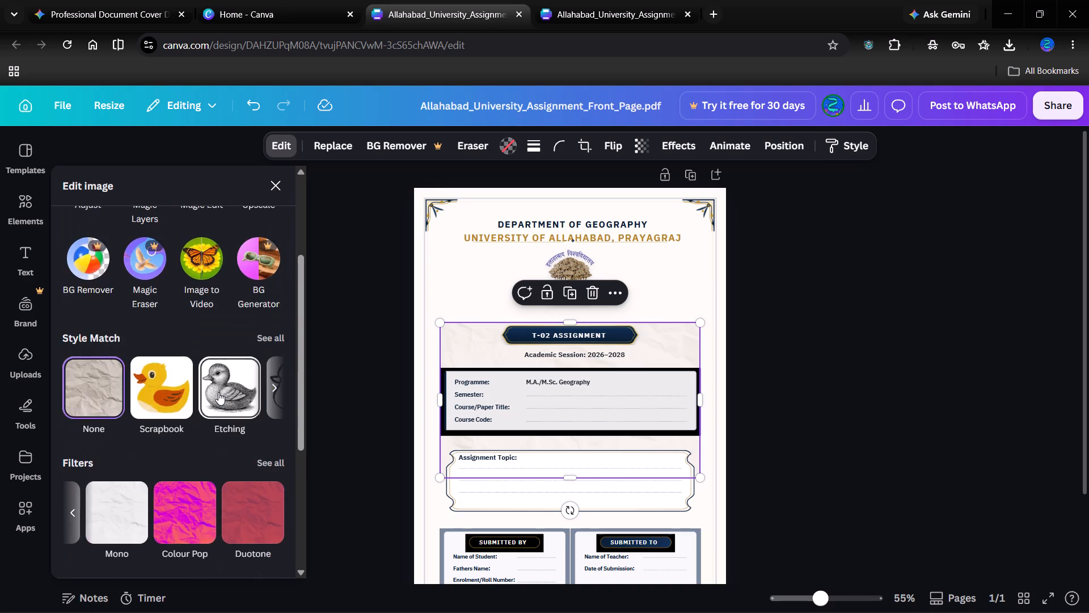
scroll(218, 392, "up", 2)
left_click(273, 248)
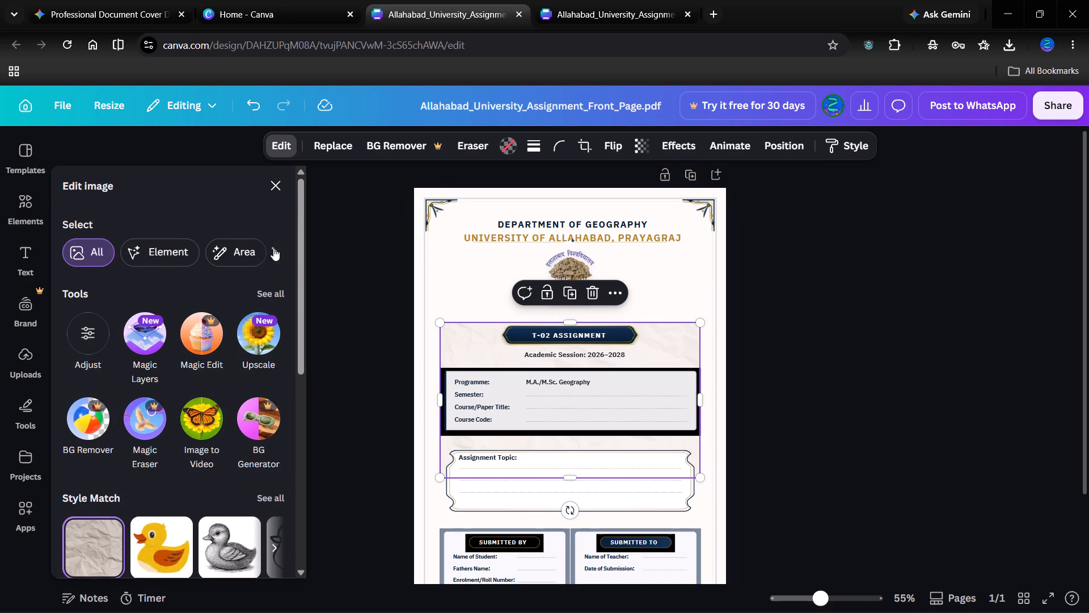
left_click(274, 295)
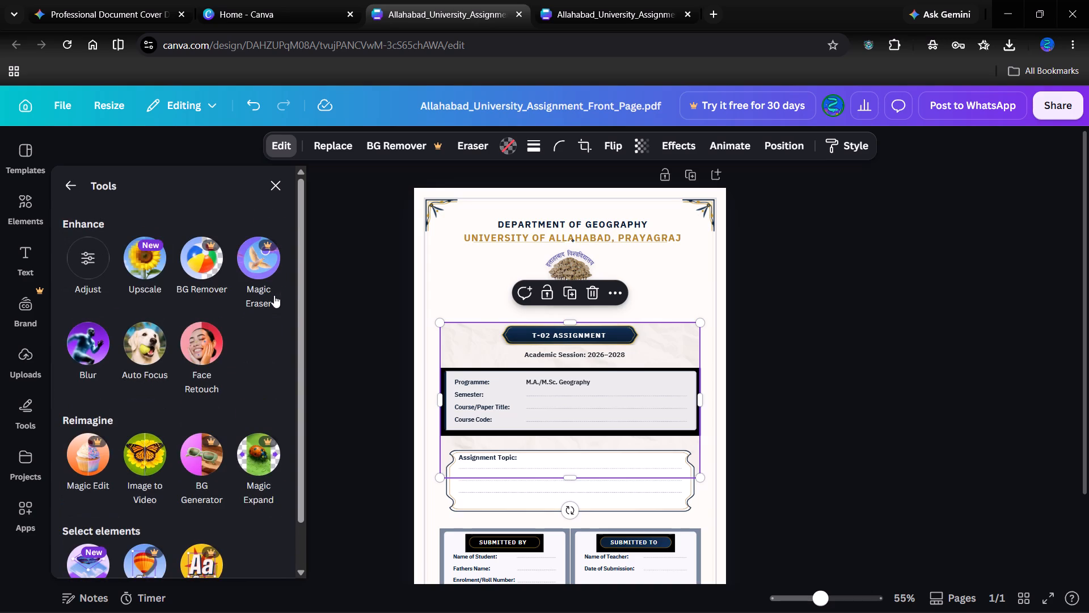
scroll(209, 370, "down", 2)
scroll(209, 370, "up", 1)
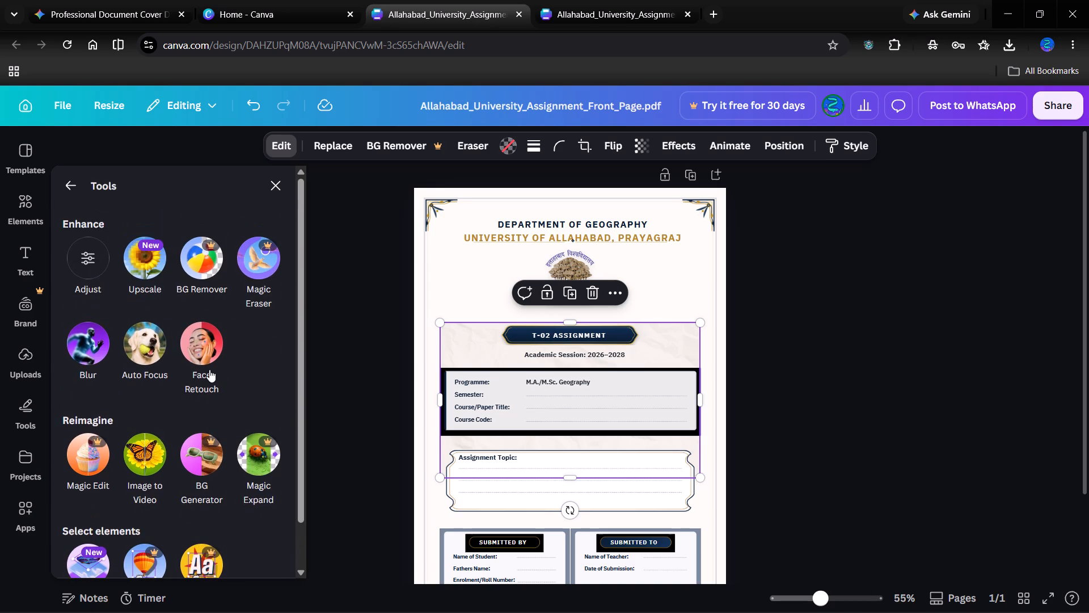
left_click(67, 183)
scroll(128, 384, "down", 1)
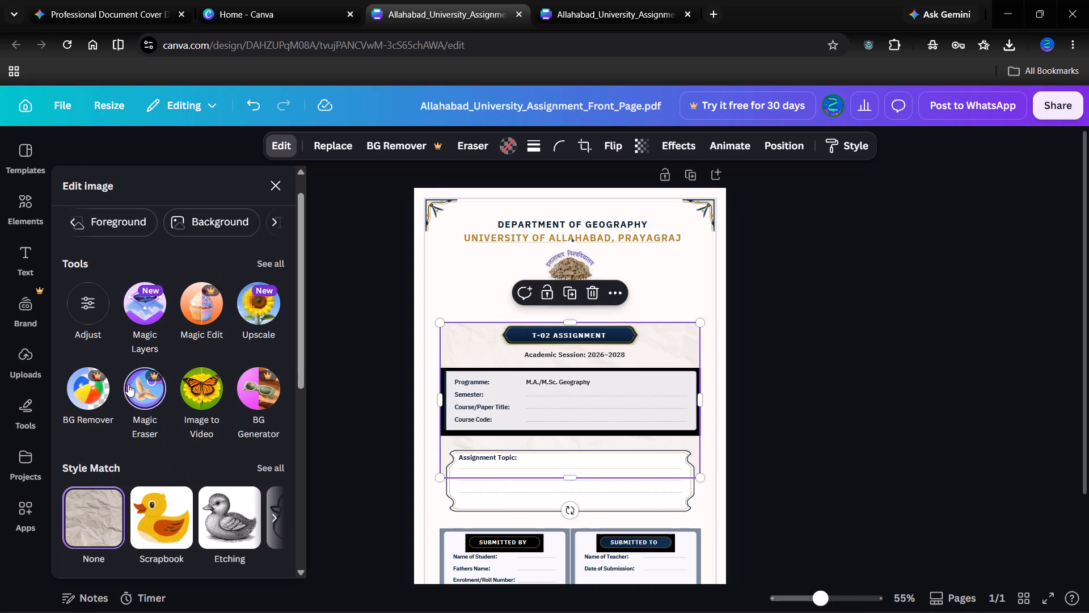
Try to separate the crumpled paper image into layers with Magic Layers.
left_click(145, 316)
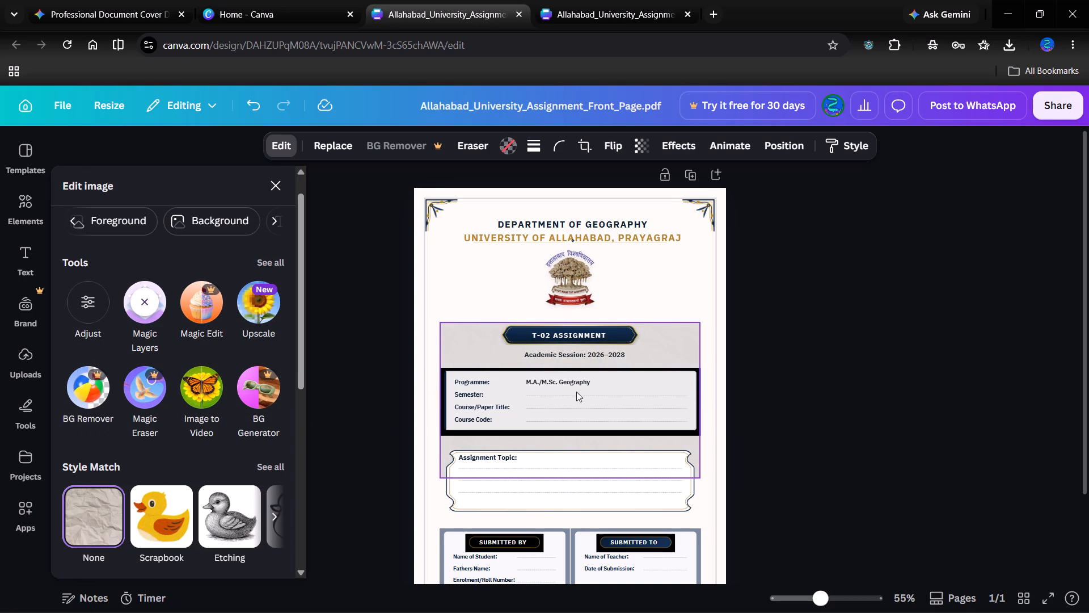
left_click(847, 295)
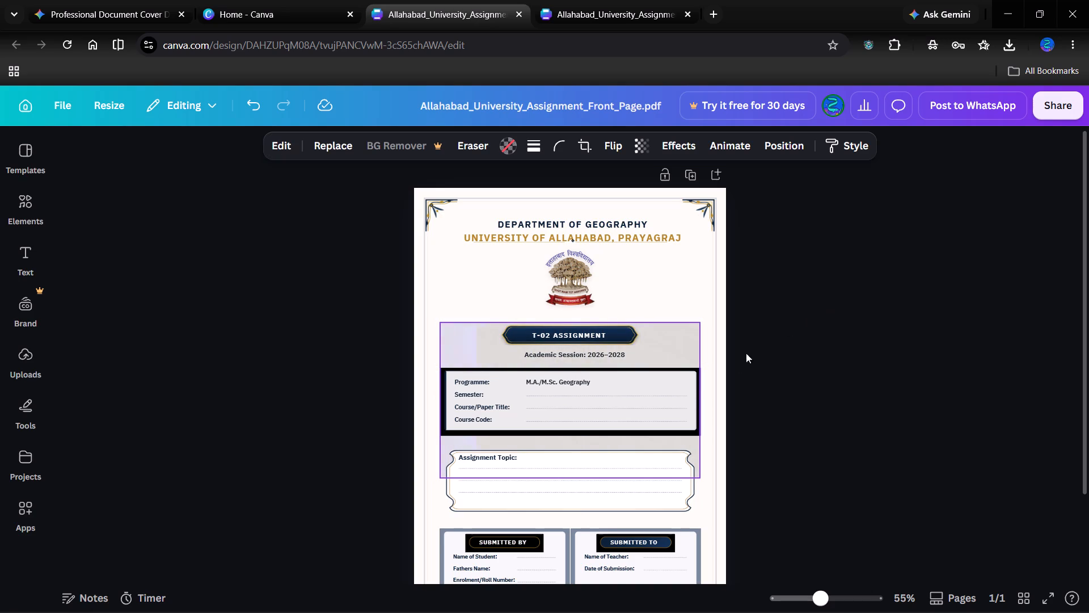
Browse the filters for the crumpled paper image and apply the Latte filter from the Warm set.
left_click(280, 145)
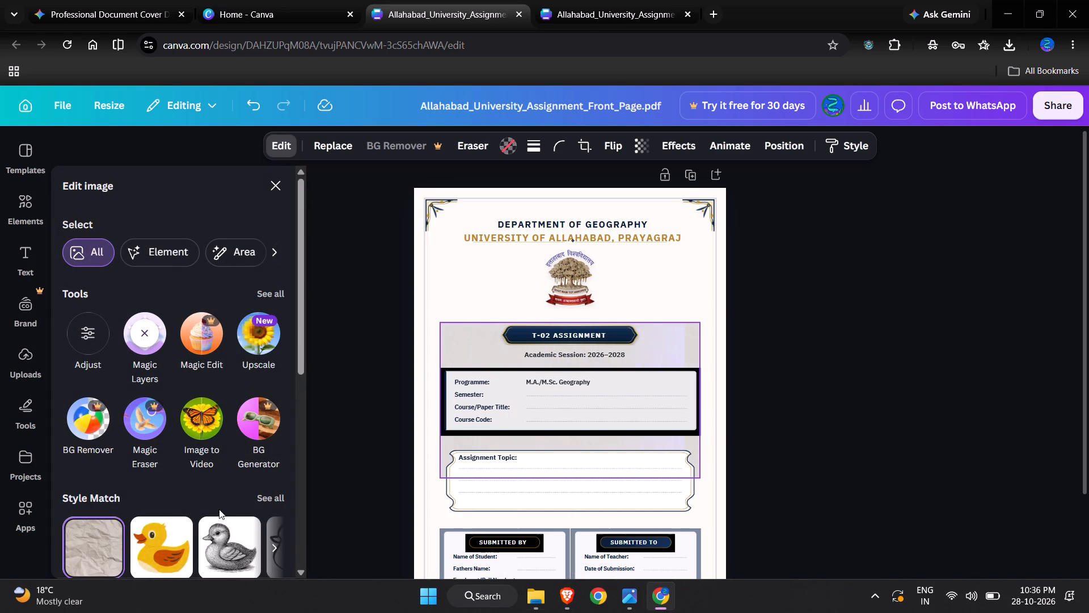
scroll(217, 507, "down", 4)
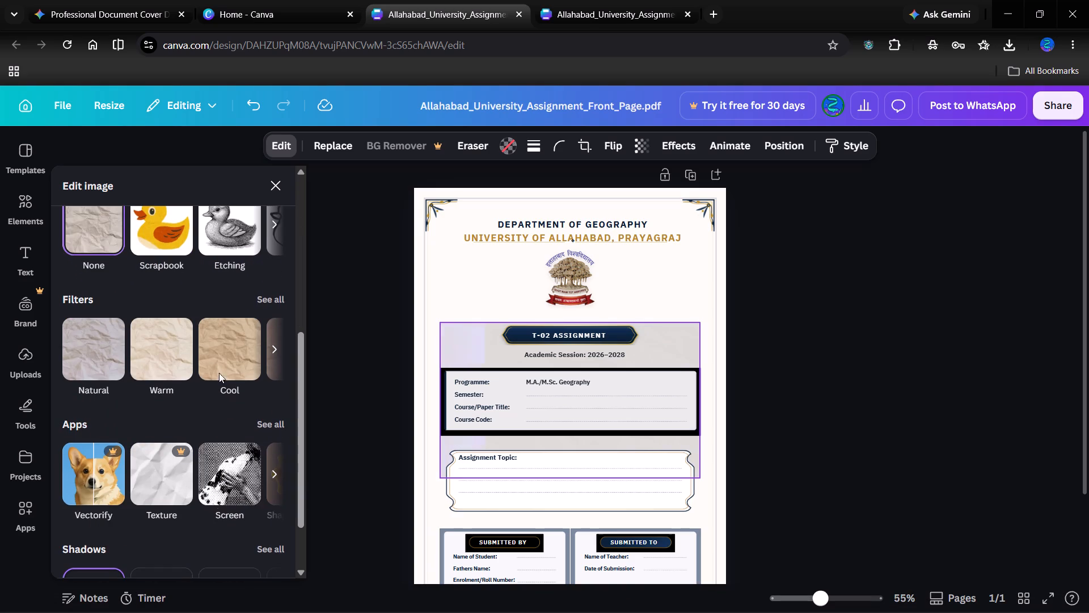
left_click(275, 342)
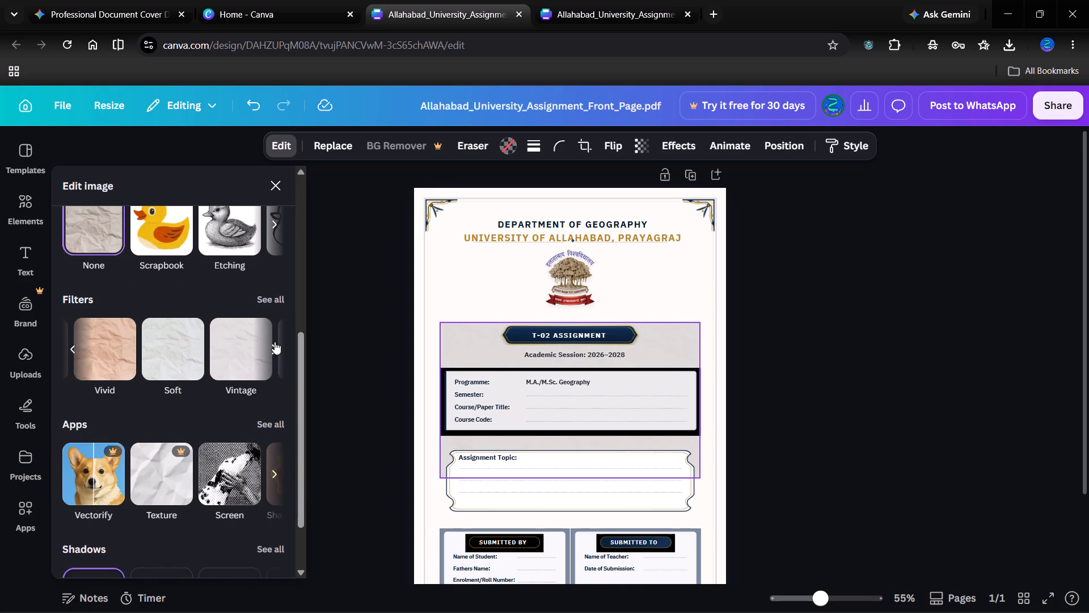
left_click(275, 342)
left_click(275, 342)
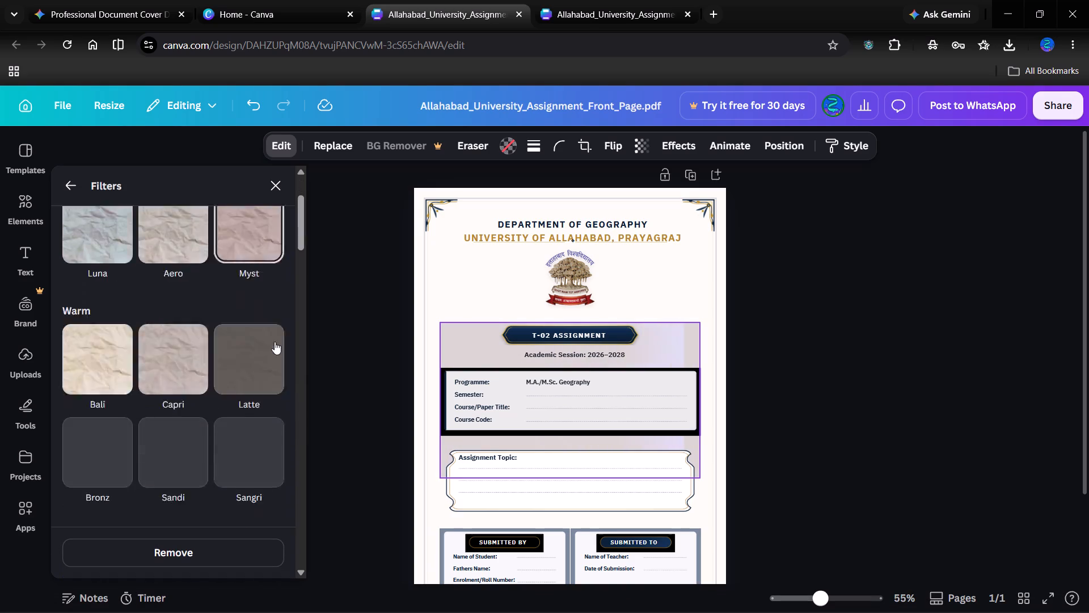
scroll(215, 396, "down", 2)
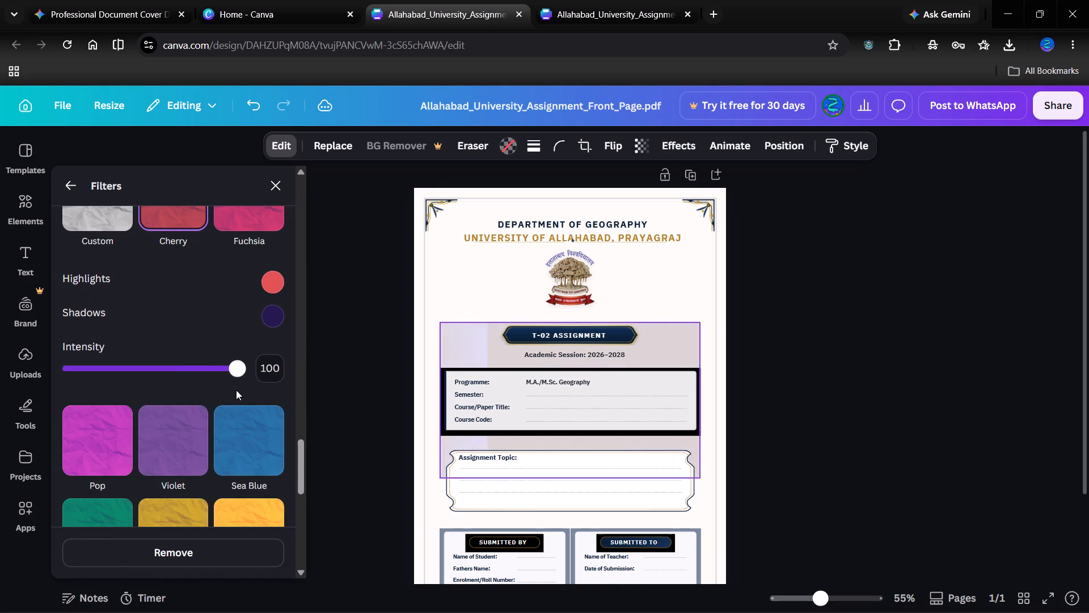
scroll(215, 452, "down", 4)
scroll(215, 452, "up", 15)
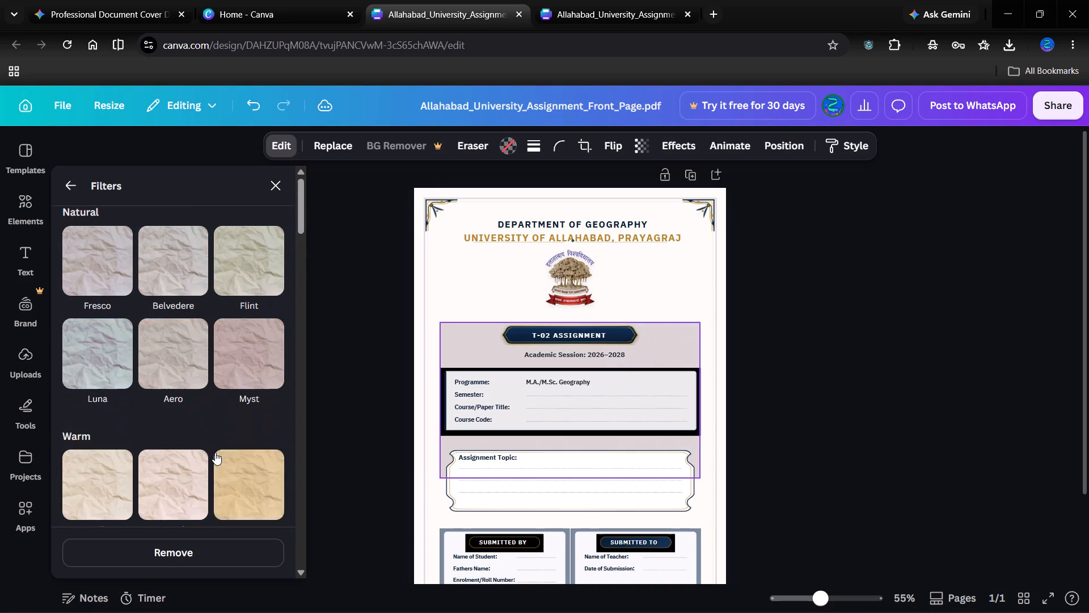
left_click(256, 497)
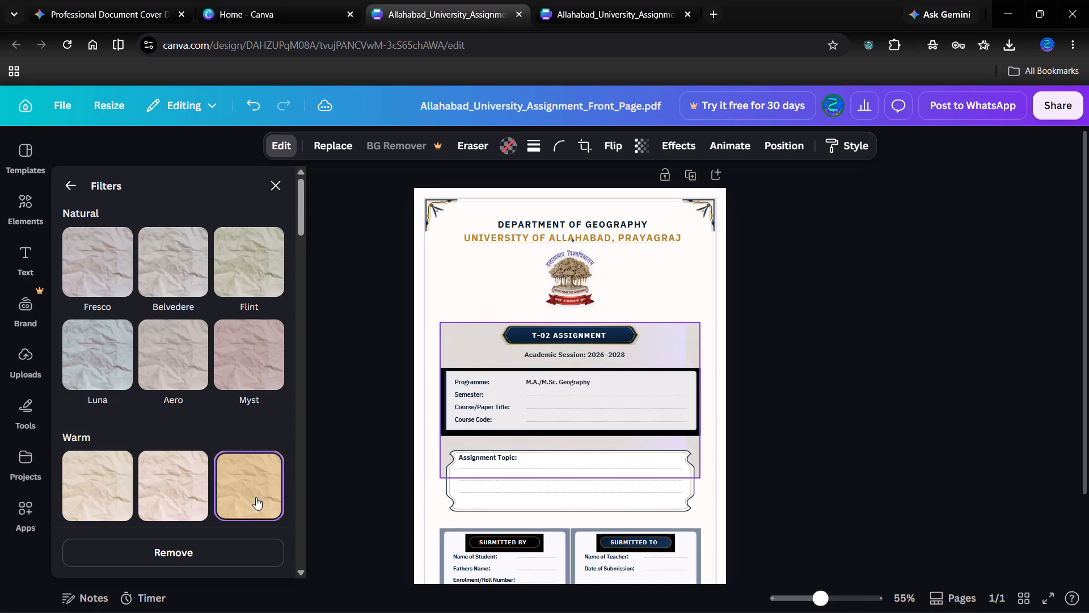
left_click(256, 497)
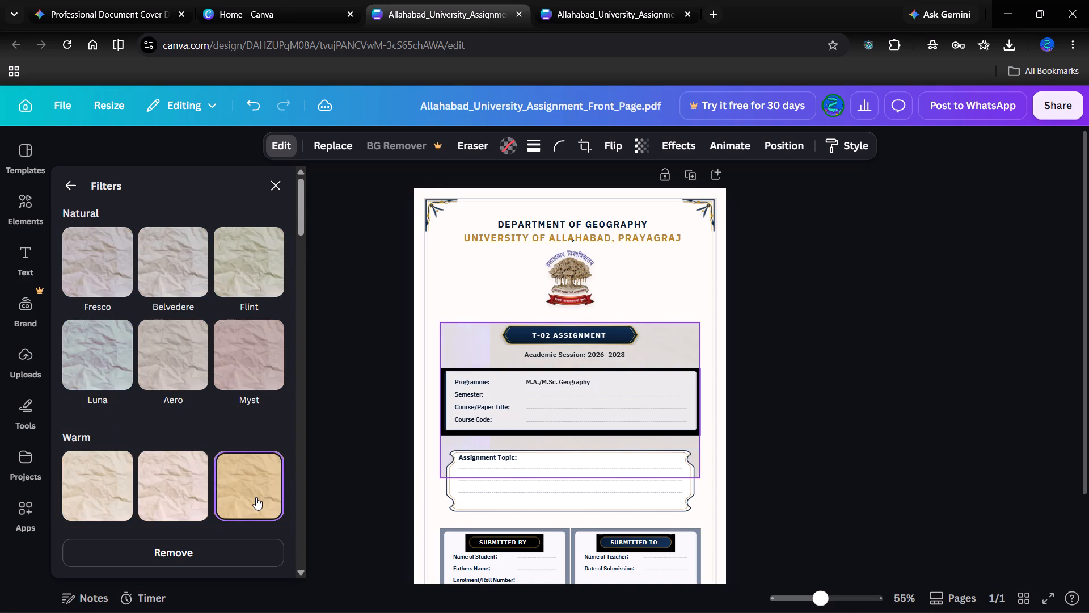
double_click(256, 497)
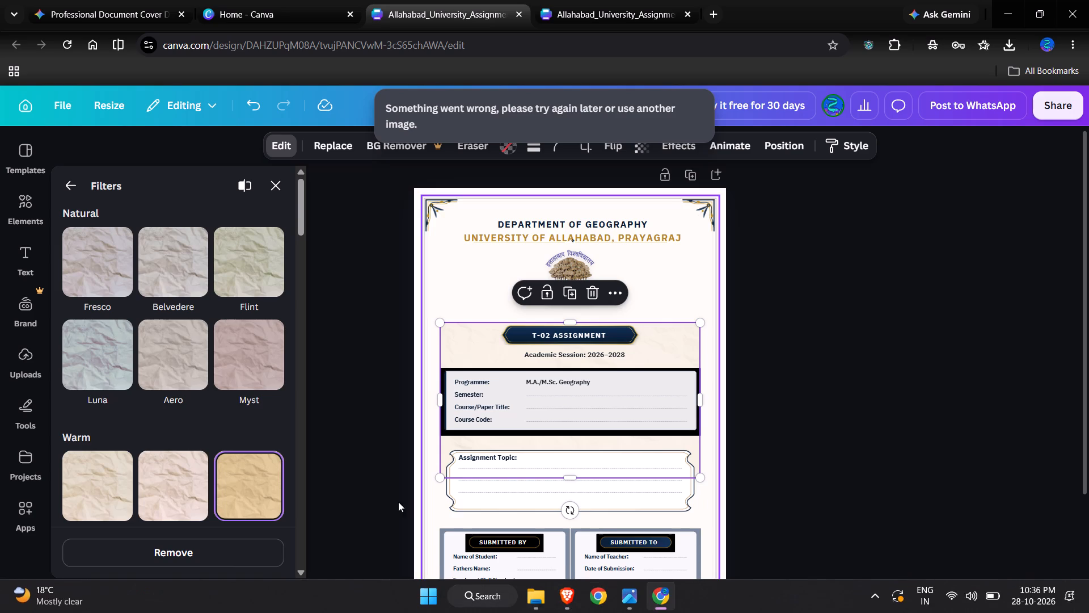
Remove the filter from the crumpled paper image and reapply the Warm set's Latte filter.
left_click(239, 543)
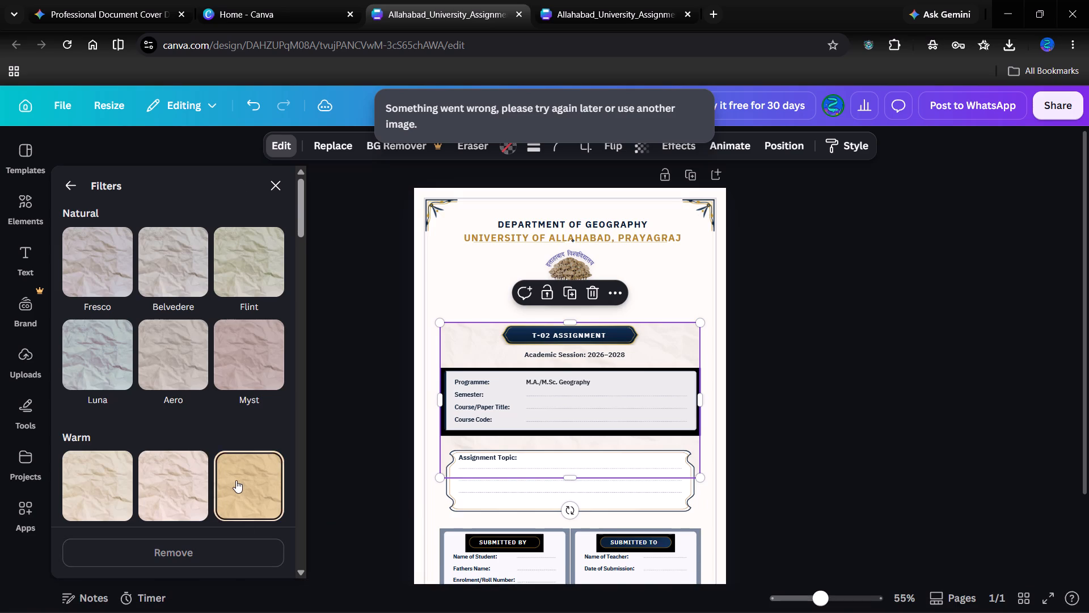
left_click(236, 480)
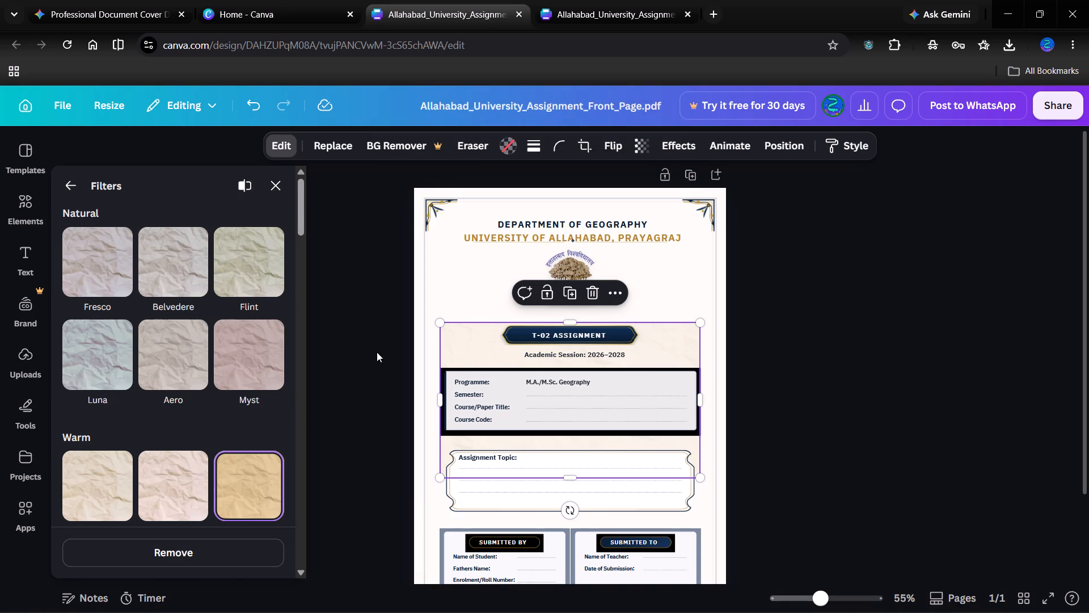
Resize the crumpled paper image so that it covers the whole cover page from edge to edge.
left_click_drag(437, 323, 418, 259)
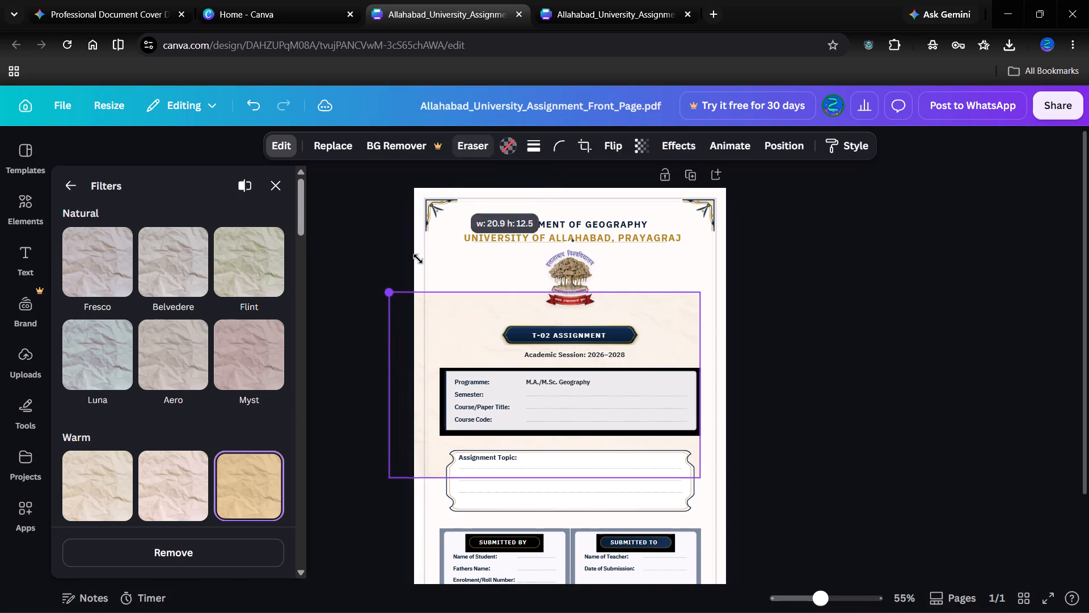
left_click_drag(418, 259, 458, 308)
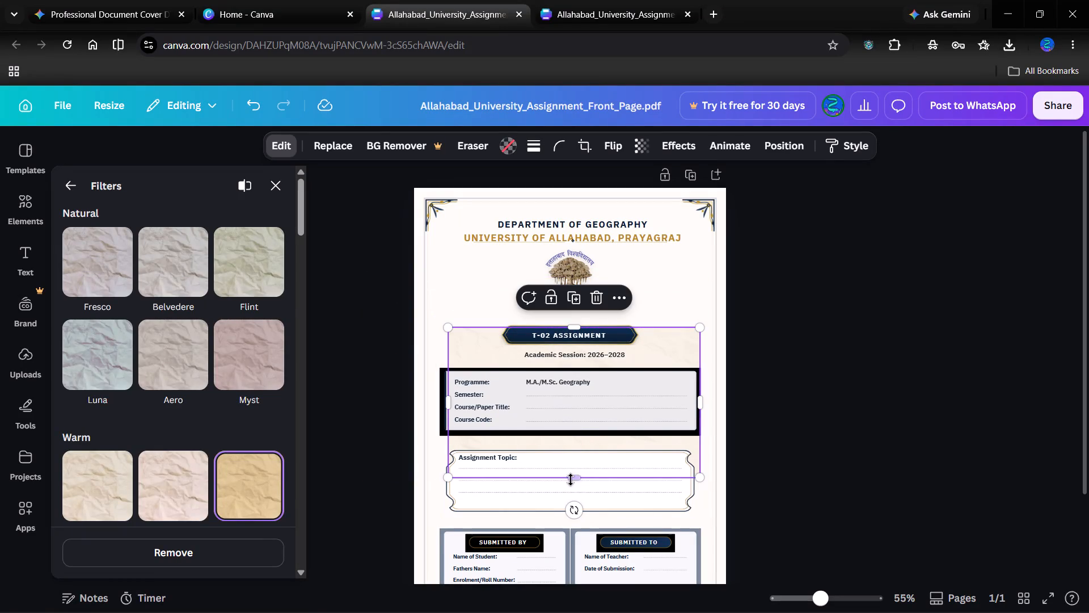
left_click_drag(571, 476, 581, 610)
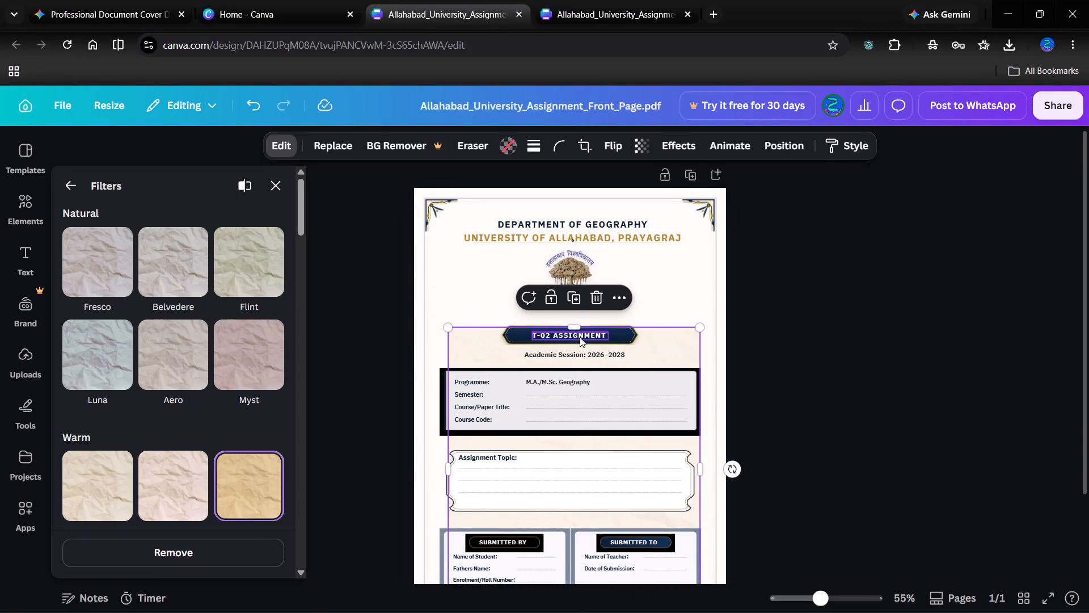
left_click_drag(573, 326, 558, 195)
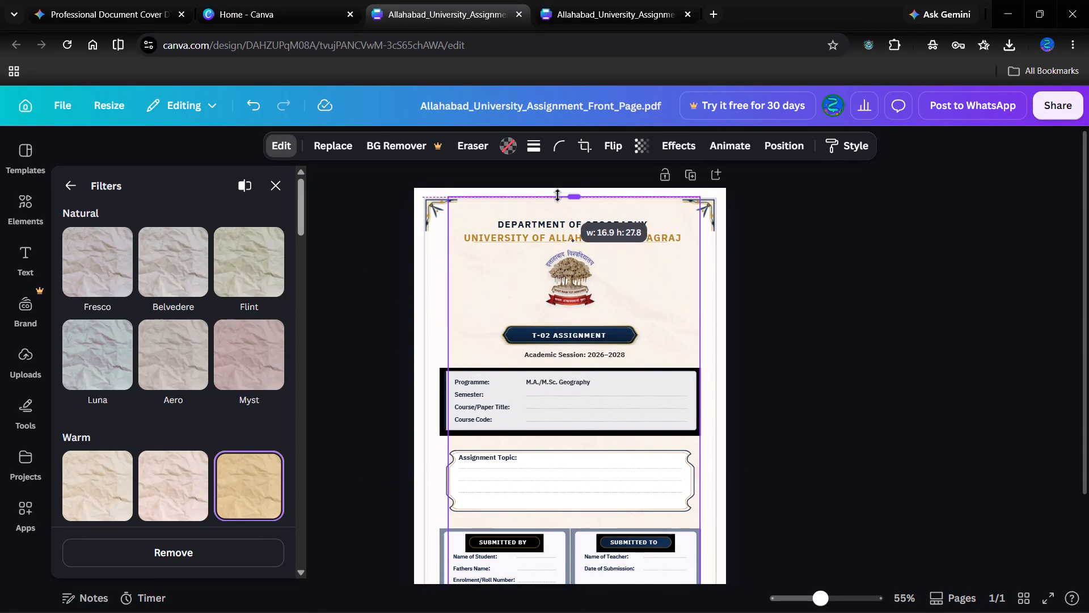
left_click_drag(558, 195, 558, 195)
left_click_drag(450, 406, 415, 405)
left_click_drag(556, 195, 556, 188)
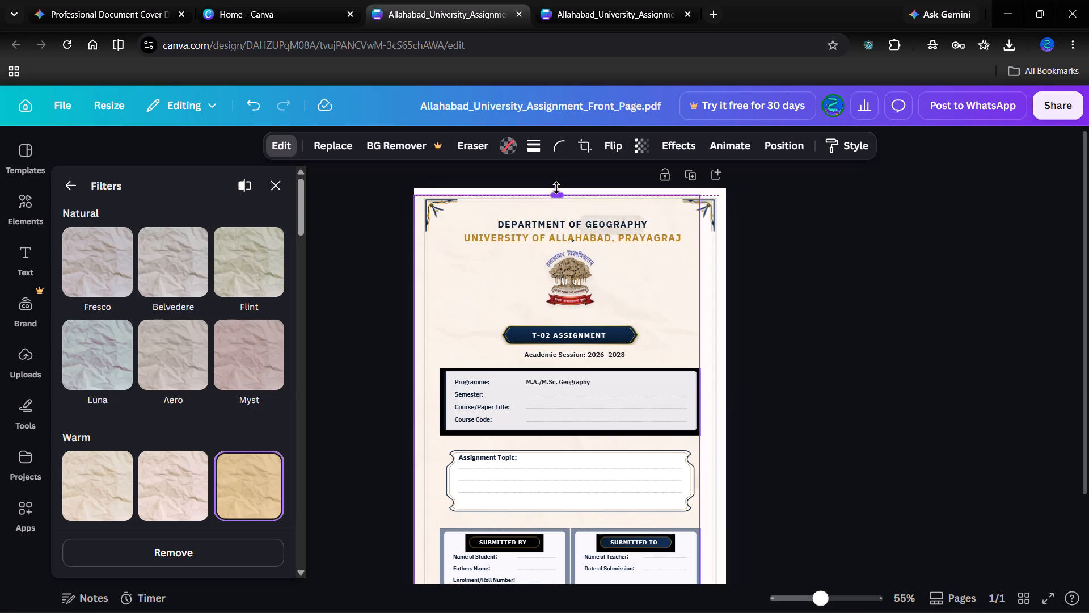
left_click_drag(556, 188, 556, 183)
left_click_drag(702, 392, 727, 392)
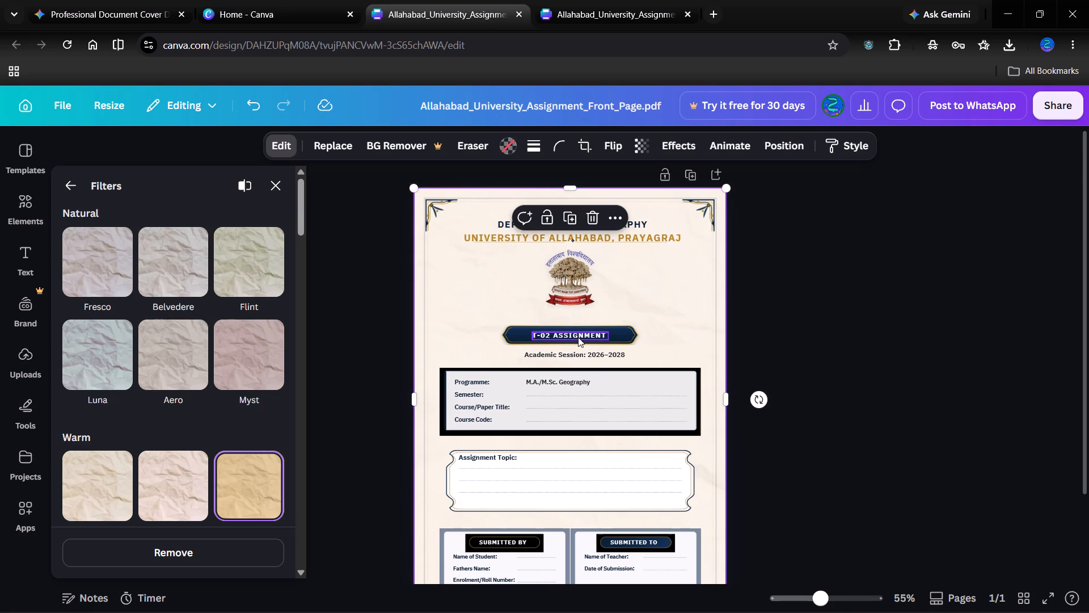
scroll(578, 337, "down", 2)
left_click_drag(573, 509, 573, 517)
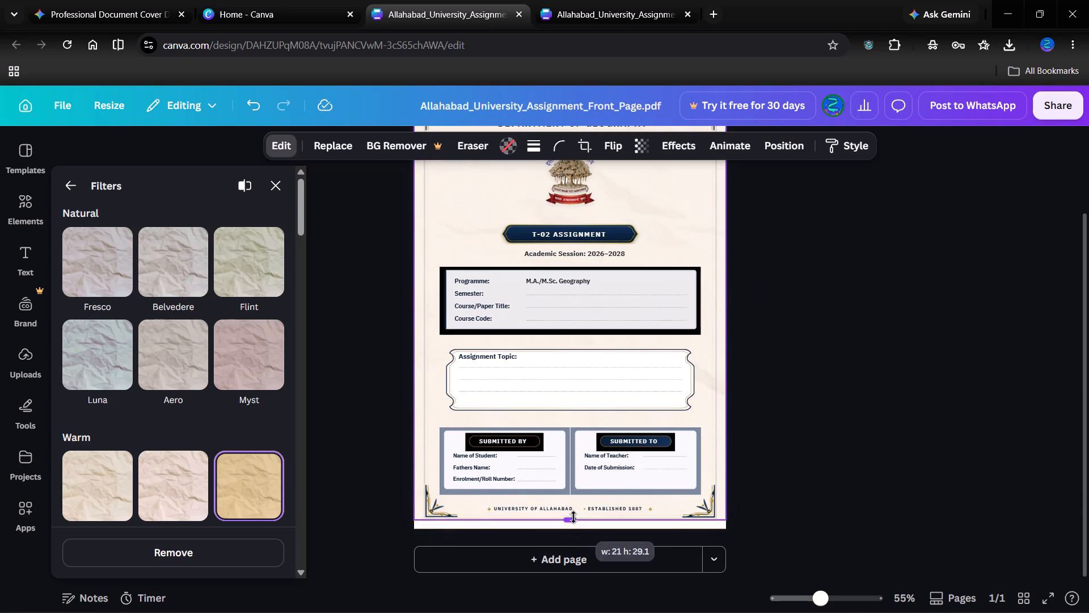
left_click_drag(573, 517, 575, 535)
left_click_drag(575, 535, 576, 534)
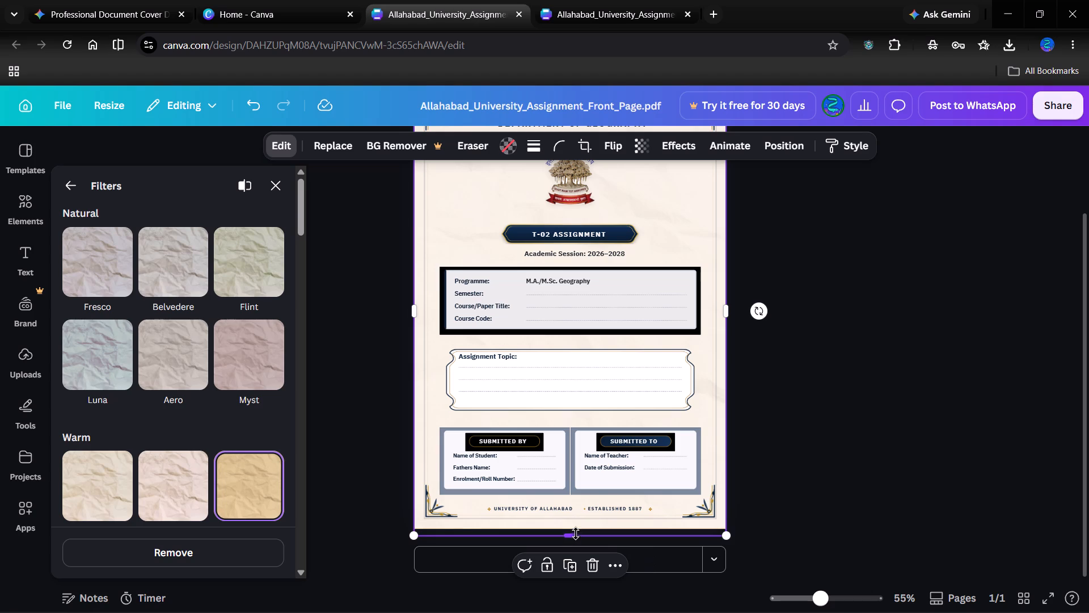
left_click_drag(576, 534, 577, 524)
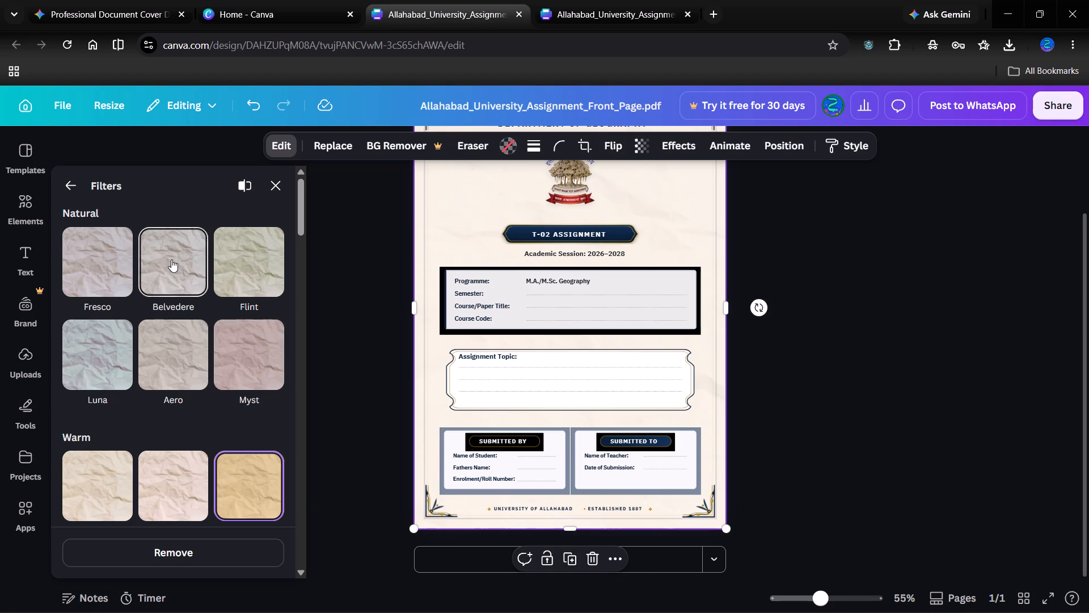
Try the Natural filters on the crumpled paper image and apply Luna at intensity 100.
left_click(171, 259)
left_click(229, 263)
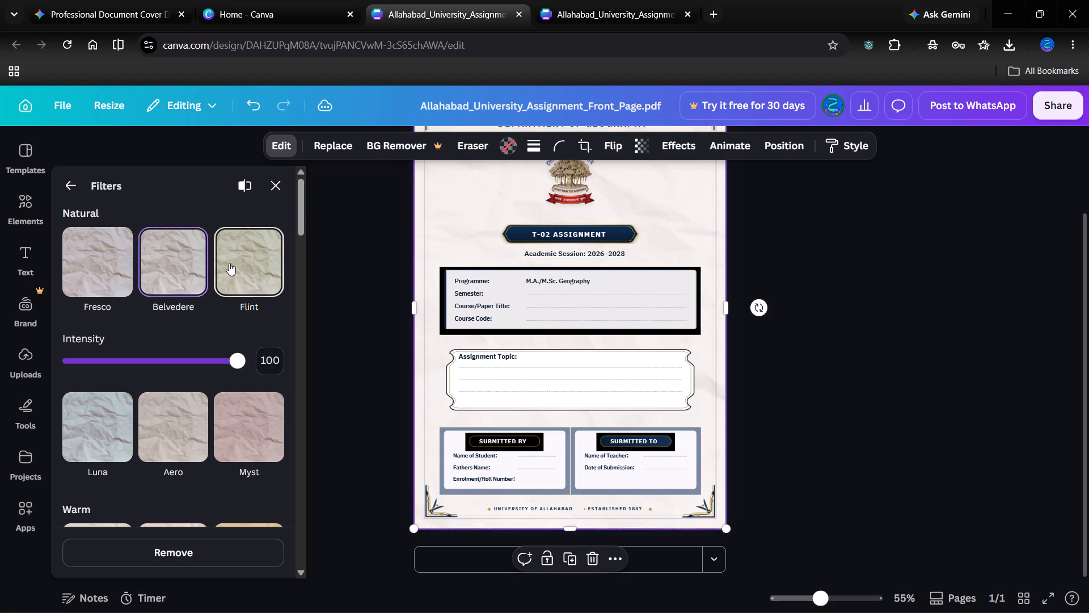
left_click(166, 434)
left_click(86, 360)
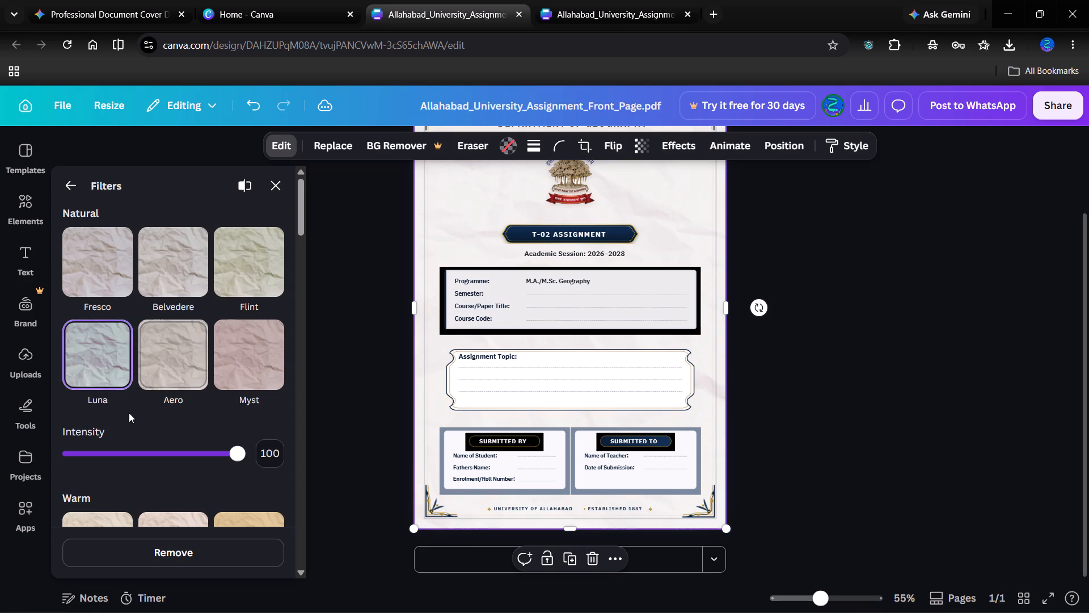
scroll(129, 413, "down", 7)
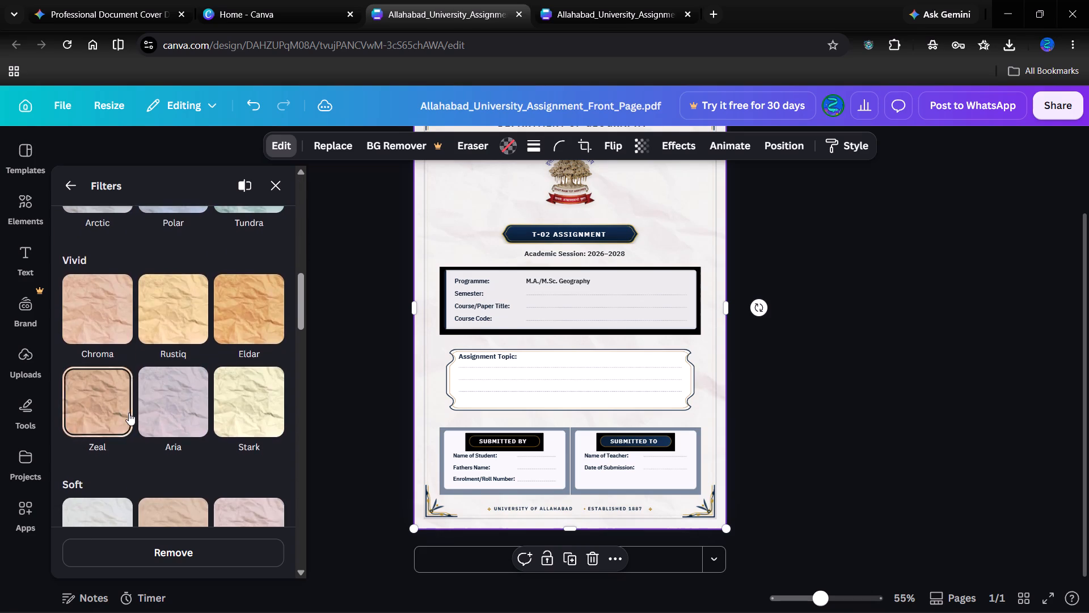
scroll(129, 413, "down", 5)
scroll(129, 413, "up", 7)
left_click(63, 189)
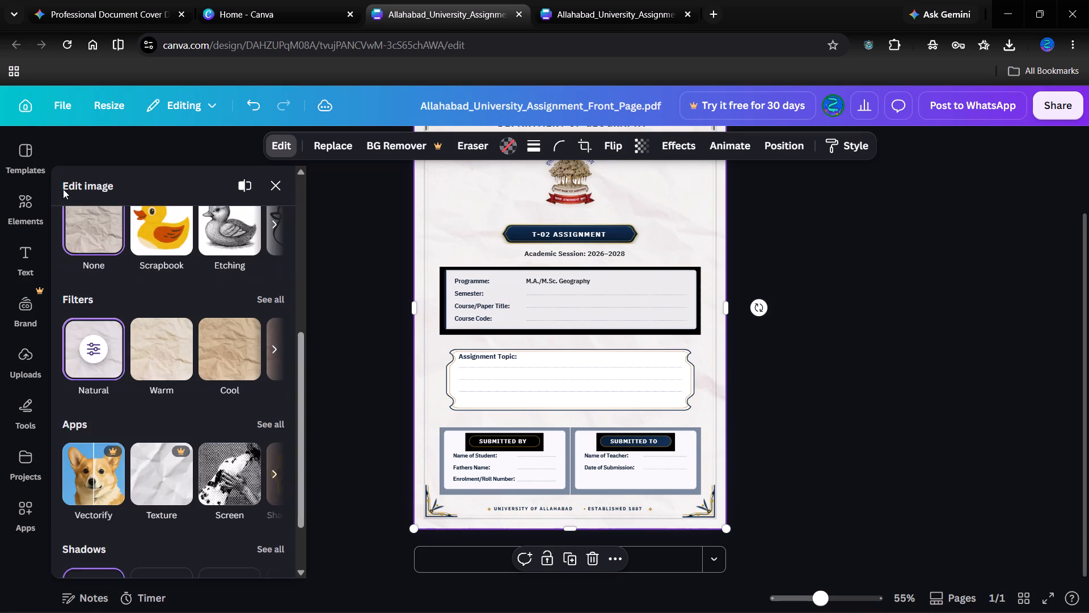
Examine the recommended and photo-effect apps for the crumpled paper image, including Affinity's details, and review the other image editing options.
scroll(177, 320, "down", 2)
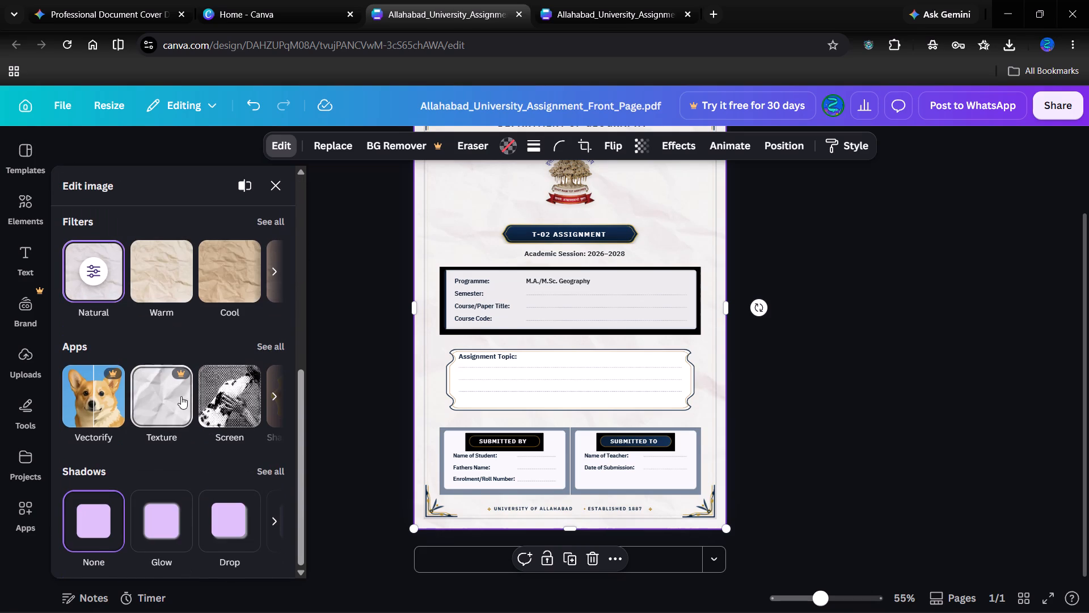
left_click(266, 345)
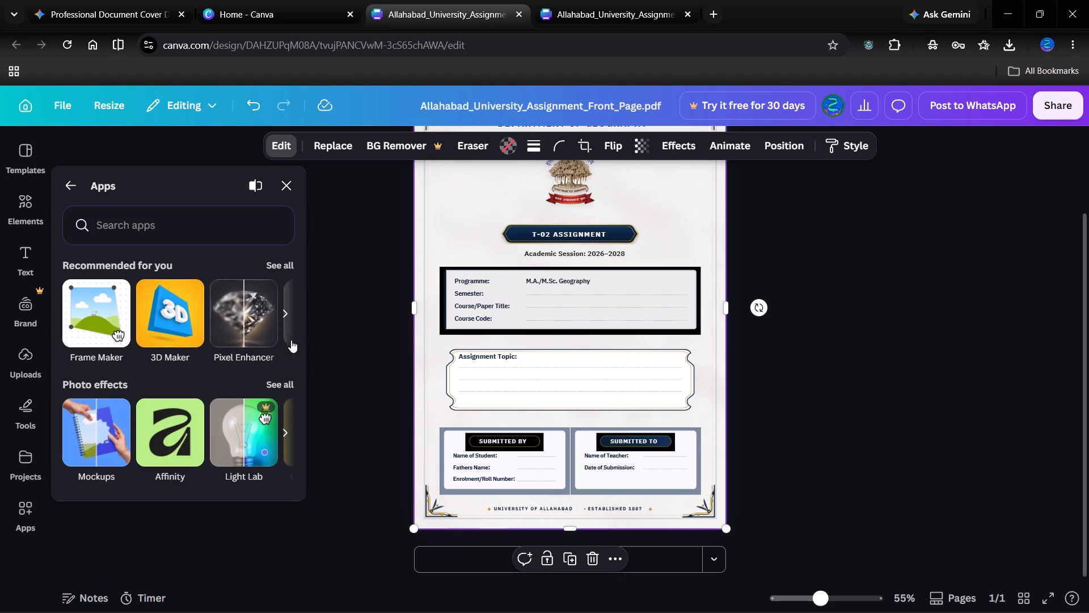
left_click(283, 312)
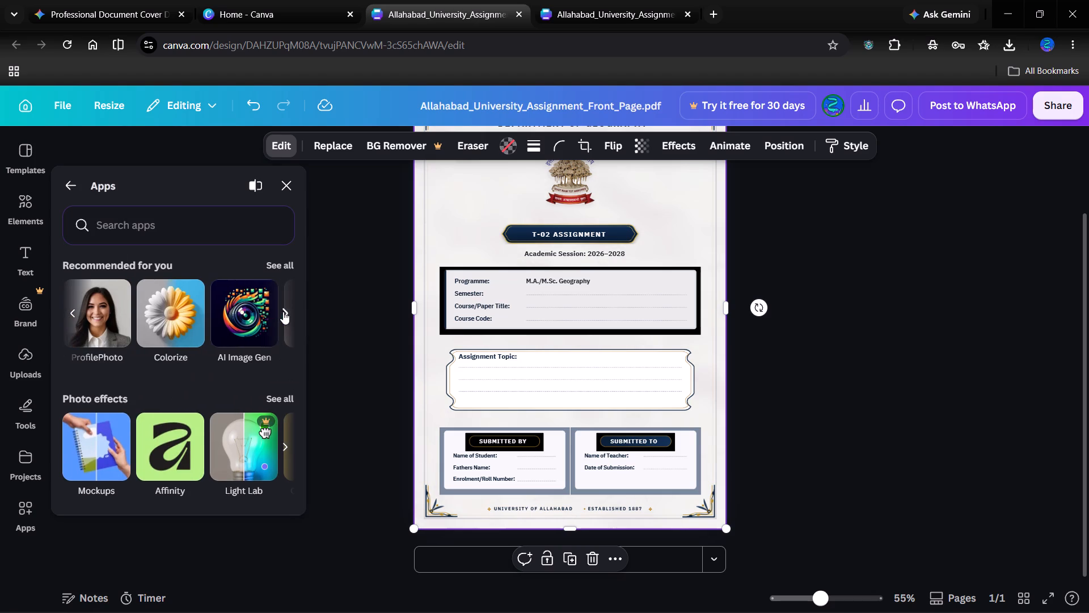
left_click(150, 454)
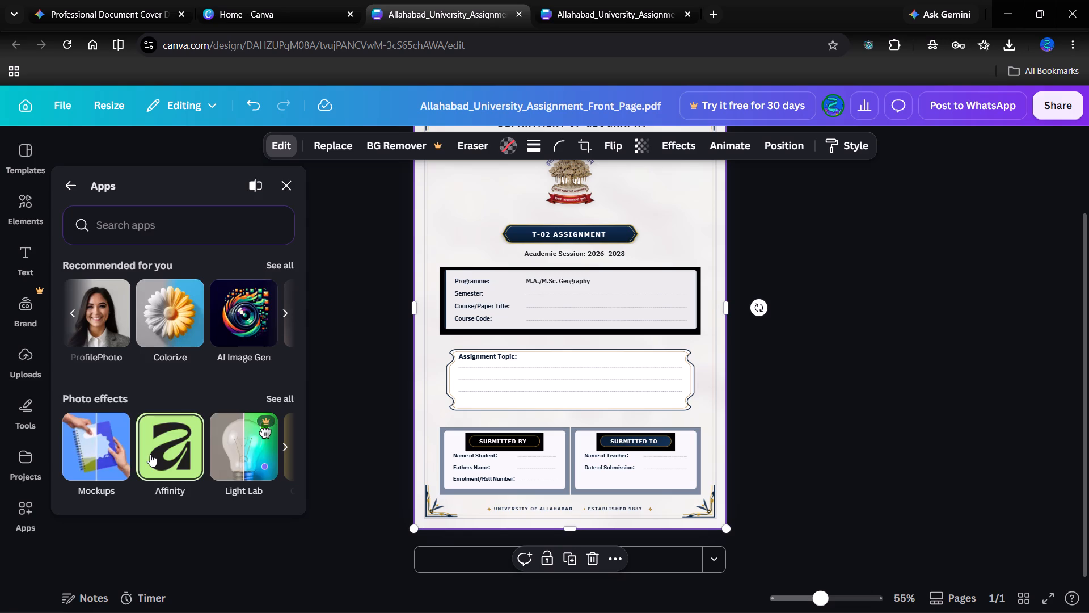
left_click(165, 364)
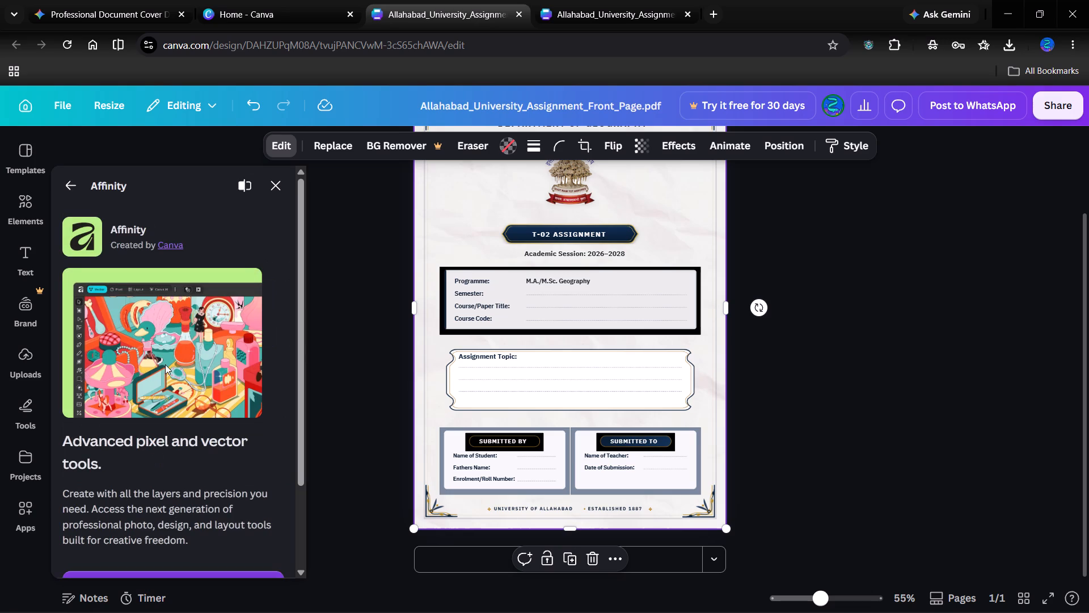
scroll(166, 376, "down", 1)
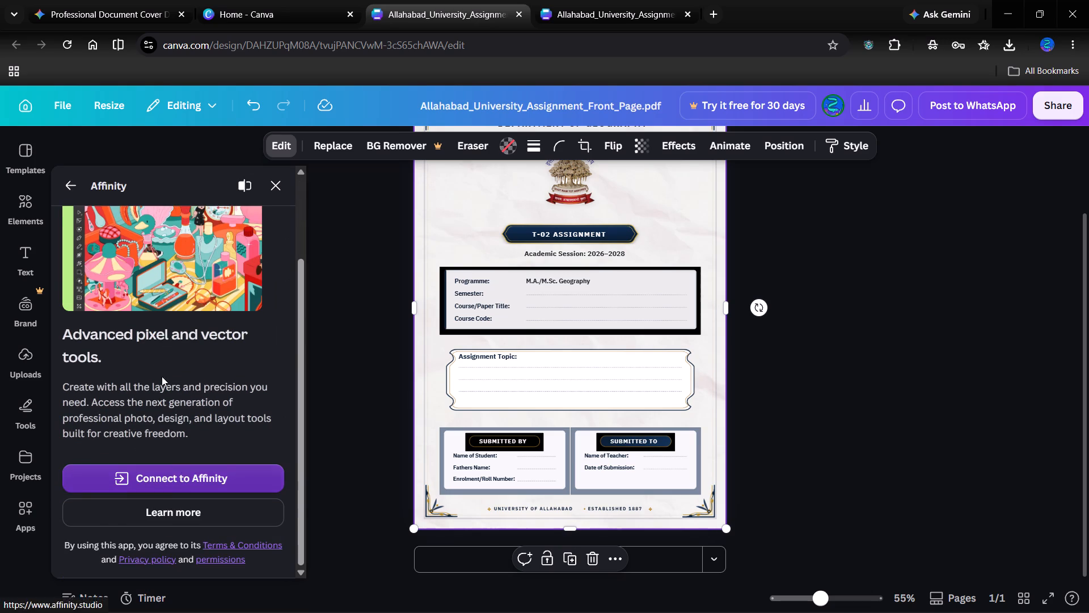
left_click(65, 183)
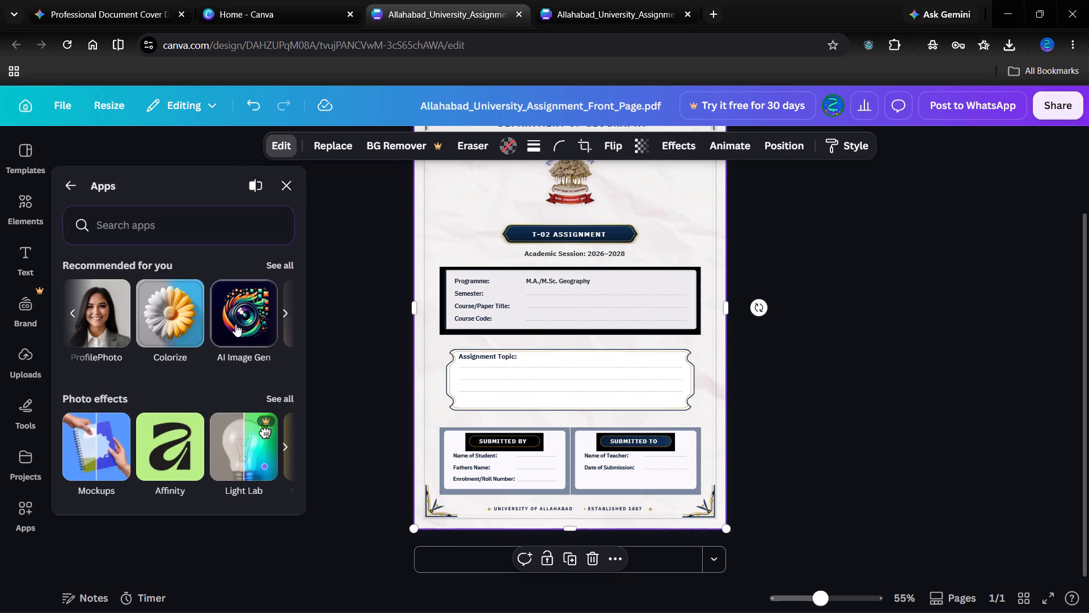
left_click(282, 311)
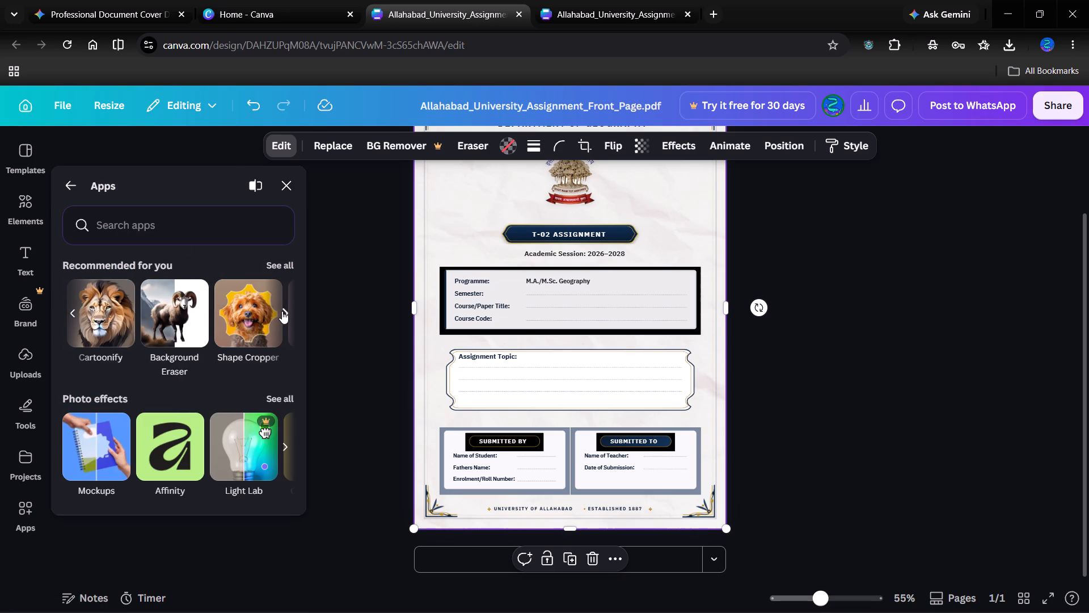
left_click(282, 311)
left_click(282, 311)
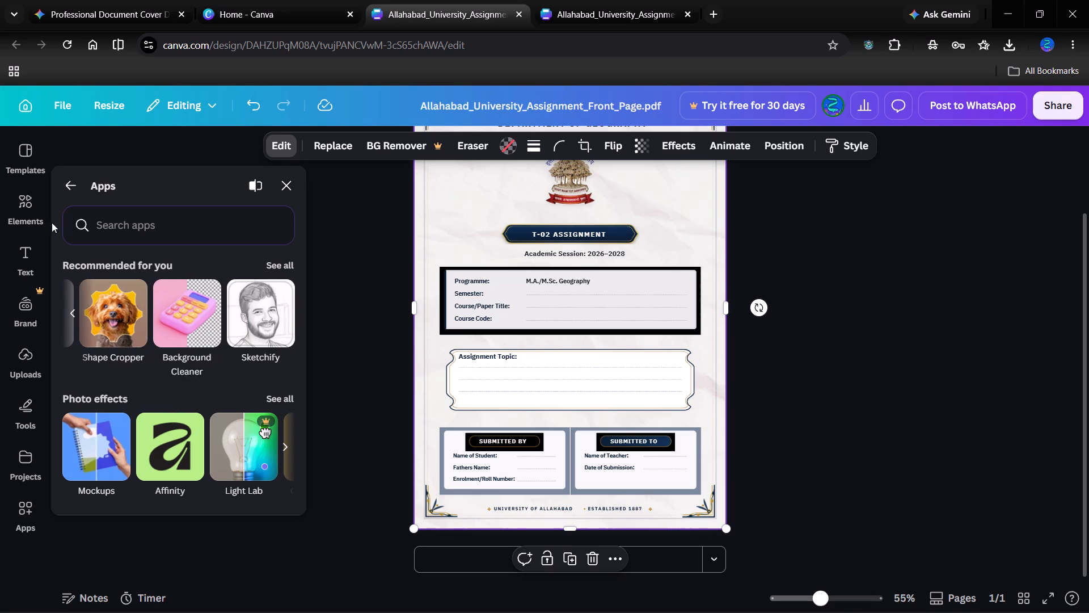
left_click(70, 183)
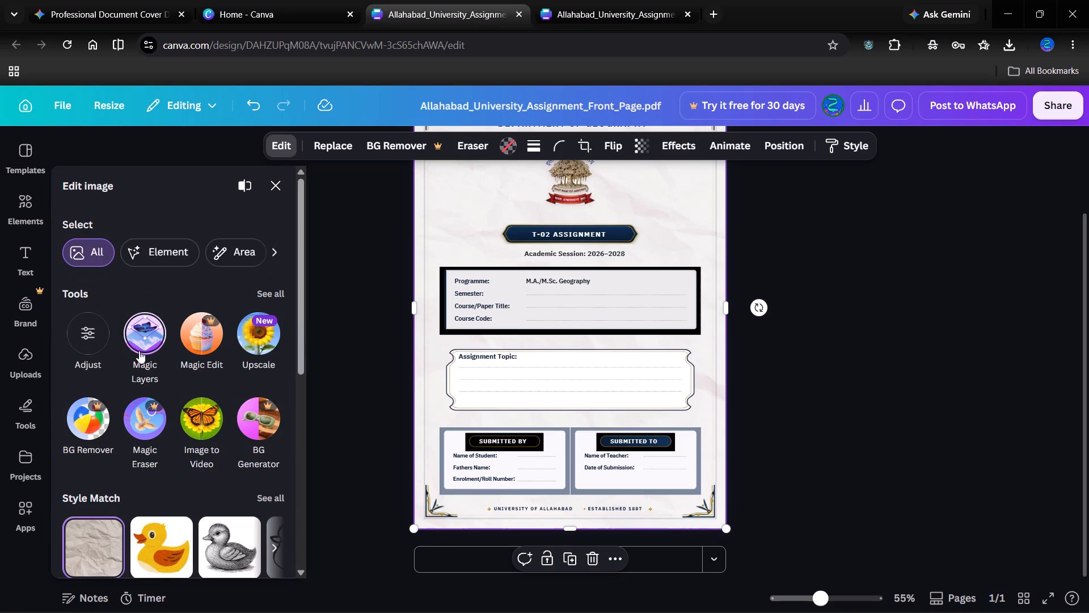
scroll(139, 351, "down", 3)
scroll(58, 279, "down", 1)
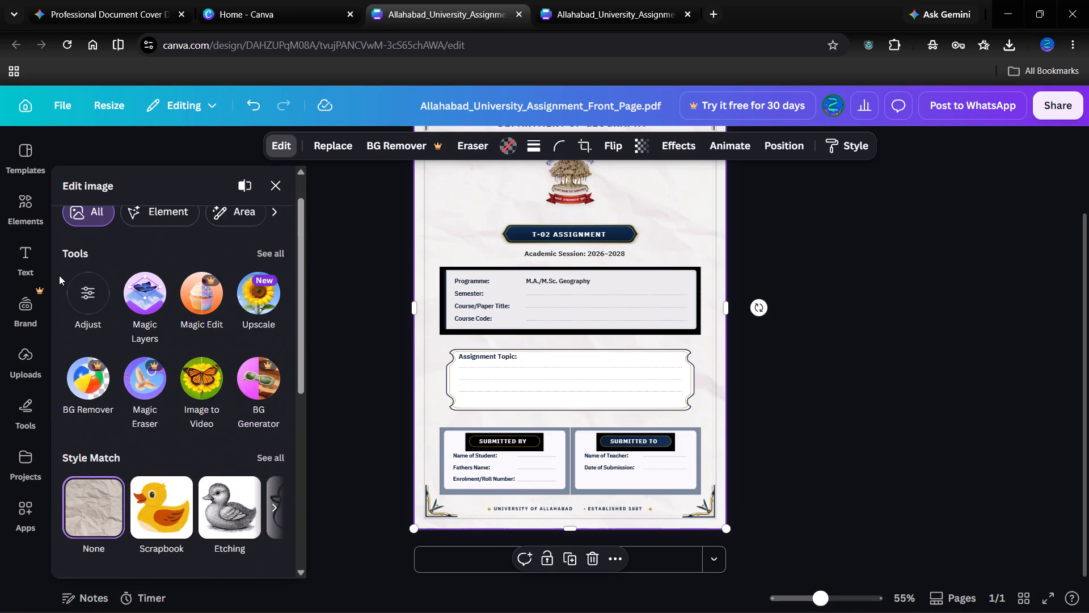
scroll(59, 275, "up", 4)
left_click(273, 186)
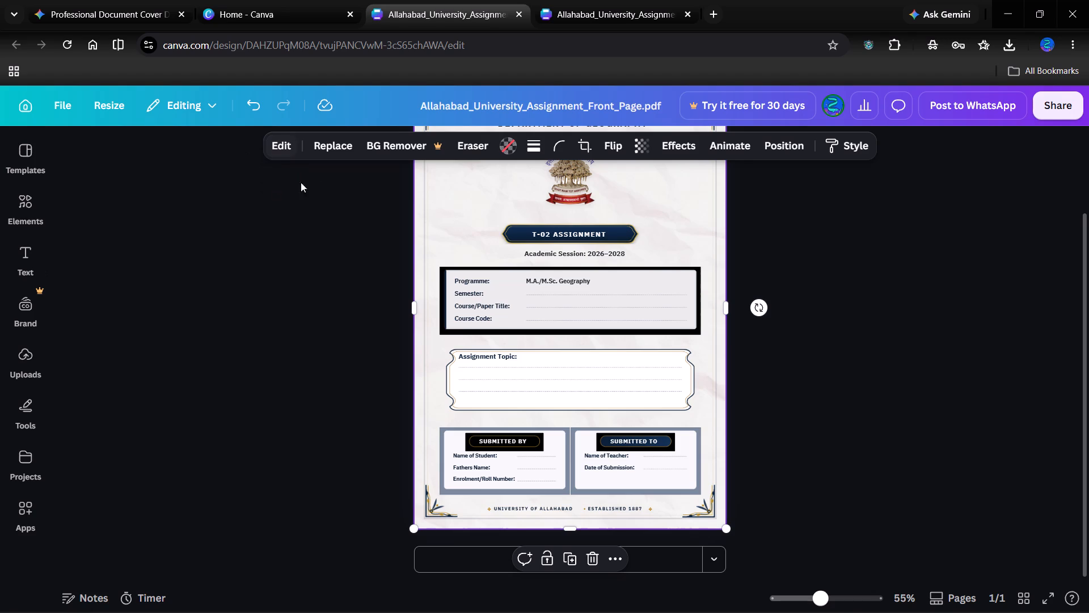
Check the replacement images available for the upper-left corner ornament of the cover page.
scroll(506, 274, "up", 2)
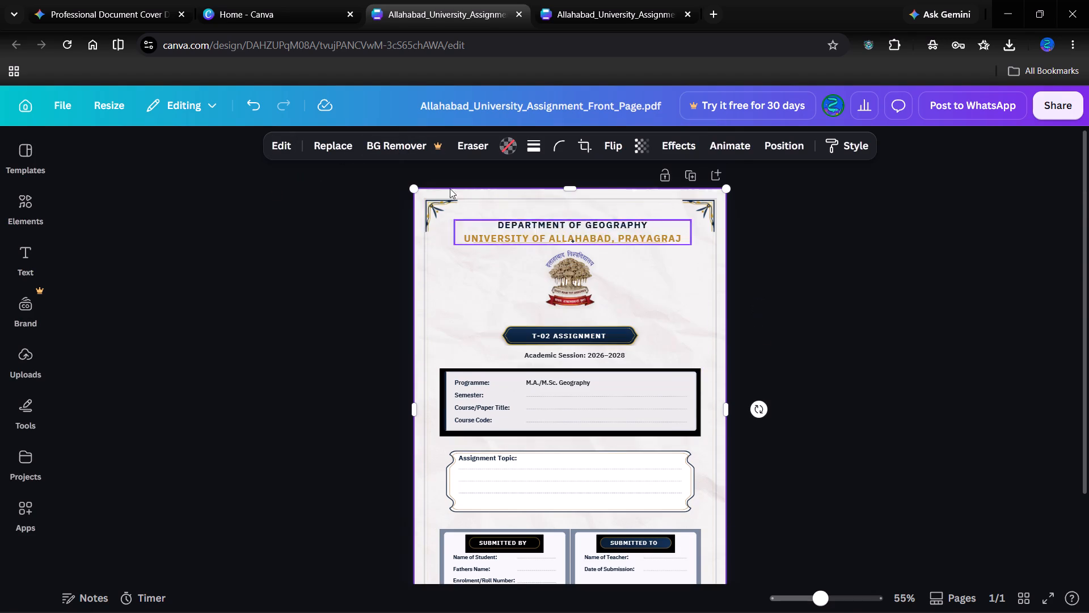
left_click(438, 206)
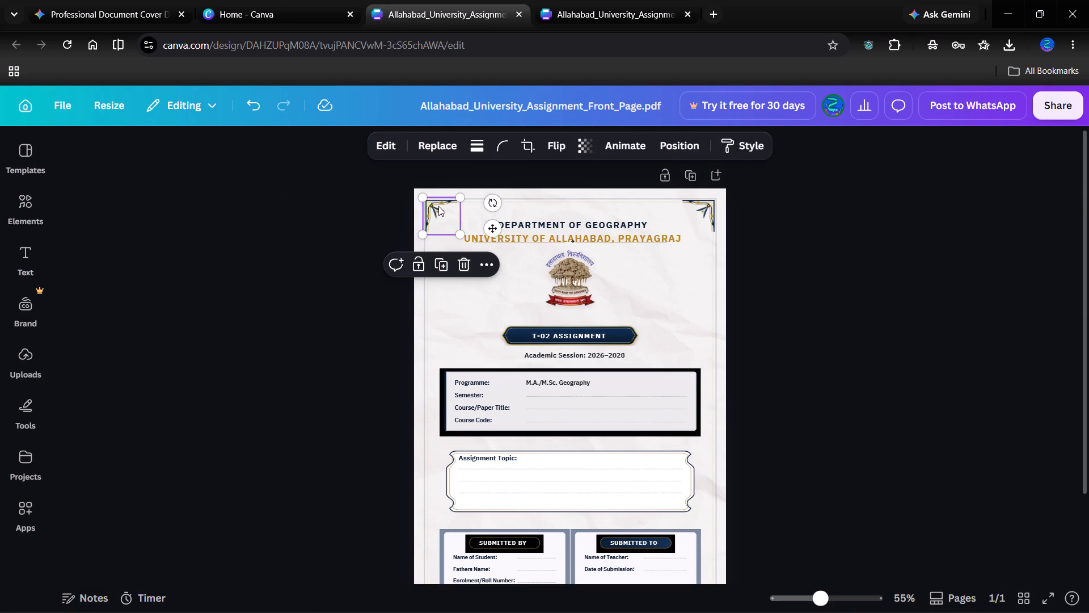
left_click(435, 142)
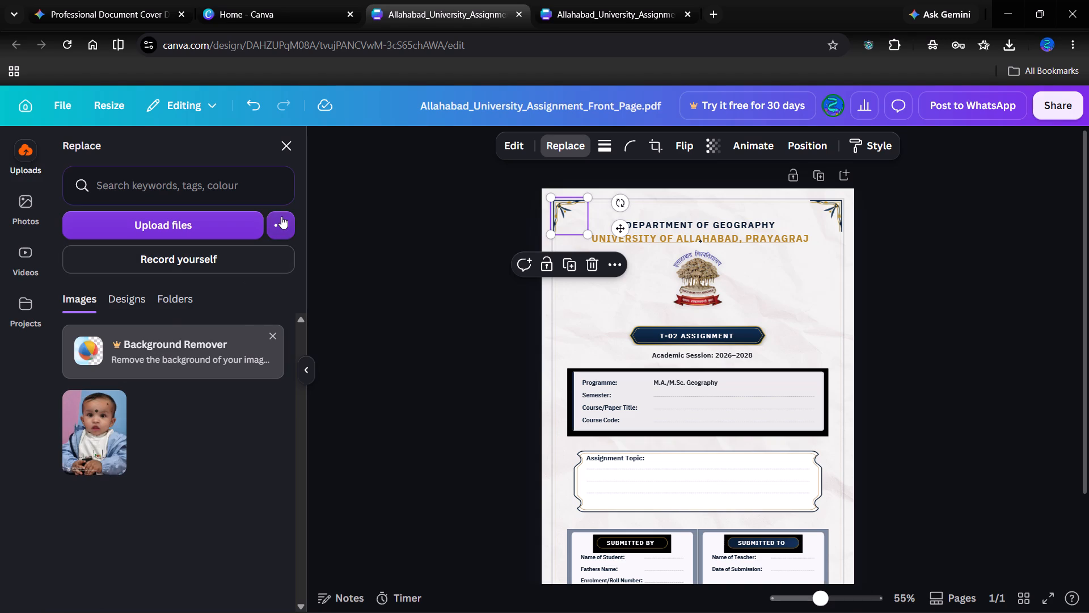
left_click(600, 334)
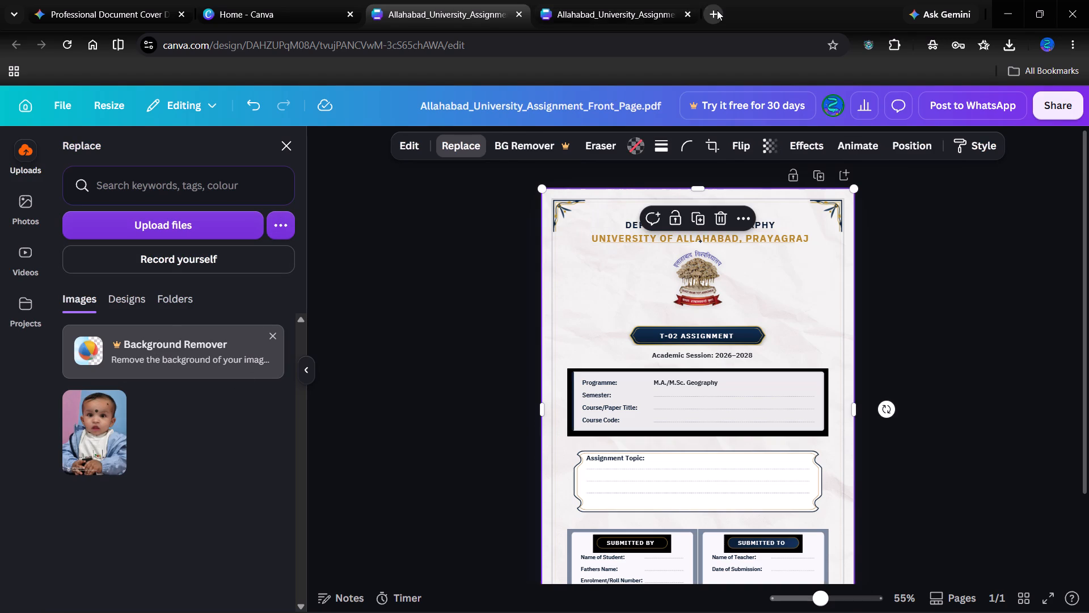
Open Pinterest in a new browser tab and search for "a4 world map for background".
left_click(717, 10)
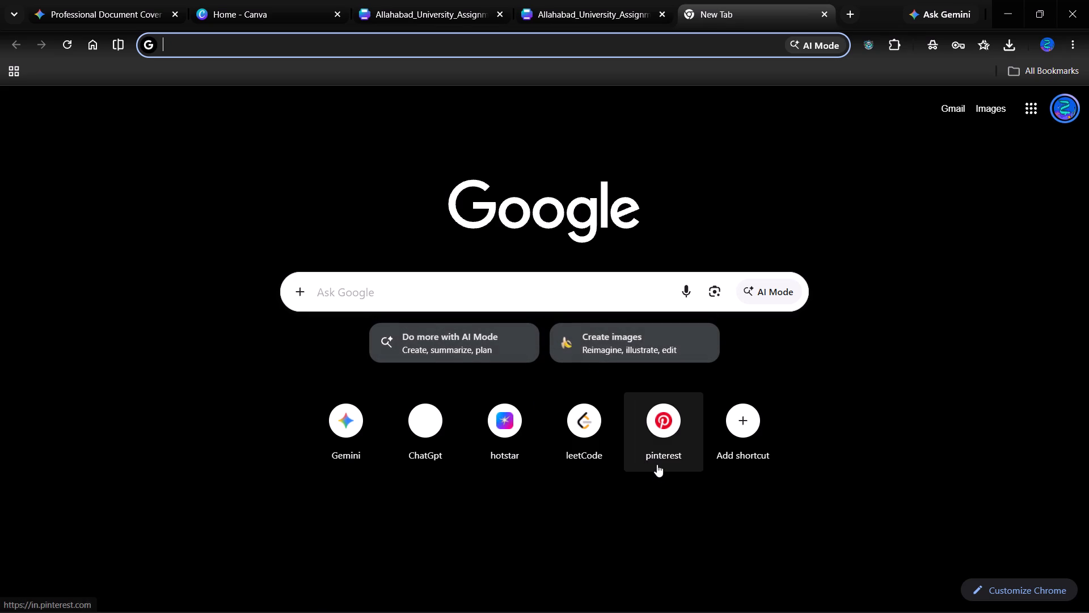
left_click(656, 461)
type("wor")
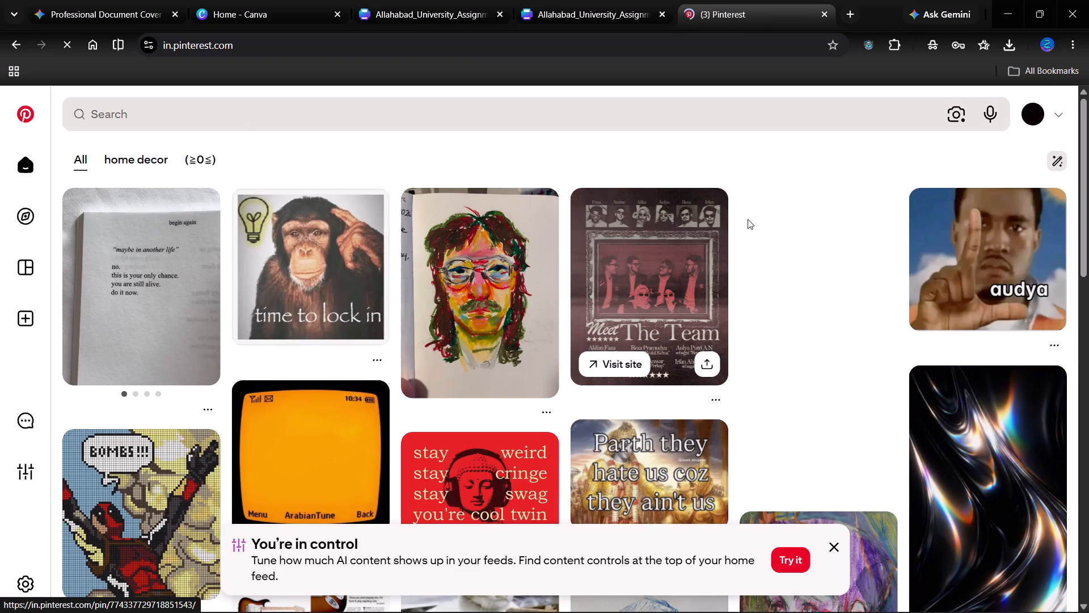
left_click(757, 119)
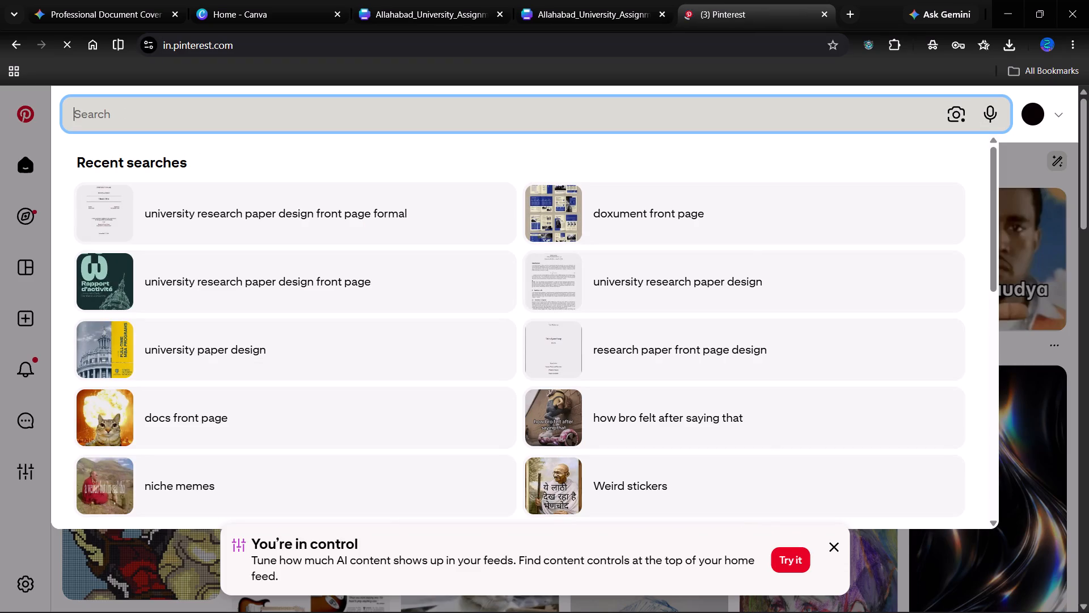
type("14")
key("space")
key("BackSpace")
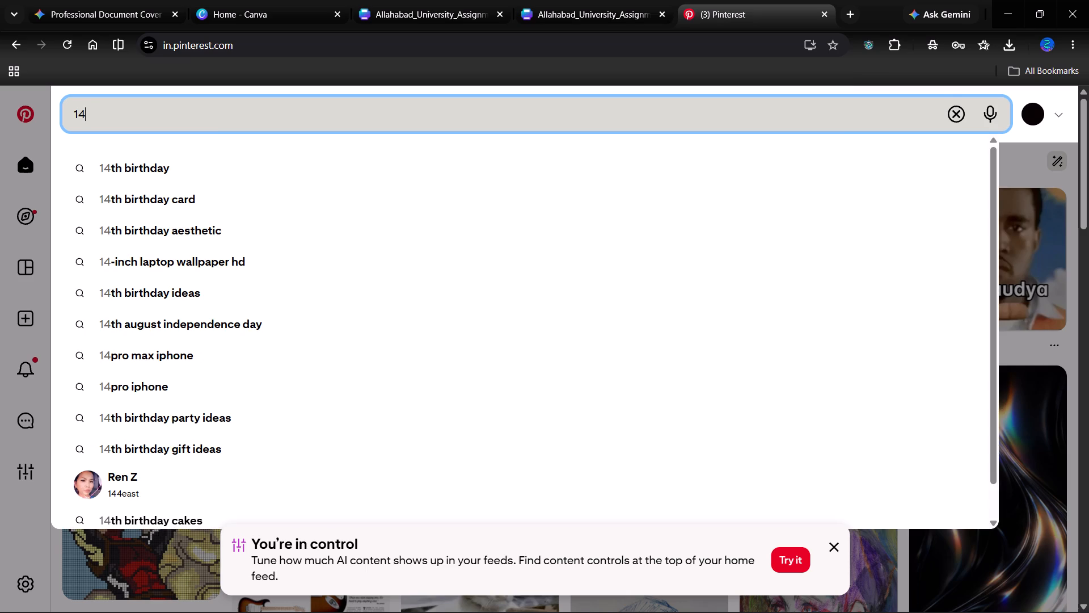
key("BackSpace")
key("BackSpace")
key("a")
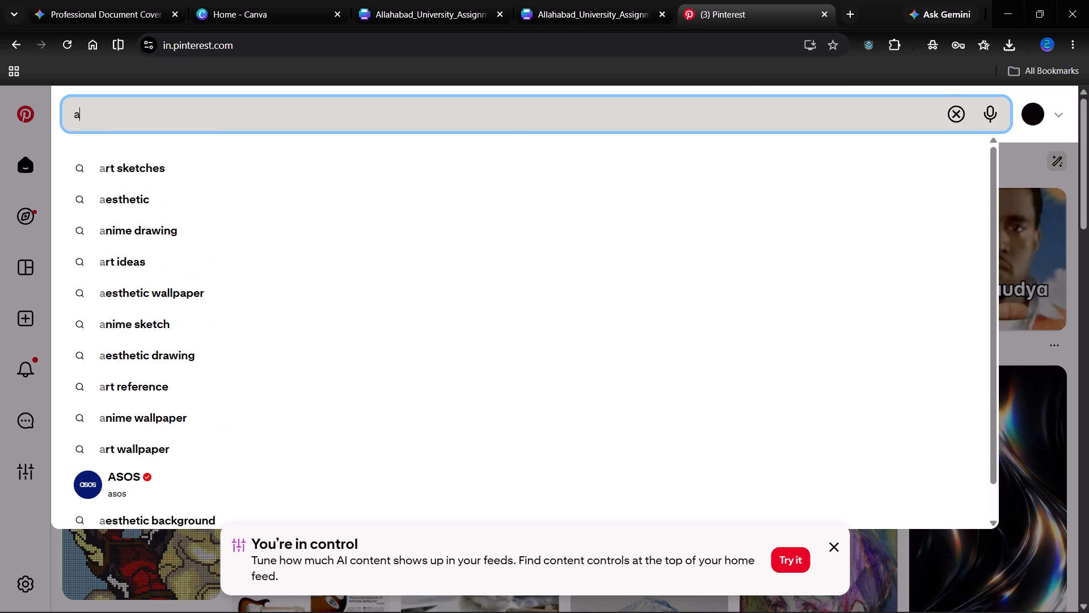
type("4 wr")
key("BackSpace")
type("orld")
key("space")
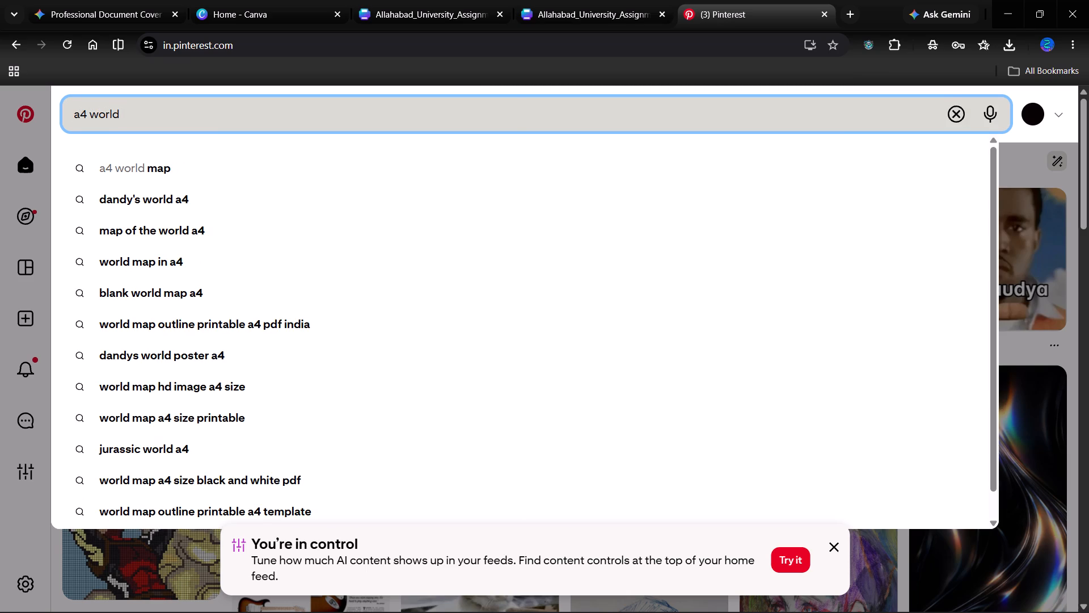
type("map d")
key("BackSpace")
type("fo")
key("space")
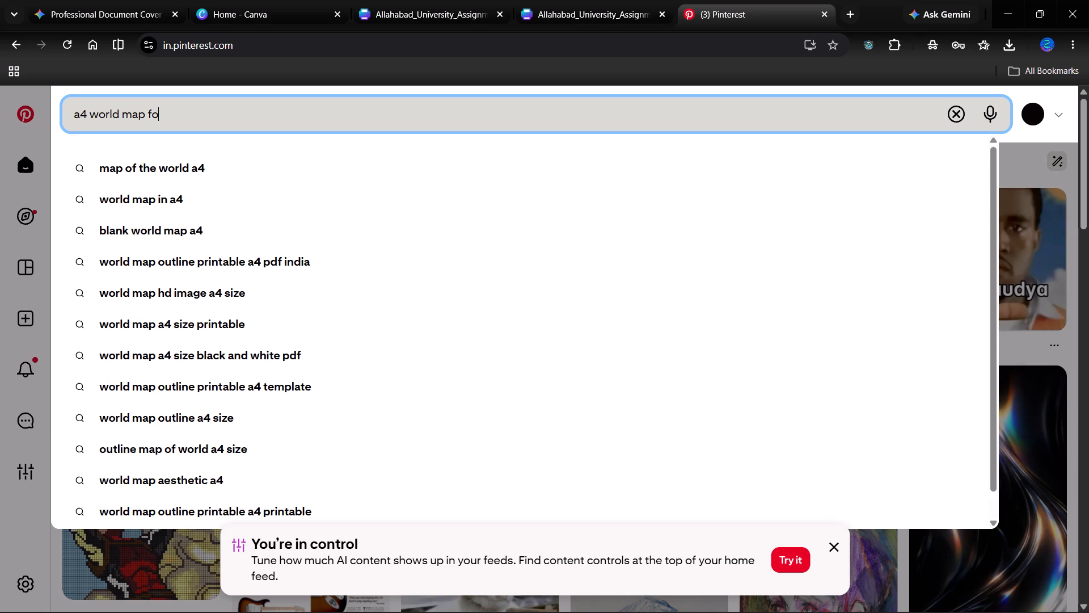
key("BackSpace")
type("r ba")
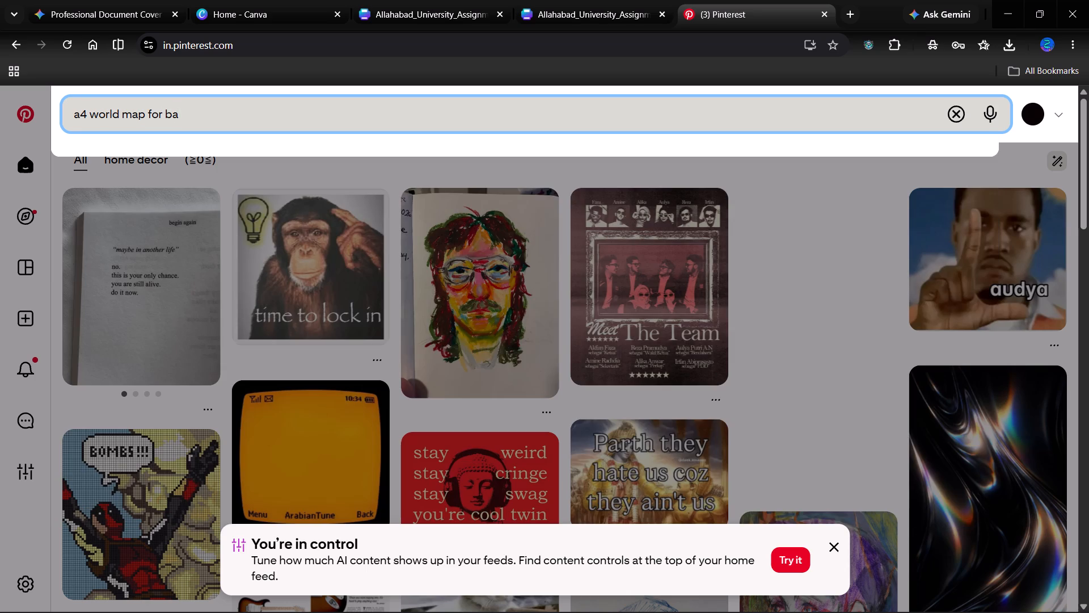
type("ckf")
key("BackSpace")
type("ground")
key("Return")
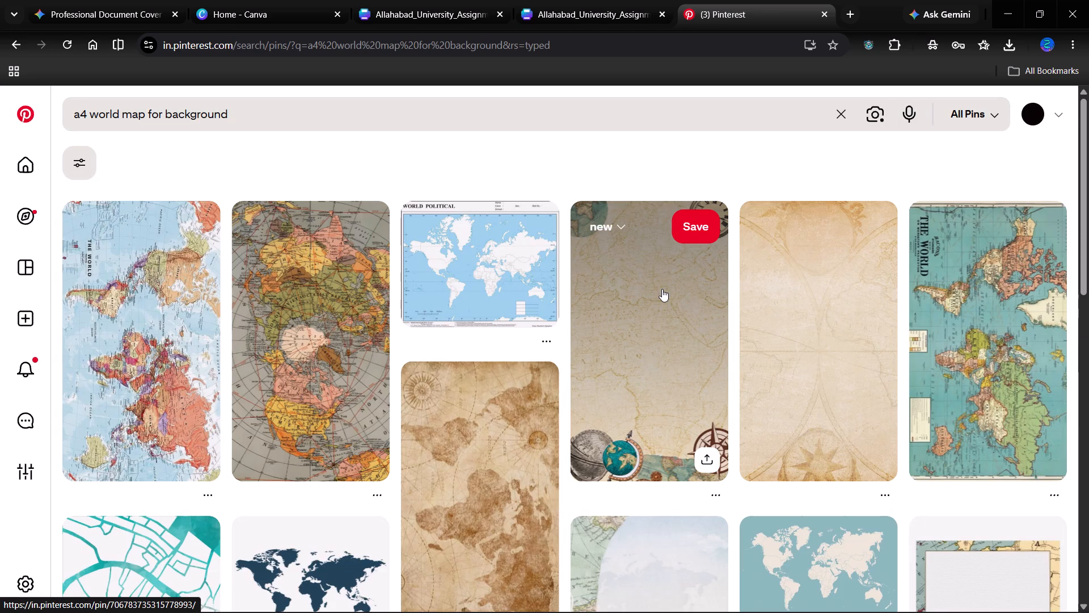
Find the vintage brown world map with hemisphere circles among the results and download its image.
scroll(662, 289, "down", 3)
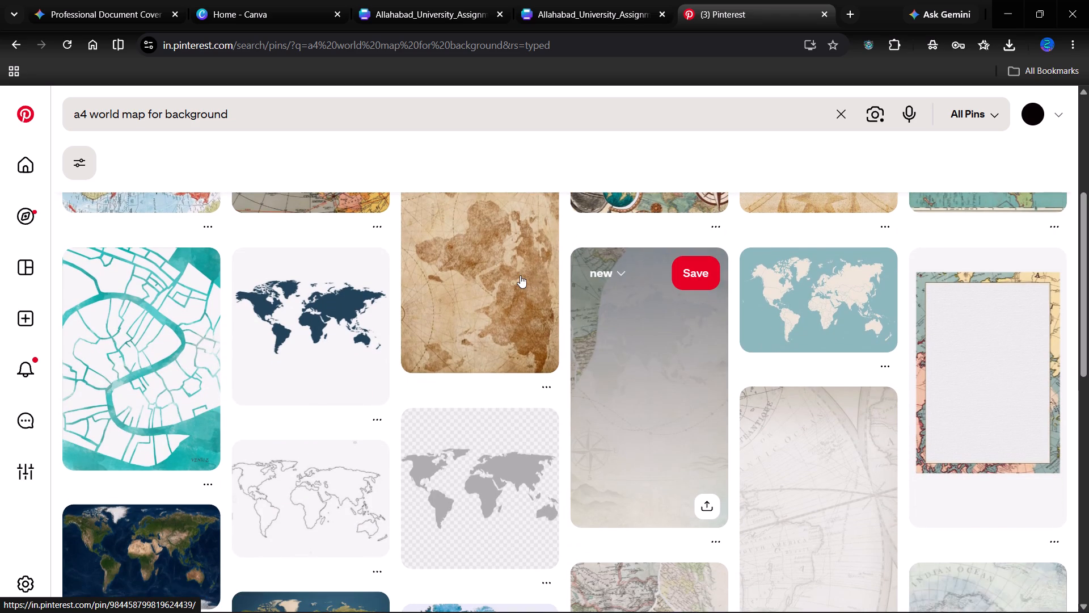
scroll(520, 275, "down", 4)
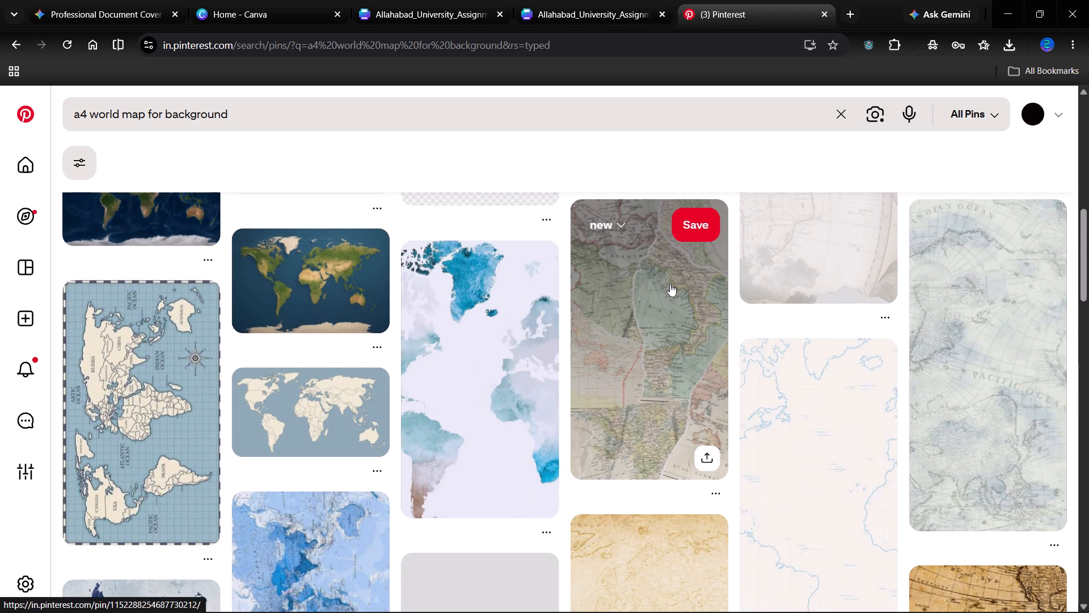
scroll(670, 284, "down", 2)
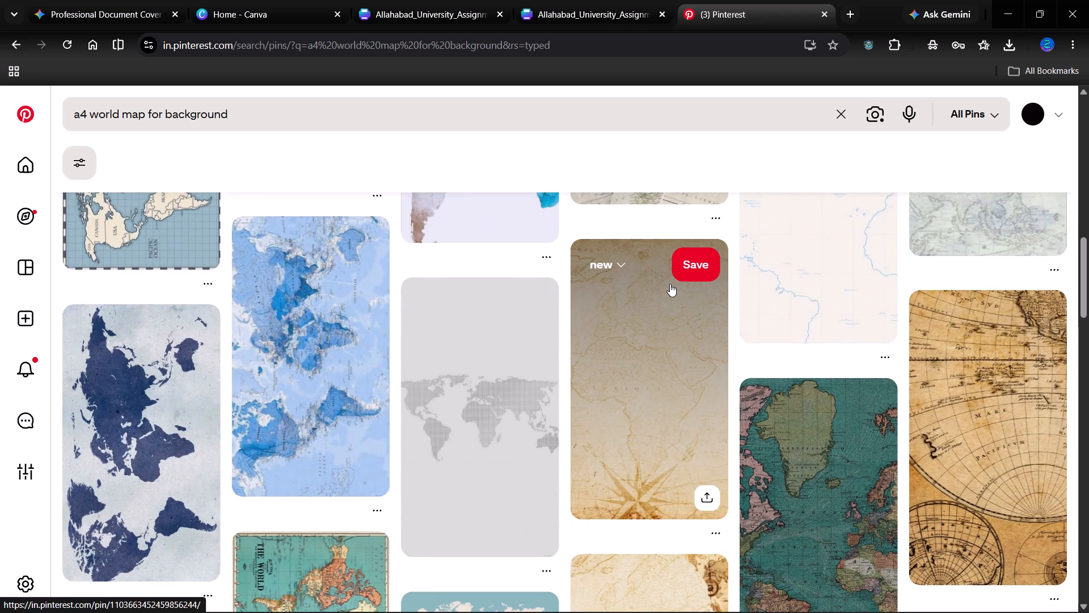
scroll(670, 284, "down", 1)
left_click(1005, 410)
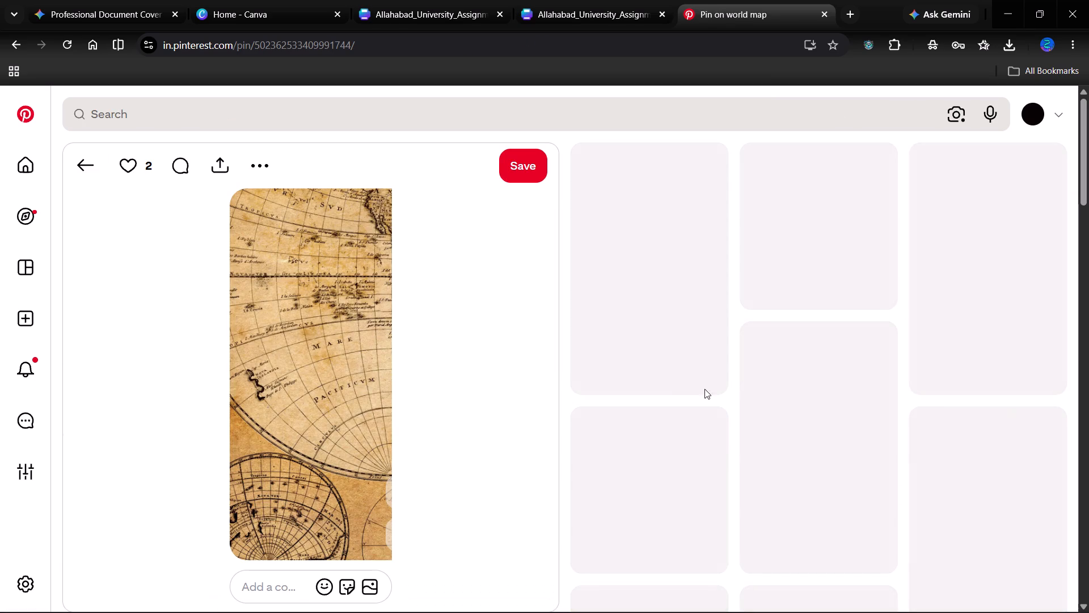
scroll(559, 440, "down", 1)
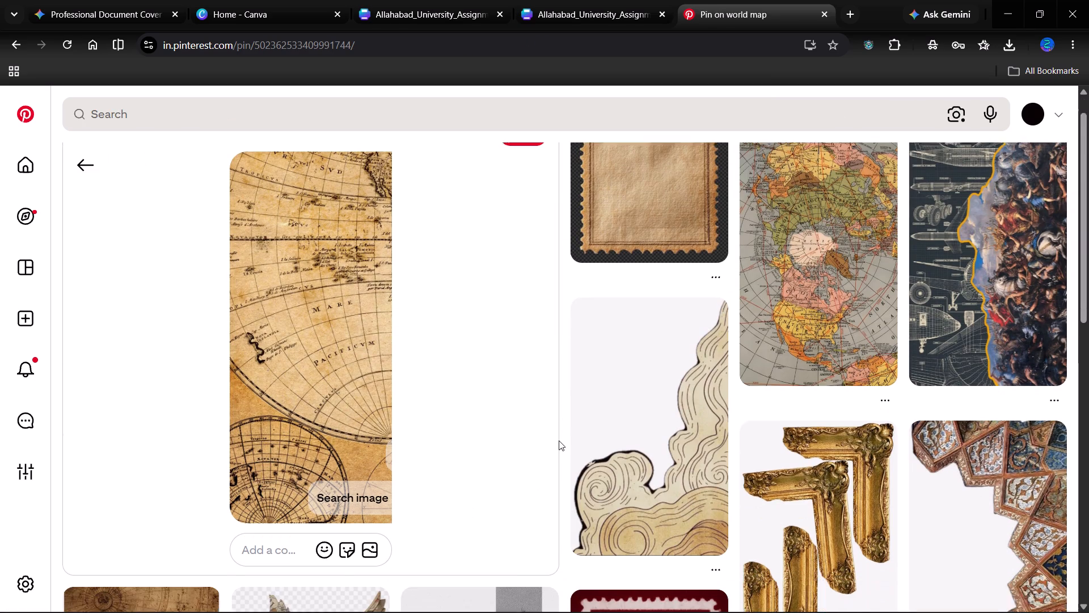
scroll(559, 440, "down", 4)
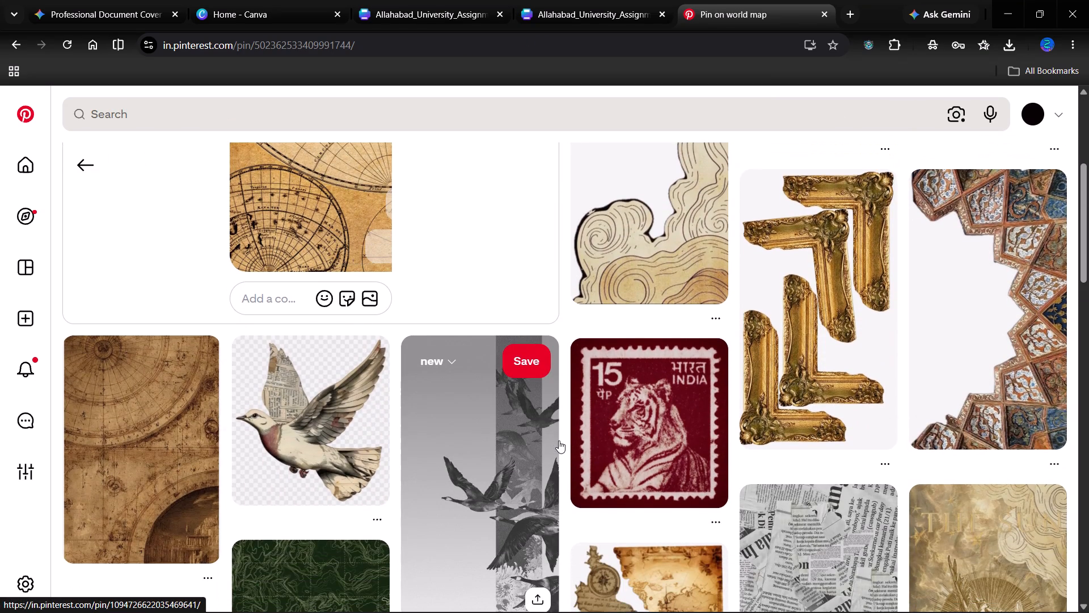
scroll(559, 440, "down", 3)
scroll(559, 440, "up", 2)
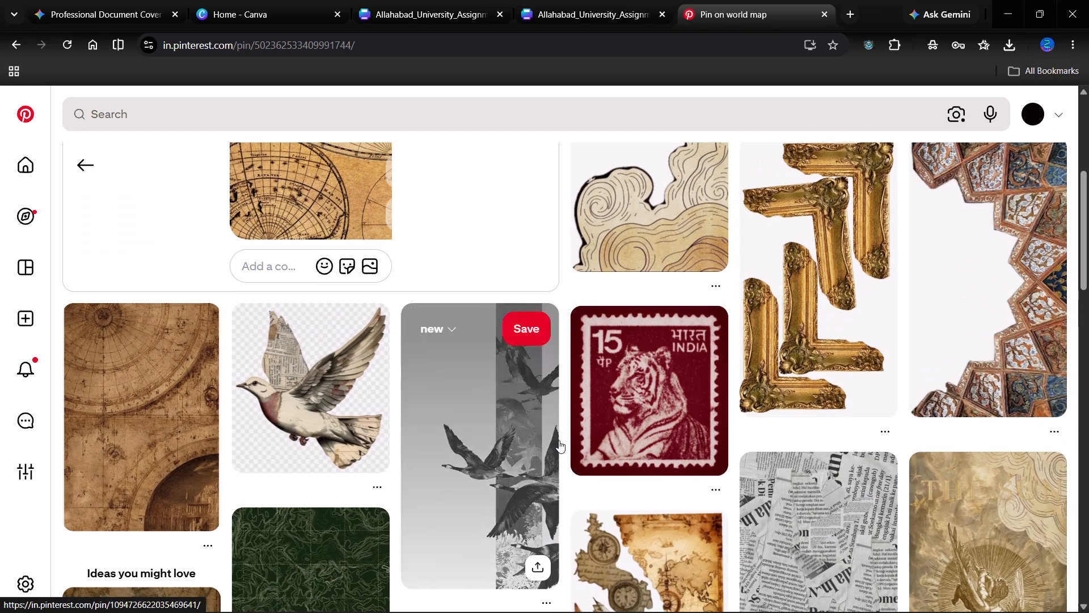
scroll(402, 307, "up", 1)
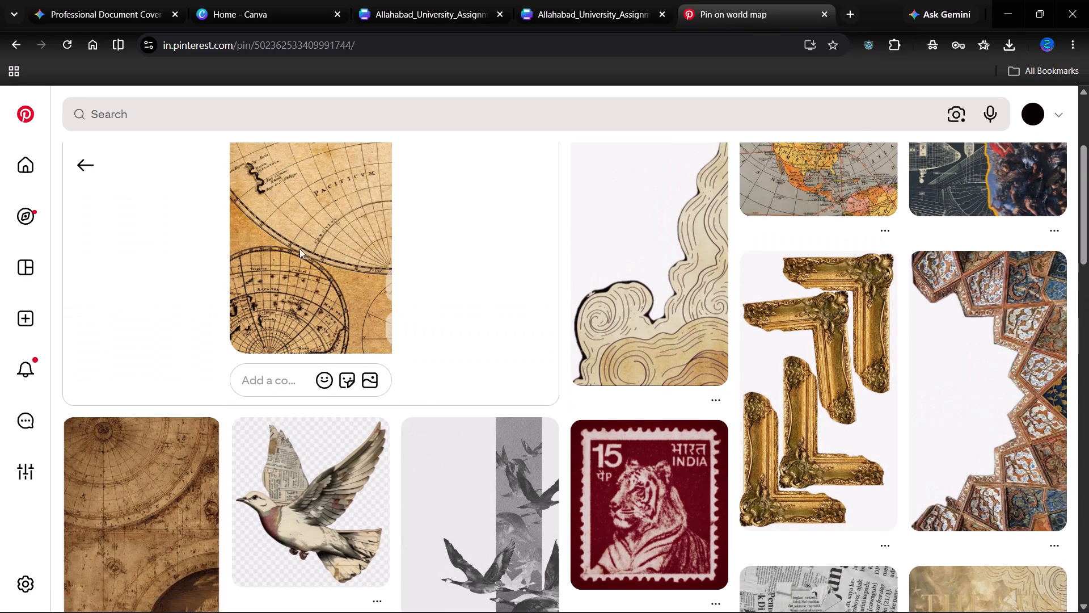
left_click(298, 245)
scroll(298, 245, "up", 3)
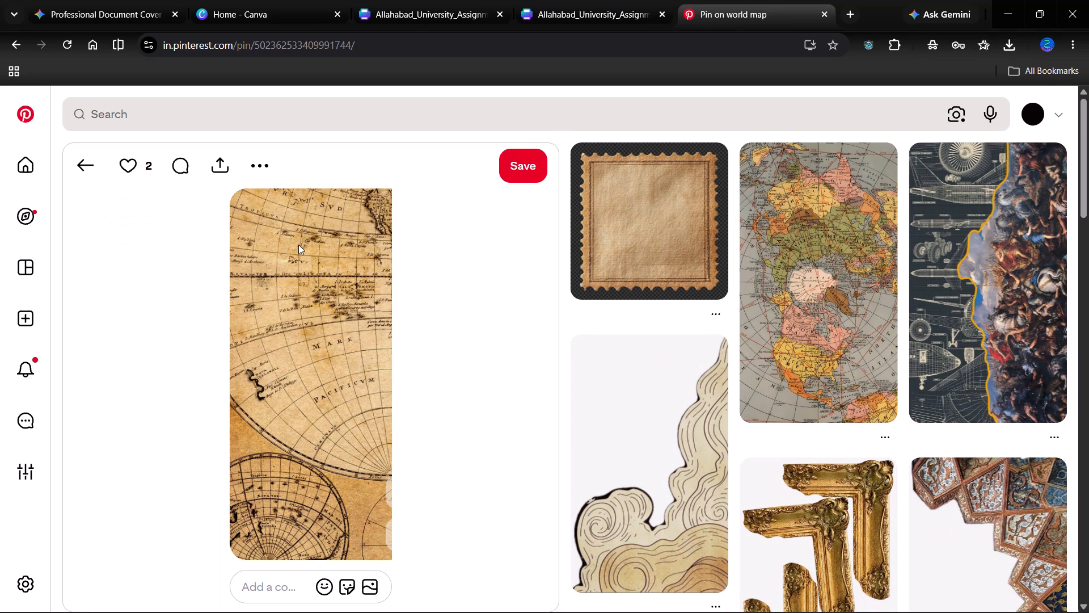
left_click(266, 166)
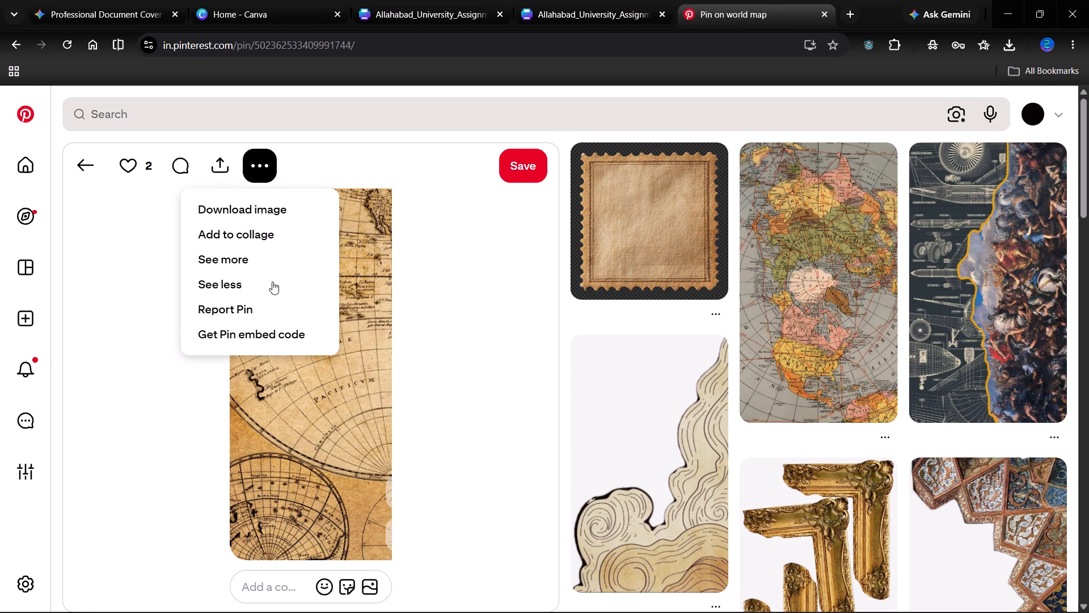
left_click(275, 209)
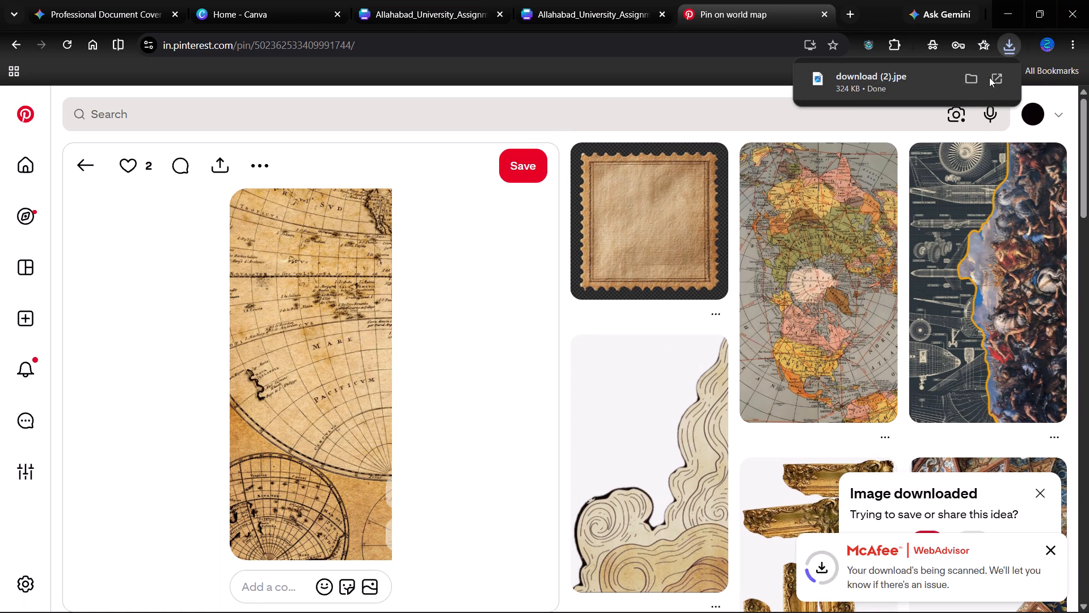
In File Explorer, move the downloaded map image, download (2), into the astha folder inside sem5 on New Volume (D:).
left_click(974, 75)
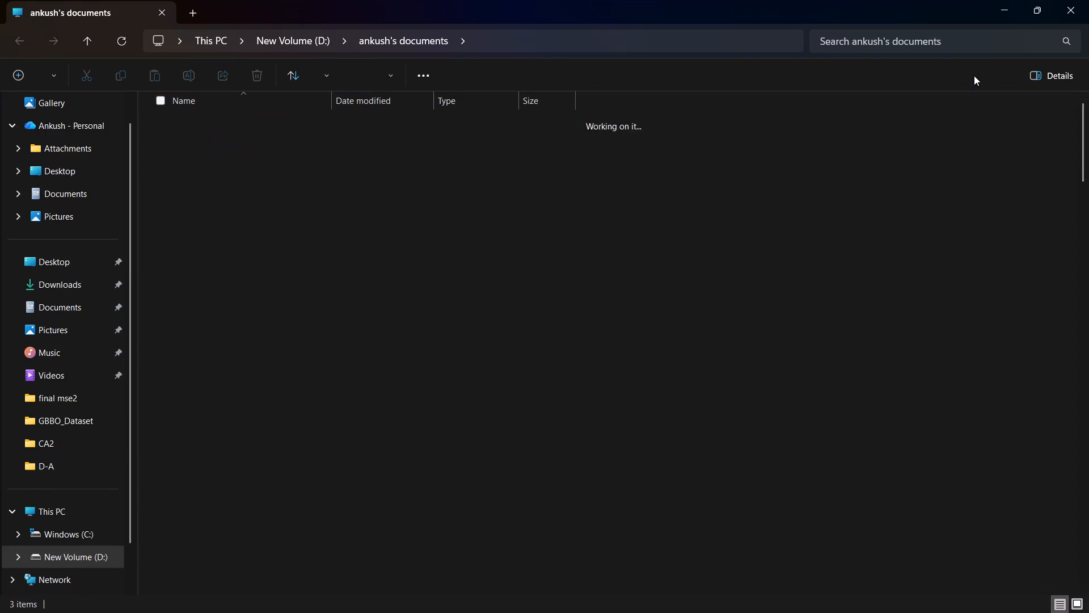
key("ctrl+x")
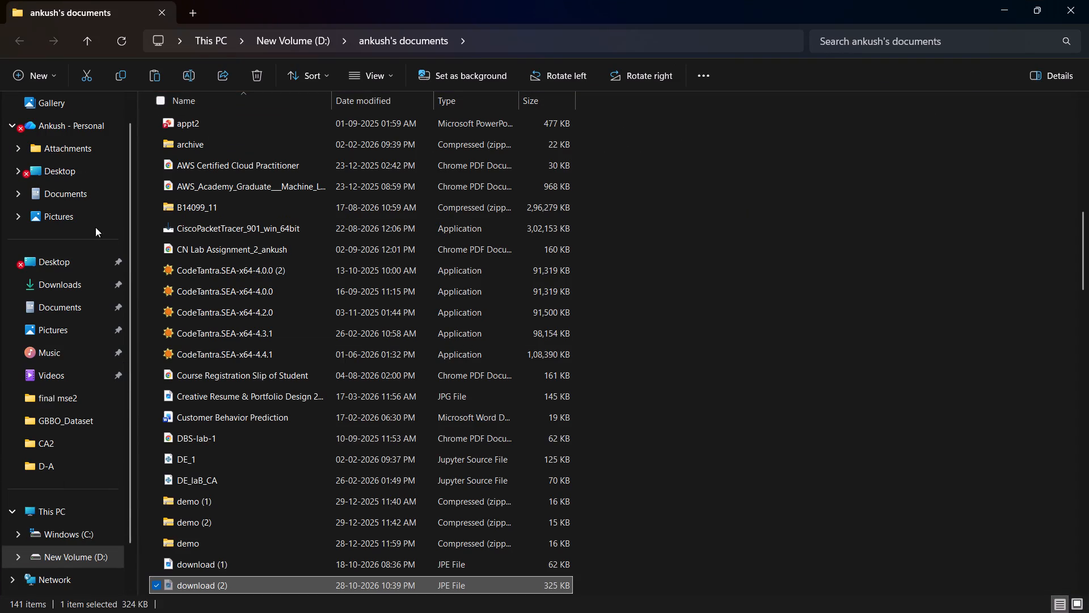
scroll(64, 289, "up", 4)
scroll(64, 289, "down", 2)
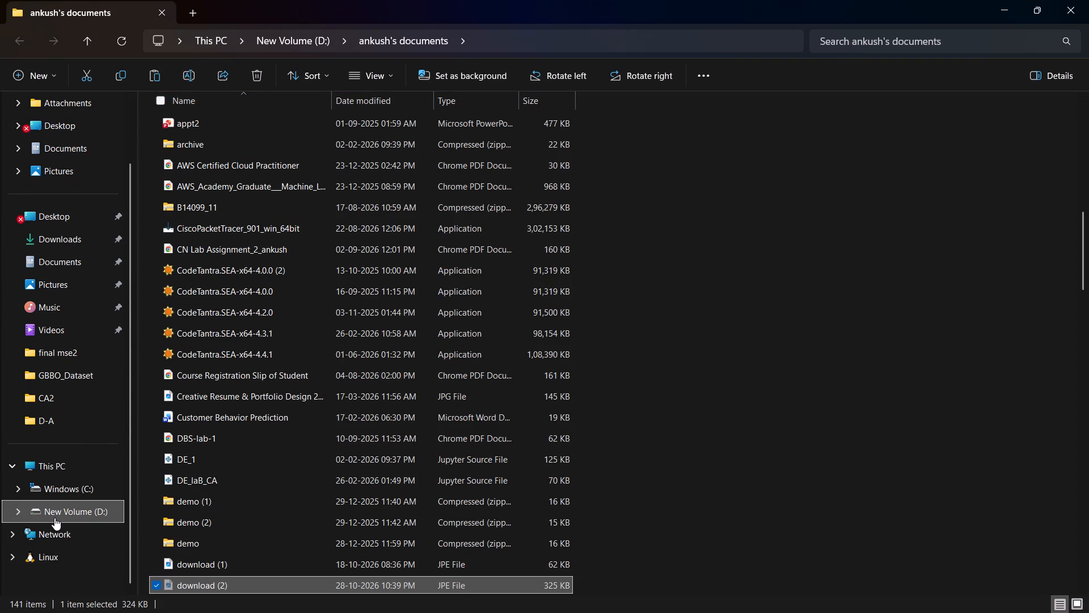
double_click(54, 518)
left_click(54, 518)
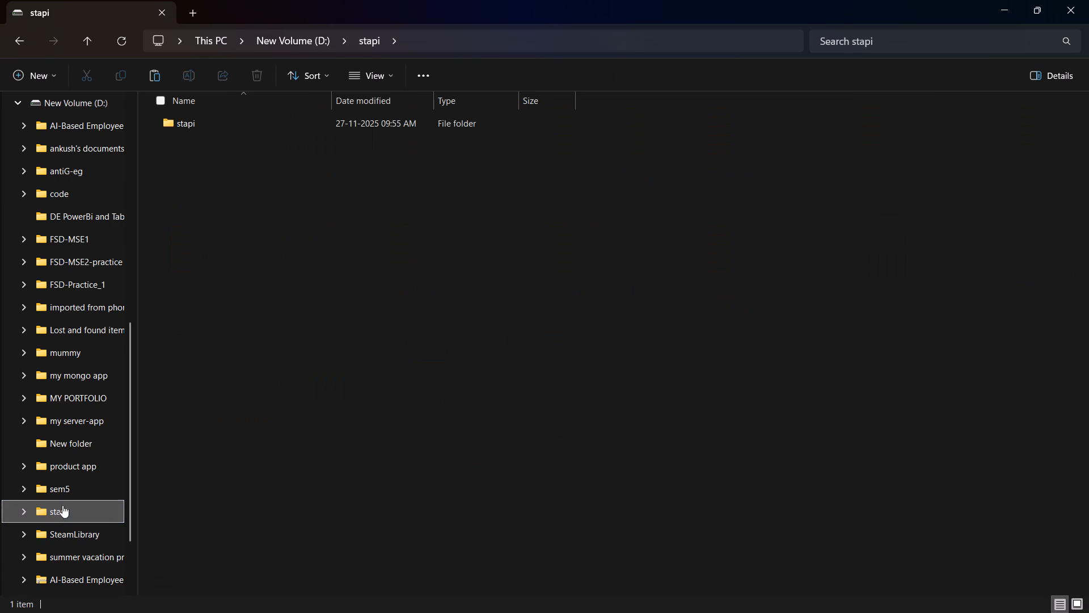
double_click(71, 492)
double_click(503, 156)
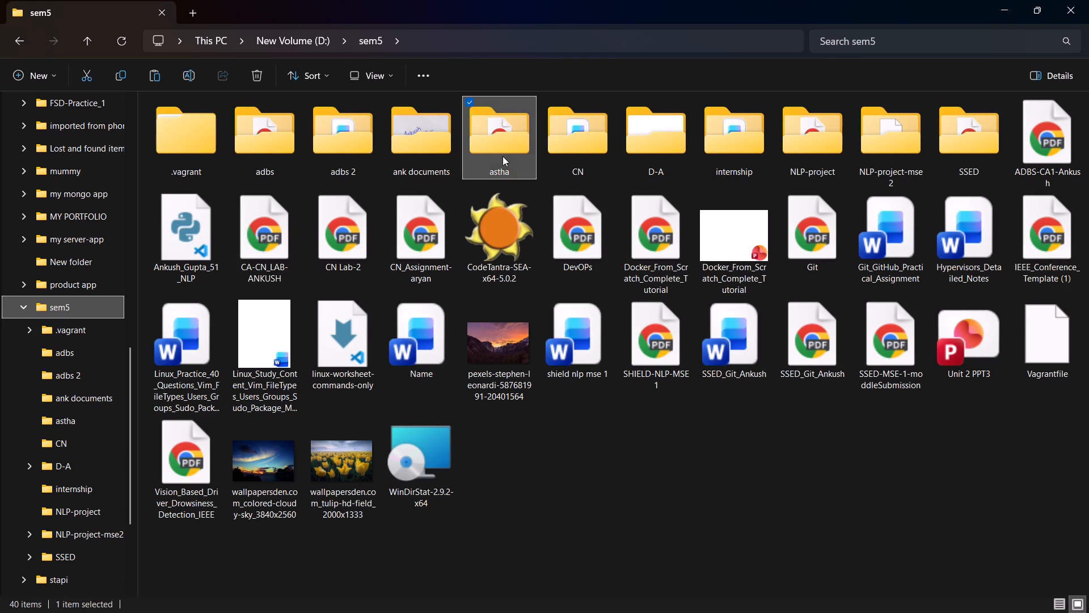
key("ctrl+v")
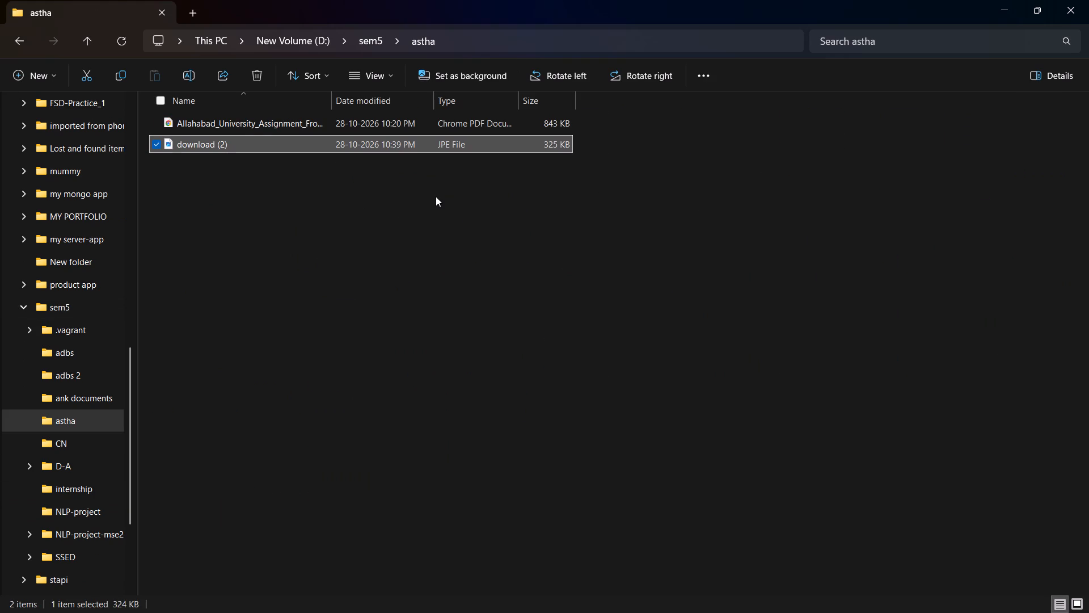
Return to Pinterest and download the ornate Persian-style tile border cutout from the related pins.
key("alt+Tab")
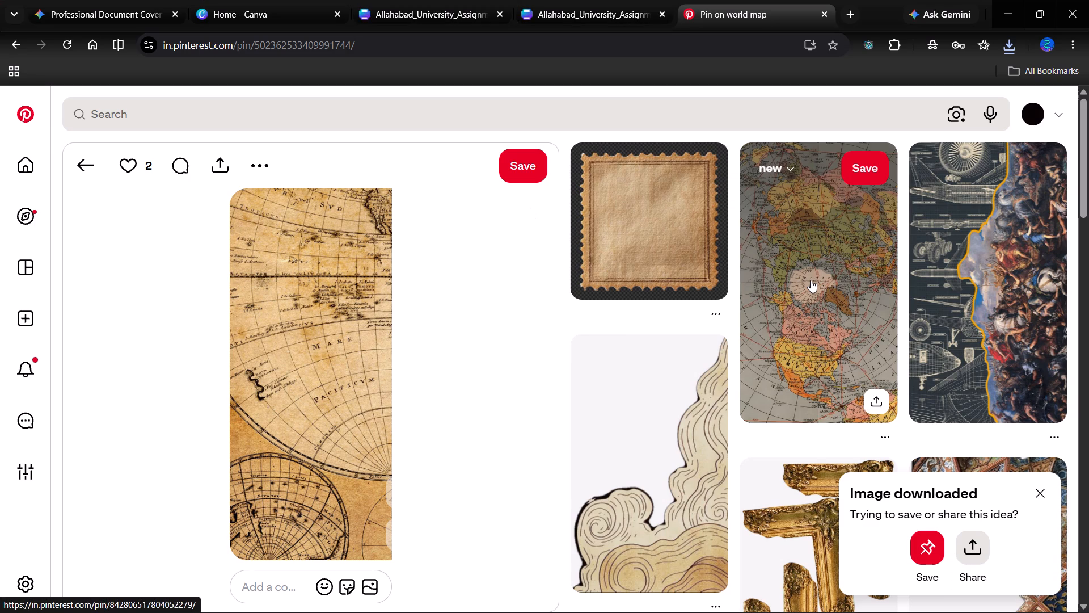
scroll(883, 321, "down", 3)
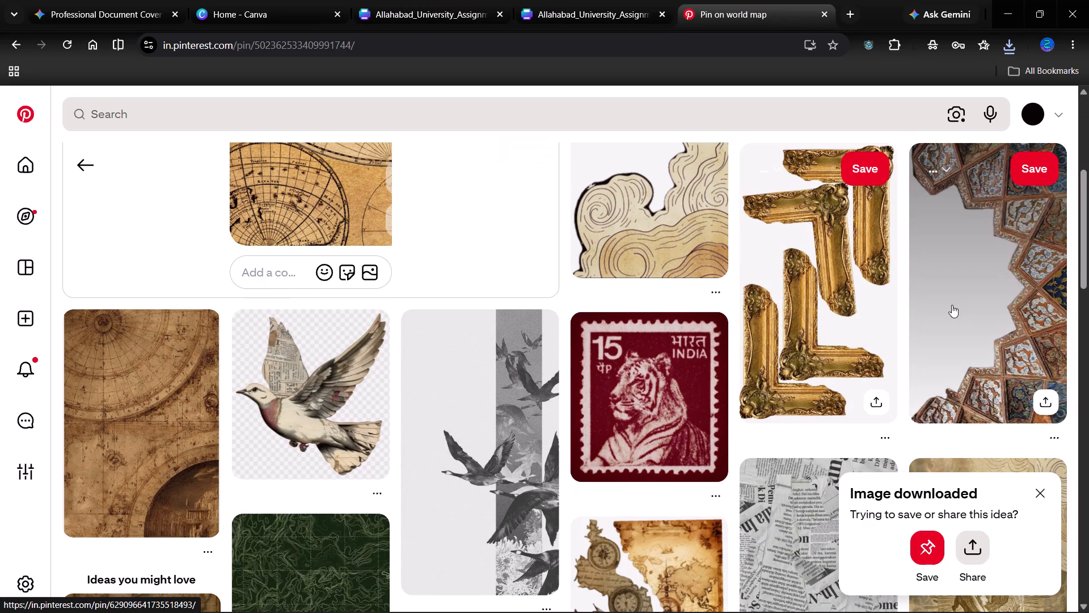
left_click(952, 305)
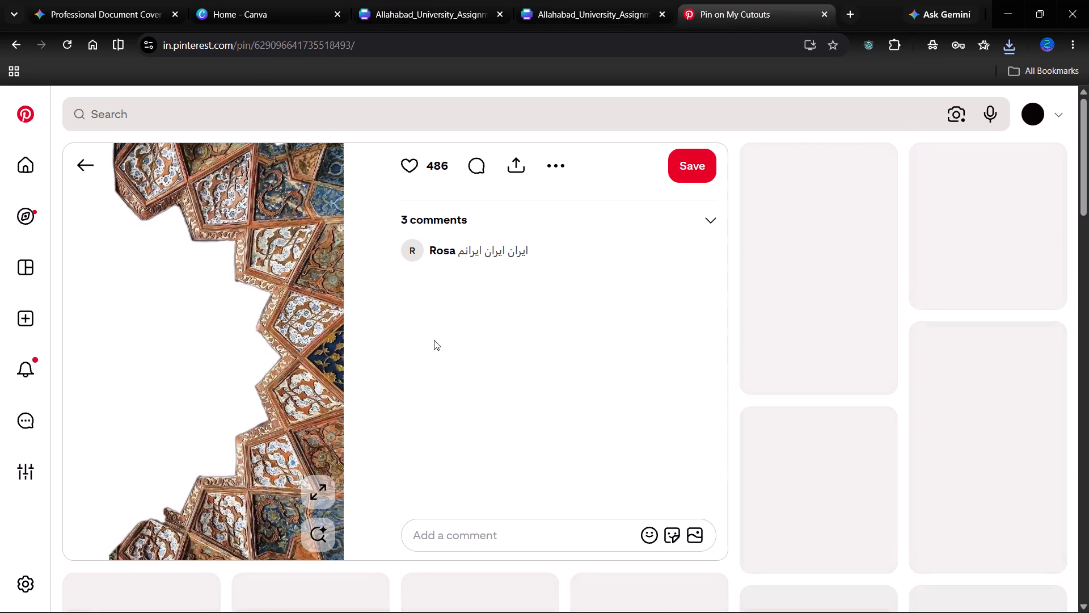
left_click(550, 174)
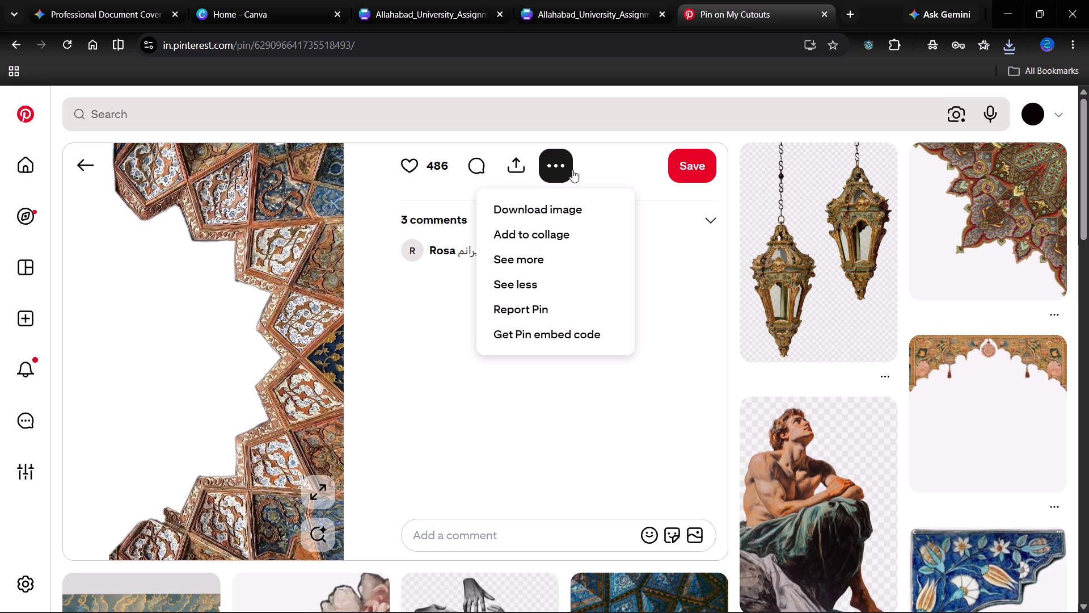
left_click(568, 207)
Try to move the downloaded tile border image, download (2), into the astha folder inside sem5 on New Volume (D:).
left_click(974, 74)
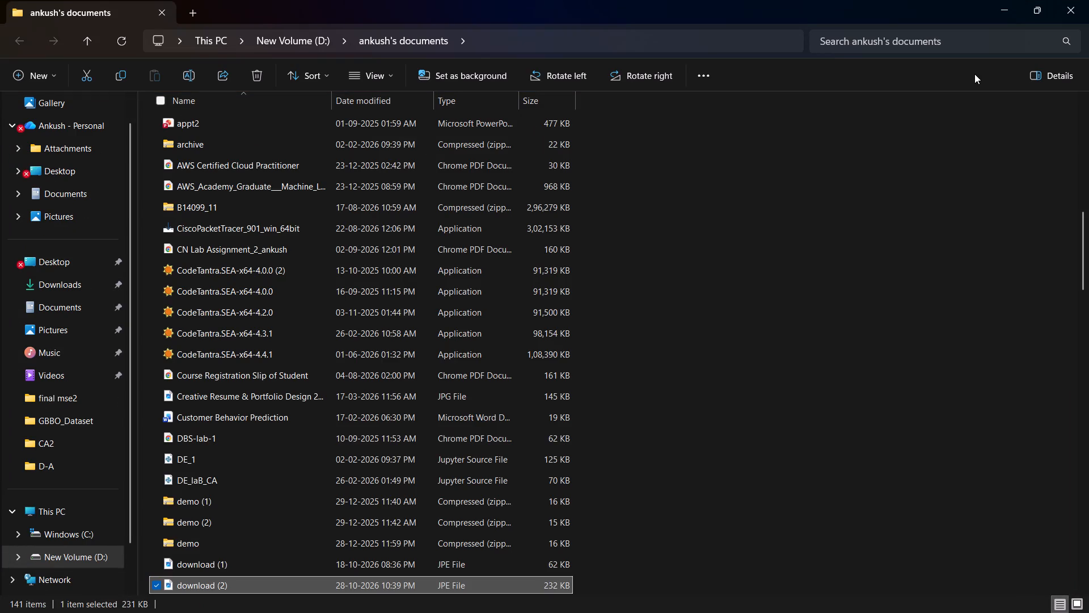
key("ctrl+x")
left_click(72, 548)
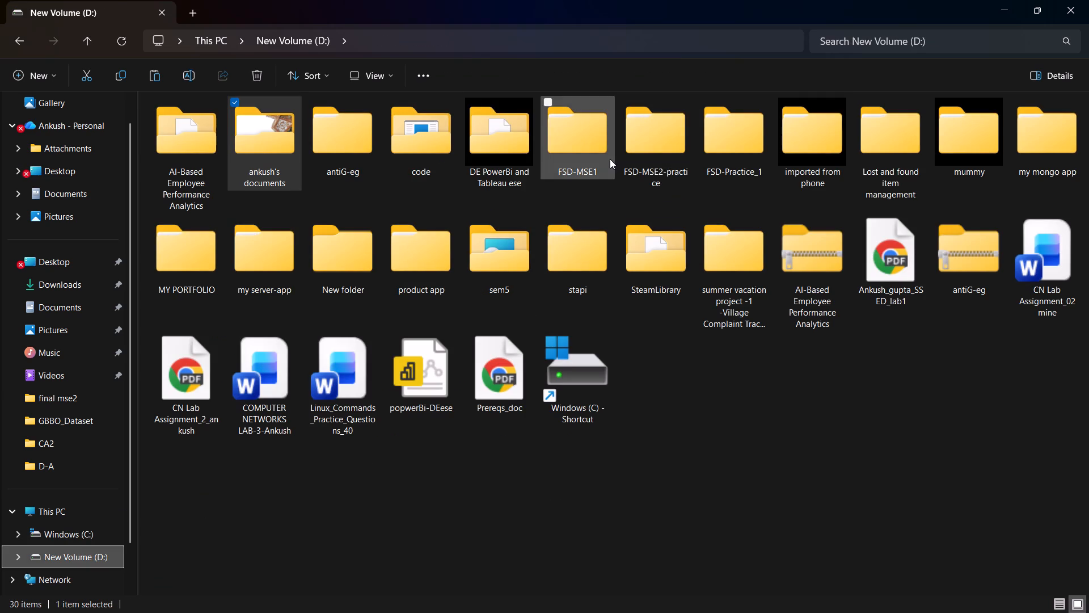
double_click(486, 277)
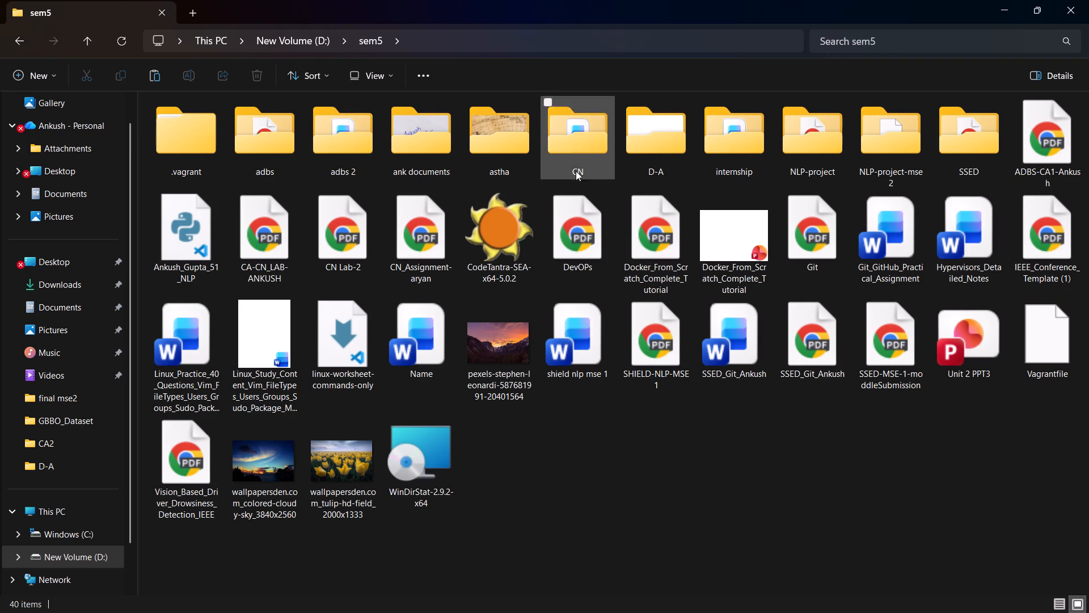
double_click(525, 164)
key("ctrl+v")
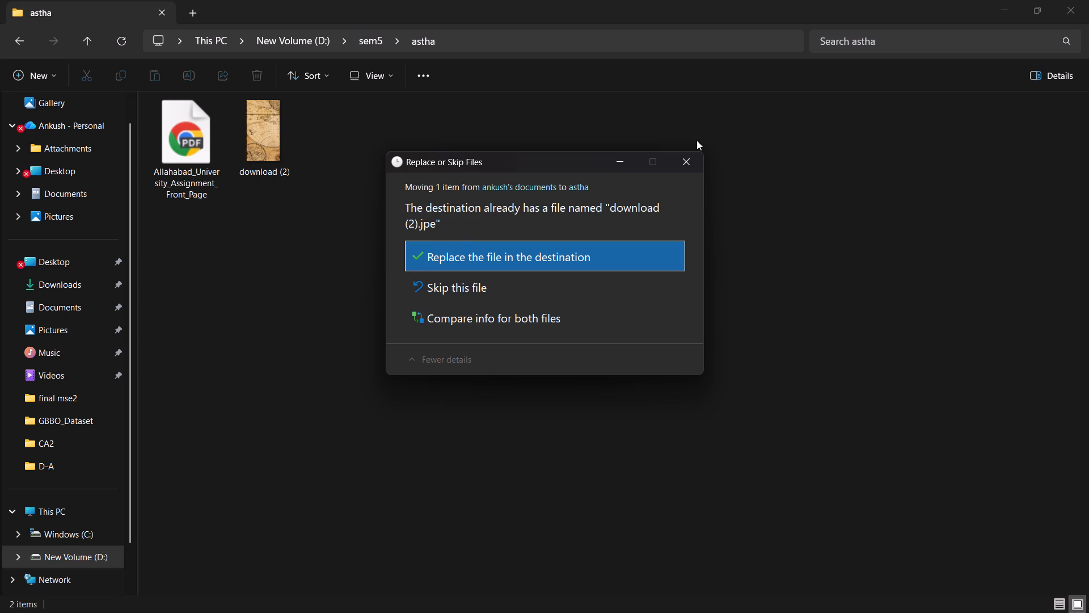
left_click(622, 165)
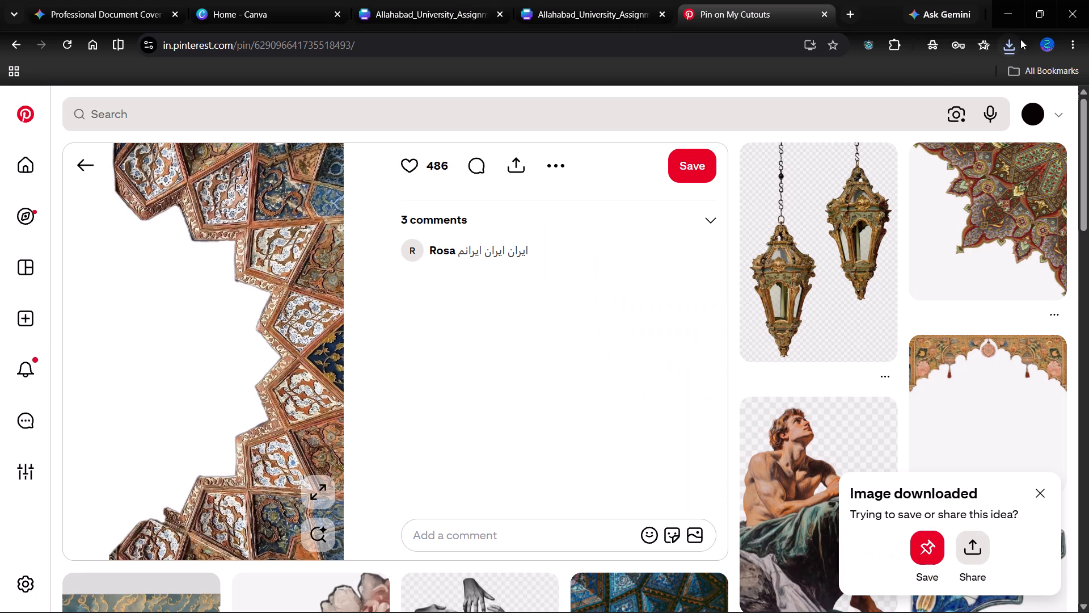
Copy the tile border image, download (2), into the astha folder, replacing the same-named file there, and dismiss the pending move.
left_click(1011, 45)
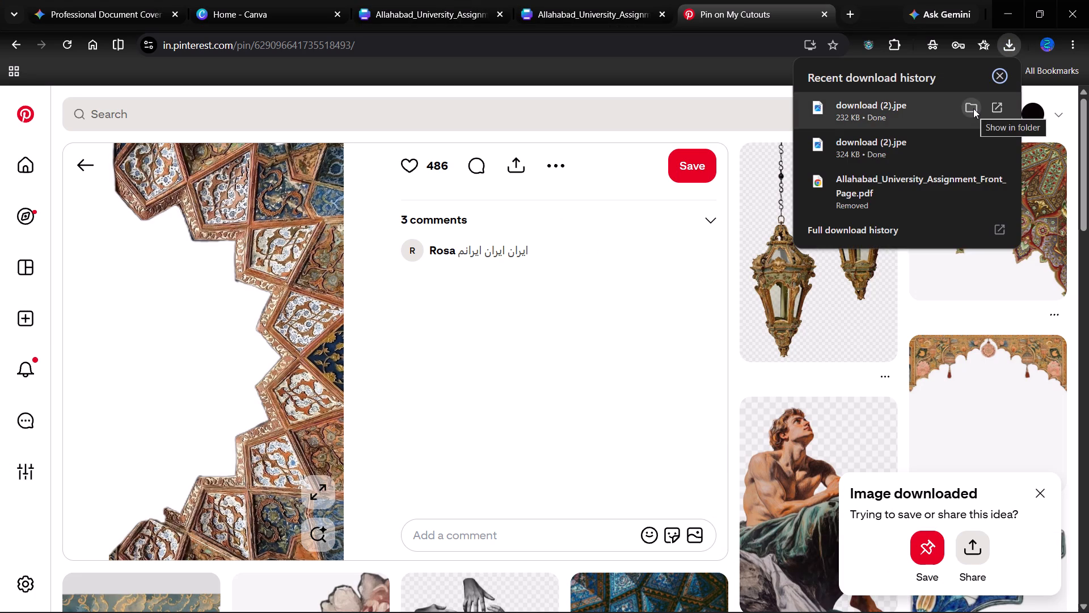
left_click(973, 108)
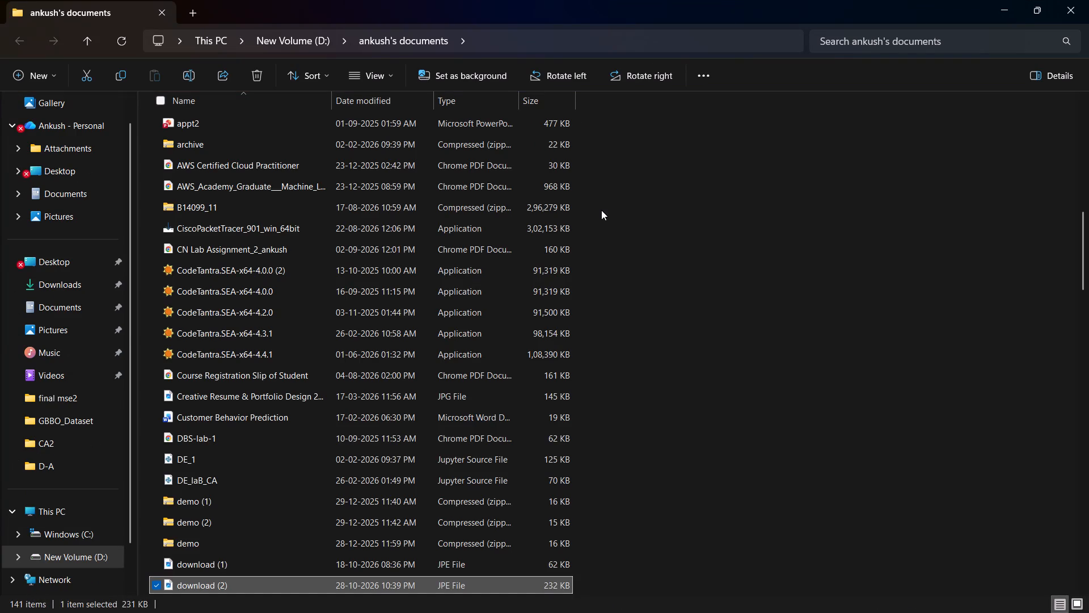
key("ctrl+c")
double_click(65, 551)
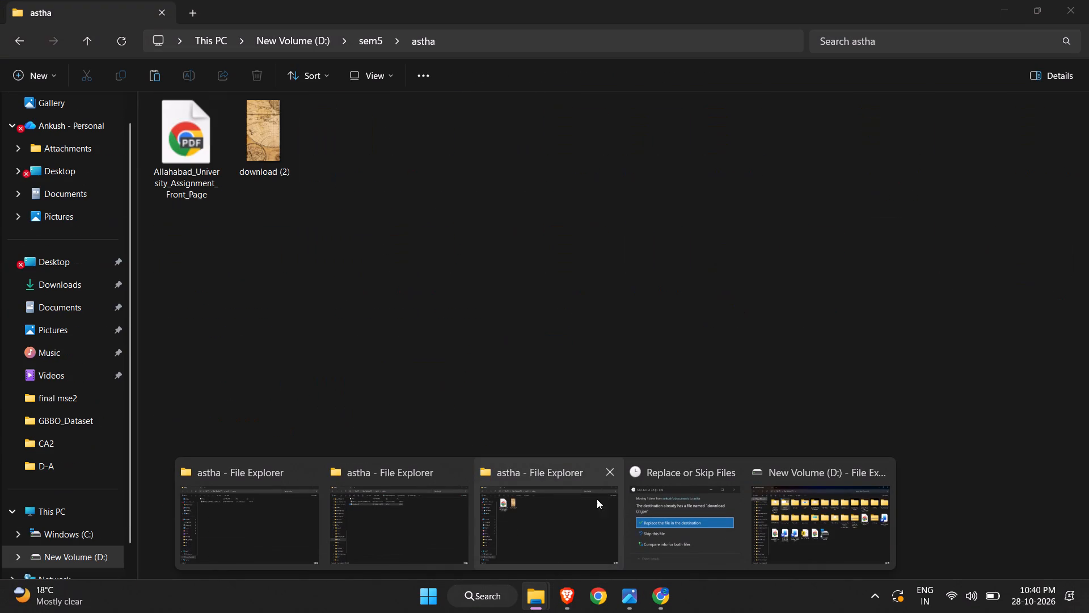
left_click(573, 510)
key("ctrl+v")
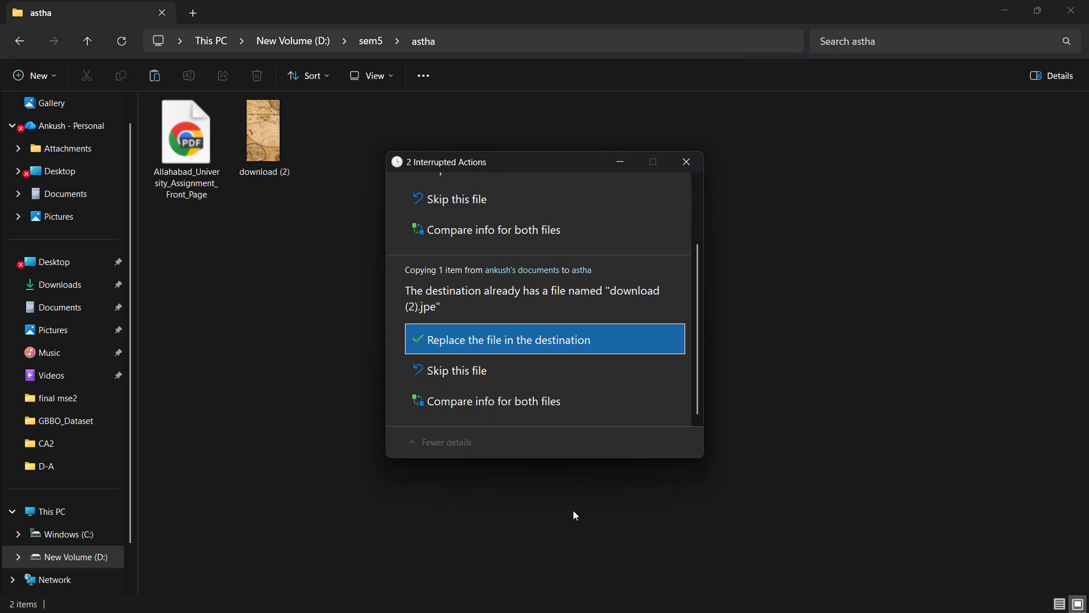
left_click(526, 336)
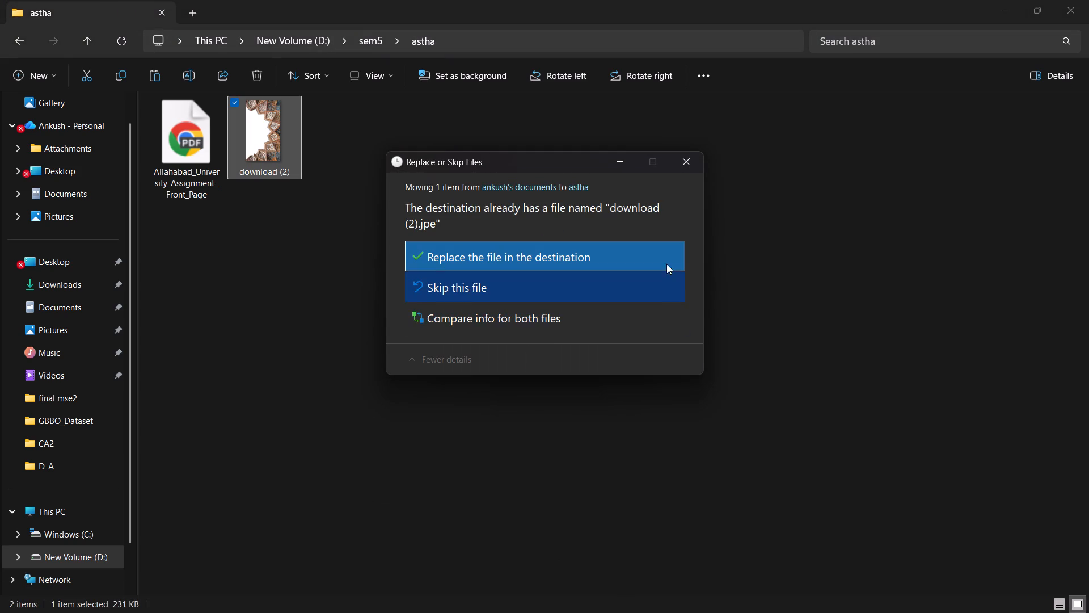
left_click(689, 160)
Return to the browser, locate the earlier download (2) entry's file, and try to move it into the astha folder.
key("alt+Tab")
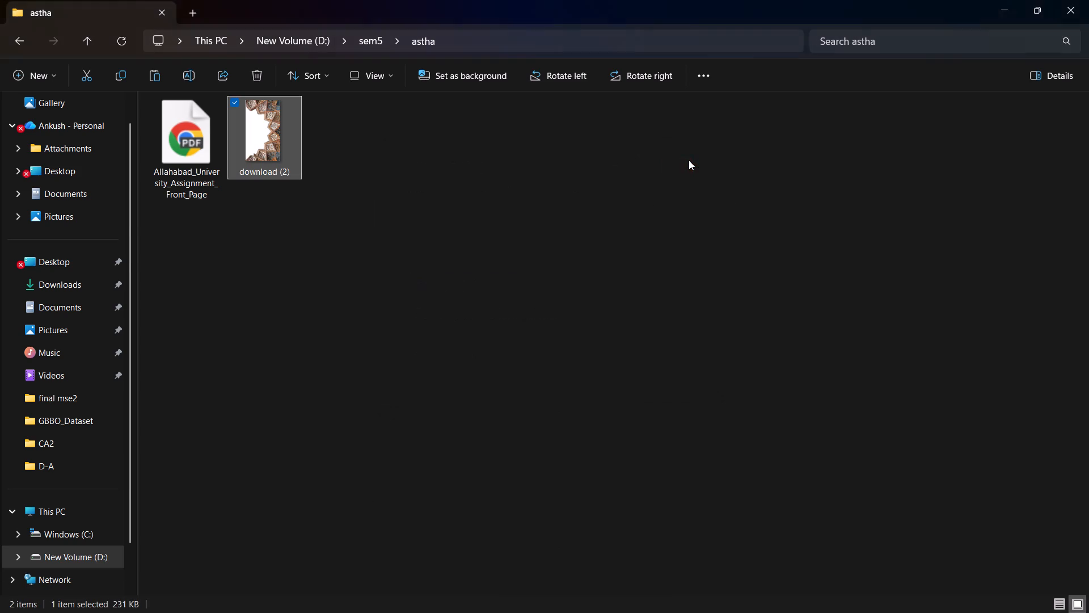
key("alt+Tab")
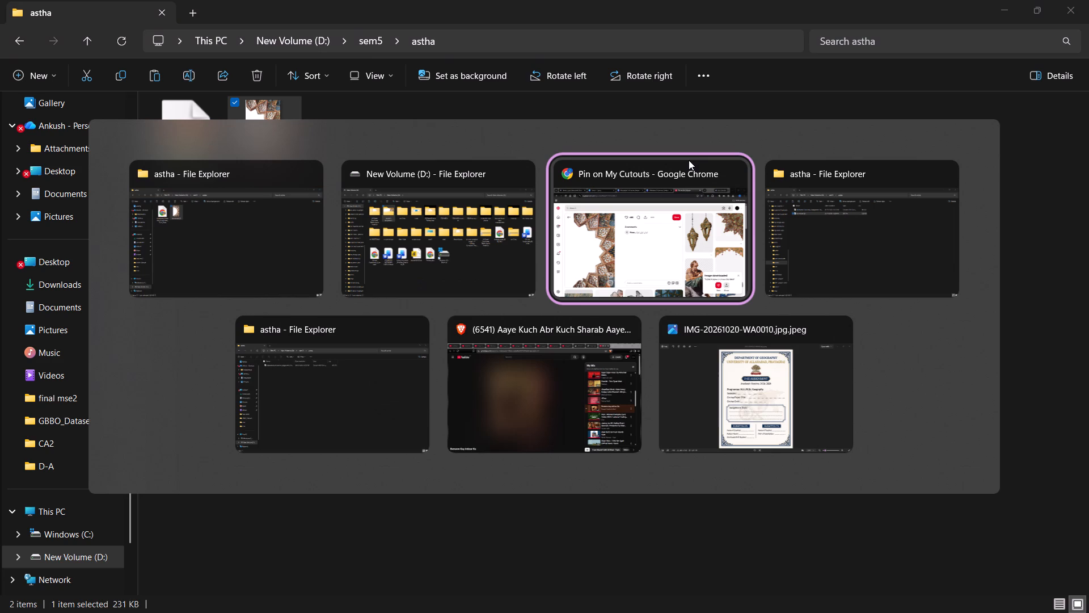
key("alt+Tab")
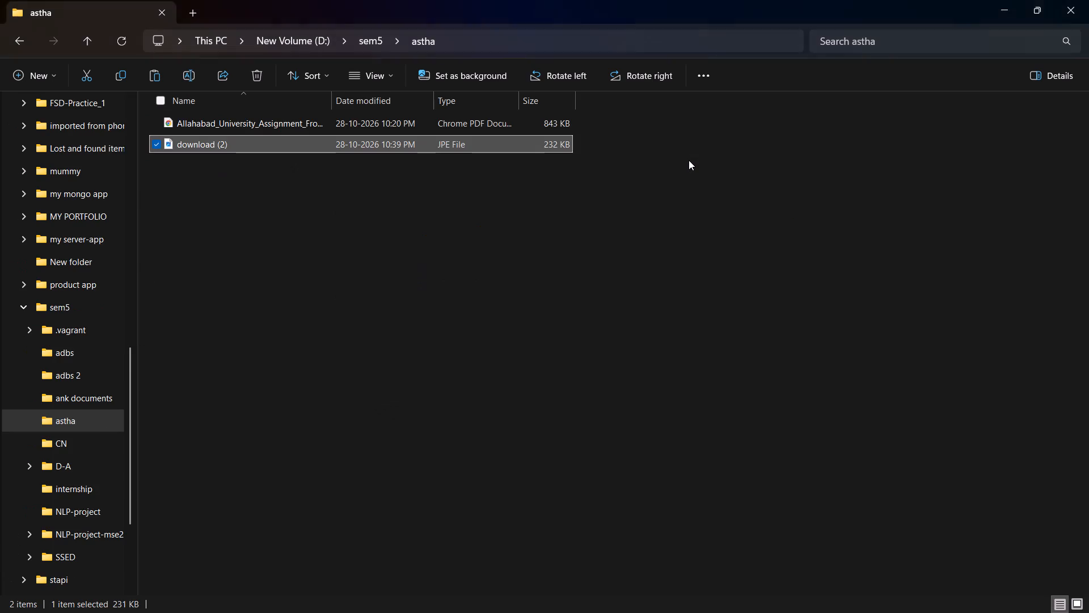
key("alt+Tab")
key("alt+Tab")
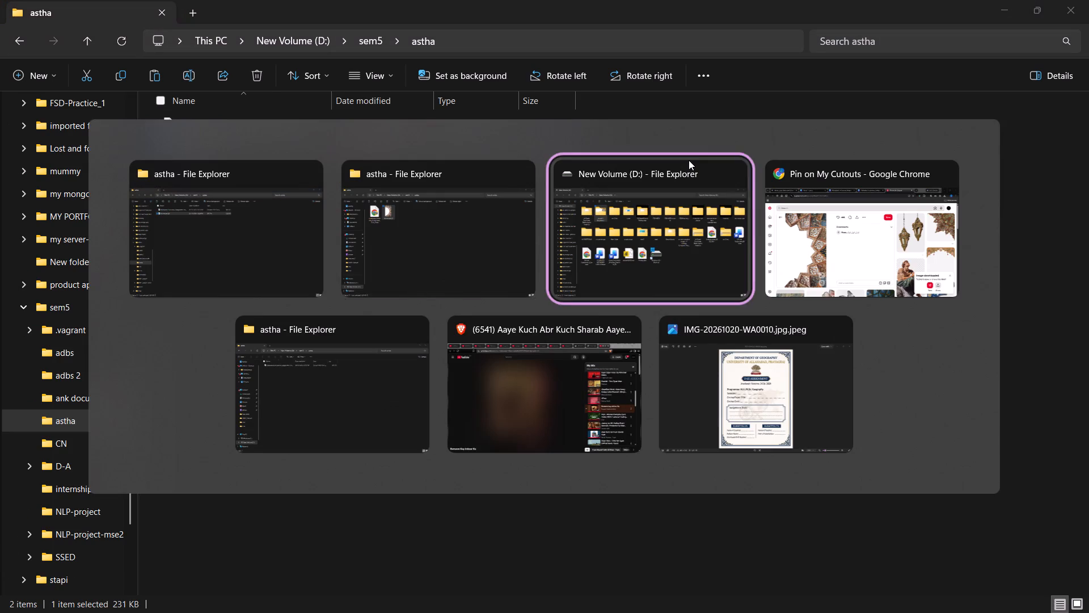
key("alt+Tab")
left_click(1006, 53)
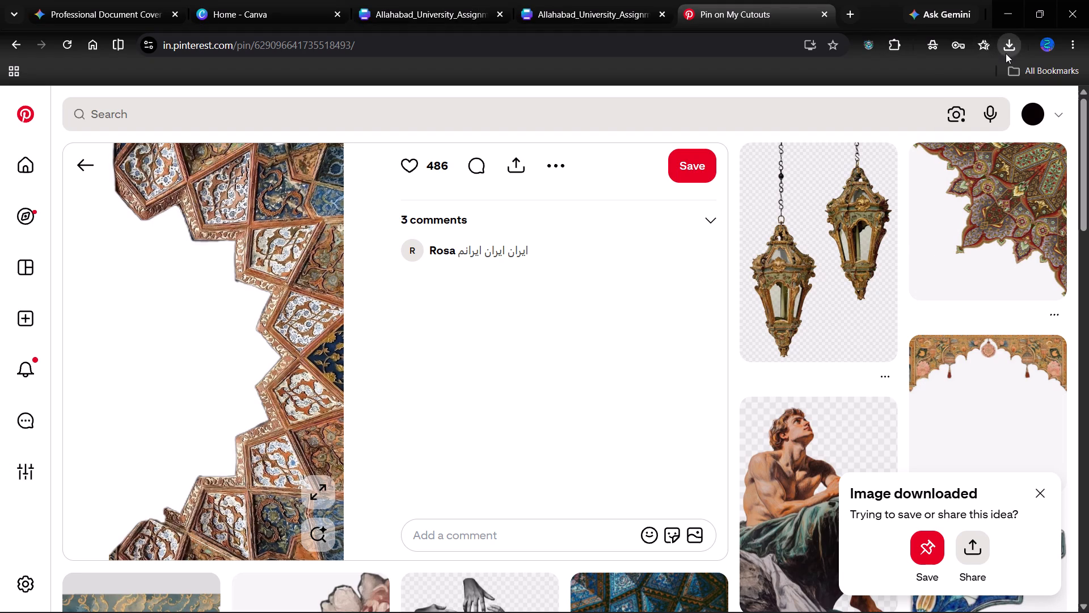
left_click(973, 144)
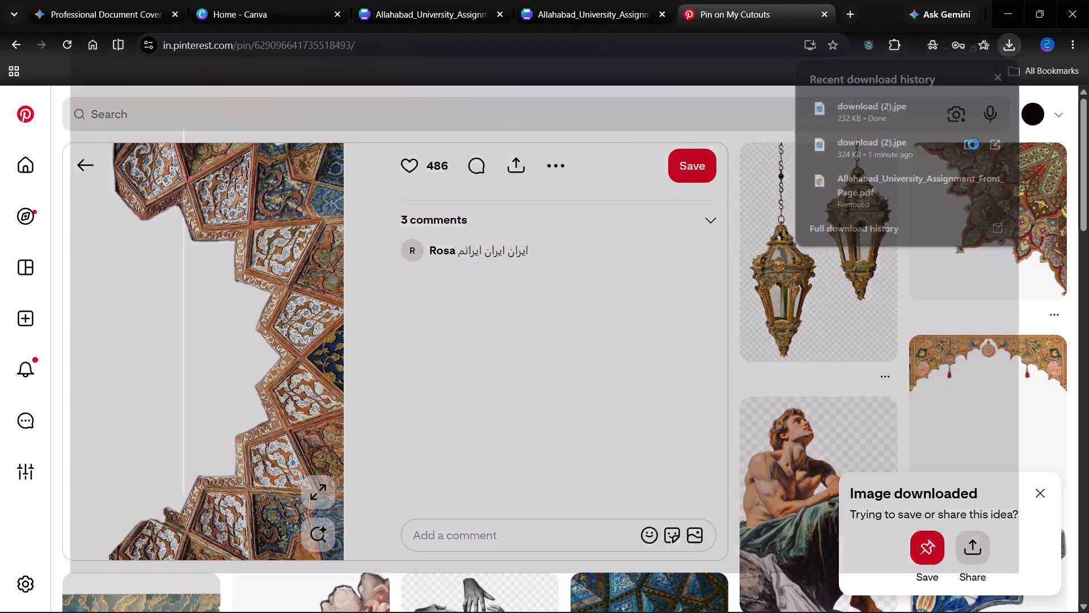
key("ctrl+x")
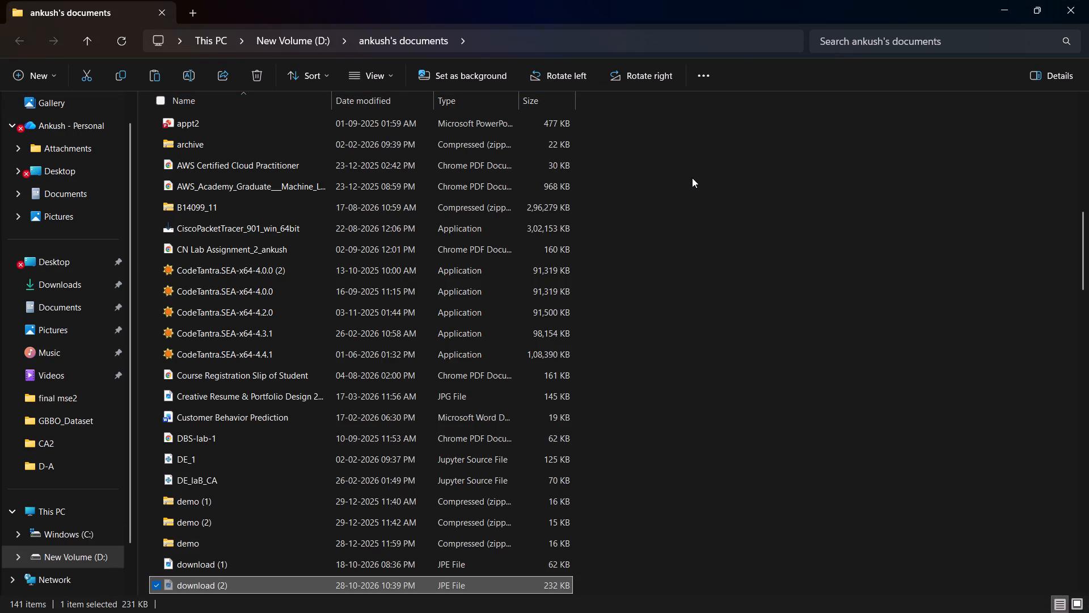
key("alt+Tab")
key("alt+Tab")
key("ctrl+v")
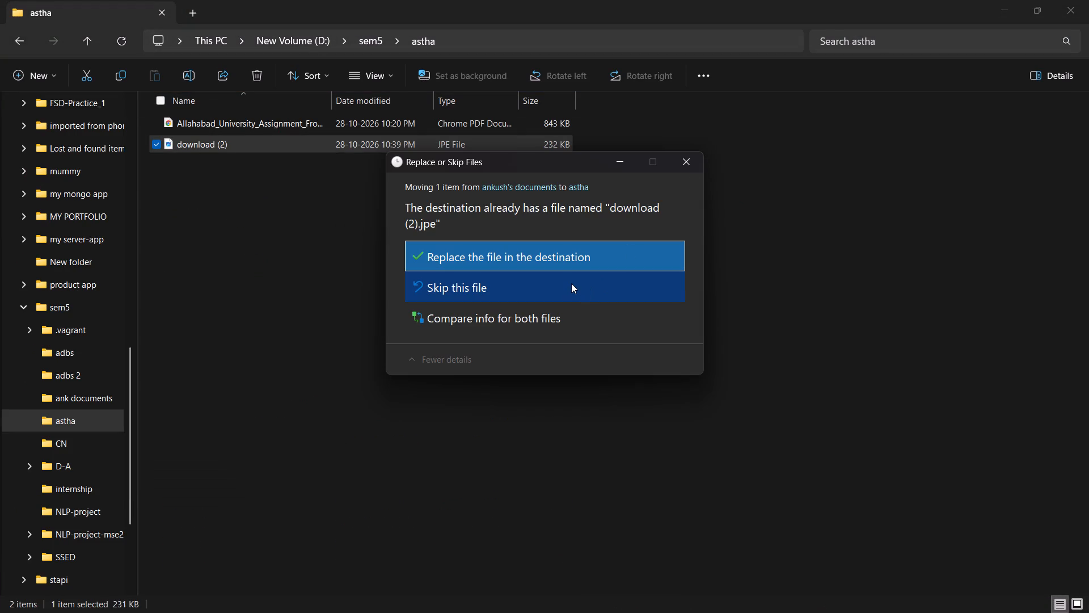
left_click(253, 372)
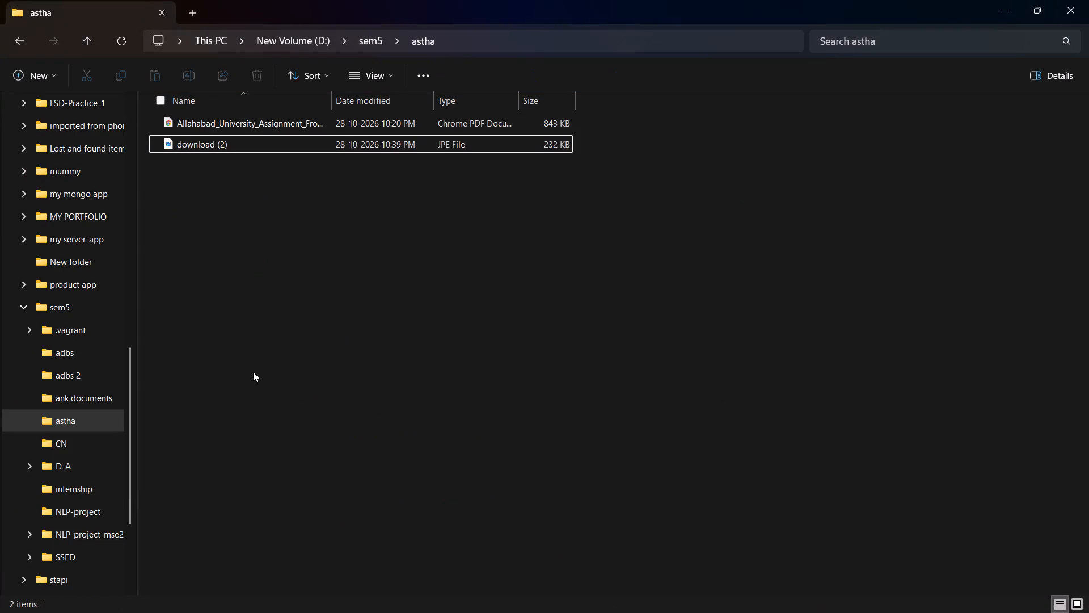
Rename the download (2) image in the astha folder as map.
left_click(358, 263)
right_click(358, 263)
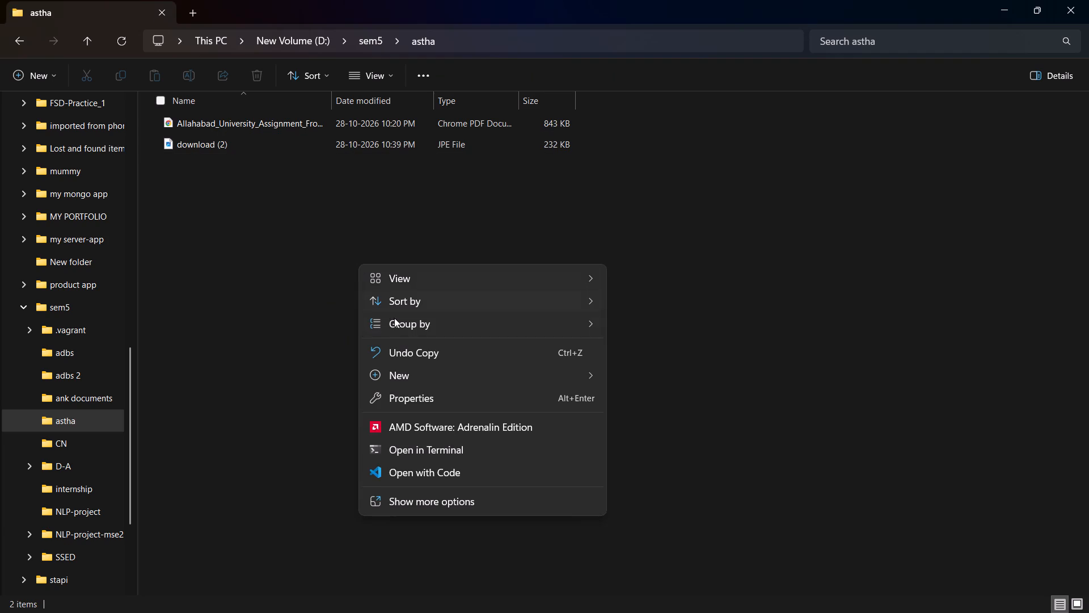
left_click(306, 261)
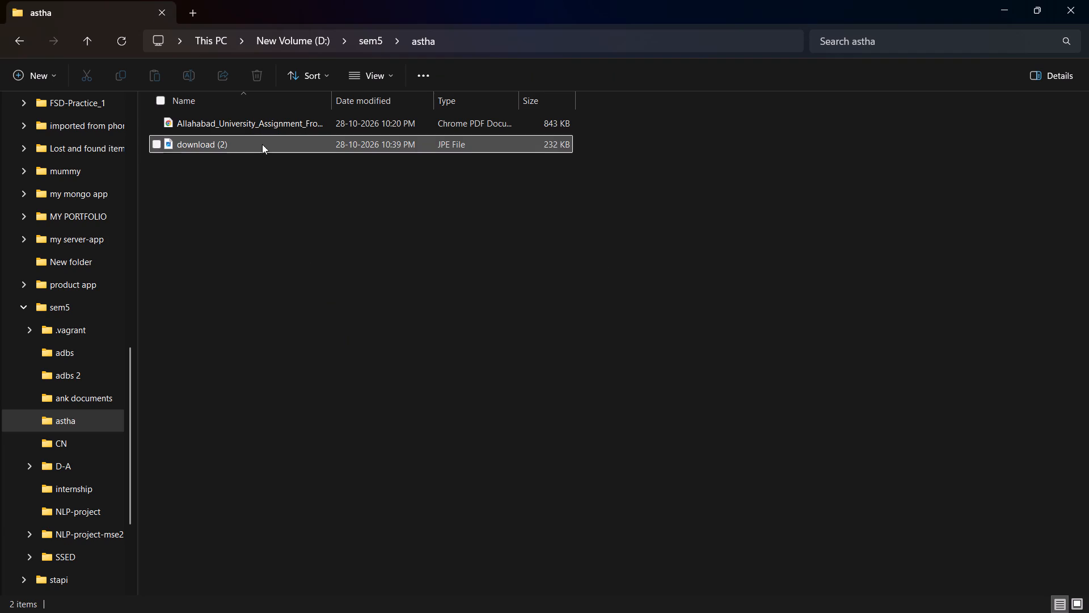
left_click(230, 150)
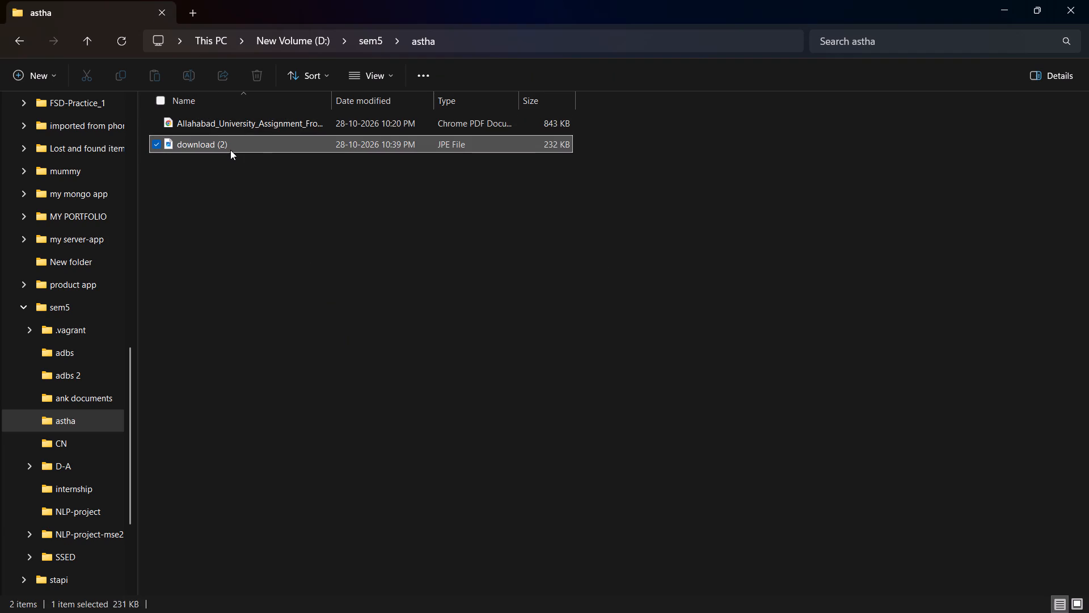
left_click(197, 75)
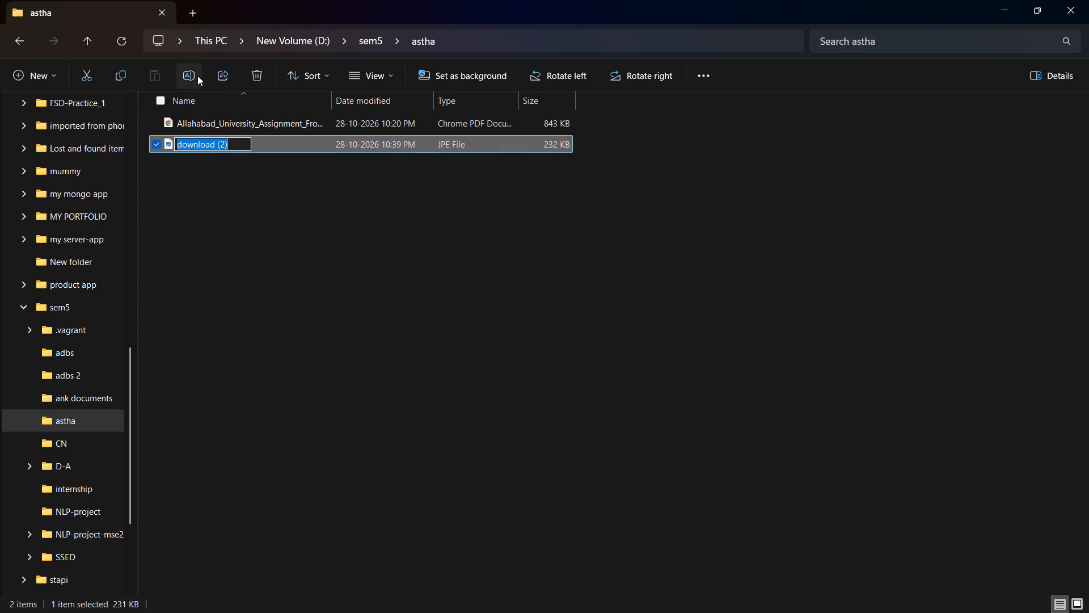
key("BackSpace")
key("BackSpace")
key("ctrl+z")
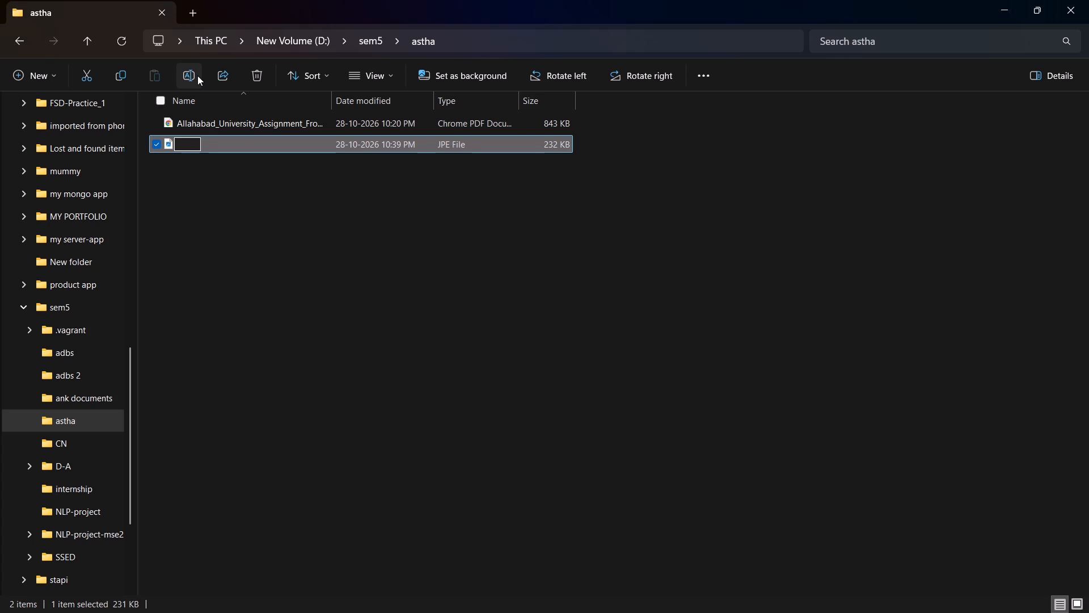
key("BackSpace")
key("BackSpace")
key("BackSpace")
type("map")
key("Return")
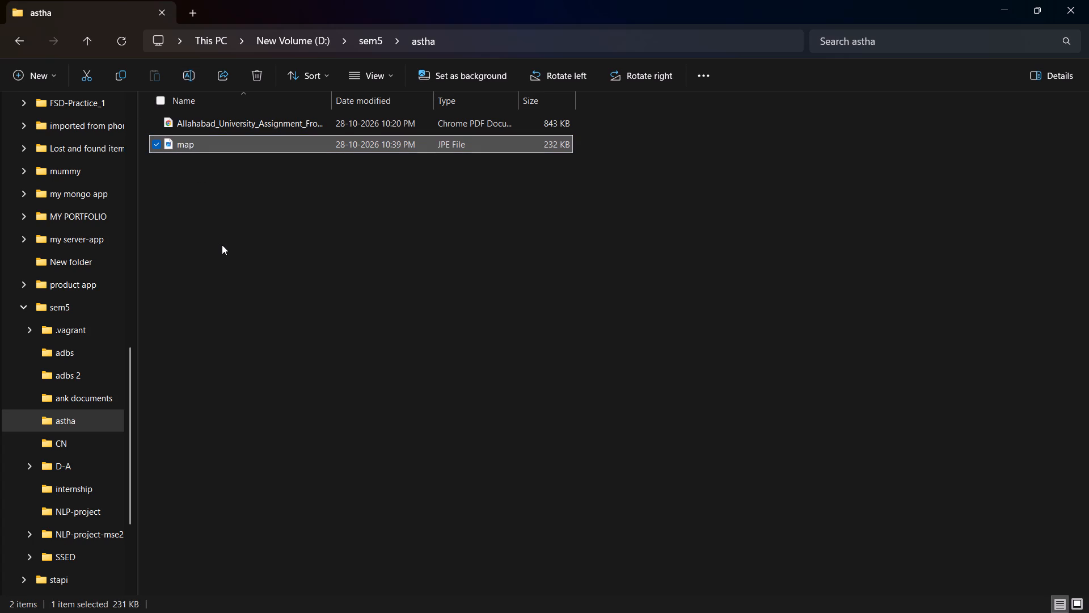
Locate the earlier download (2) entry's file from Chrome's download history and move it into the astha folder.
left_click(222, 245)
key("ctrl+v")
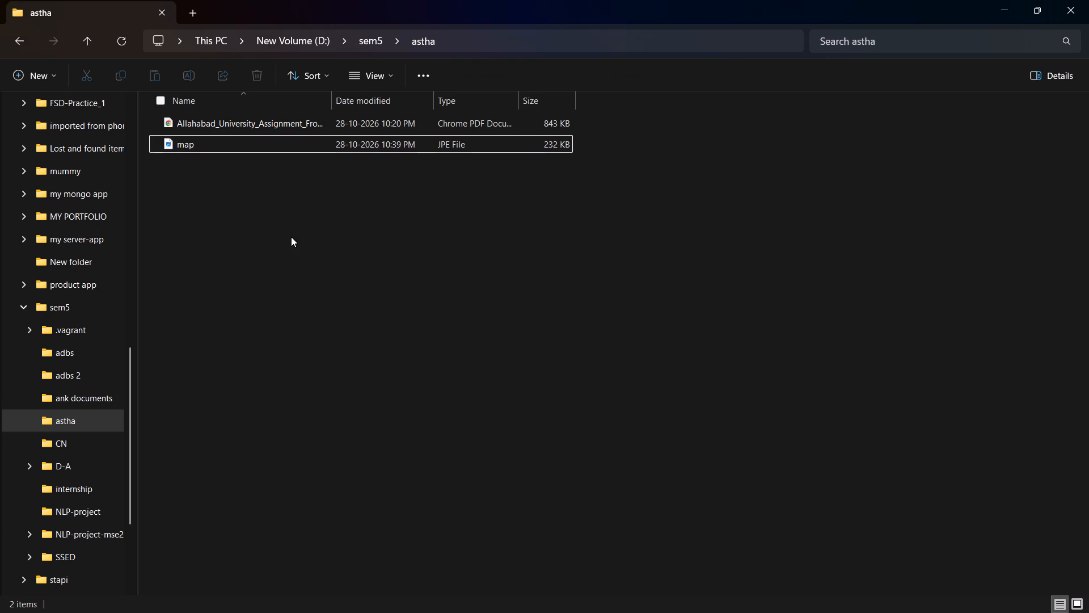
left_click(291, 237)
key("ctrl+v")
key("alt+Tab")
key("alt+Tab")
key("alt+Tab")
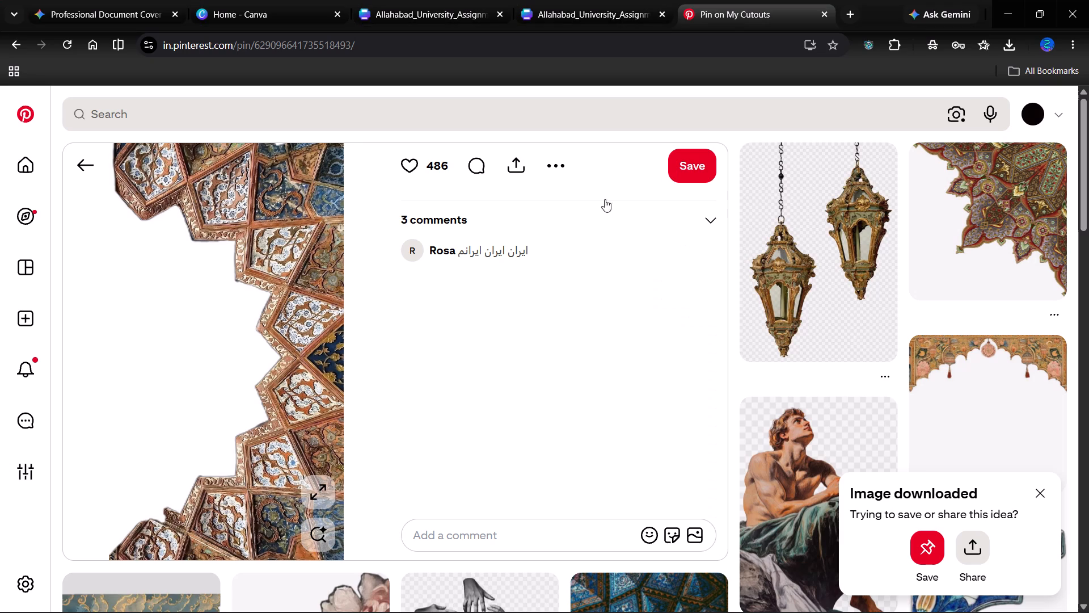
left_click(1016, 41)
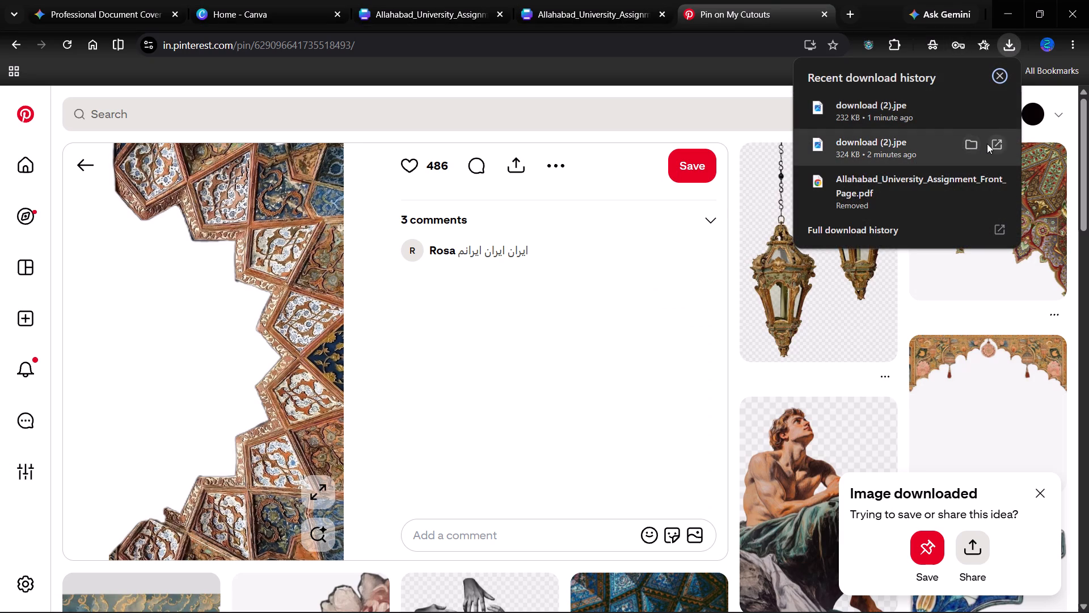
left_click(967, 145)
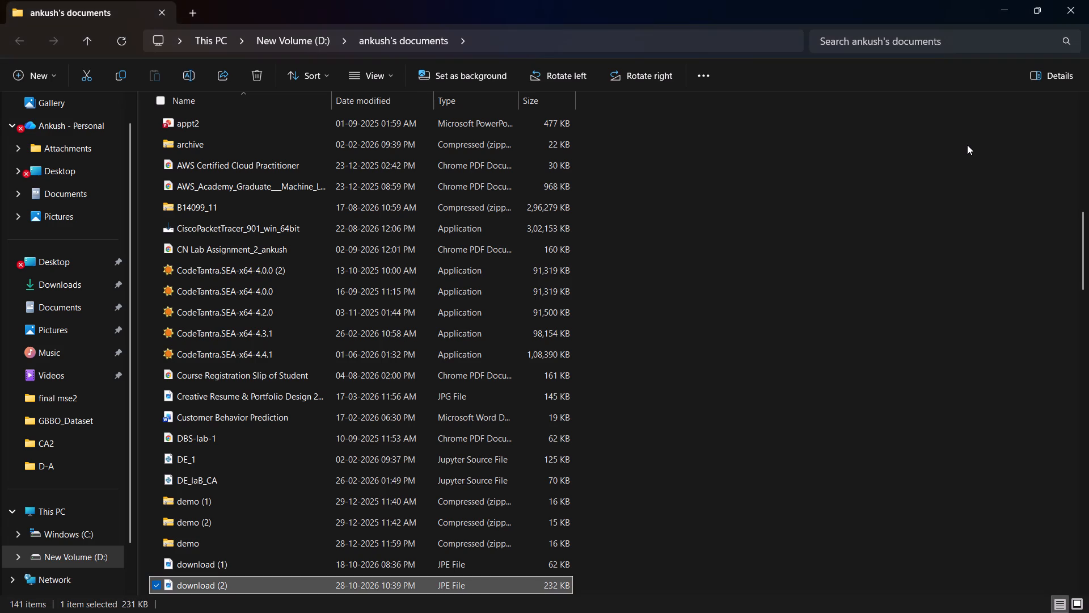
key("ctrl+x")
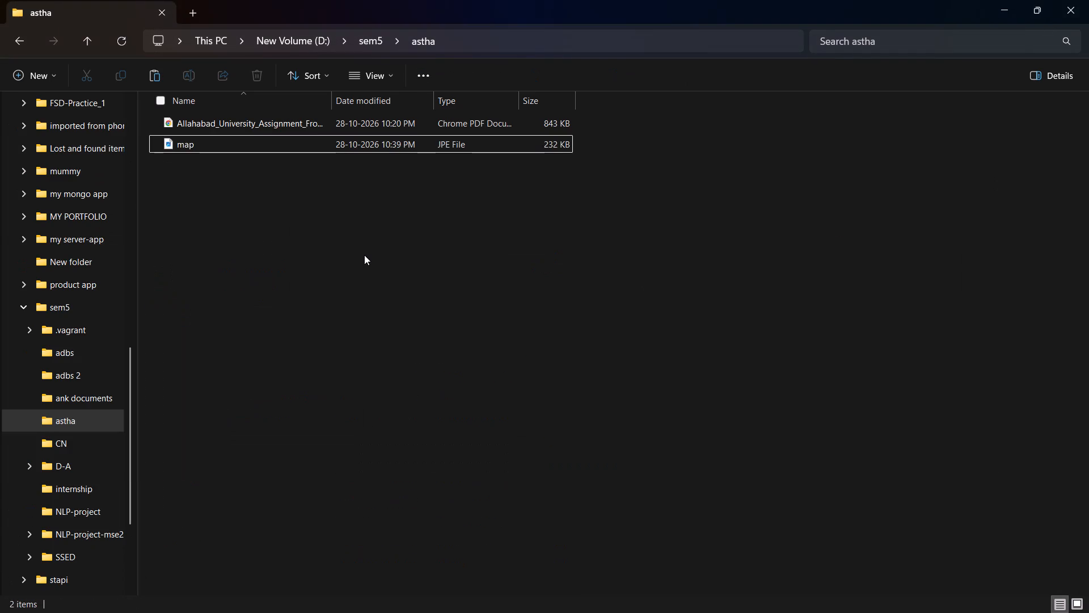
key("ctrl+v")
left_click(364, 255)
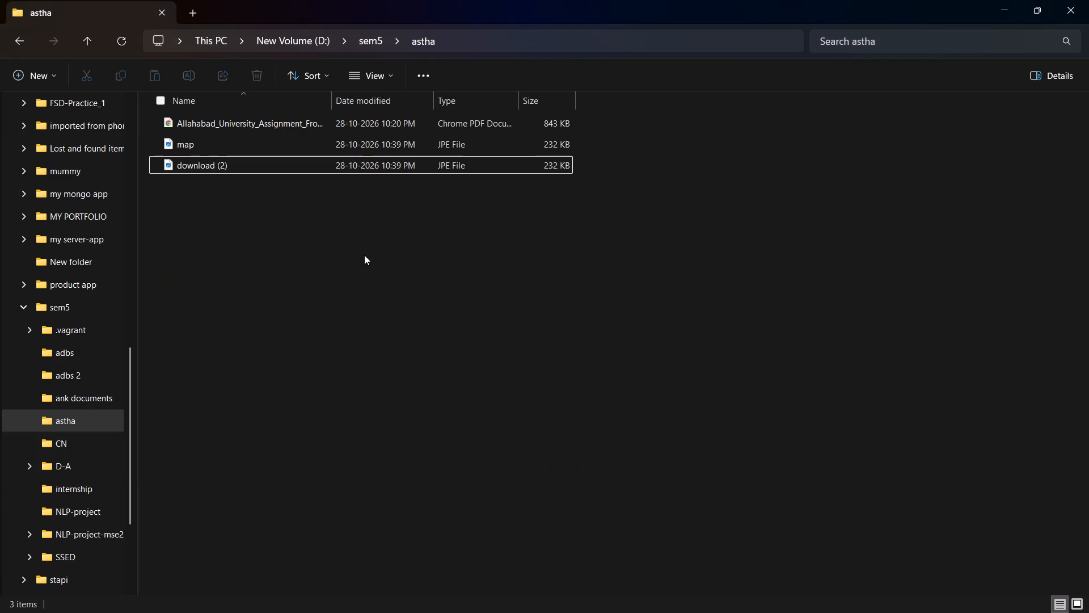
Show the files in the astha folder as large icons.
left_click(364, 255)
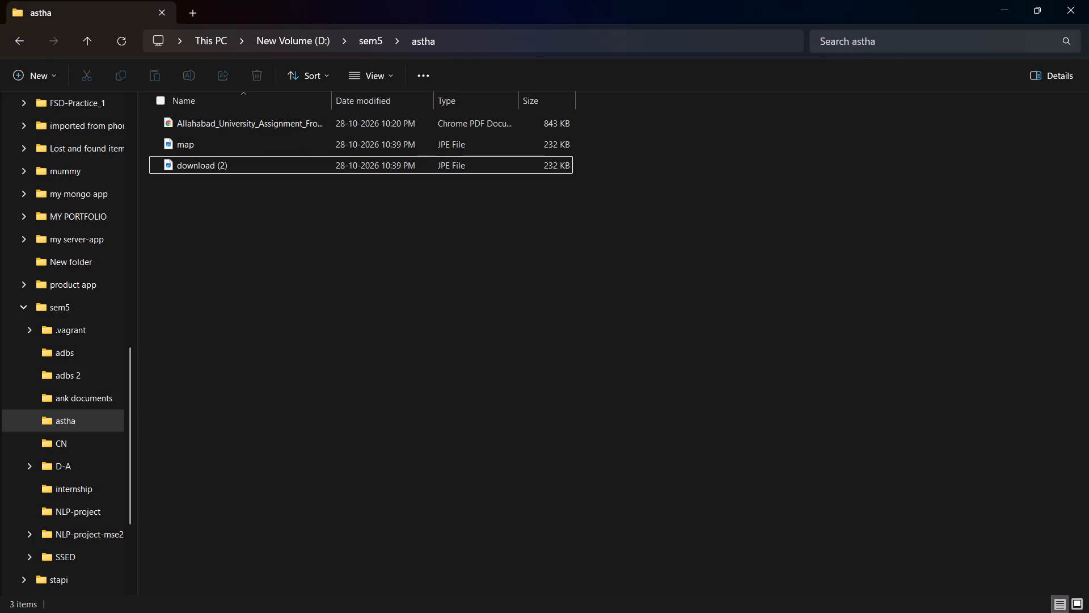
left_click(369, 86)
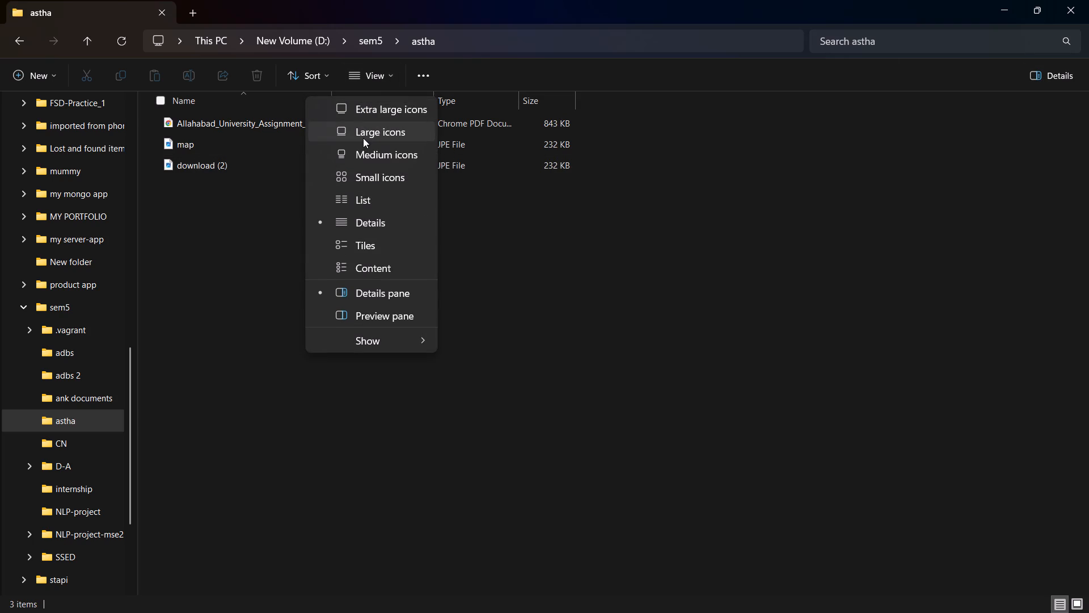
left_click(363, 138)
left_click(283, 282)
Return to Chrome, check the recent download history for the earlier download (2) image, try to open it, and dismiss the history.
key("alt+Tab")
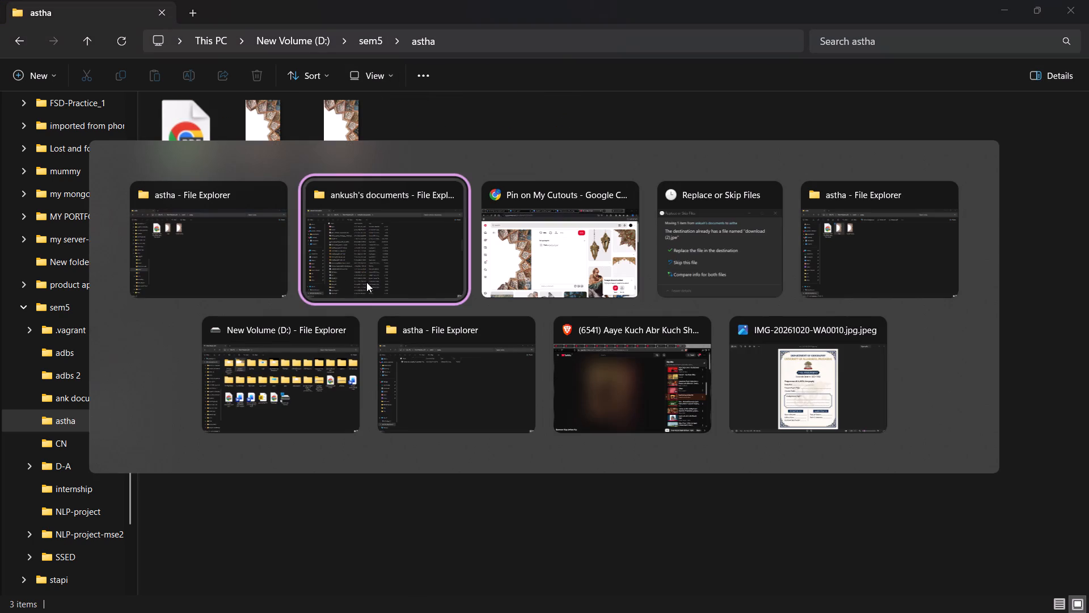
key("alt+Tab")
key("alt+Tab")
left_click(769, 241)
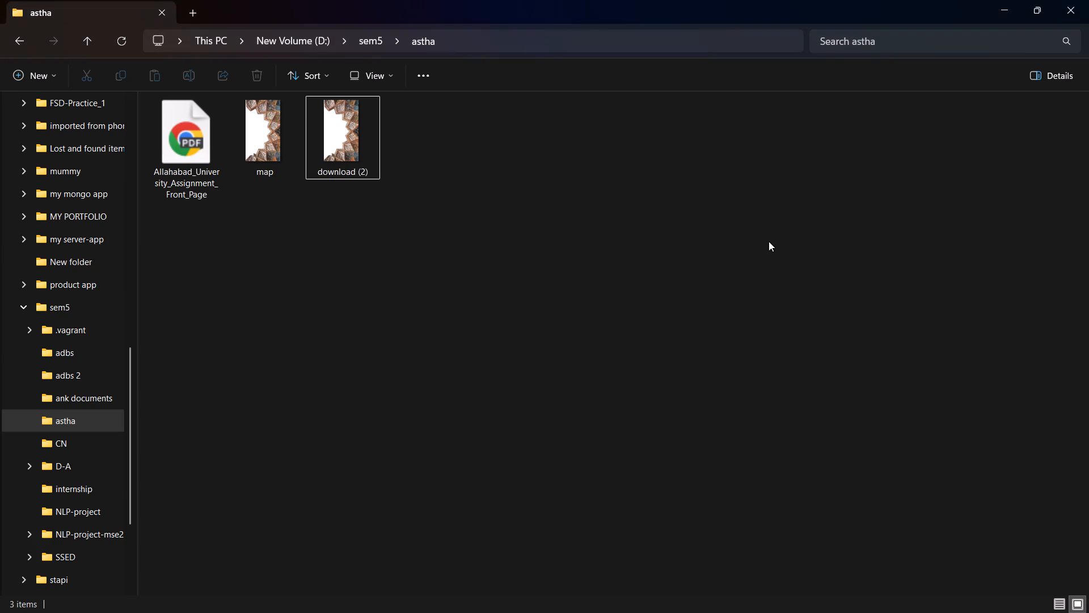
key("alt+Tab")
key("alt+Tab")
key("alt+Tab")
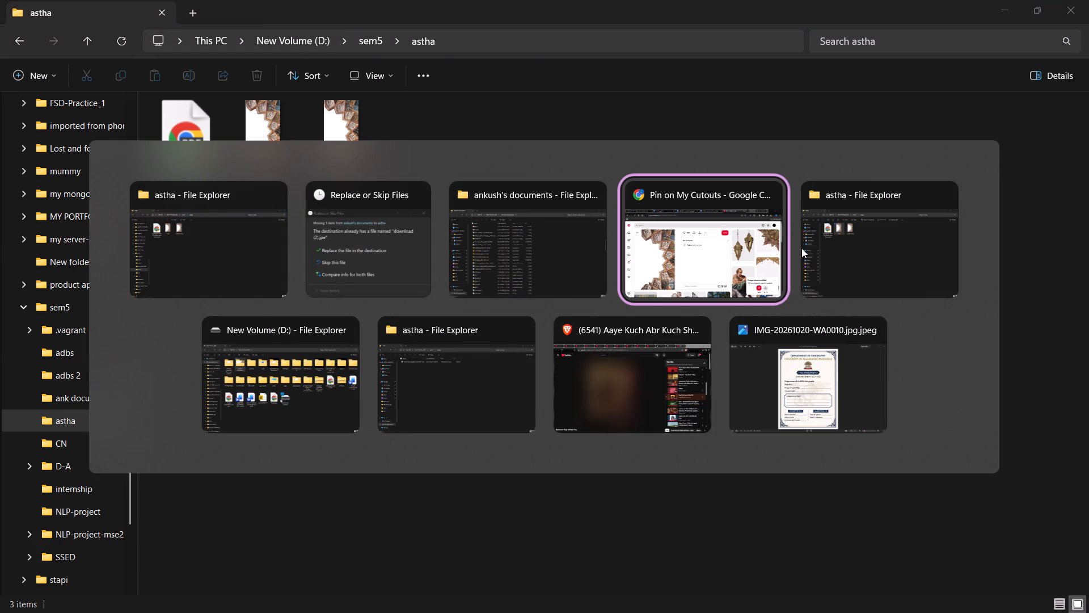
left_click(1012, 41)
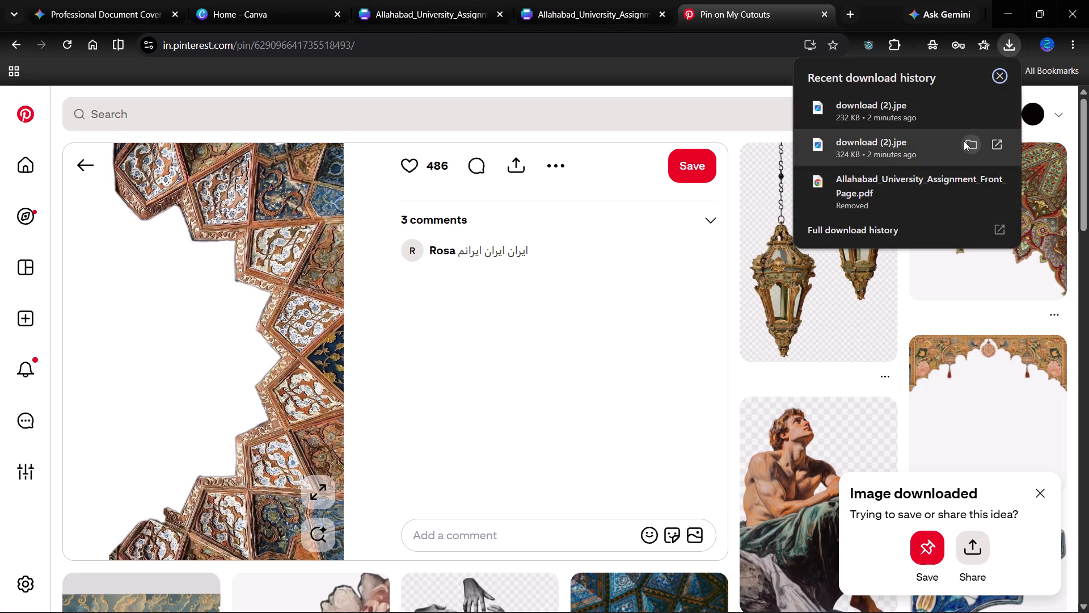
double_click(994, 149)
double_click(934, 146)
scroll(809, 266, "down", 5)
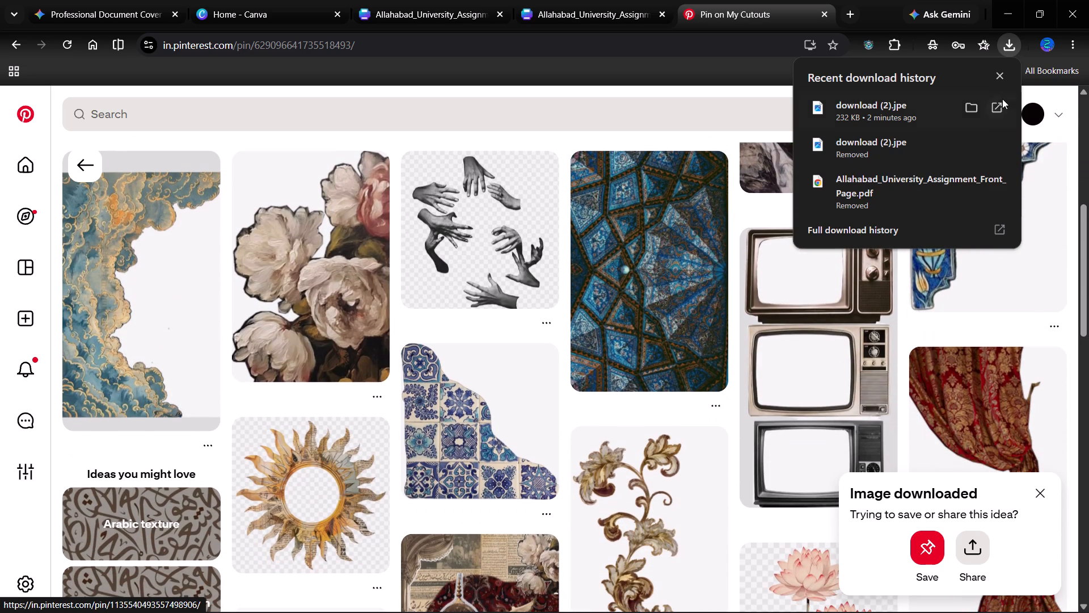
left_click(946, 152)
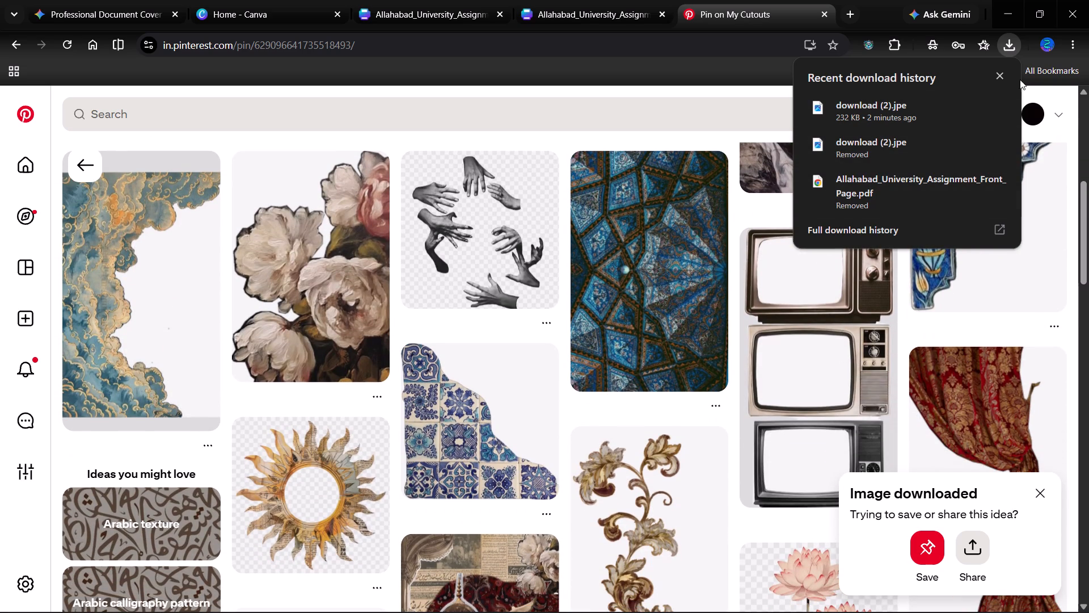
left_click(1001, 74)
Switch back to the astha folder and cancel the pending move of download (2) from ankush's documents.
key("alt+Tab")
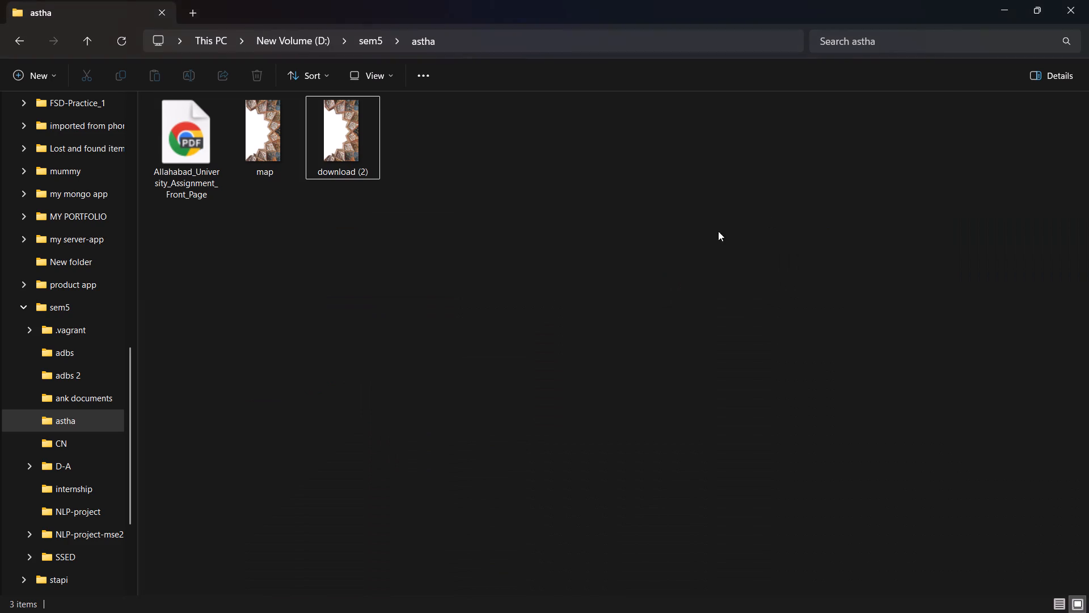
key("alt+Tab")
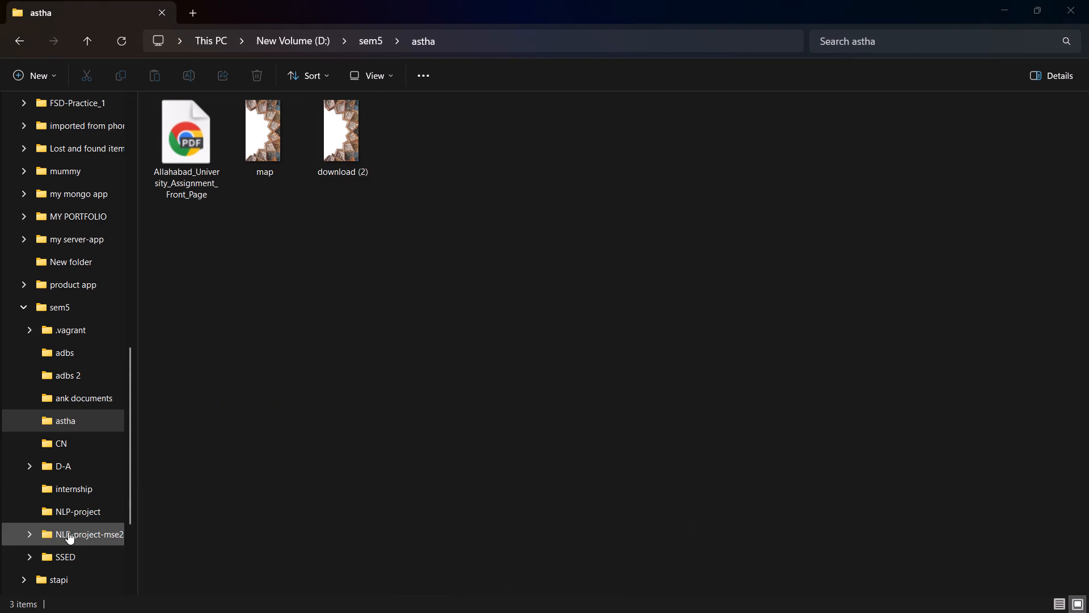
key("alt+Tab")
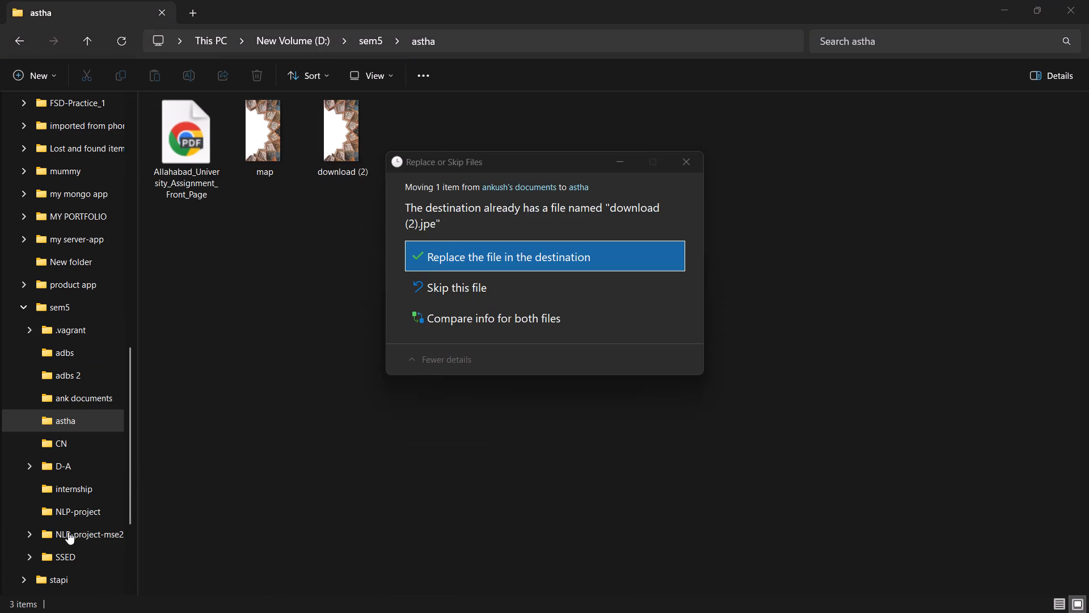
left_click(684, 162)
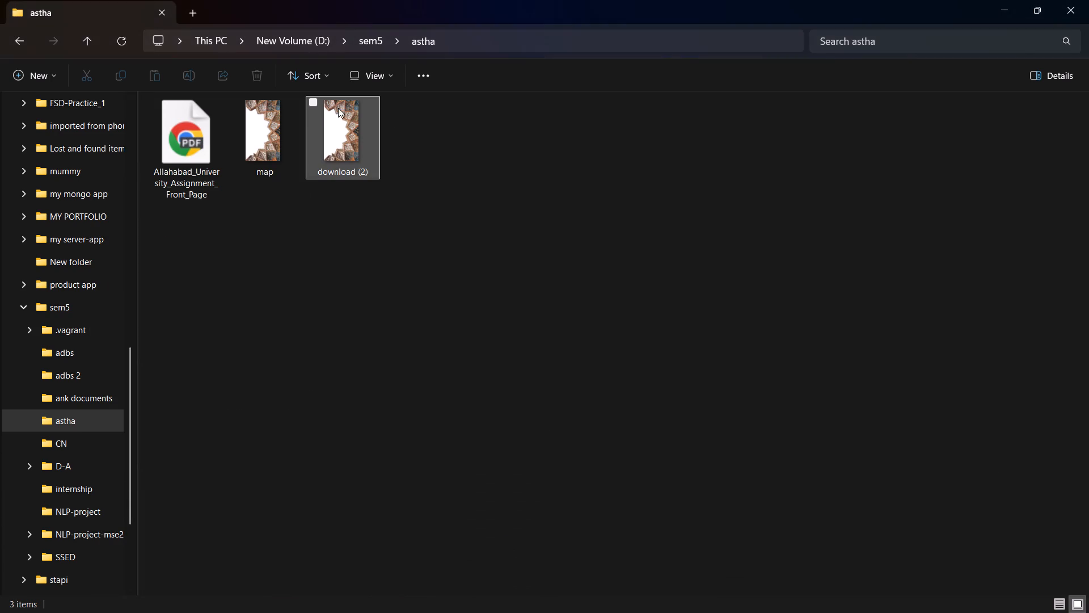
Delete the duplicate tile border image, download (2), from the astha folder.
left_click(314, 102)
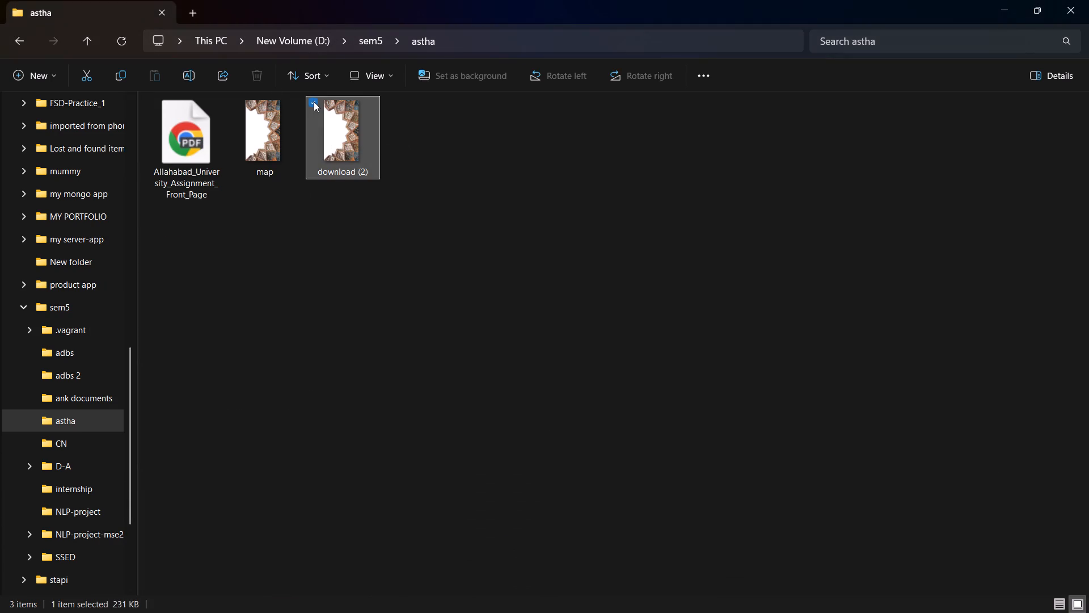
left_click(259, 75)
Close the two redundant File Explorer windows showing the astha folder.
key("alt+Tab")
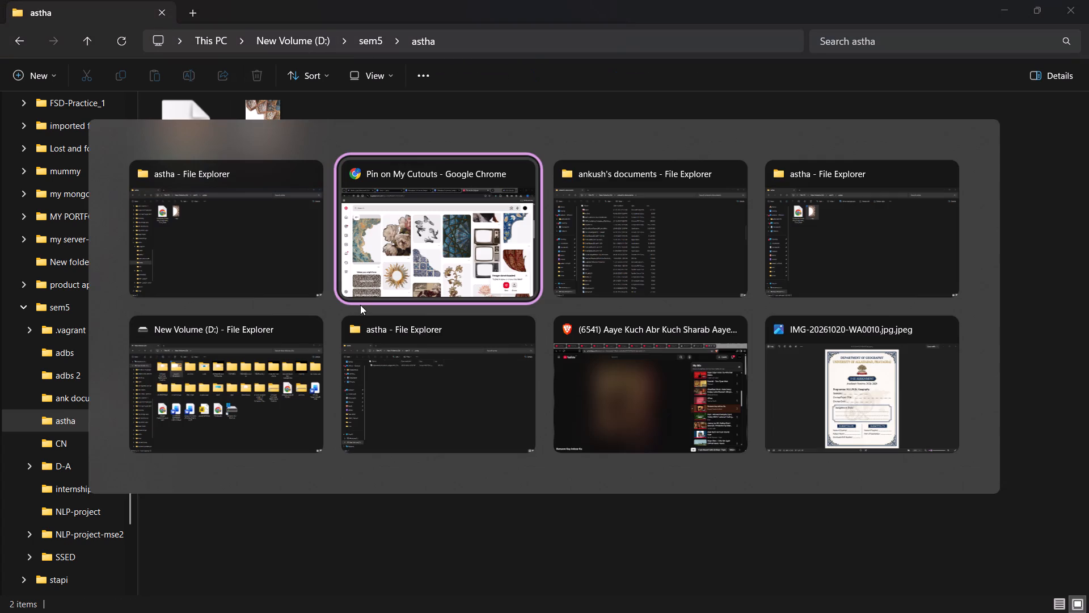
key("alt+Tab")
key("alt+Tab")
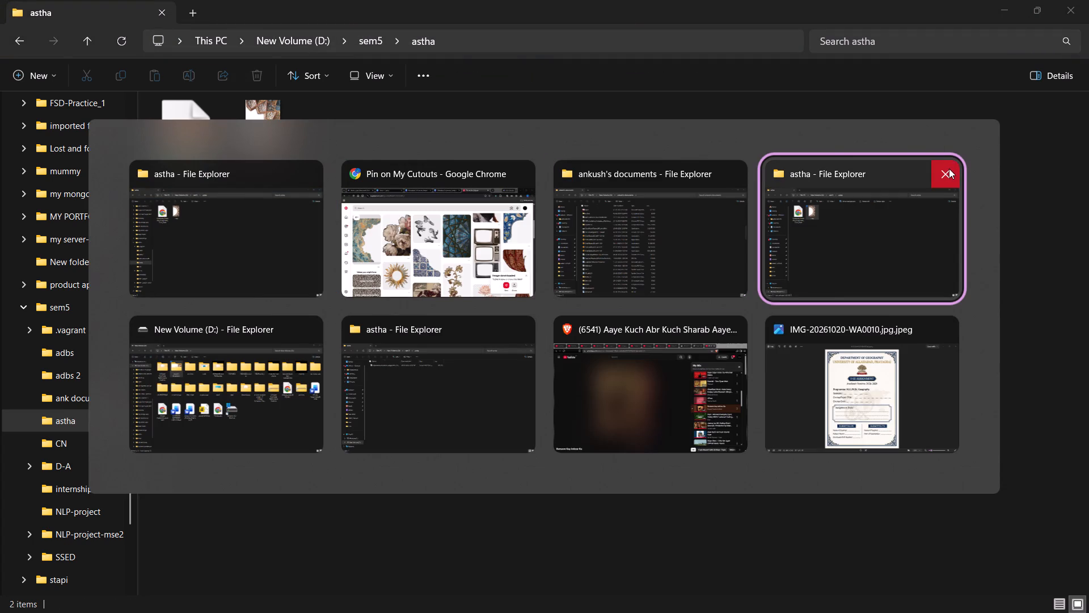
left_click(949, 169, "alt")
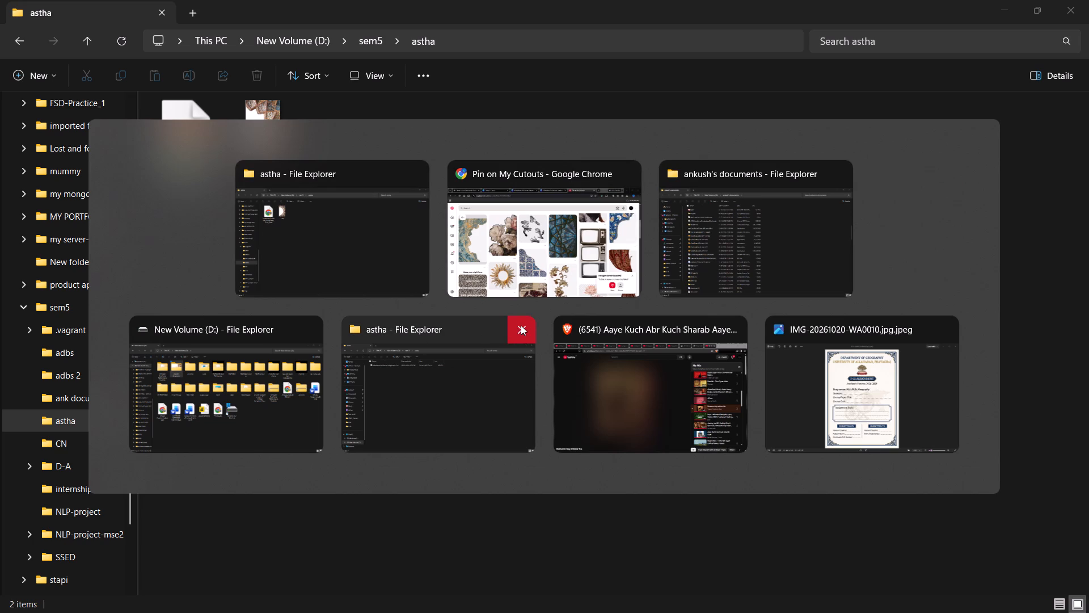
left_click(521, 325, "alt")
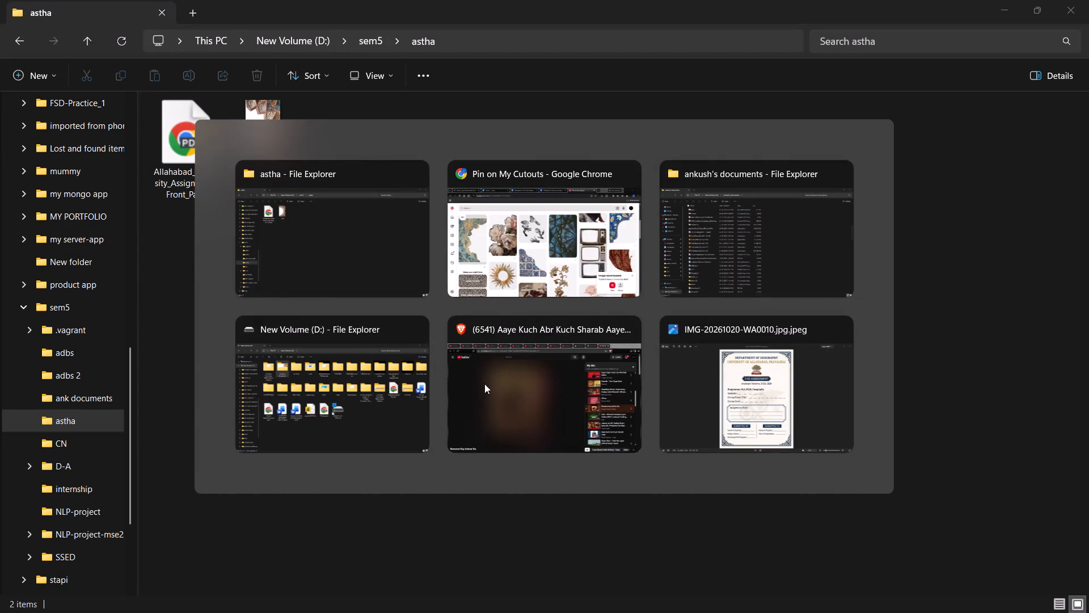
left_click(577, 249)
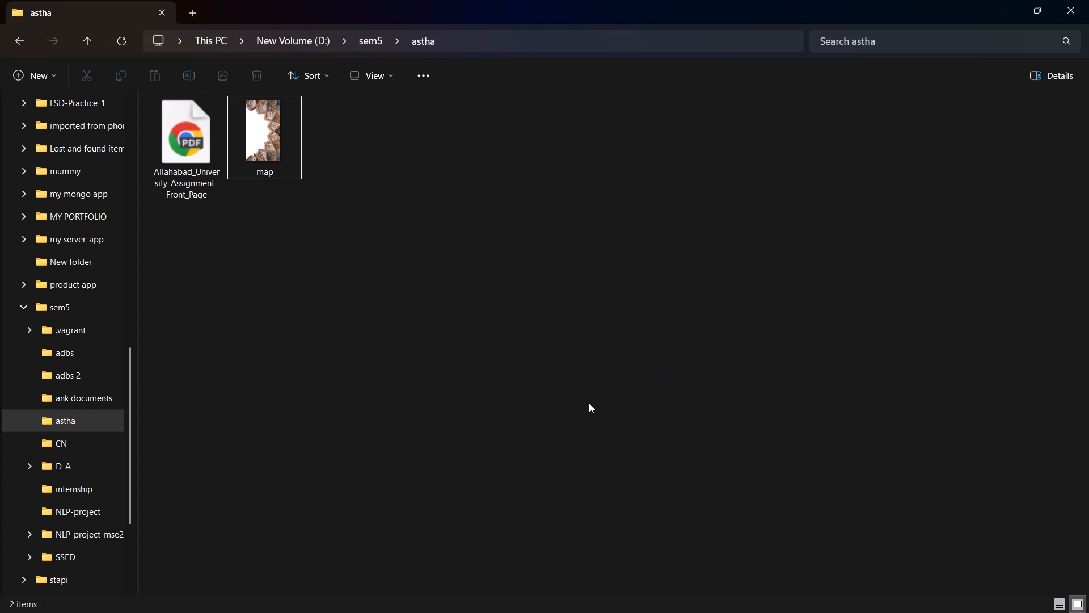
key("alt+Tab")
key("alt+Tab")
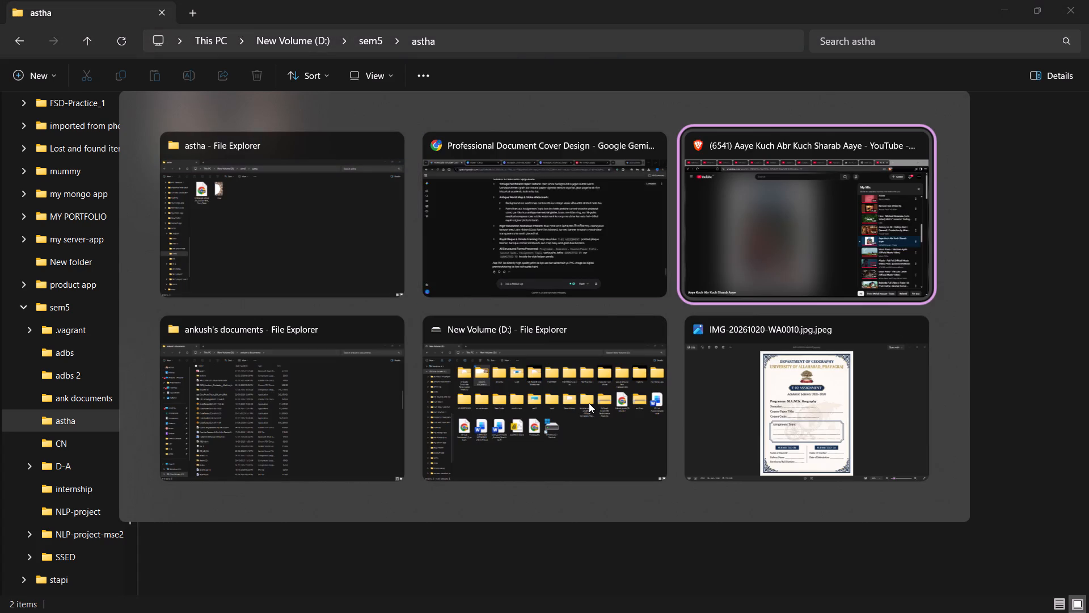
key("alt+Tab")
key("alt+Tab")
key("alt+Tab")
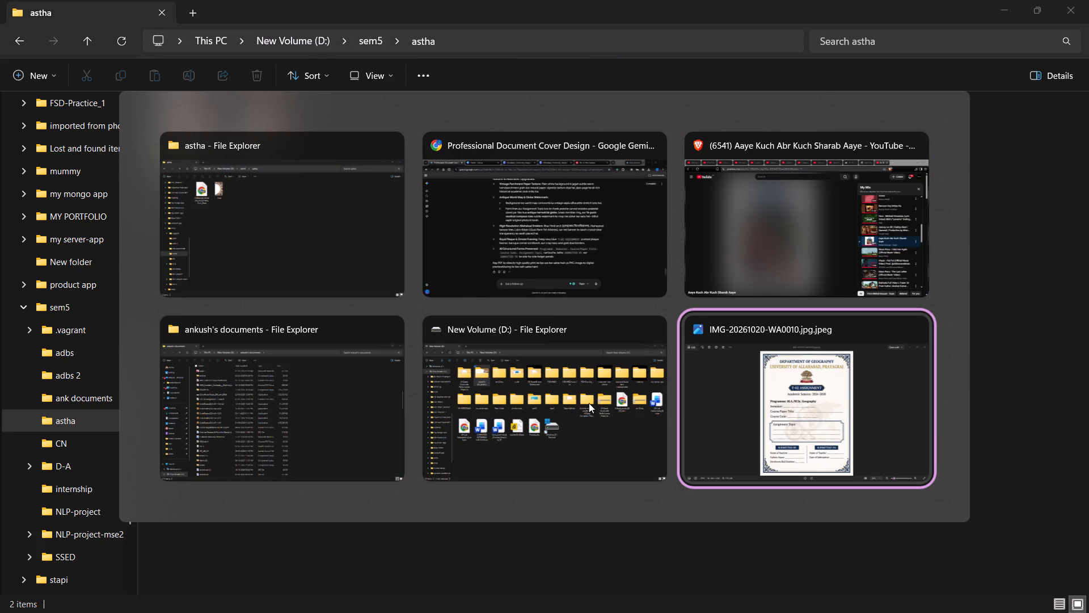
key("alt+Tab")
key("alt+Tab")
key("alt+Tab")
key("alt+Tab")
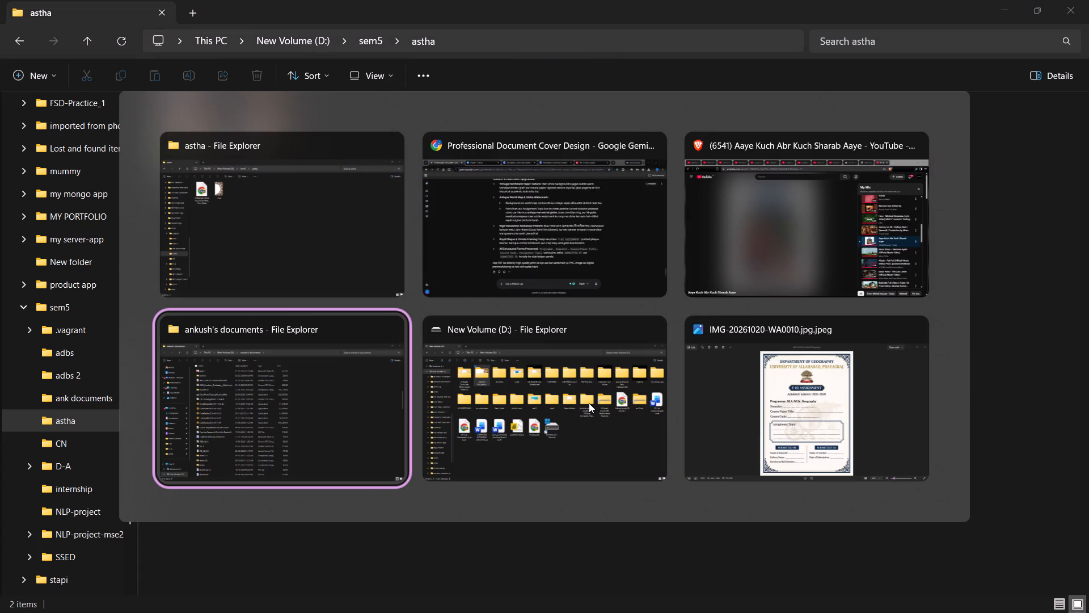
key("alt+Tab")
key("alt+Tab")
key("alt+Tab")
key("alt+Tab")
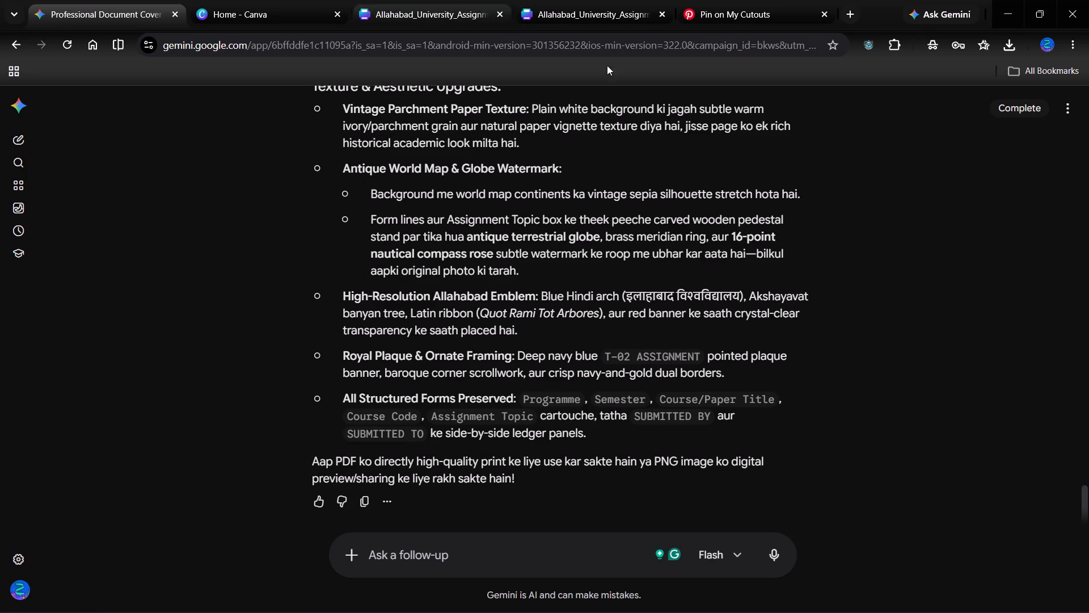
Close both Allahabad_University_Assignment tabs in Chrome, keeping the Gemini, Canva home and Pinterest tabs open.
left_click(796, 0)
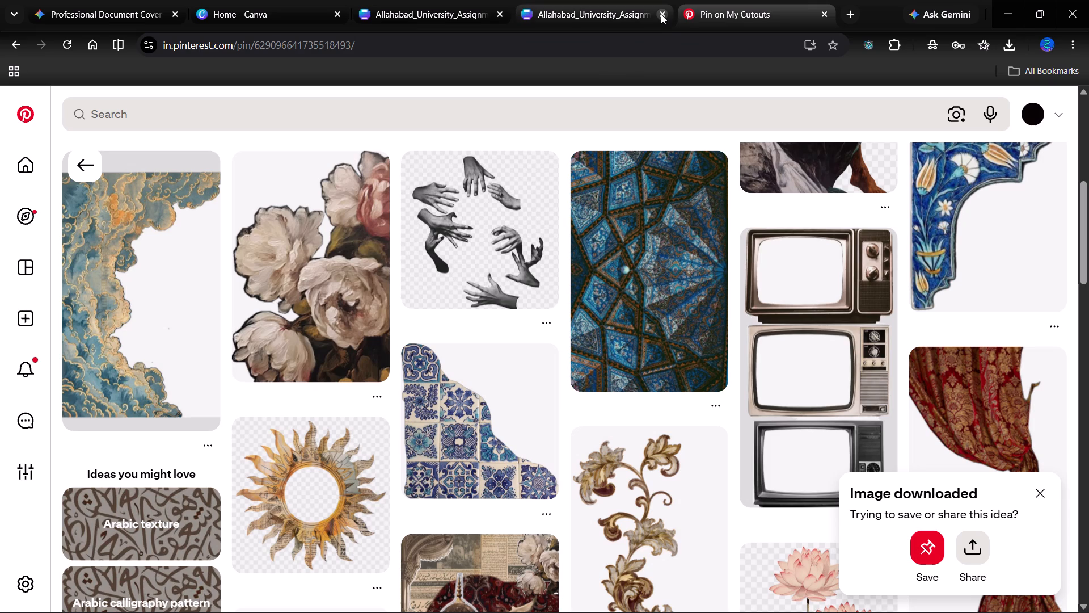
left_click(661, 14)
left_click(501, 15)
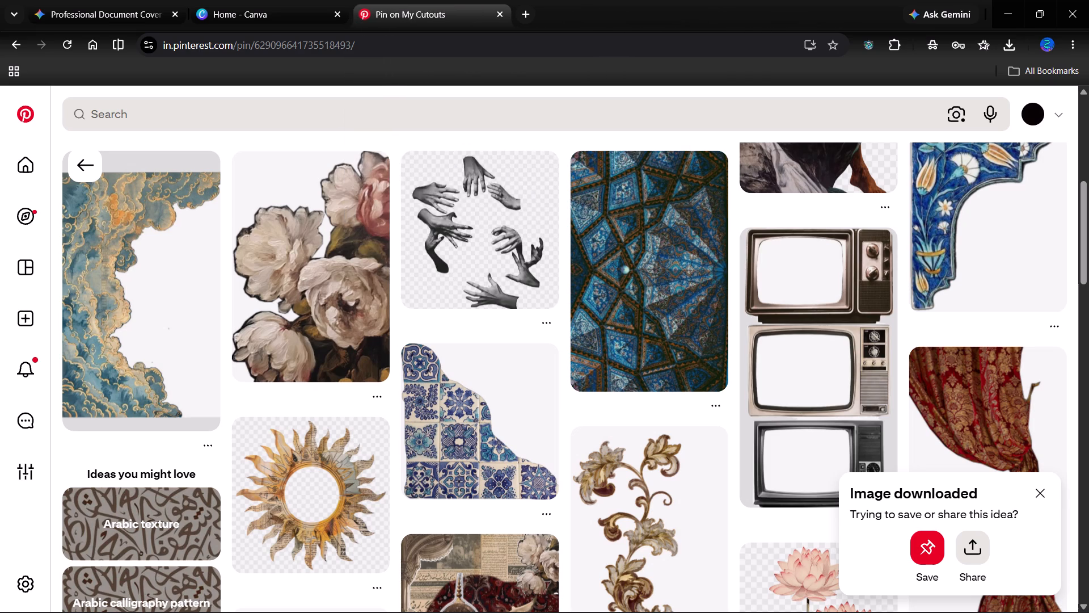
Browse the pins related to the tile border cutout and go back to the antique world map pin.
scroll(769, 328, "down", 1)
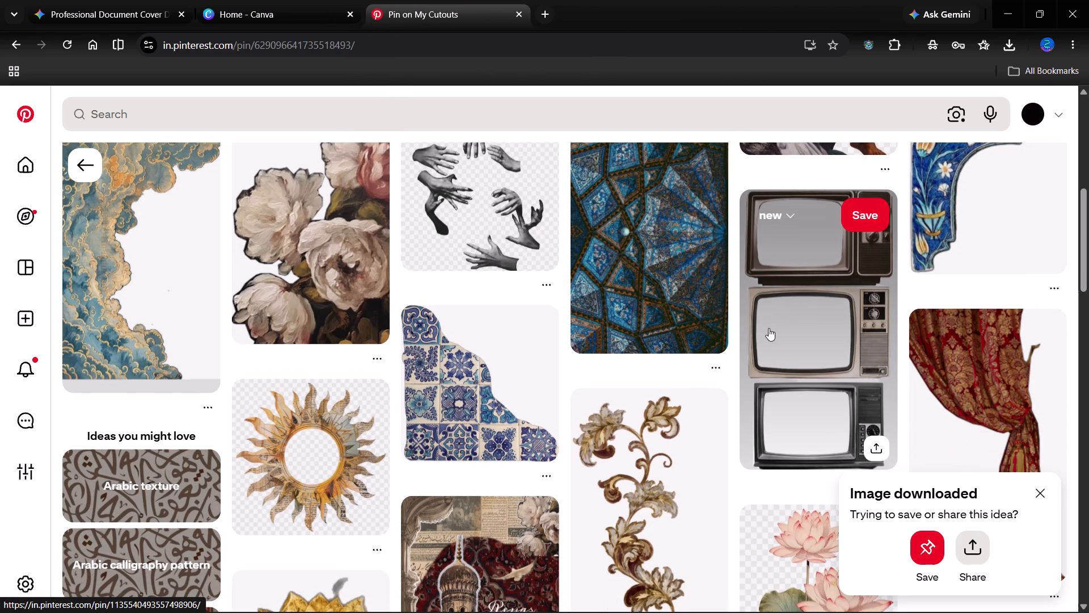
scroll(769, 328, "down", 5)
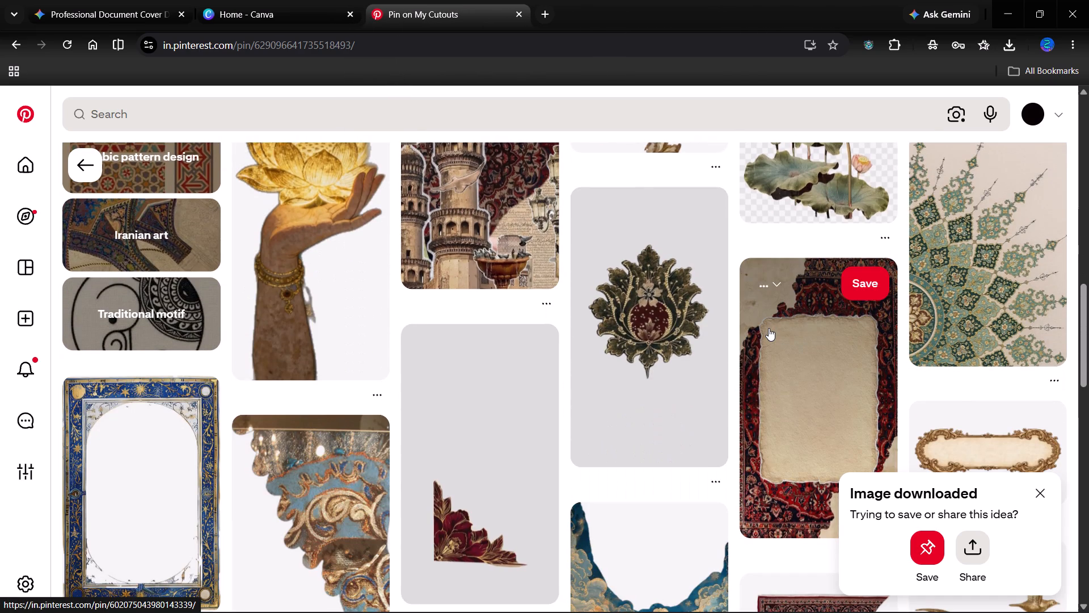
scroll(769, 328, "up", 6)
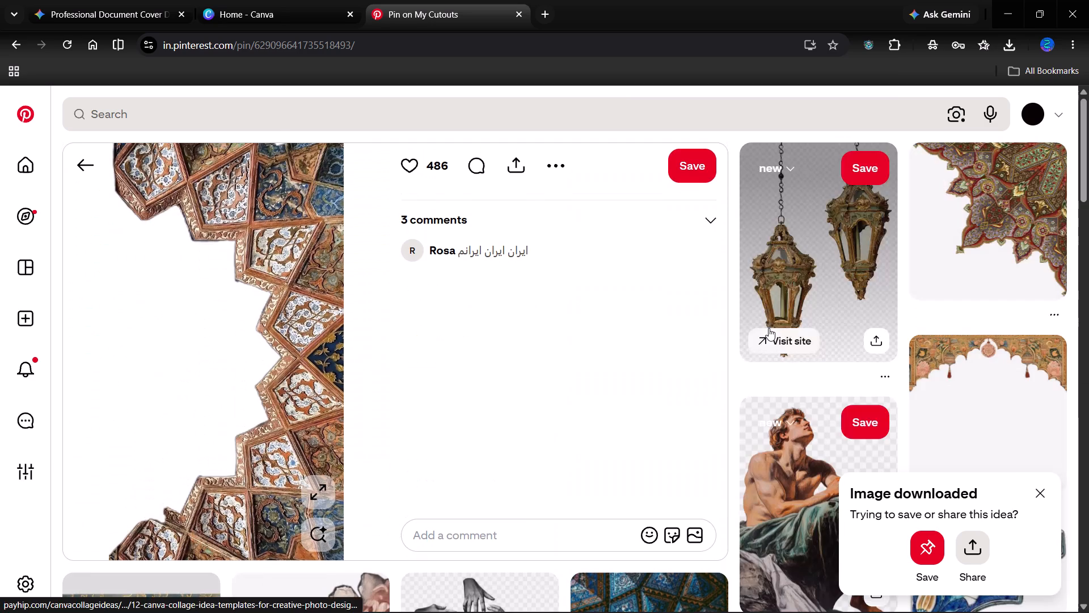
scroll(769, 328, "right", 5)
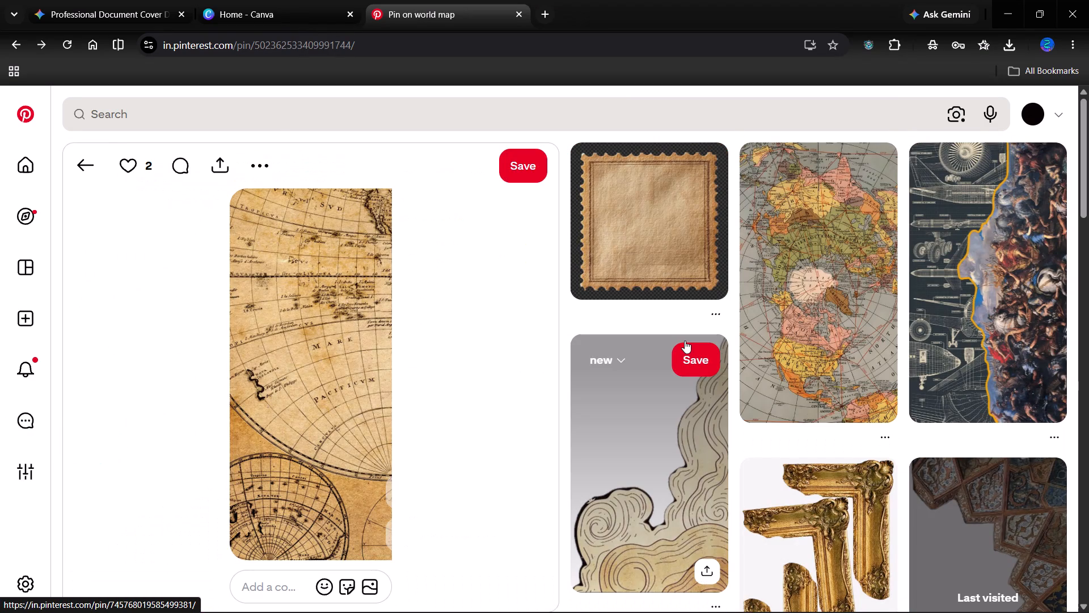
Find the "Old-World Maps with Intricate Details and Hidden Treasures (AI)" pin among the related map pins and download its image.
scroll(685, 341, "down", 4)
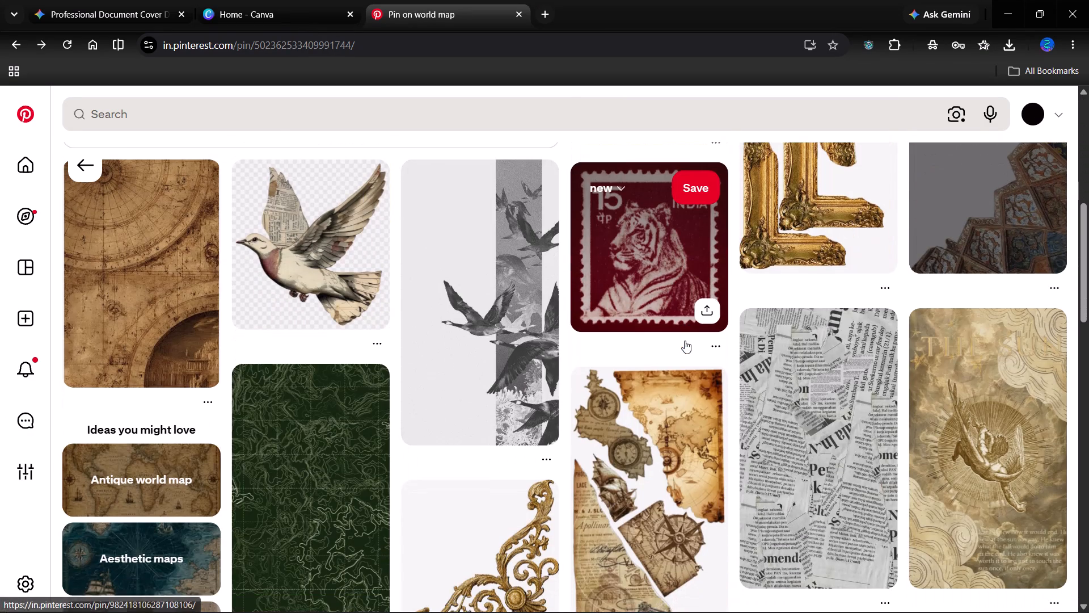
scroll(685, 341, "down", 7)
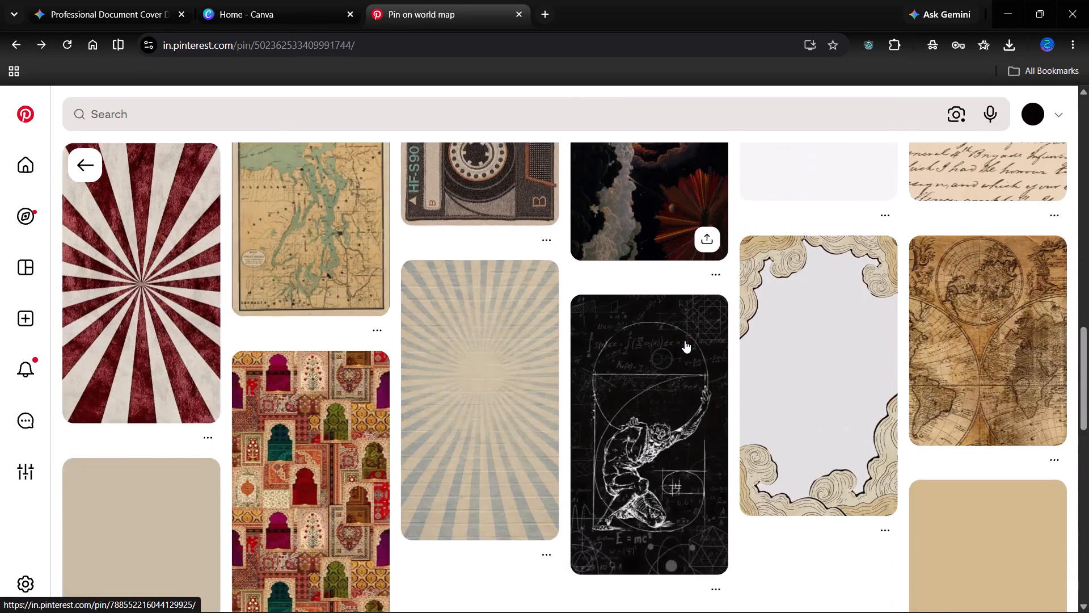
scroll(685, 341, "down", 4)
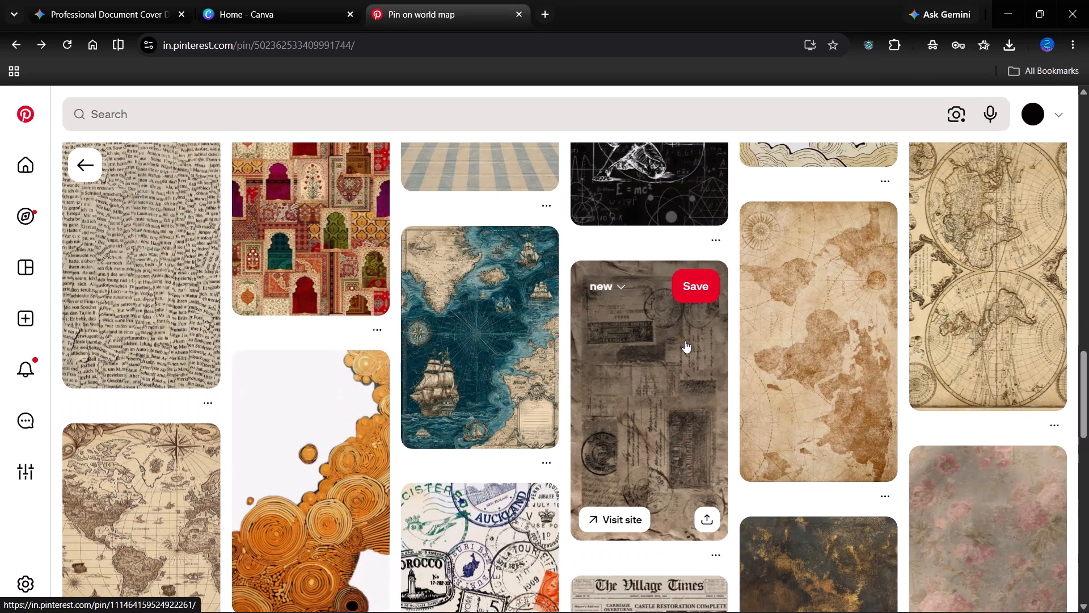
scroll(685, 341, "down", 2)
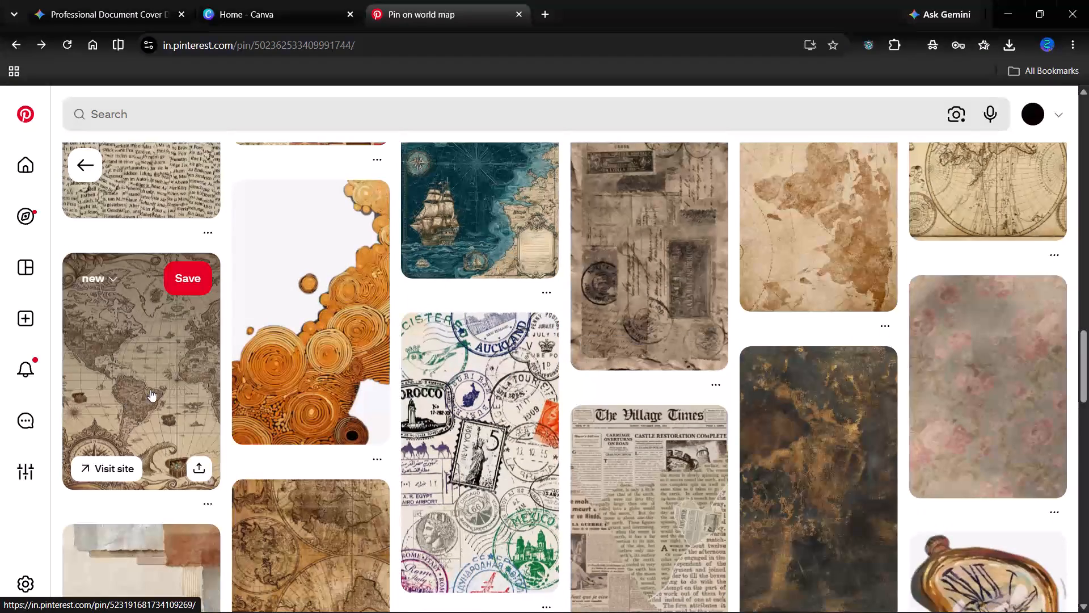
left_click(150, 389)
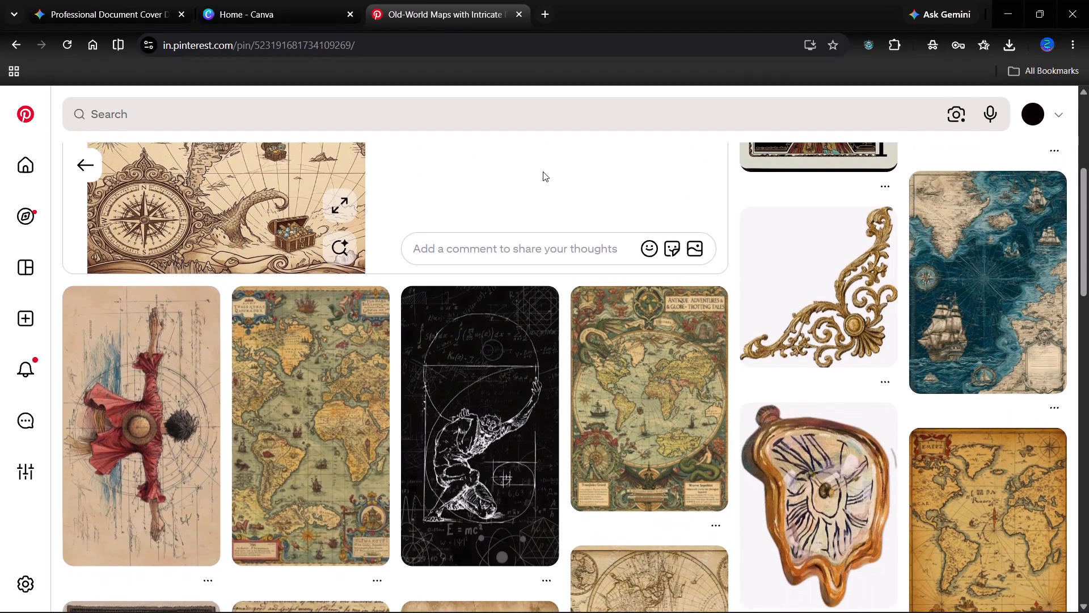
scroll(543, 171, "up", 2)
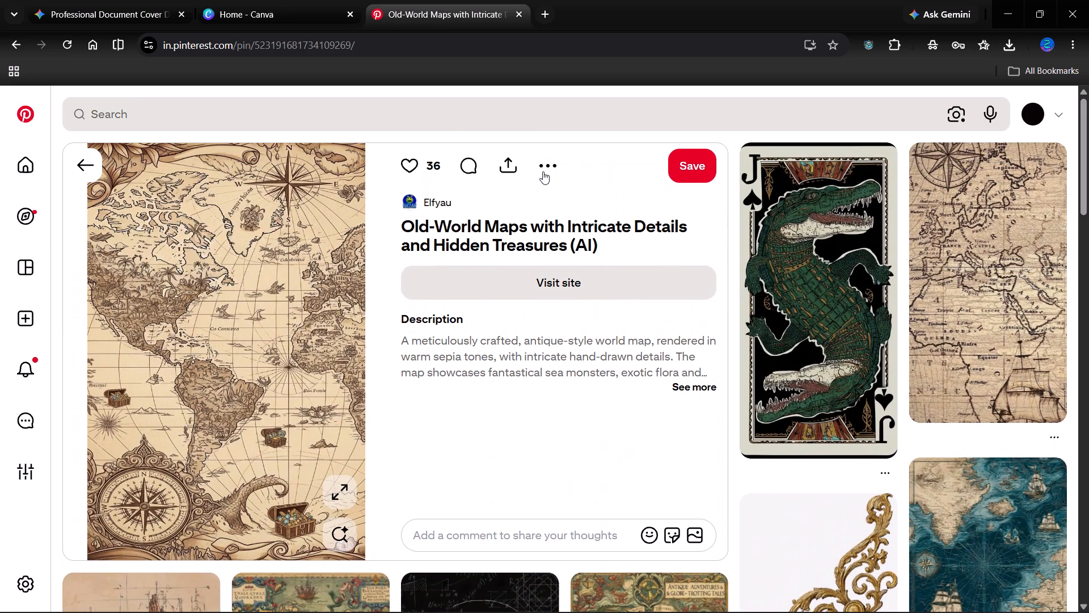
left_click(555, 165)
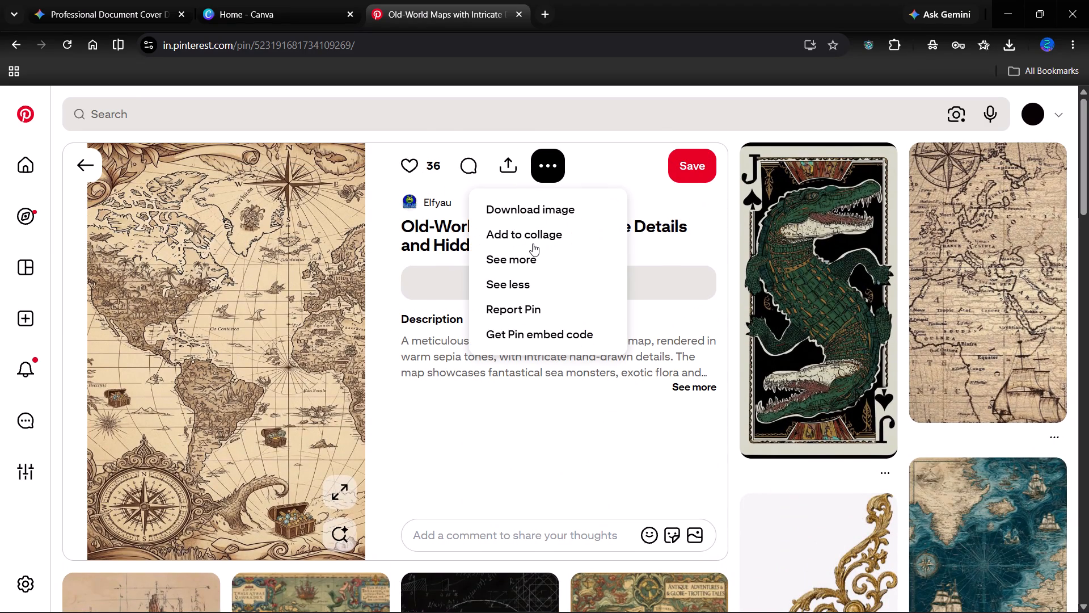
left_click(560, 217)
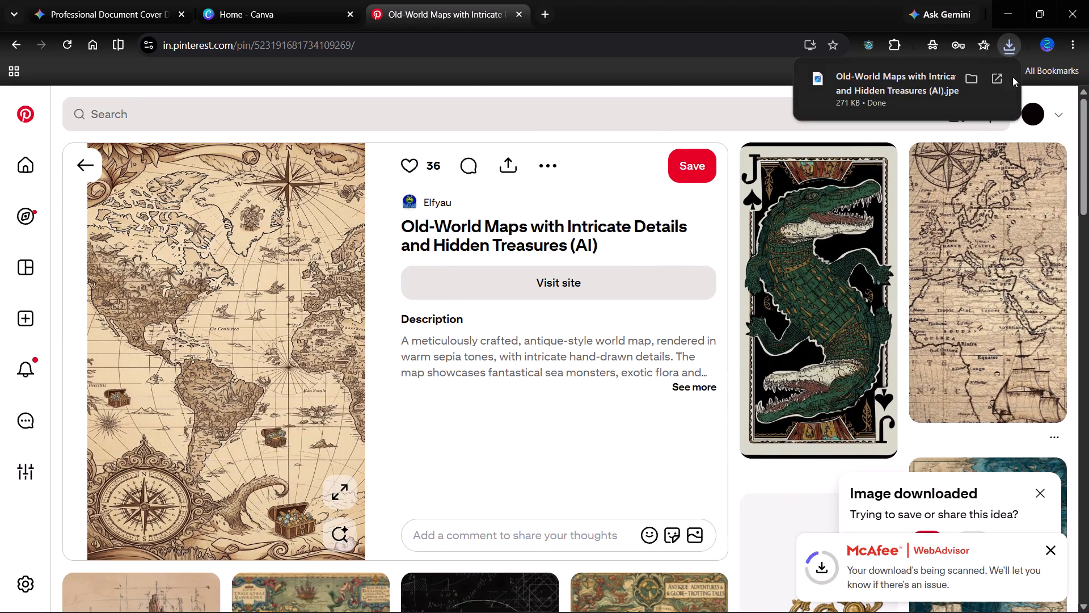
Move the downloaded Old-World Maps image from ankush's documents into the astha folder under sem5.
left_click(978, 78)
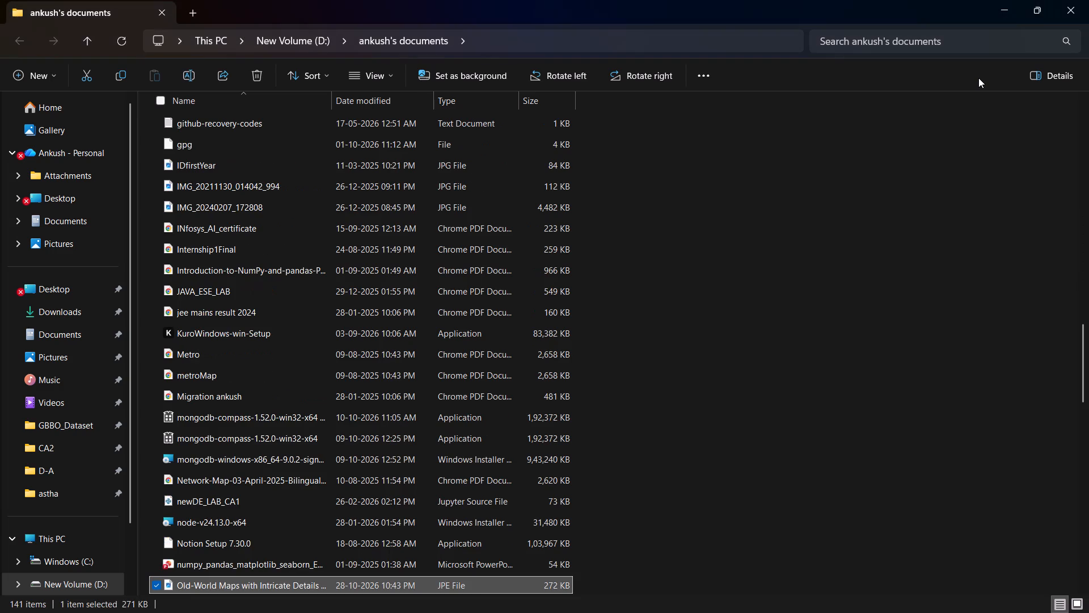
key("ctrl+x")
key("alt+Tab")
key("alt+Tab")
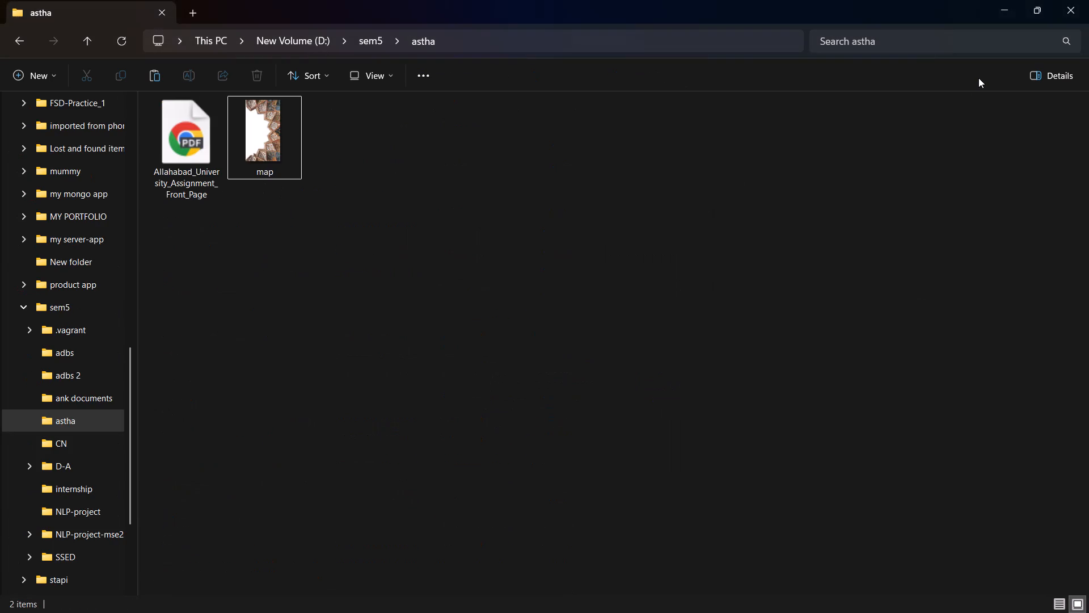
key("ctrl+v")
left_click(712, 242)
Switch back to Pinterest and browse the pins related to the Old-World Maps image for more antique map artwork.
key("alt+Tab")
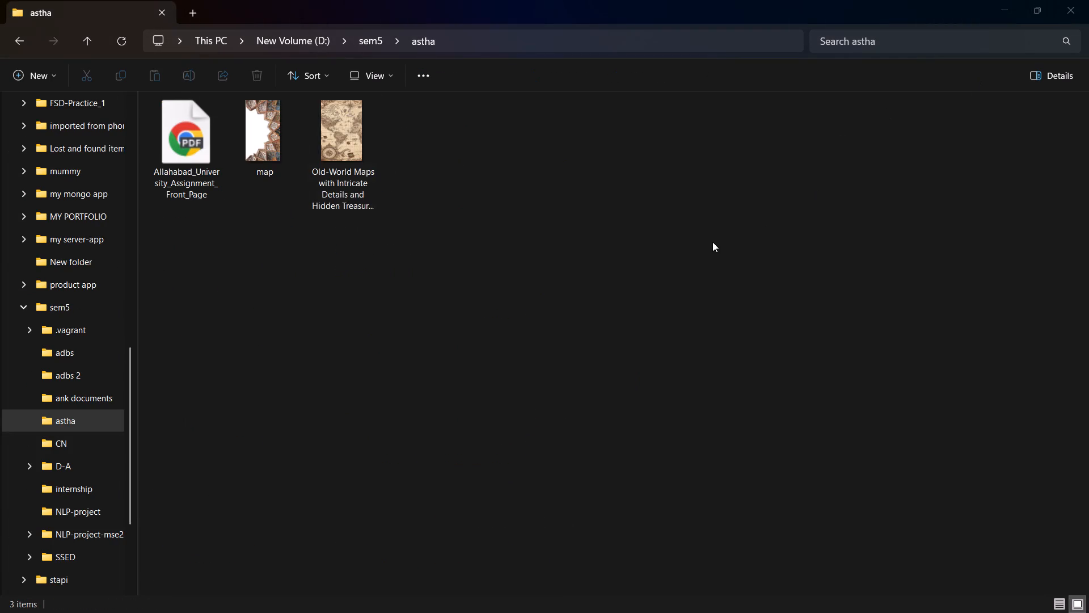
key("alt+Tab")
scroll(594, 375, "down", 4)
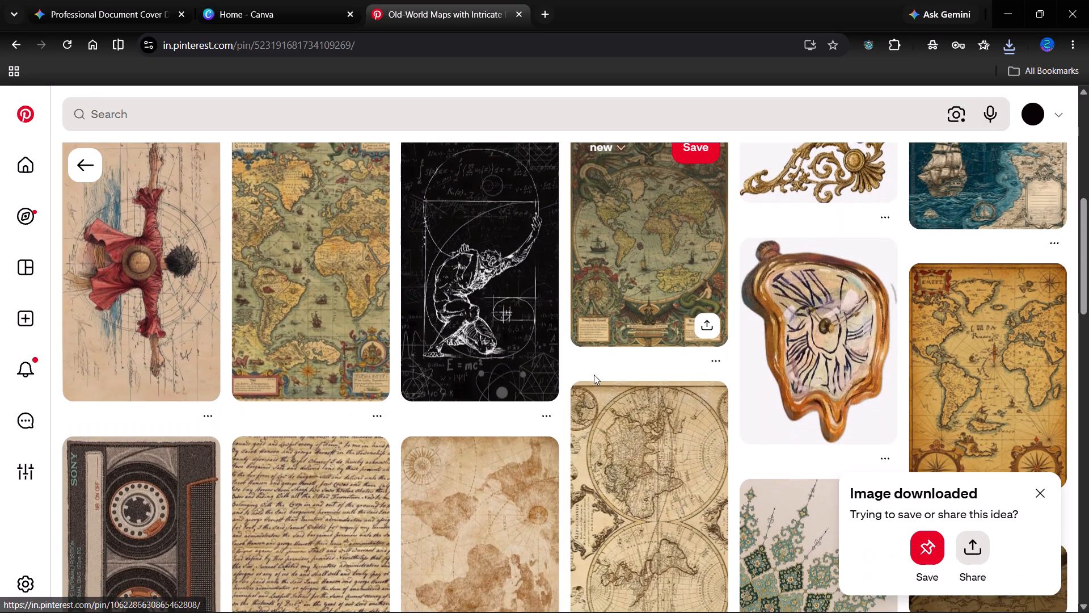
scroll(594, 375, "down", 6)
scroll(594, 375, "up", 1)
scroll(594, 375, "down", 2)
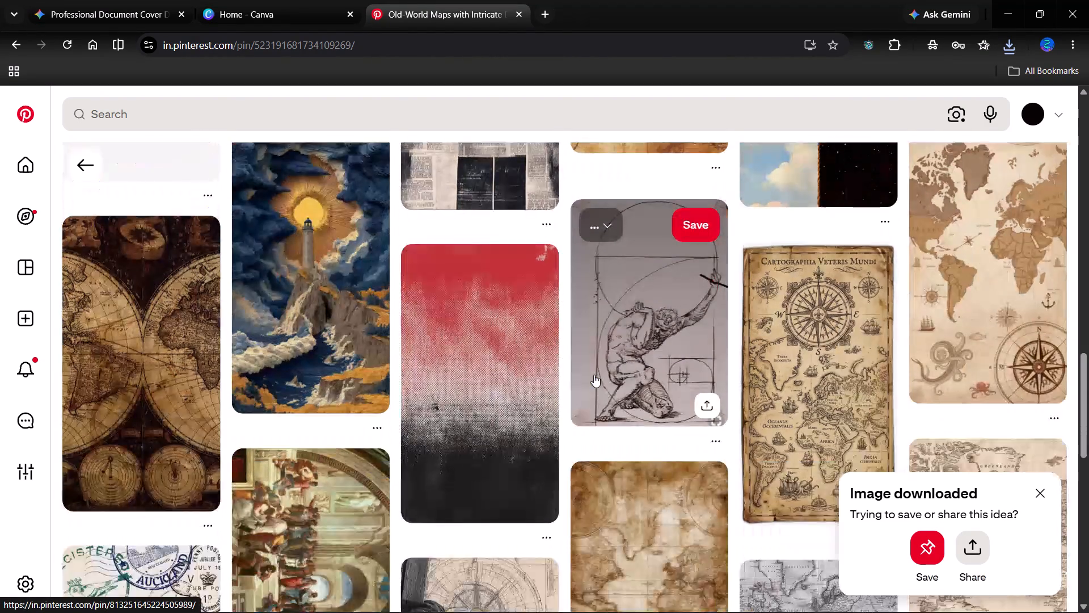
scroll(594, 375, "down", 5)
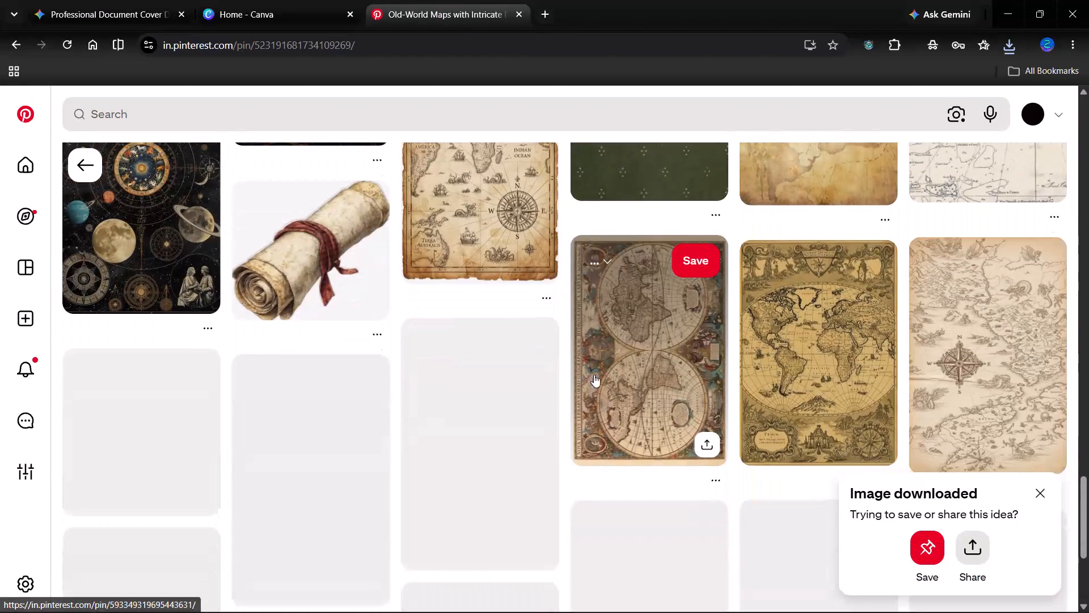
scroll(594, 375, "down", 6)
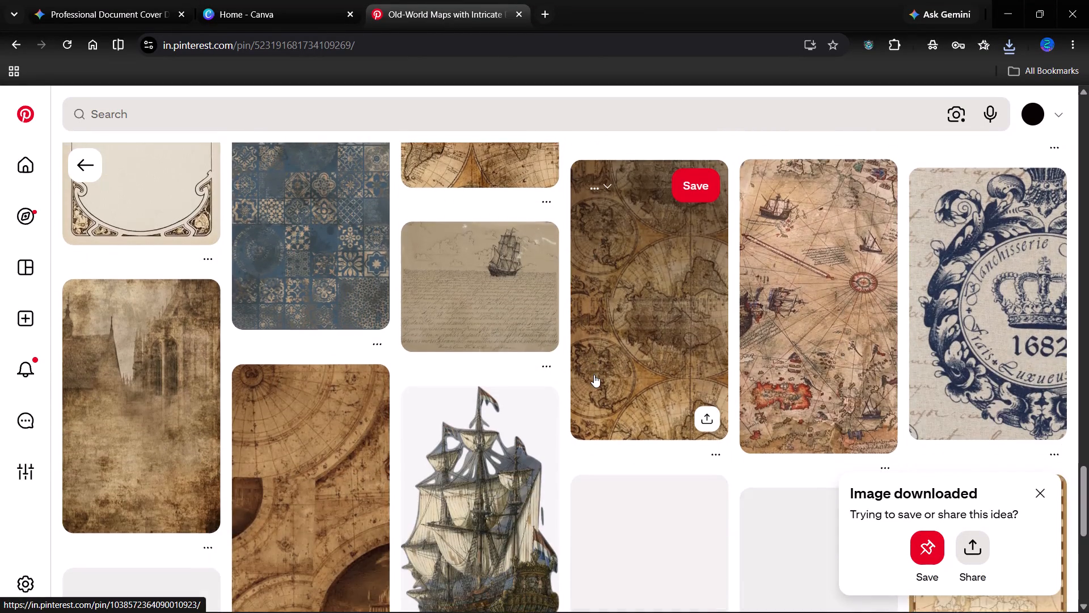
scroll(594, 375, "down", 2)
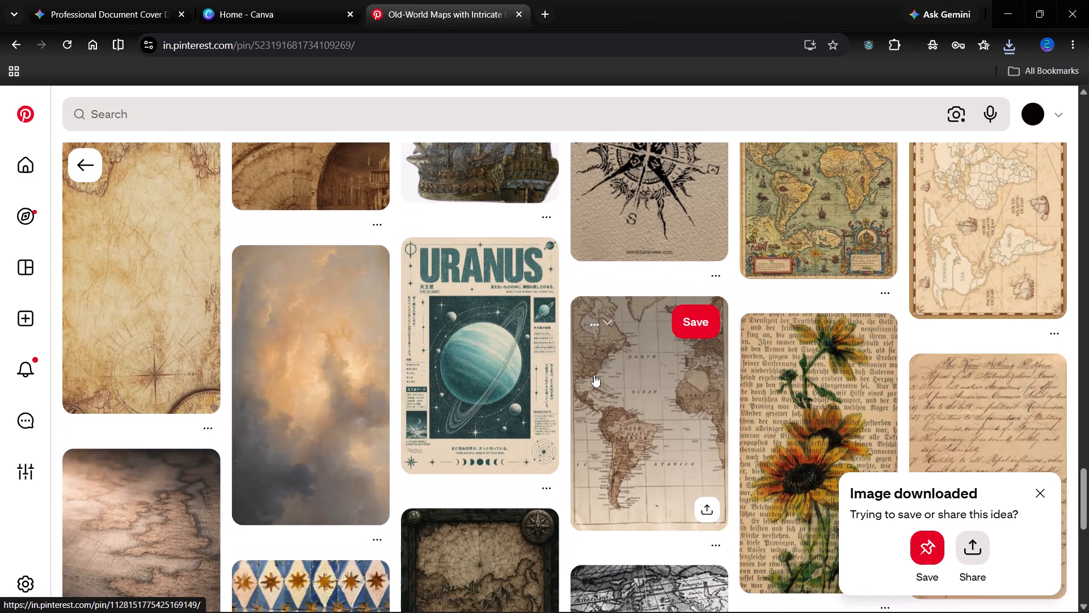
scroll(594, 375, "down", 3)
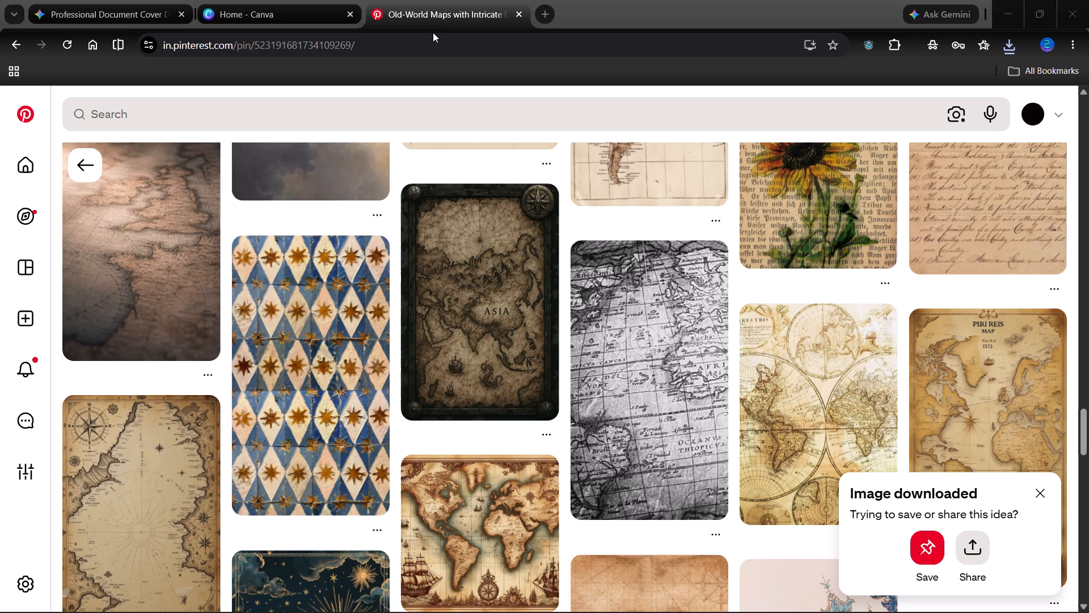
Detach the Canva home tab into its own maximized Chrome window.
left_click_drag(282, 0, 310, 117)
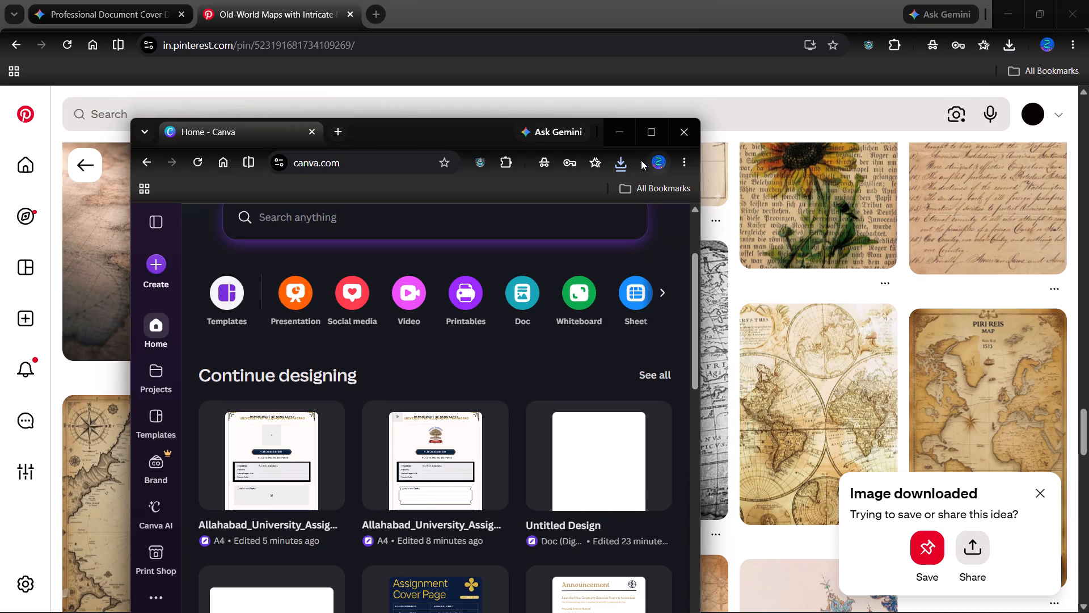
left_click(648, 135)
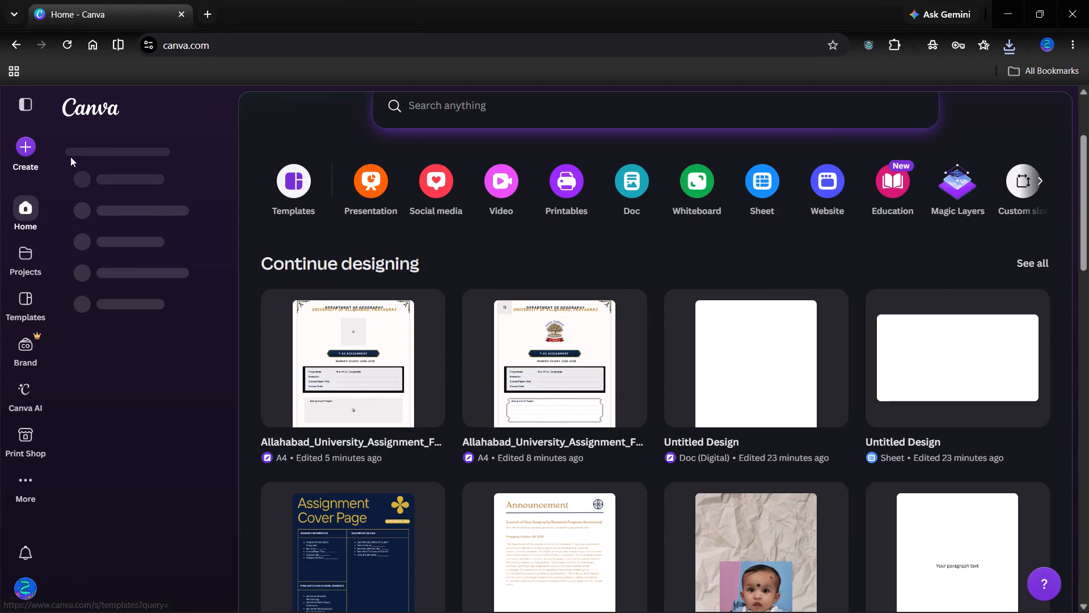
Create a new blank Document (A4, Portrait) design in Canva.
left_click(27, 146)
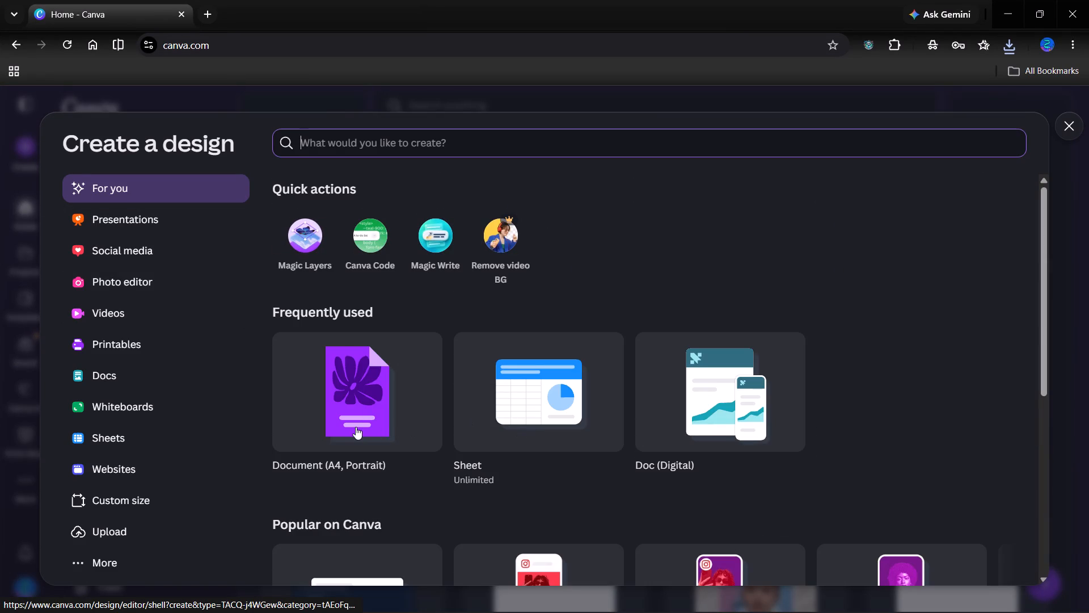
left_click(356, 427)
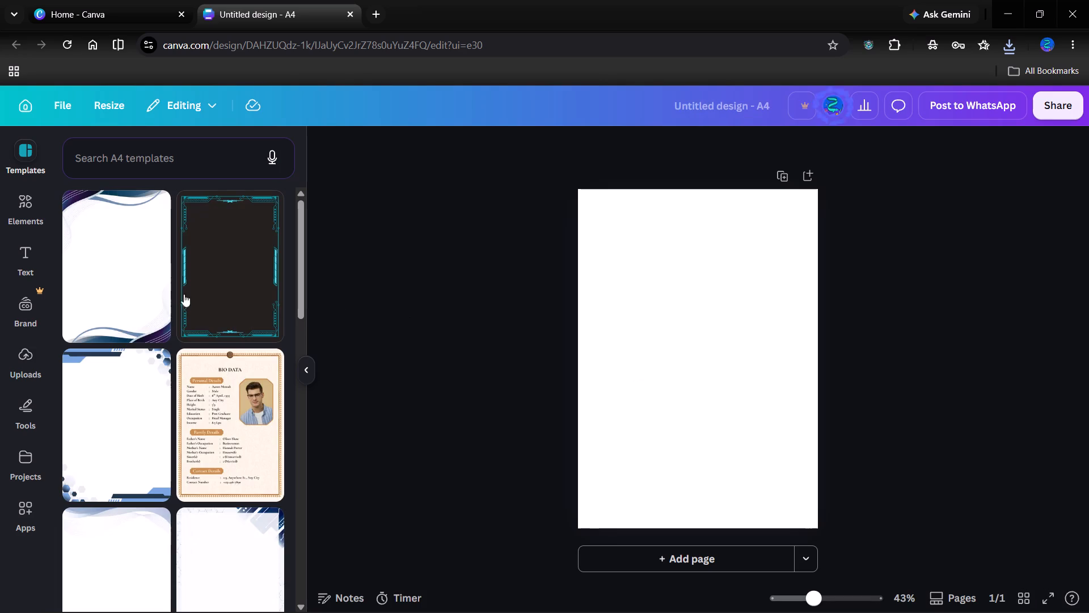
Browse the A4 templates offered for the new design and check the available editing modes.
scroll(115, 381, "down", 5)
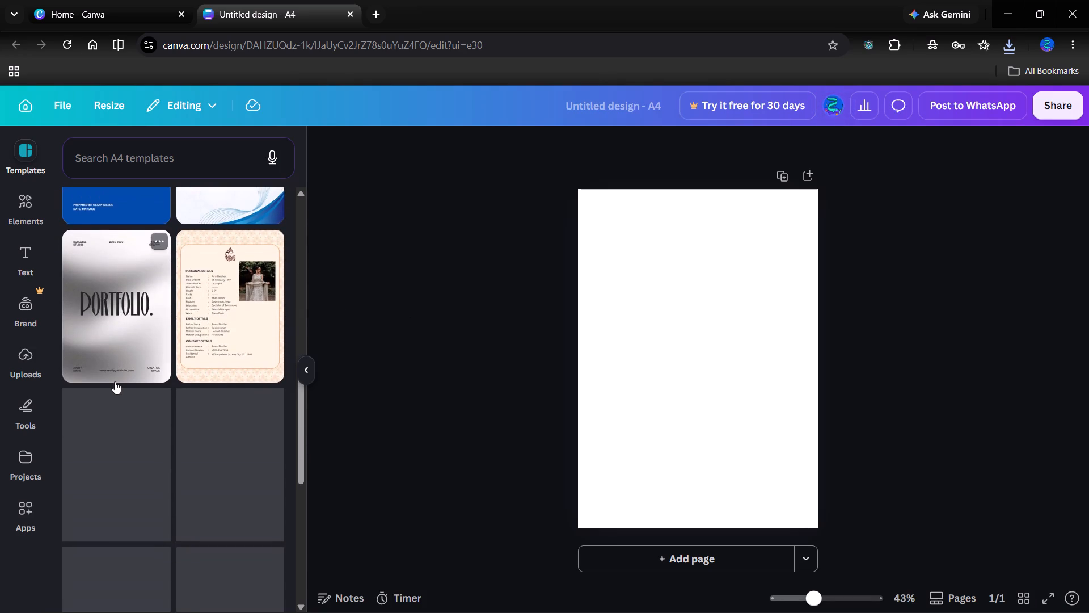
scroll(115, 381, "down", 4)
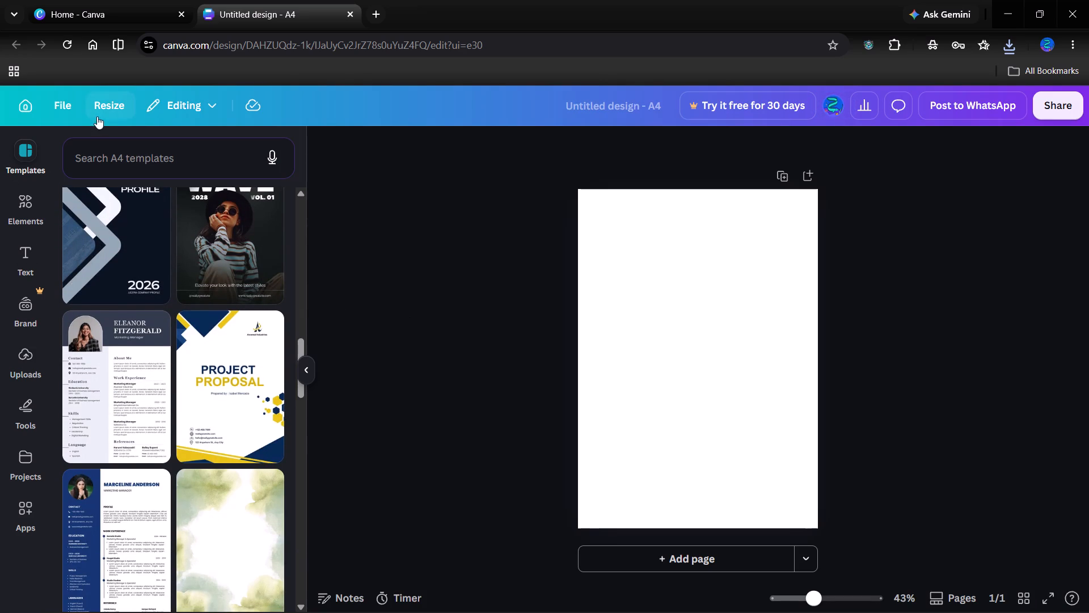
left_click(208, 100)
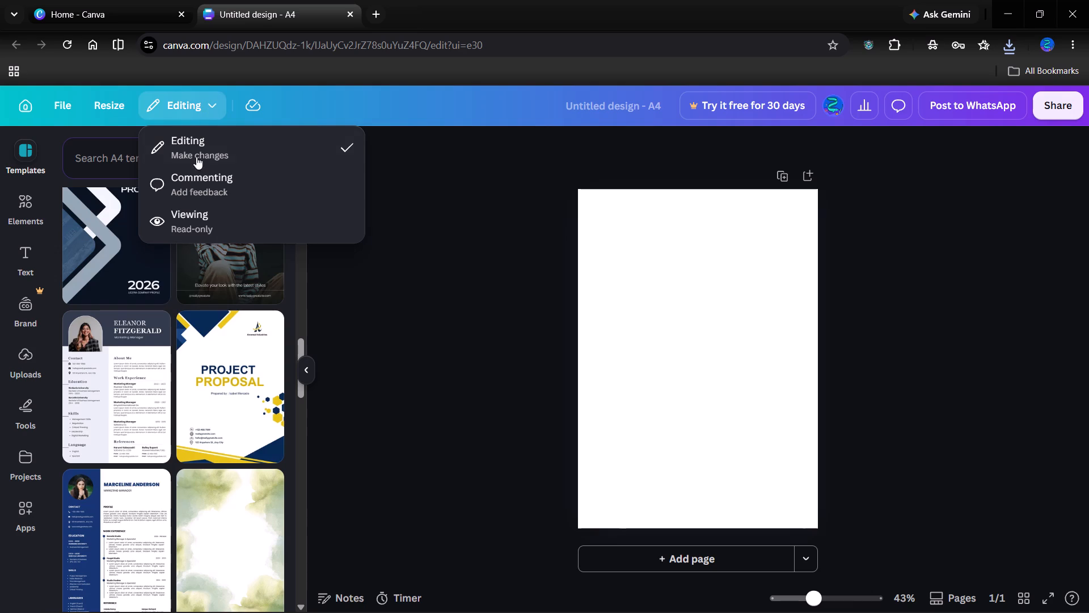
left_click(337, 332)
scroll(213, 307, "down", 4)
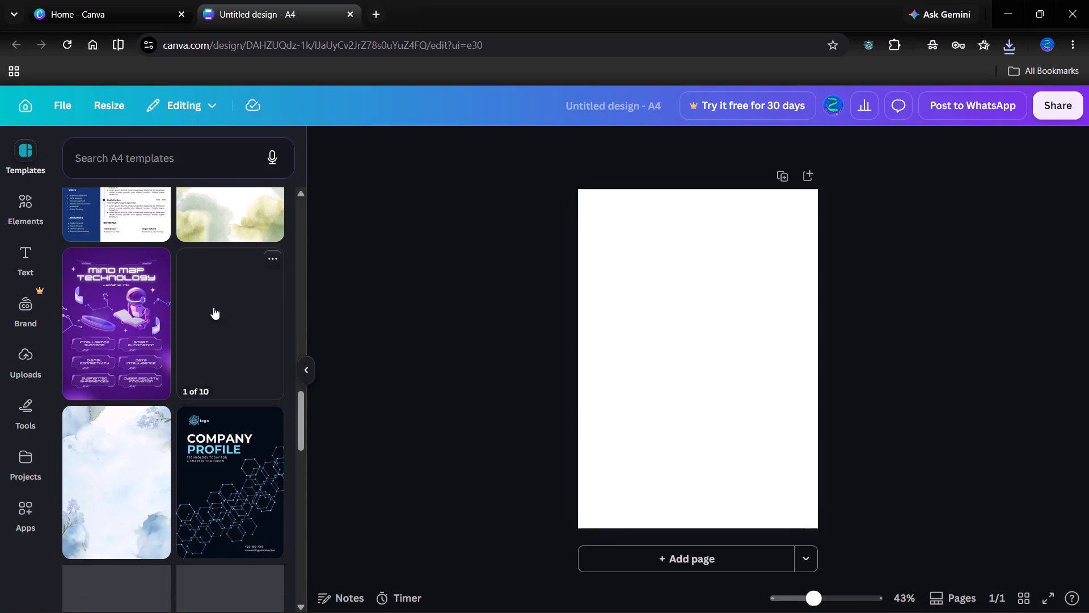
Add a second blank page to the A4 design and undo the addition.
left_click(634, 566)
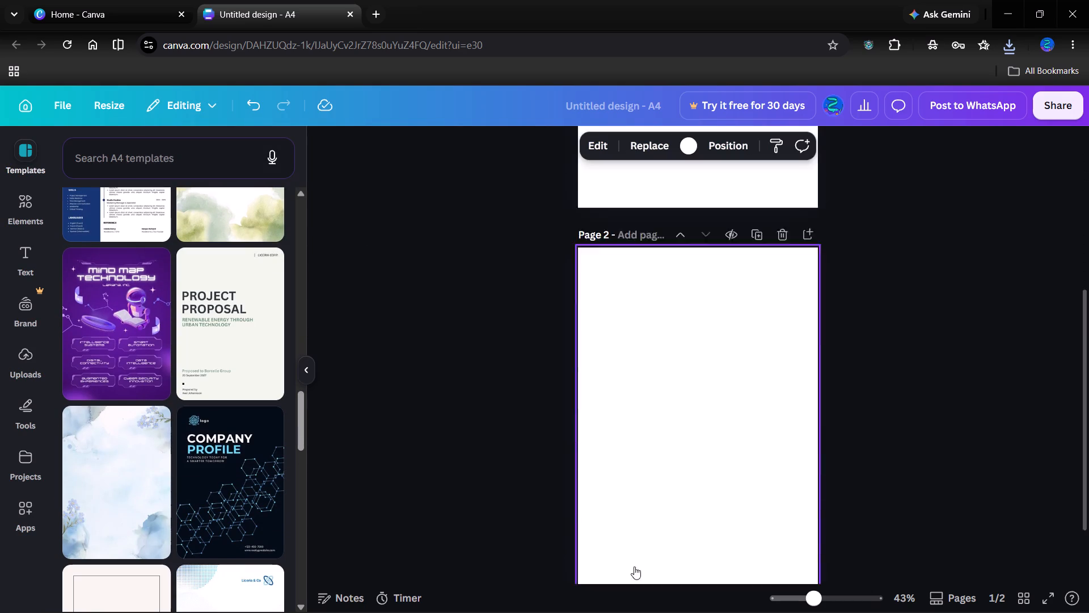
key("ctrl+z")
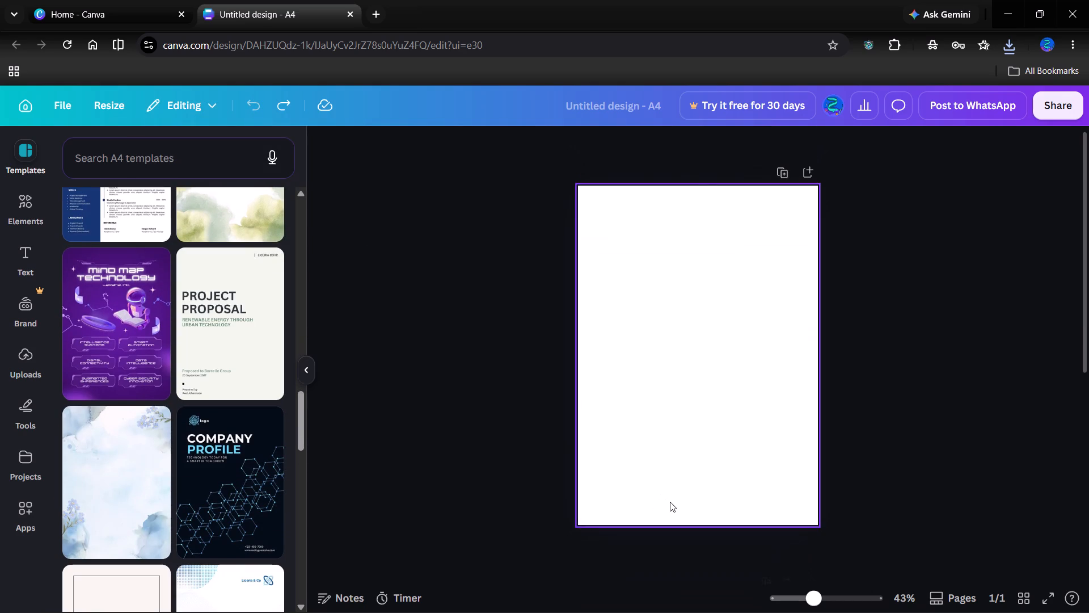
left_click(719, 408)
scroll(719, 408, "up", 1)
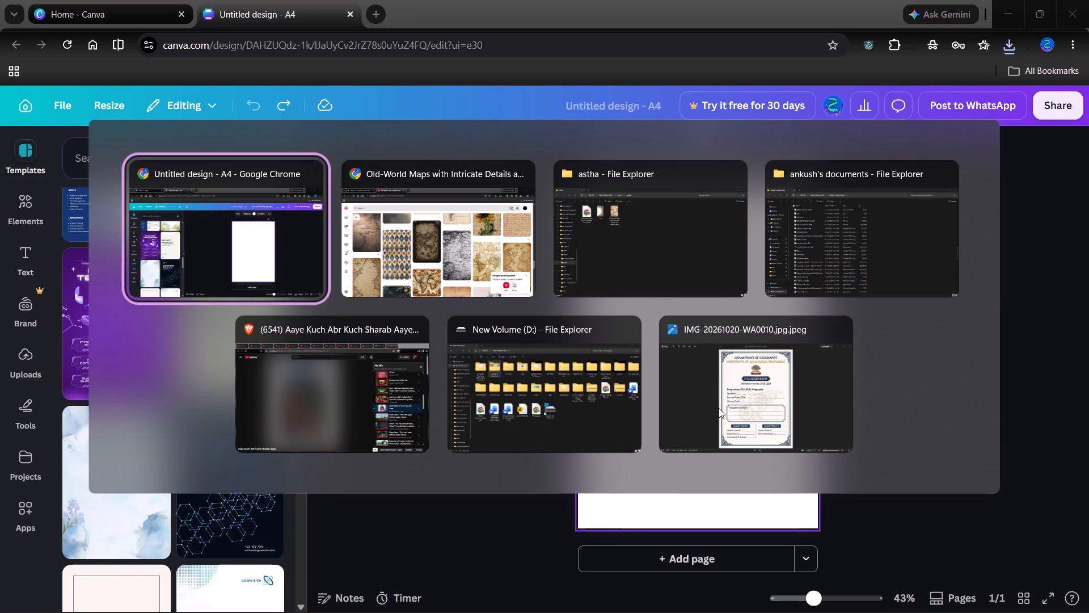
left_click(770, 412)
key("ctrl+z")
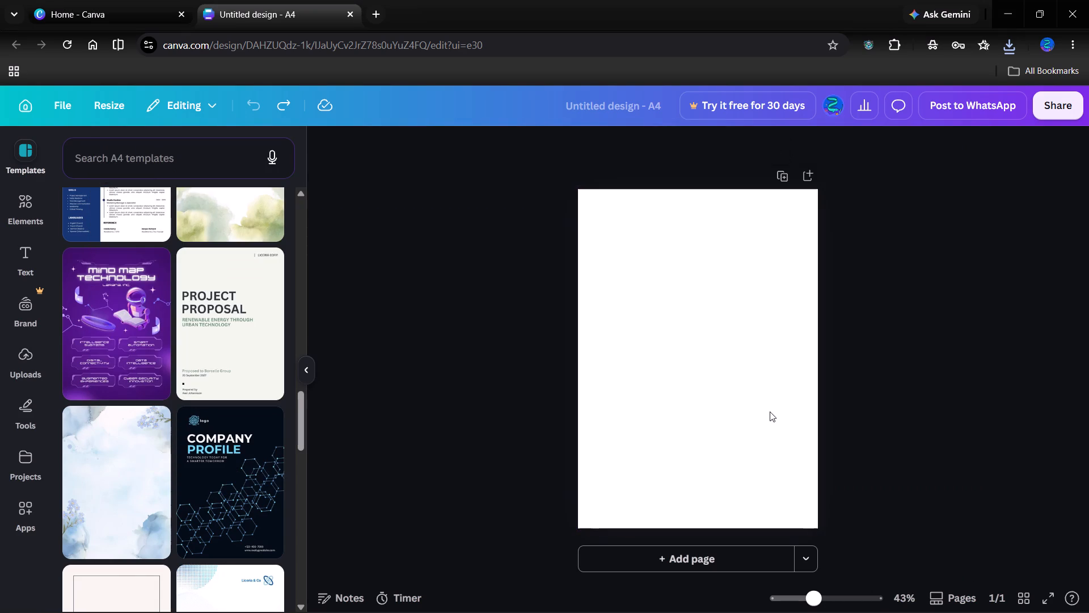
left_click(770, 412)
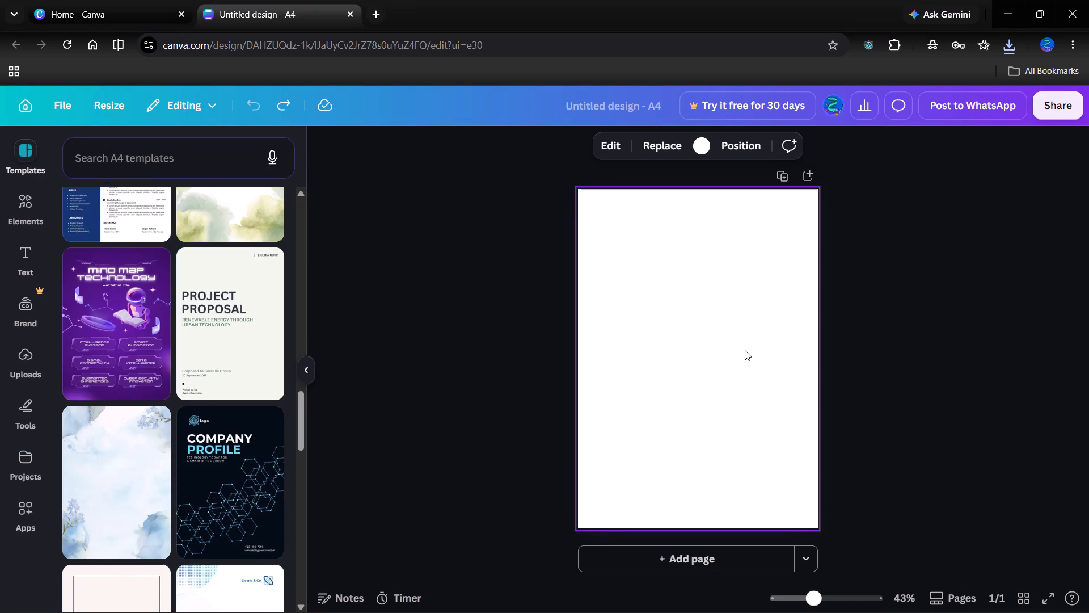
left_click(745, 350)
Look through more of the A4 templates for a suitable cover page layout.
scroll(176, 243, "down", 4)
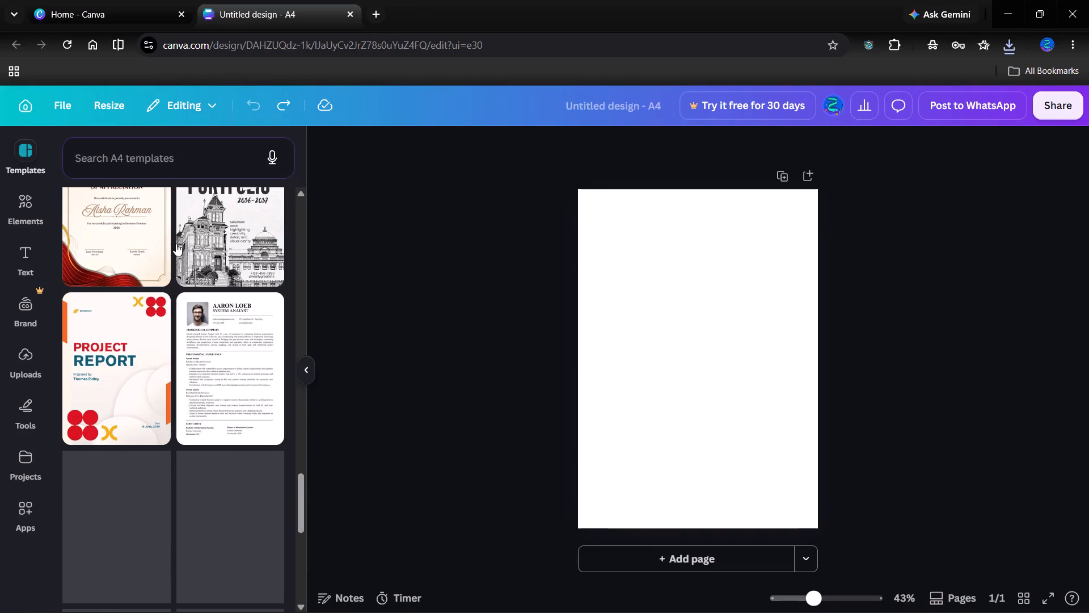
scroll(176, 243, "down", 3)
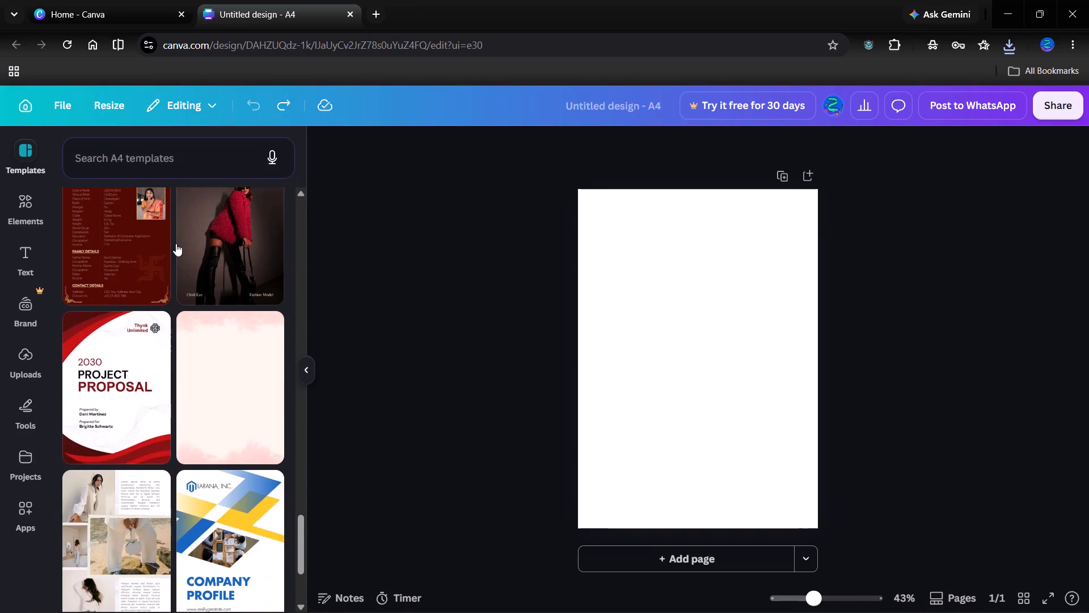
scroll(176, 243, "up", 8)
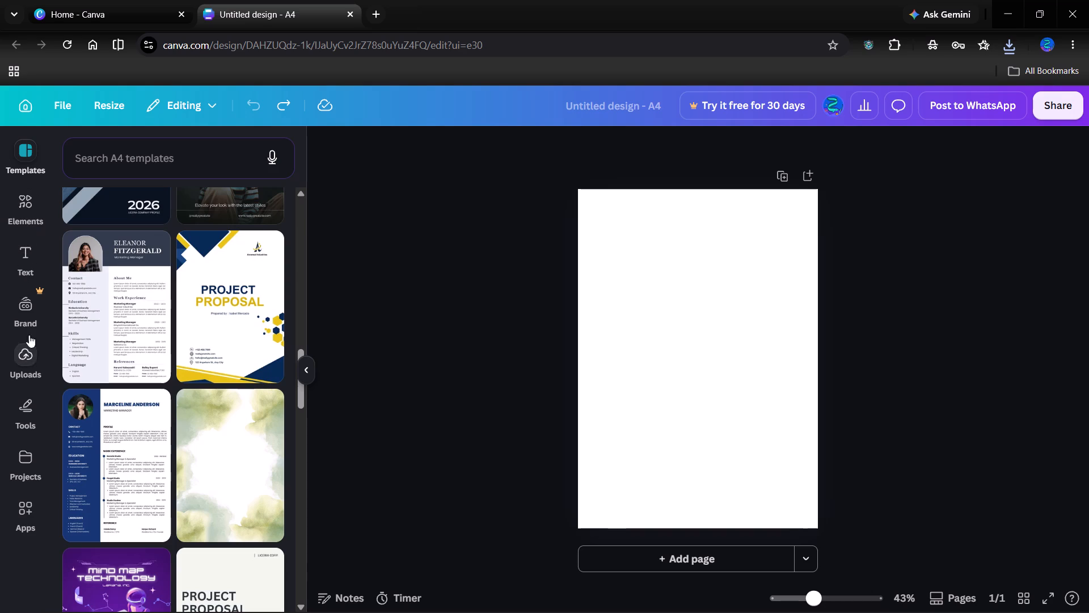
Upload the image "Old-World Maps with Intricate Details and Hidden Treasures (AI)" from the sem5 > astha folder on drive D.
left_click(20, 360)
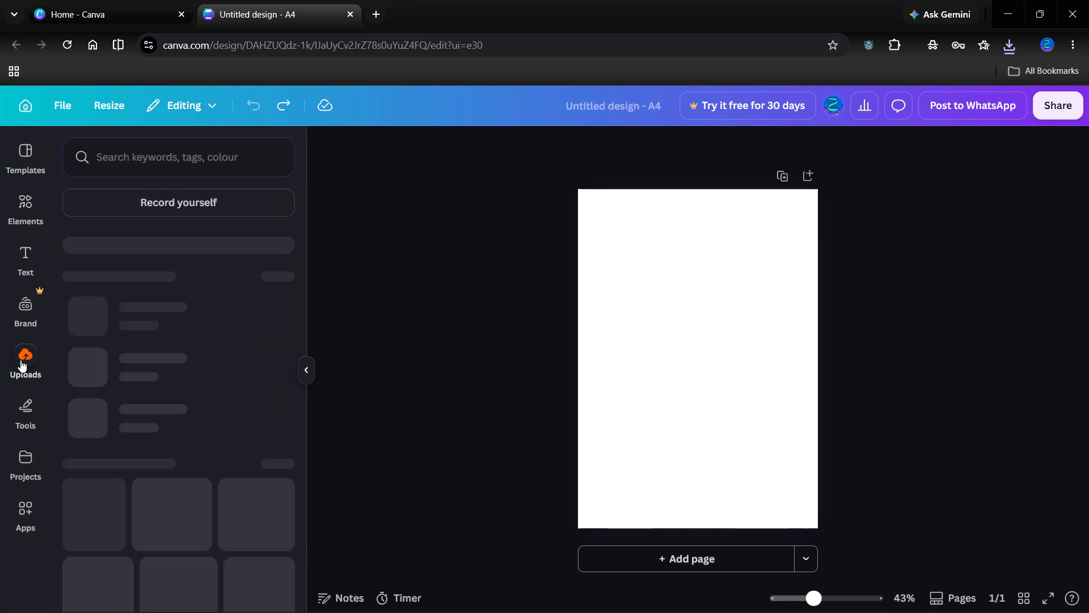
left_click(184, 190)
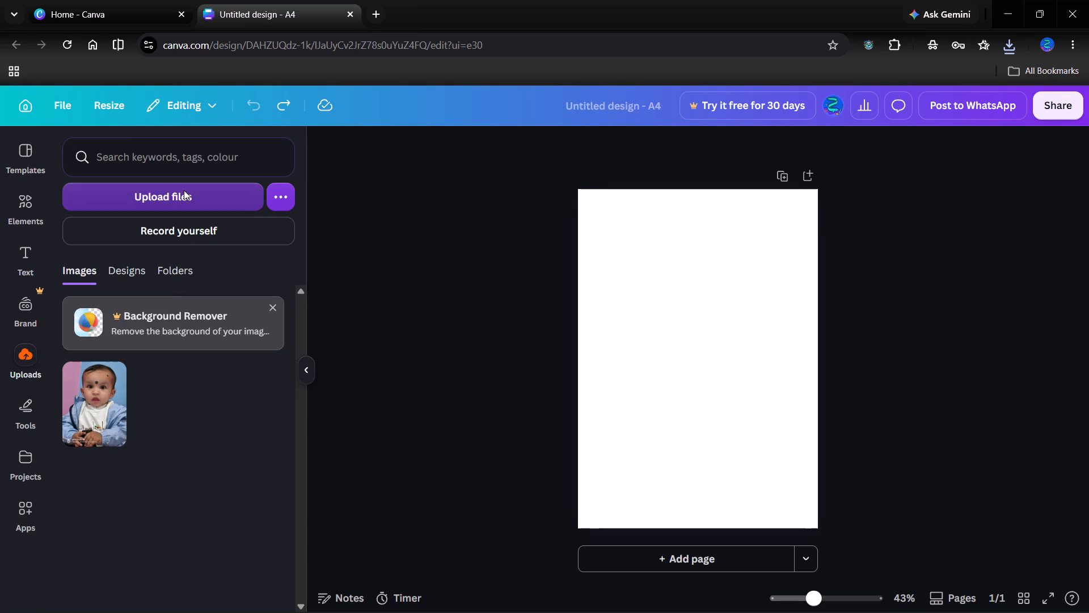
scroll(44, 272, "down", 1)
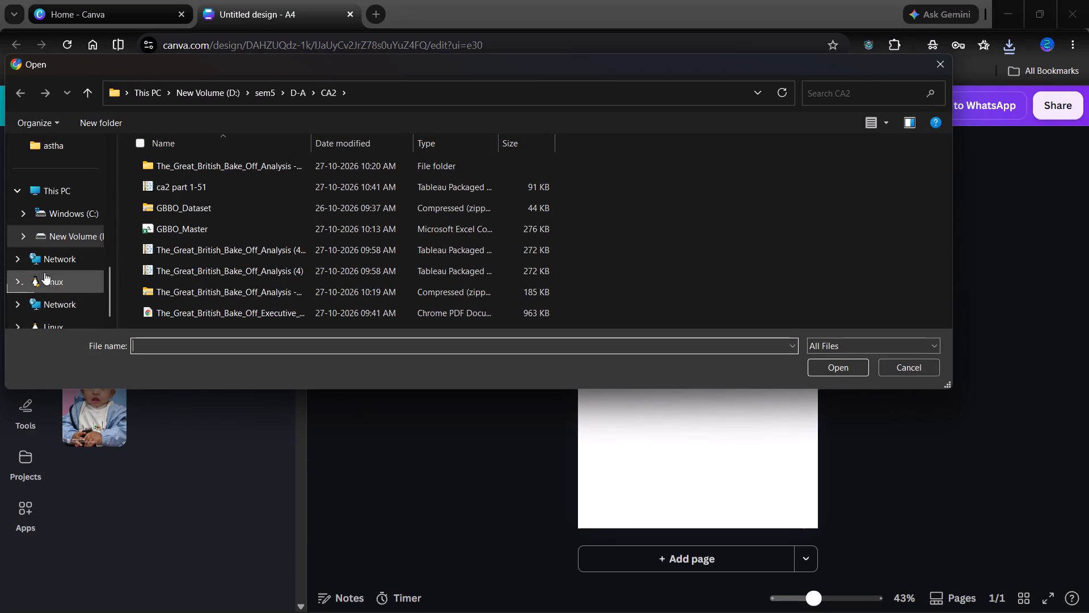
double_click(66, 238)
scroll(66, 238, "down", 3)
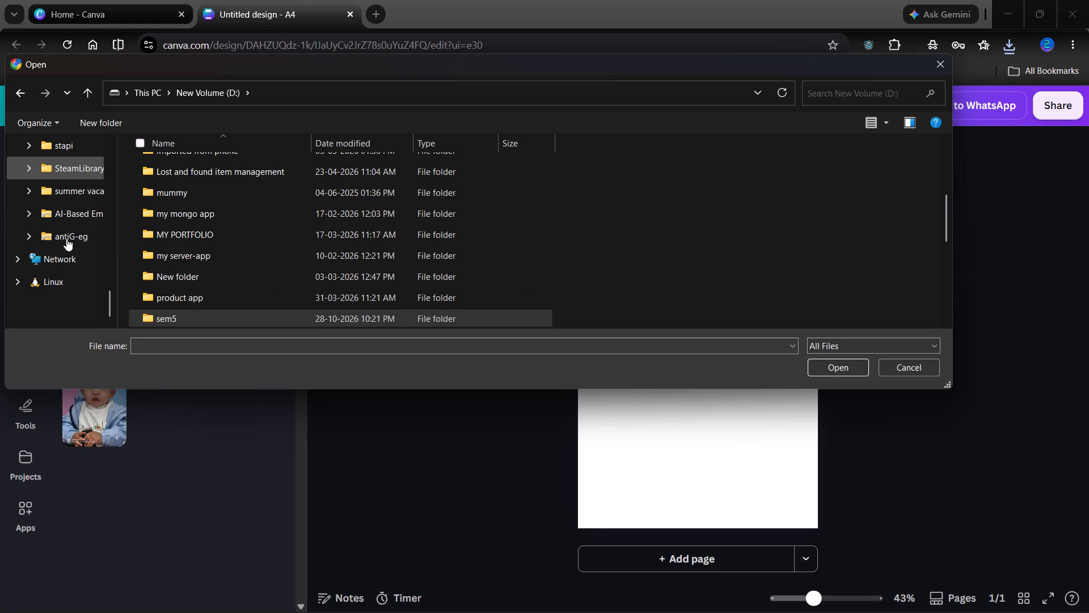
scroll(199, 251, "down", 1)
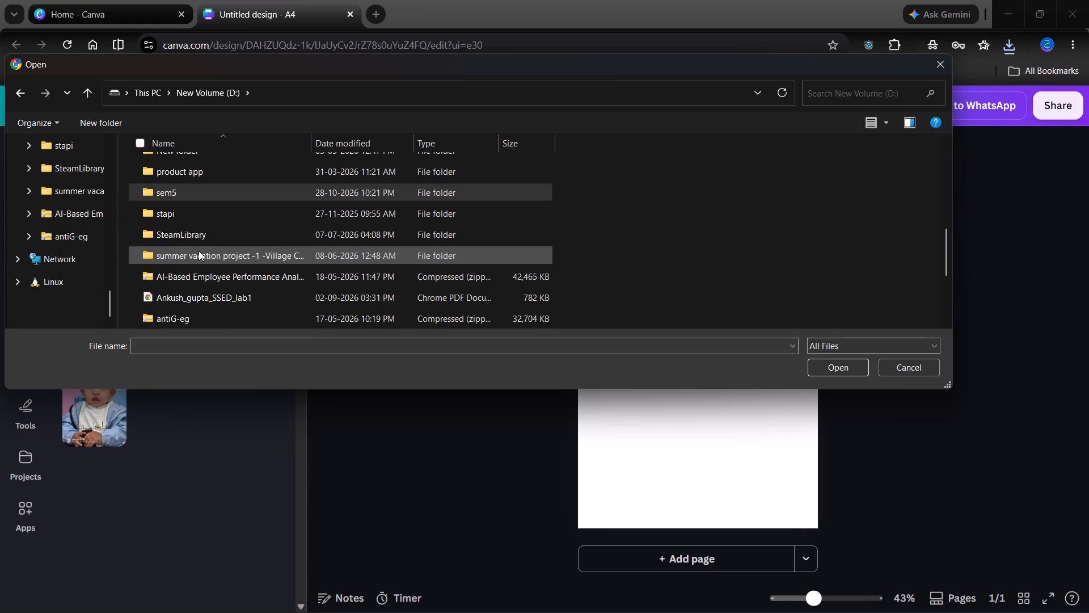
double_click(231, 192)
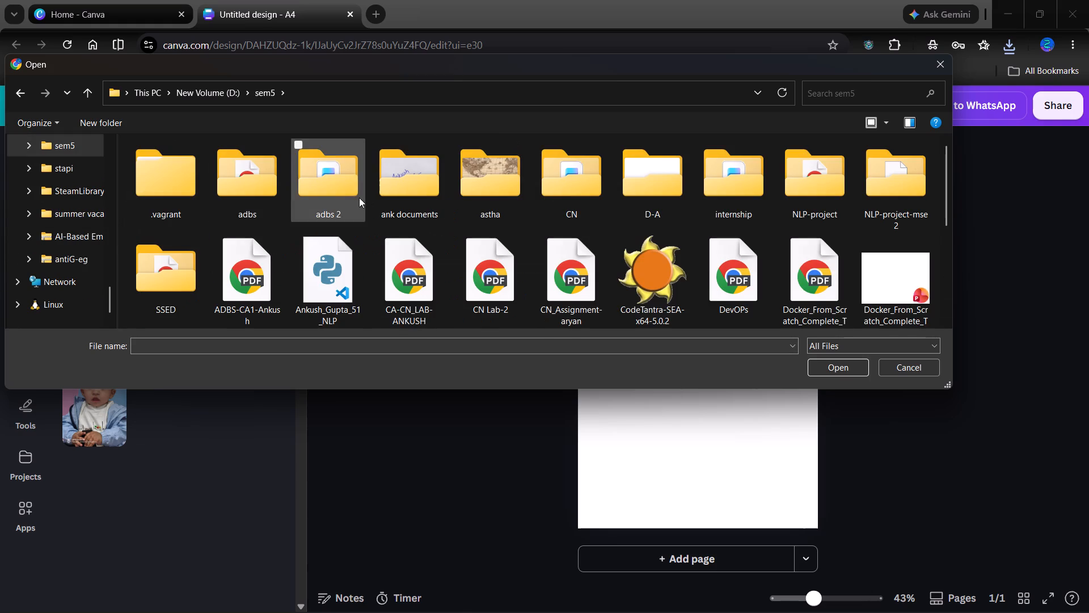
double_click(473, 189)
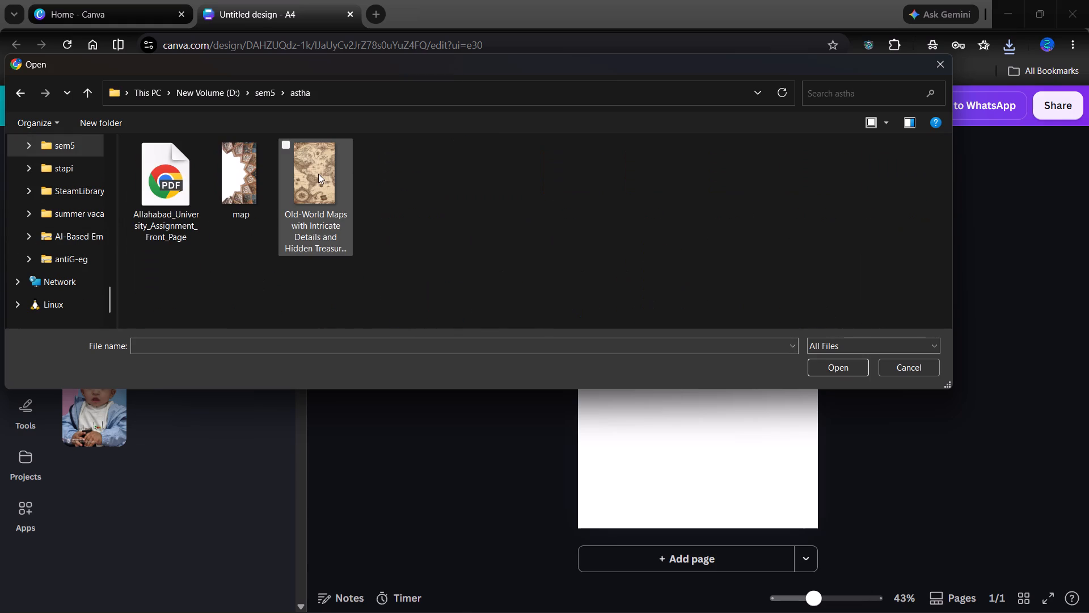
left_click(318, 174)
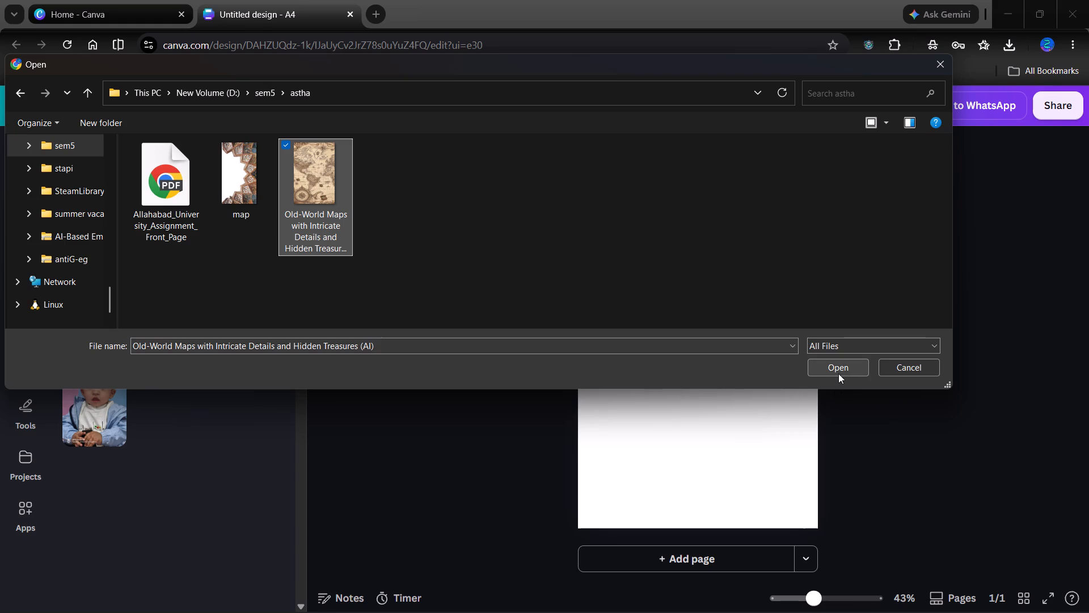
left_click(838, 373)
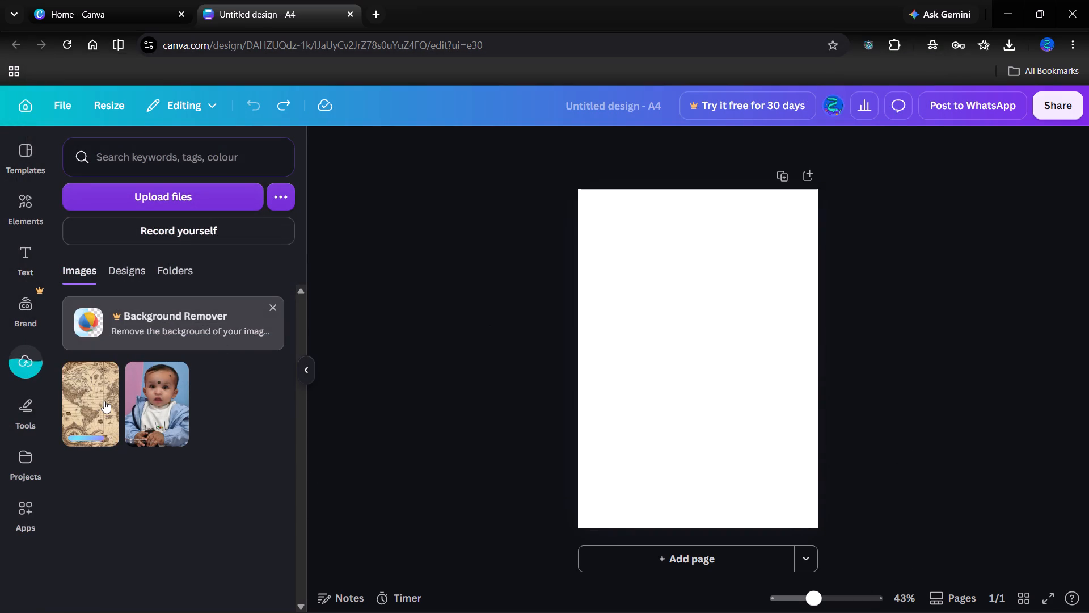
Place the uploaded old-world map image on the blank page and enlarge it to cover the whole A4 page.
left_click_drag(104, 401, 432, 399)
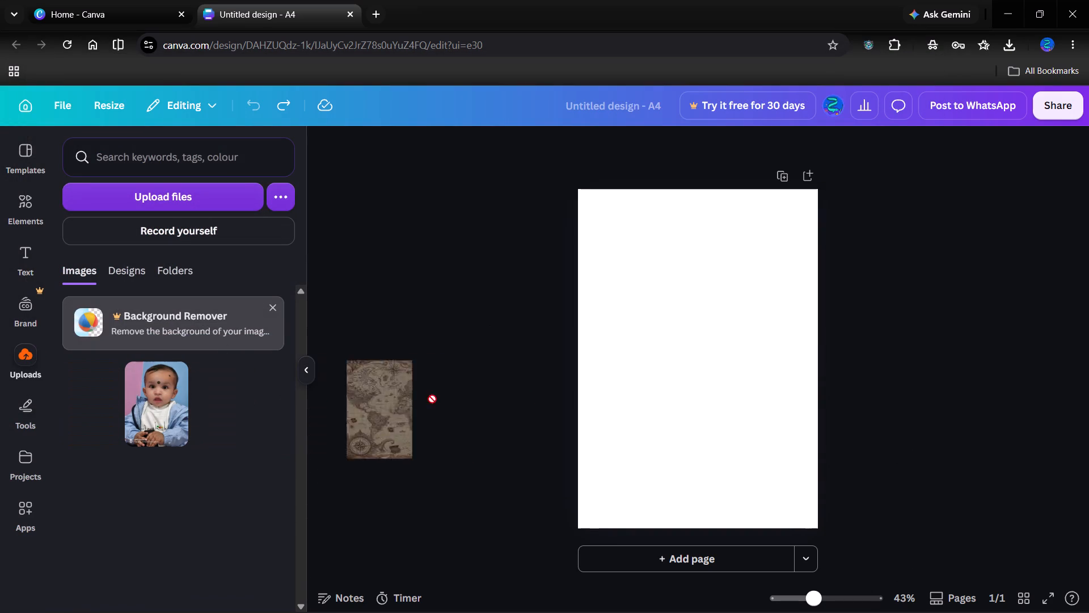
left_click_drag(432, 399, 649, 267)
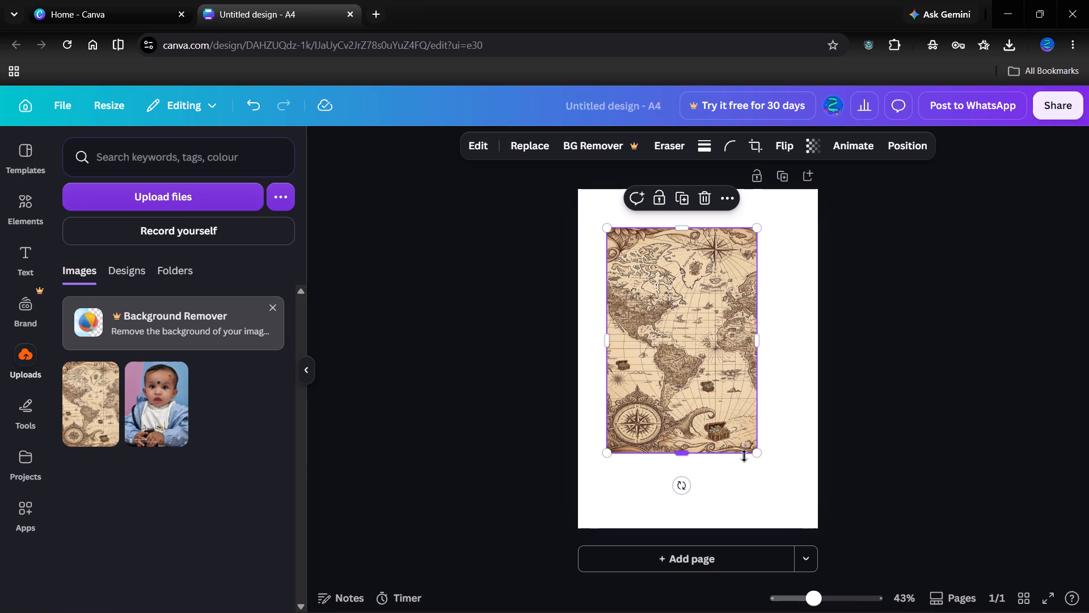
left_click_drag(757, 454, 822, 512)
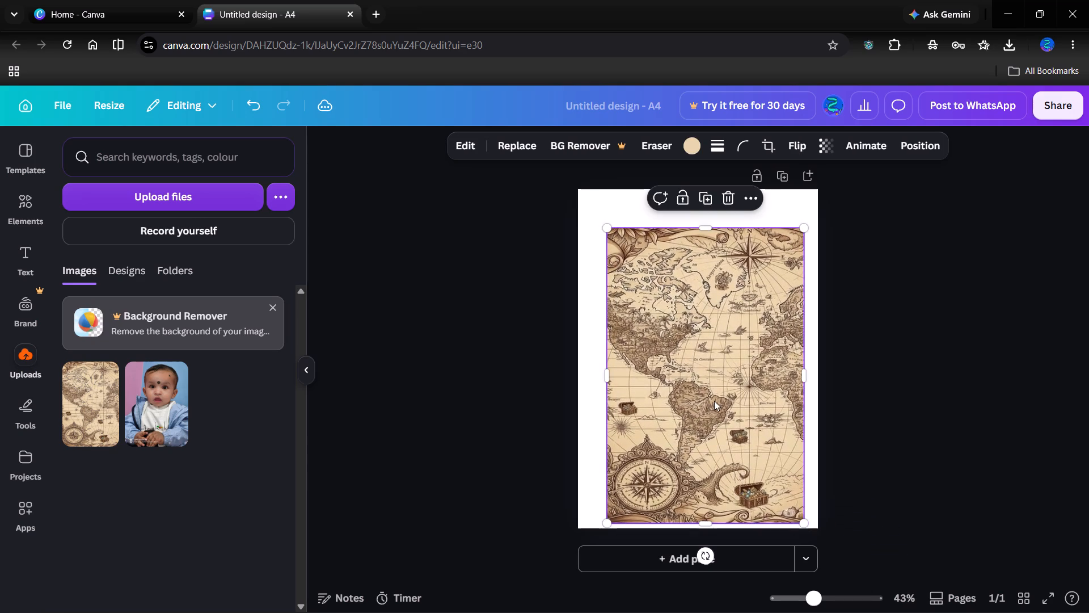
left_click_drag(714, 401, 688, 363)
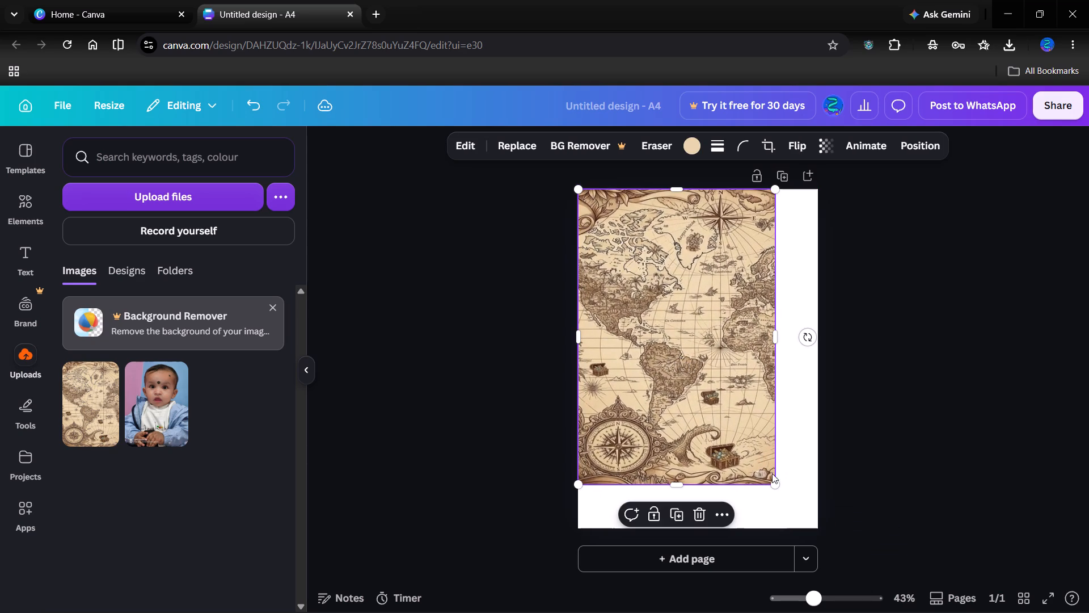
left_click_drag(776, 481, 854, 523)
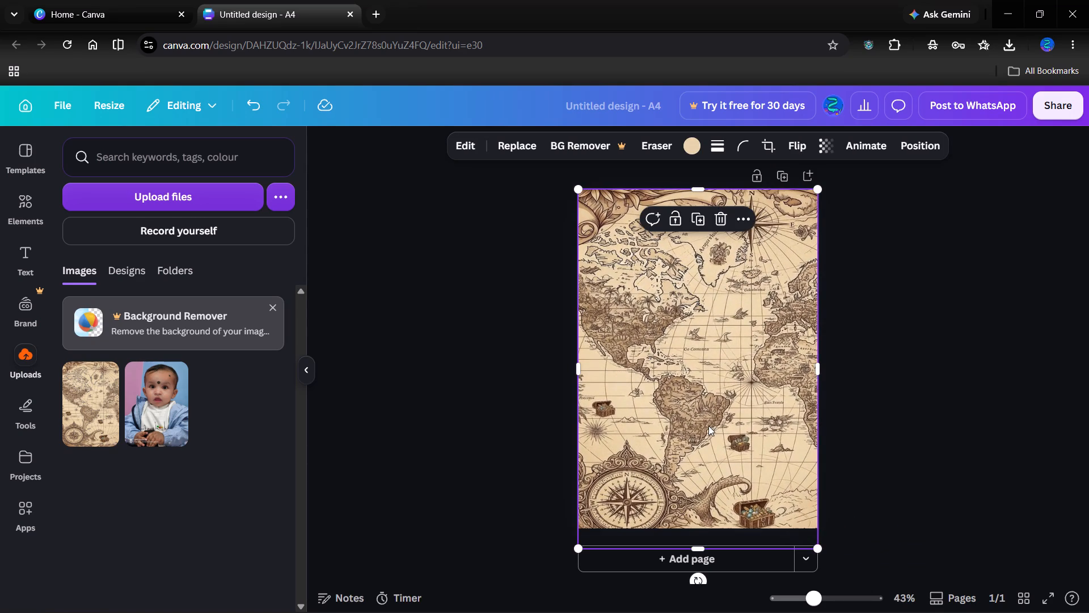
left_click(708, 426)
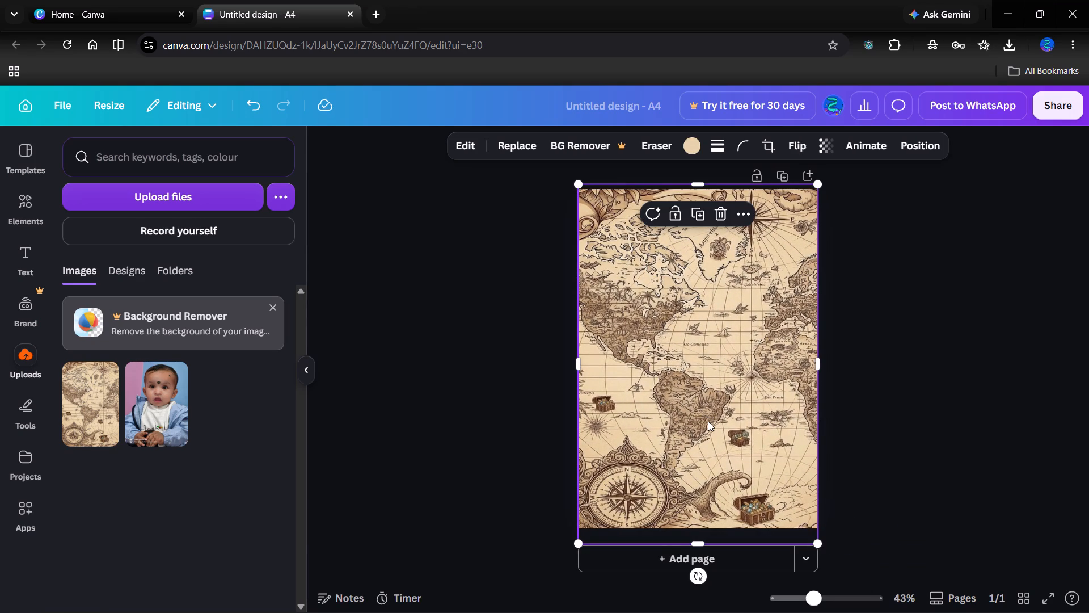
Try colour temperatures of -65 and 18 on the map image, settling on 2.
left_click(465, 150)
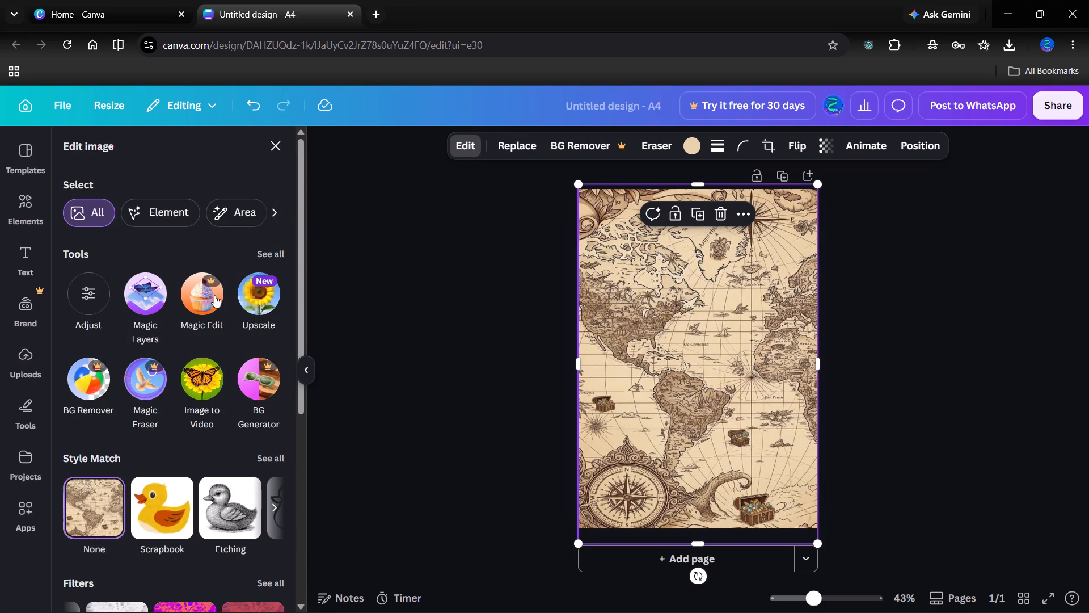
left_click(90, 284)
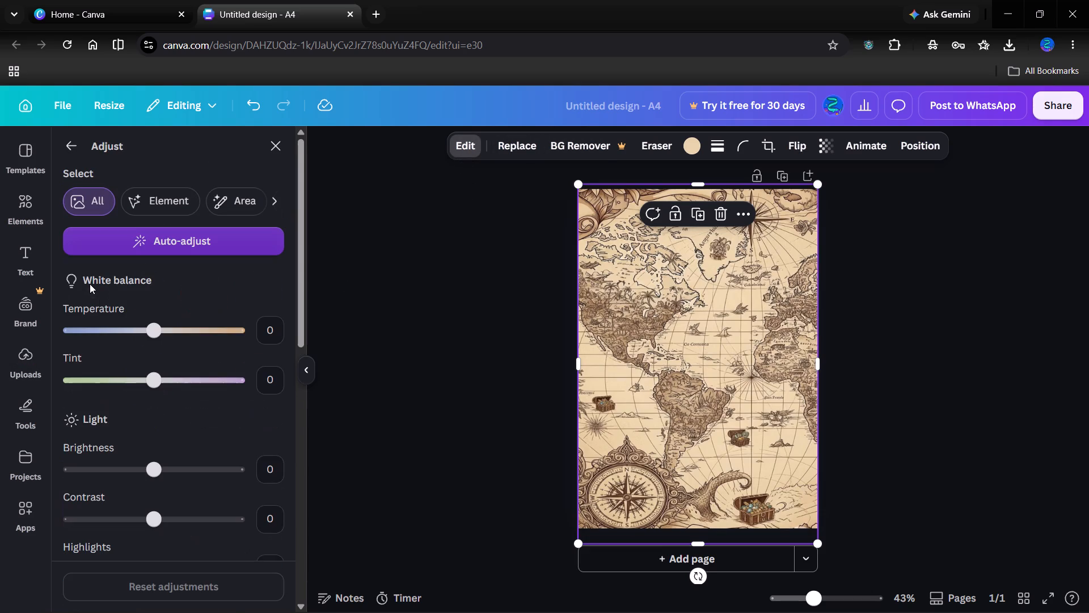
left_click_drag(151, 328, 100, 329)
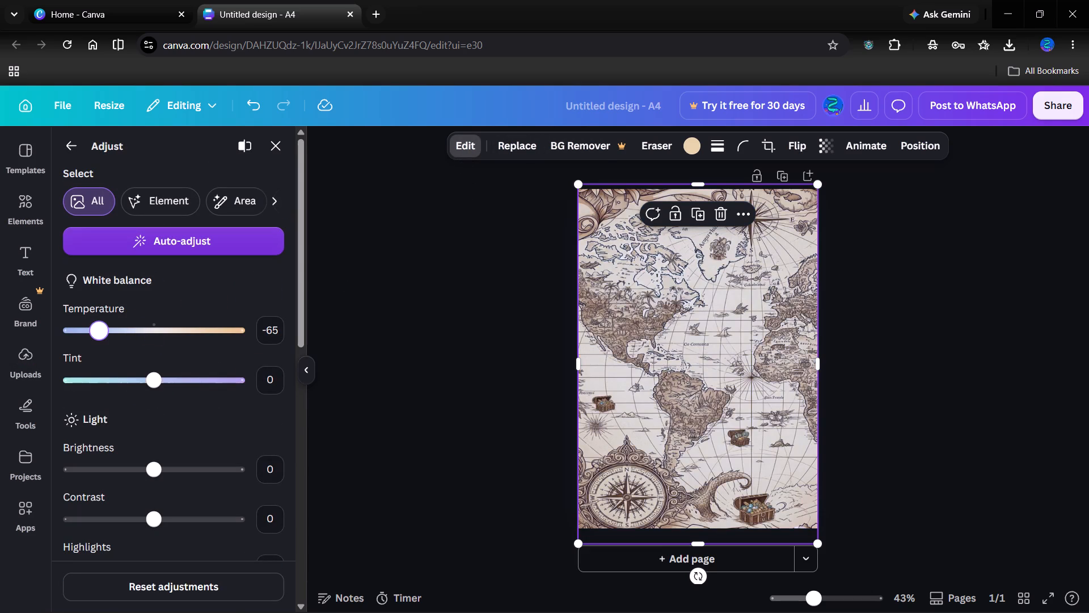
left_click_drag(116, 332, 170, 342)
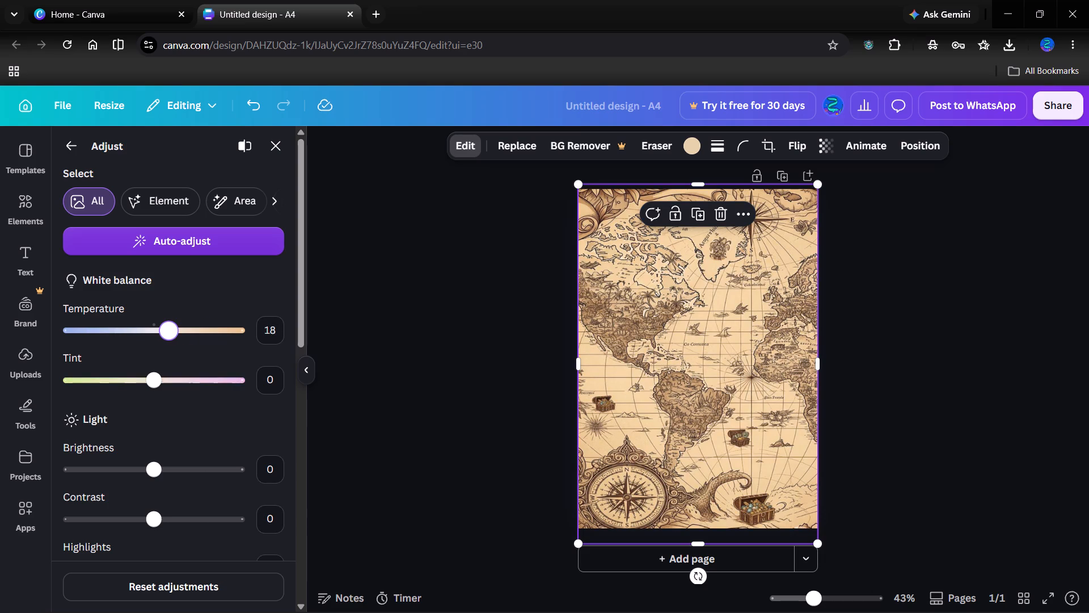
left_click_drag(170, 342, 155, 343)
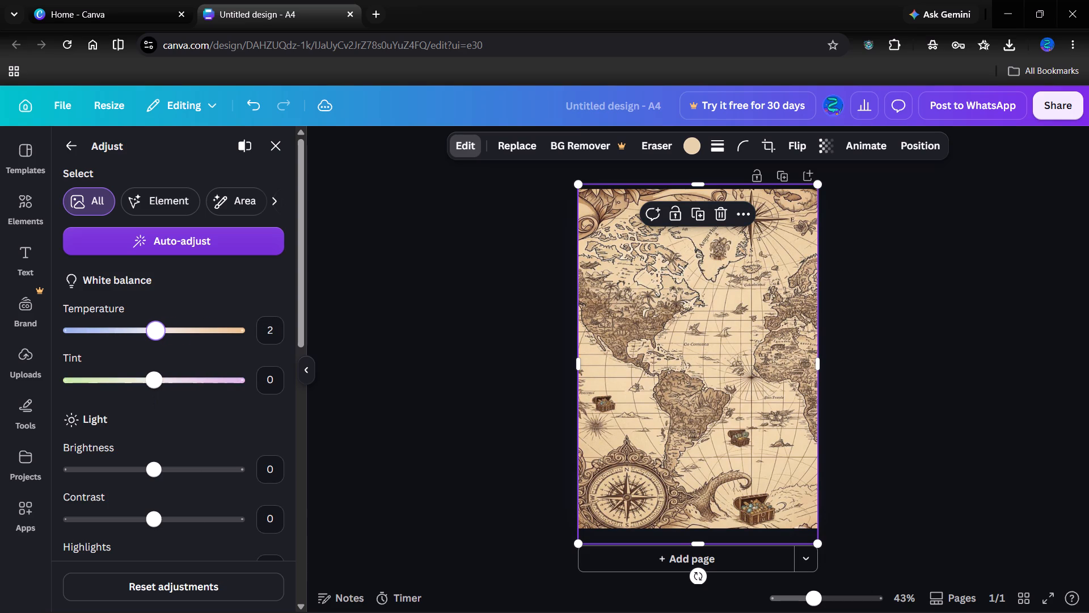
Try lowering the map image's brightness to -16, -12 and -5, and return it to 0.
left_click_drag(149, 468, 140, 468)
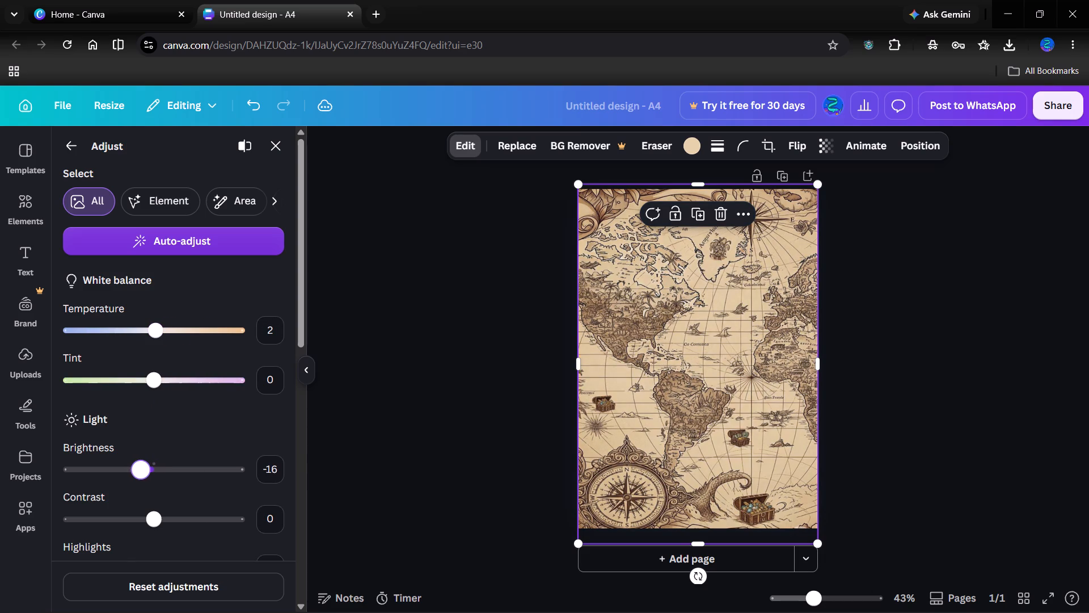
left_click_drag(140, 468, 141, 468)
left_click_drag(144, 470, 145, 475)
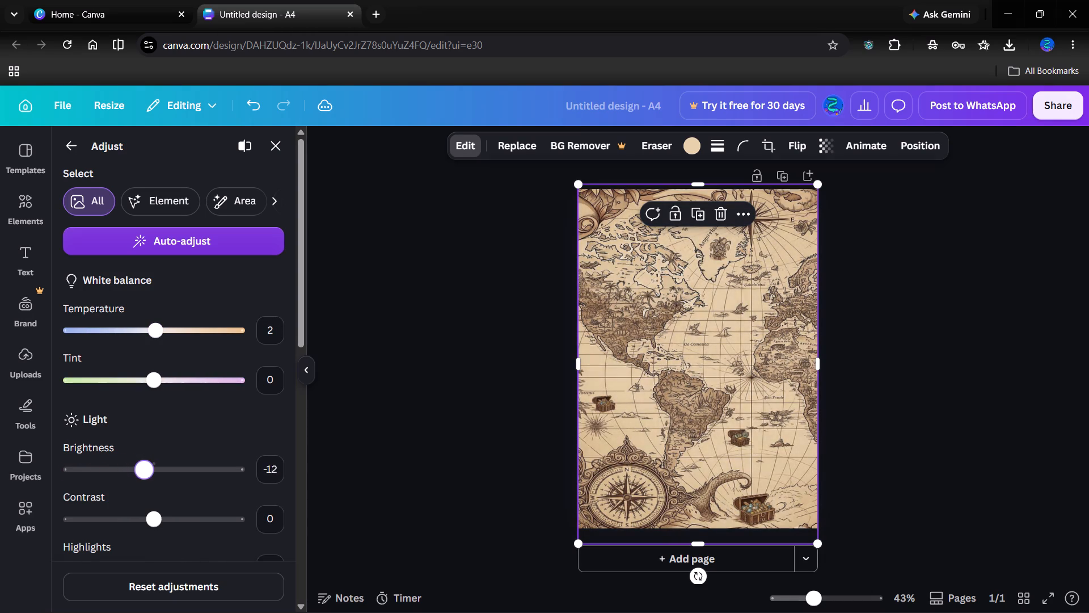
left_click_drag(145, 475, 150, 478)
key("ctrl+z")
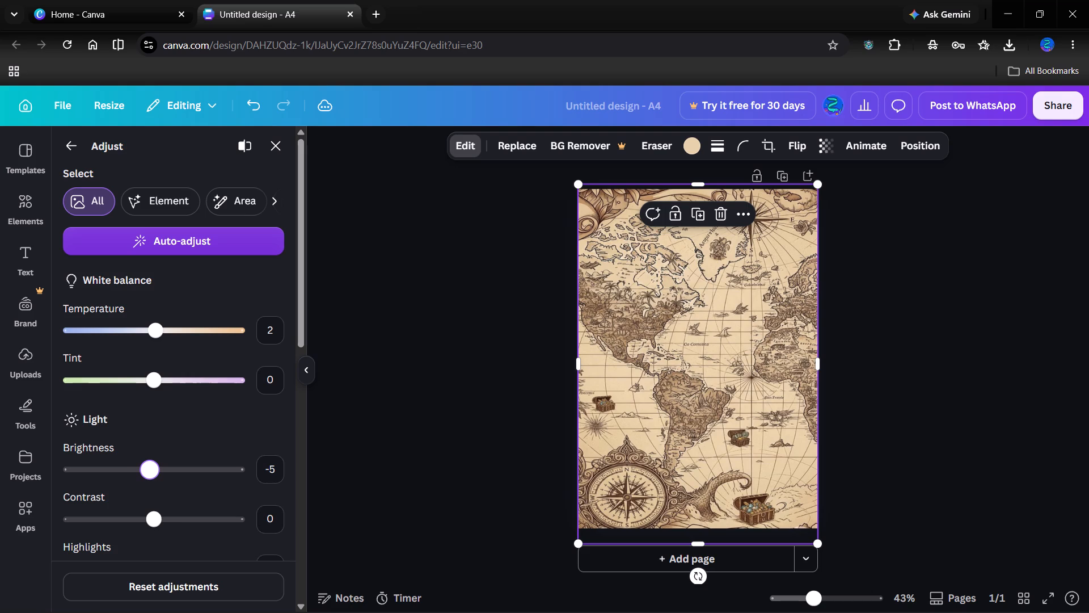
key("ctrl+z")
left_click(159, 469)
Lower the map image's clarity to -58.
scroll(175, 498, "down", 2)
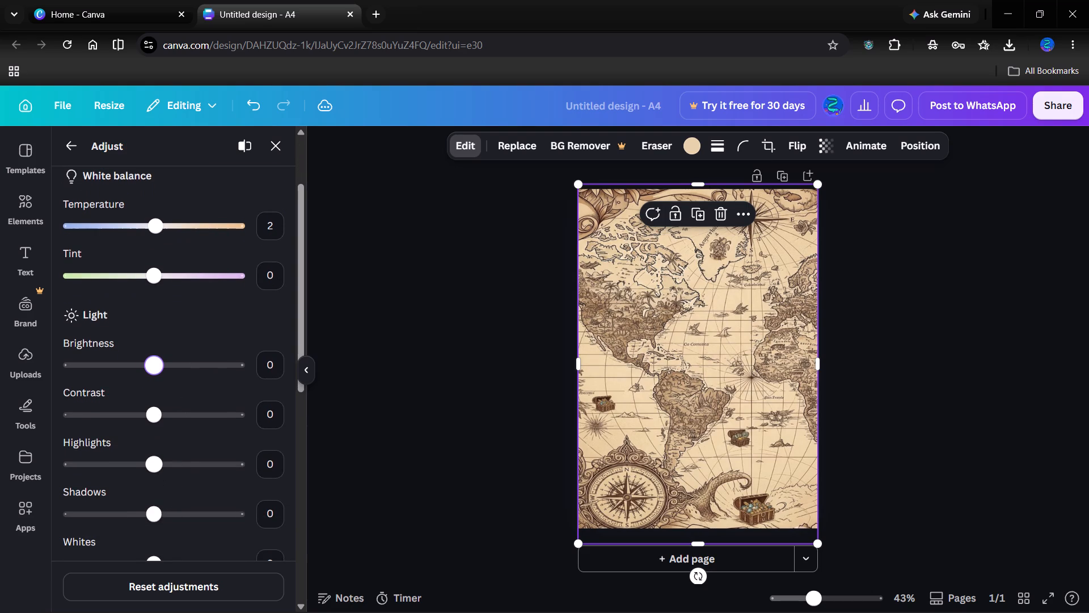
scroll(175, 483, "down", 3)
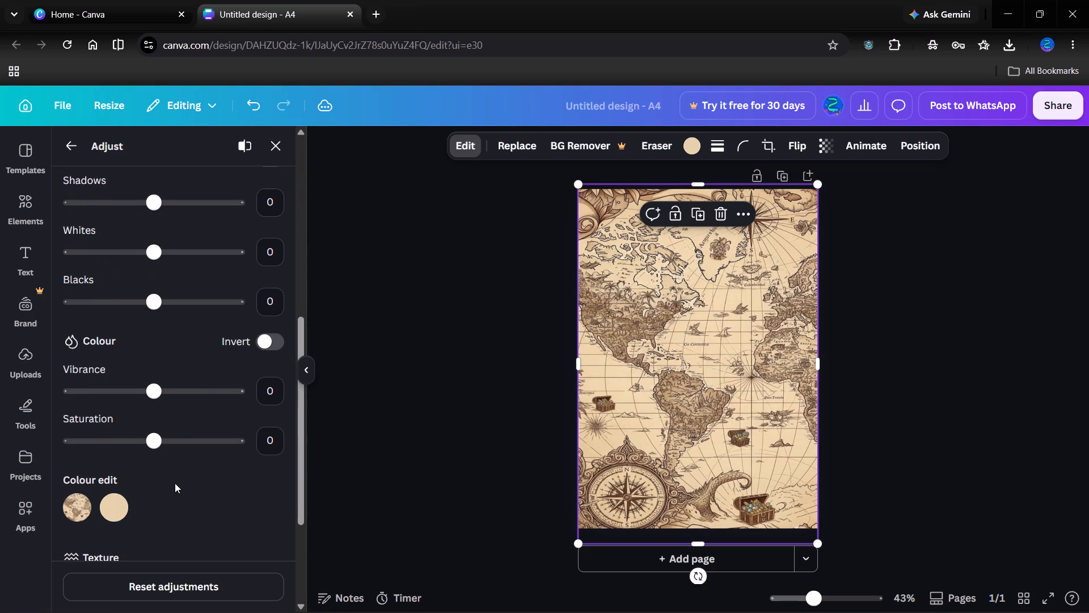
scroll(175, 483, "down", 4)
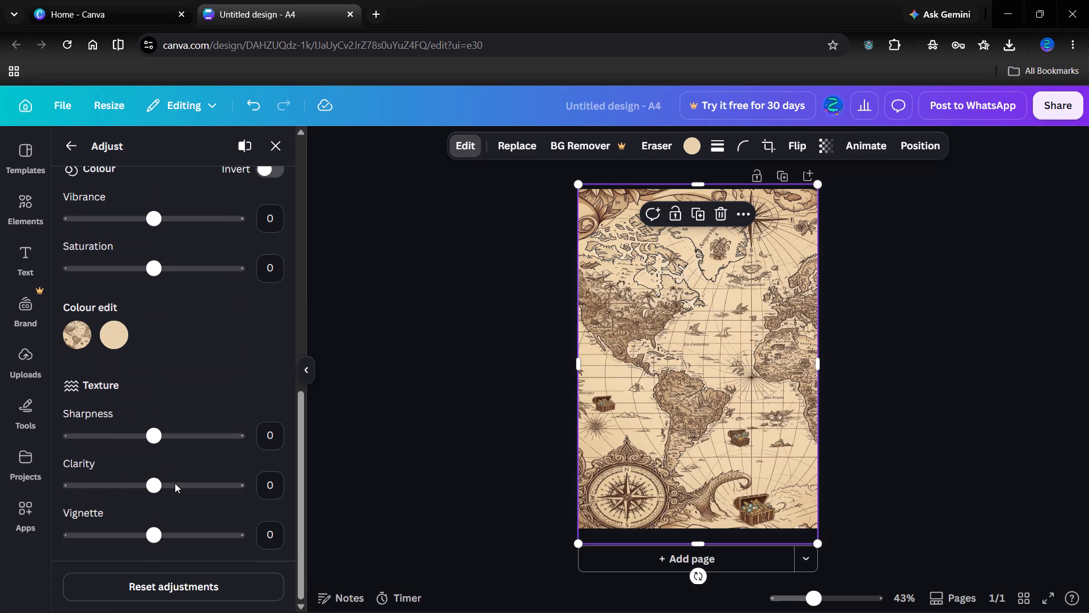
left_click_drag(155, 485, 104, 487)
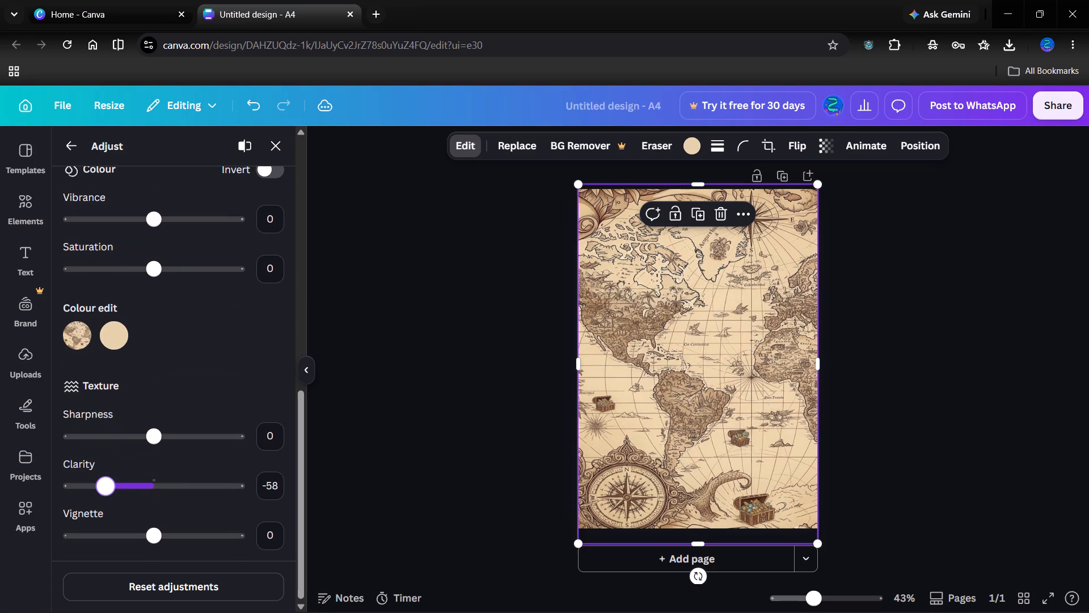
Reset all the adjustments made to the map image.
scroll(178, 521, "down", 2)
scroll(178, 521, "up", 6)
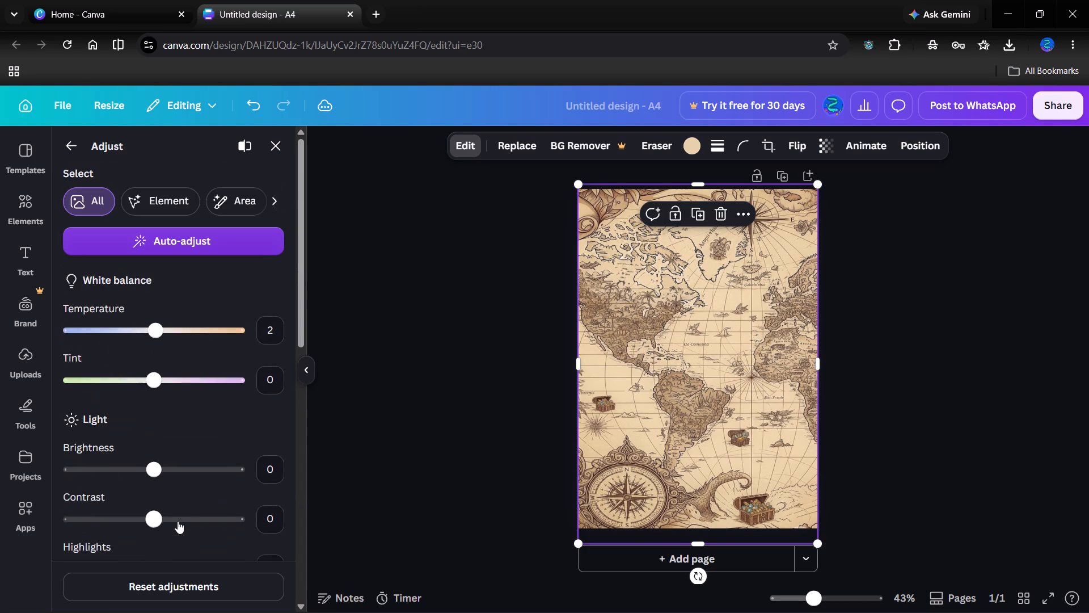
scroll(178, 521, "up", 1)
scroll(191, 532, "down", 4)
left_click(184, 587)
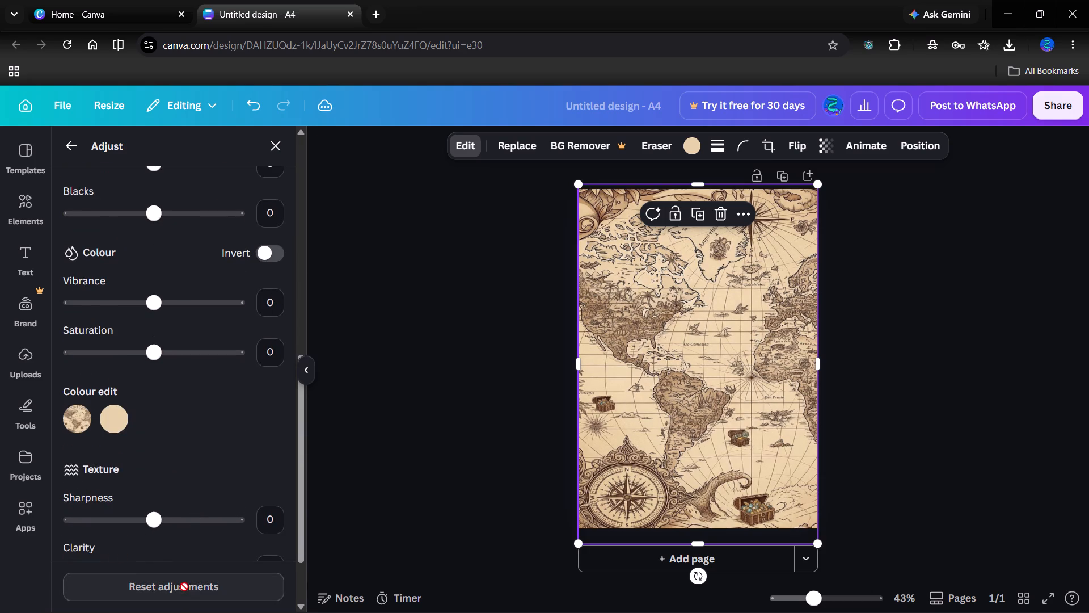
Look through the white balance, light, colour and texture adjustments available for the map image.
scroll(170, 414, "up", 4)
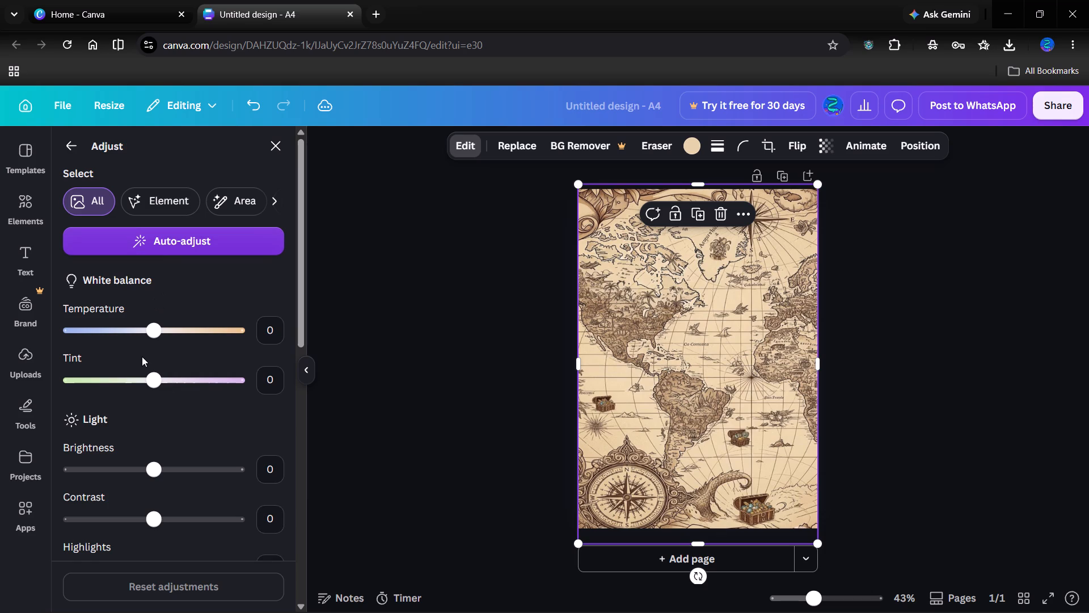
scroll(153, 412, "down", 3)
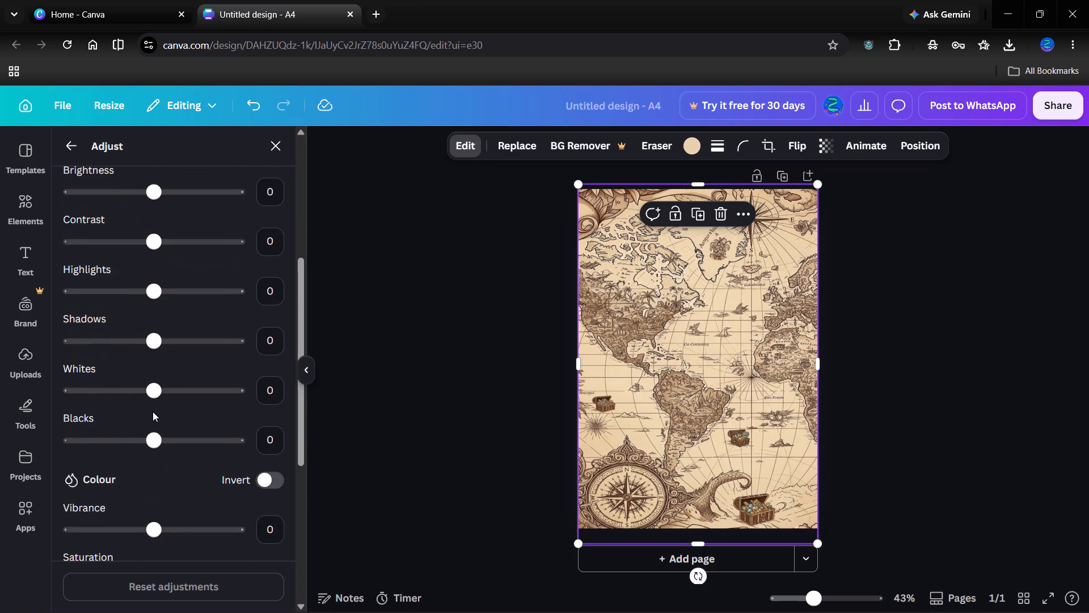
scroll(153, 412, "down", 3)
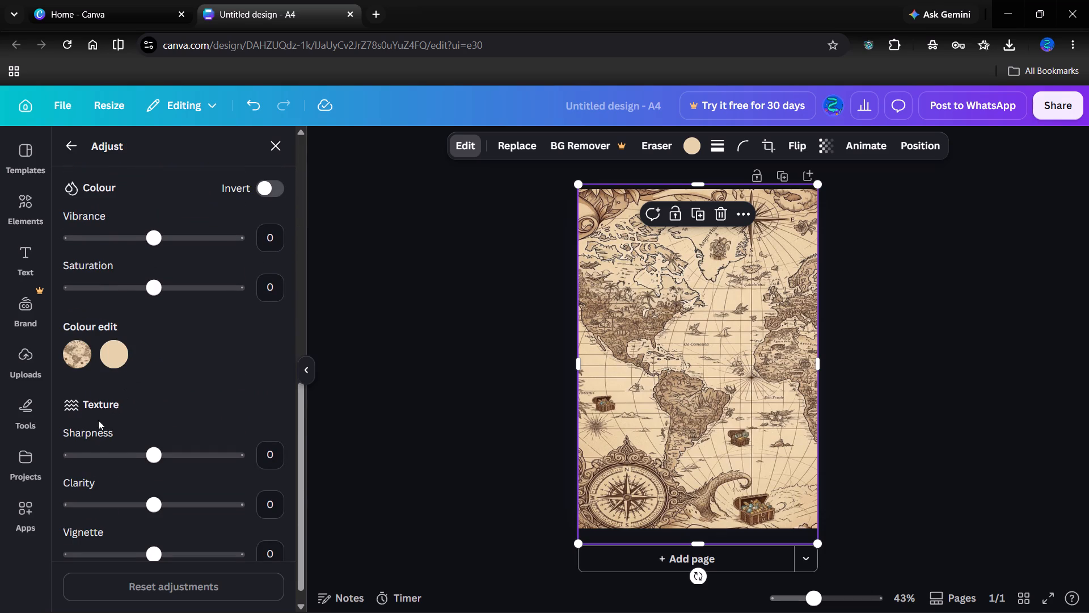
scroll(143, 471, "down", 2)
scroll(178, 421, "up", 2)
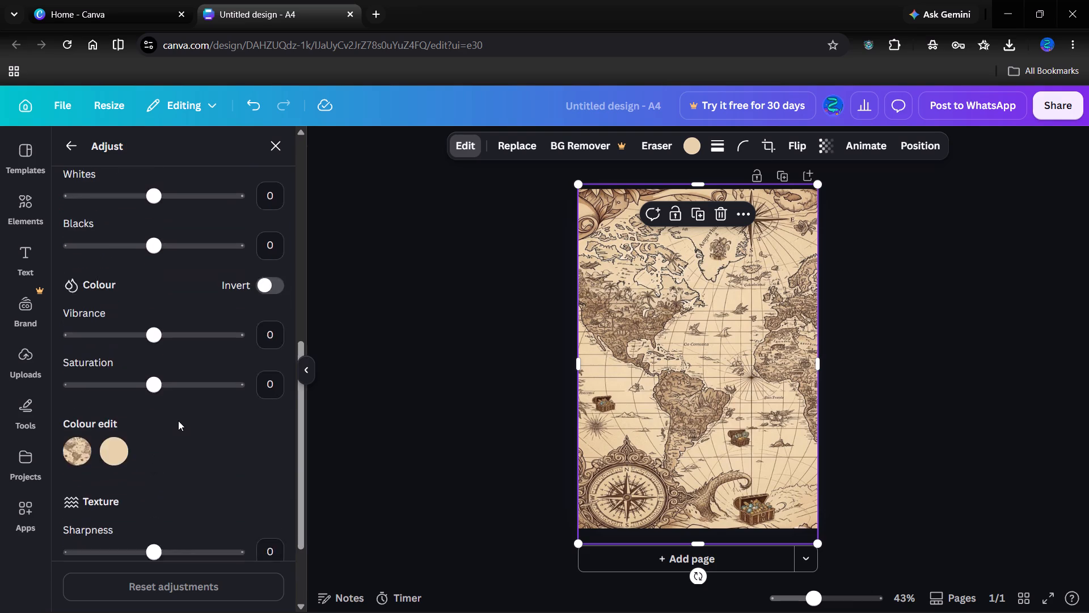
scroll(178, 421, "up", 5)
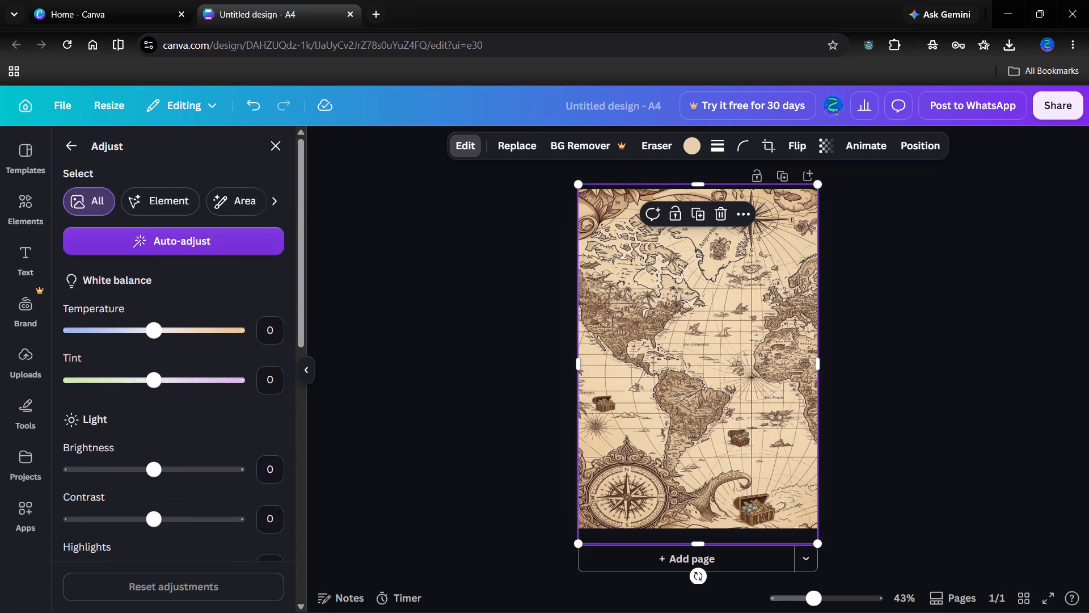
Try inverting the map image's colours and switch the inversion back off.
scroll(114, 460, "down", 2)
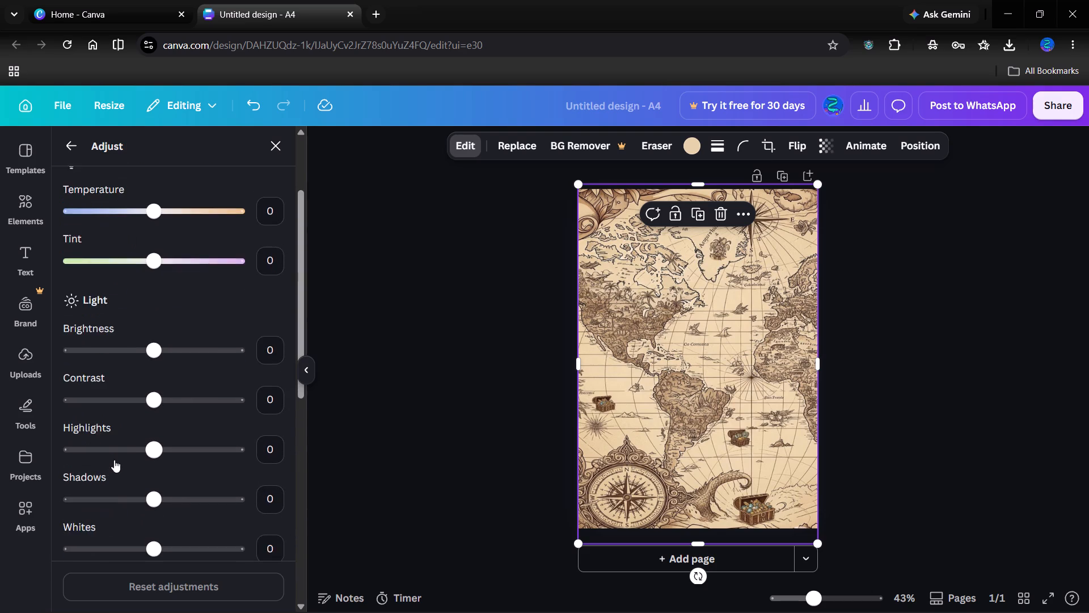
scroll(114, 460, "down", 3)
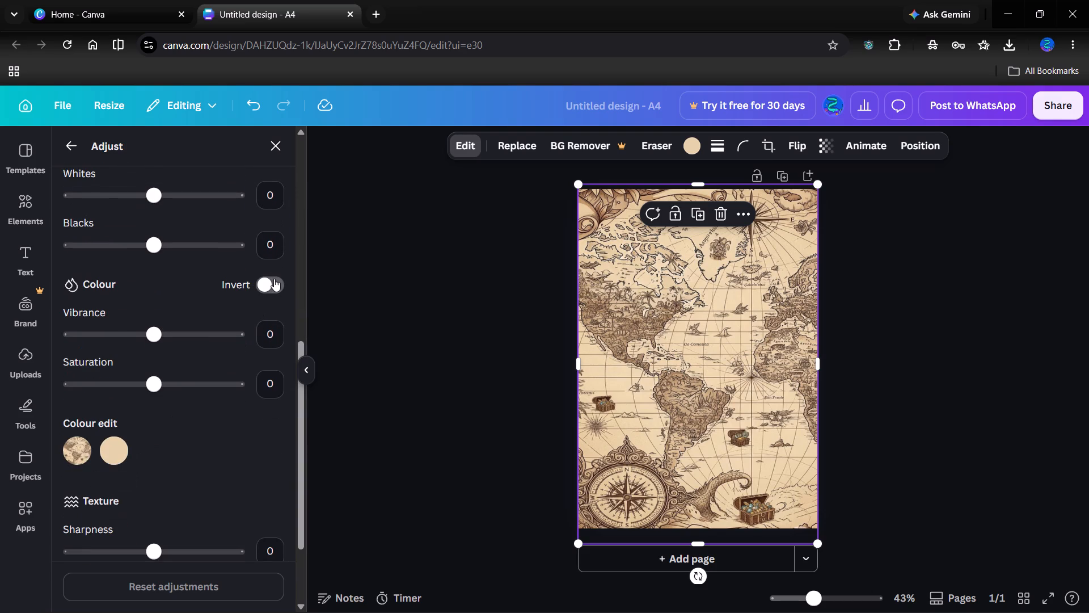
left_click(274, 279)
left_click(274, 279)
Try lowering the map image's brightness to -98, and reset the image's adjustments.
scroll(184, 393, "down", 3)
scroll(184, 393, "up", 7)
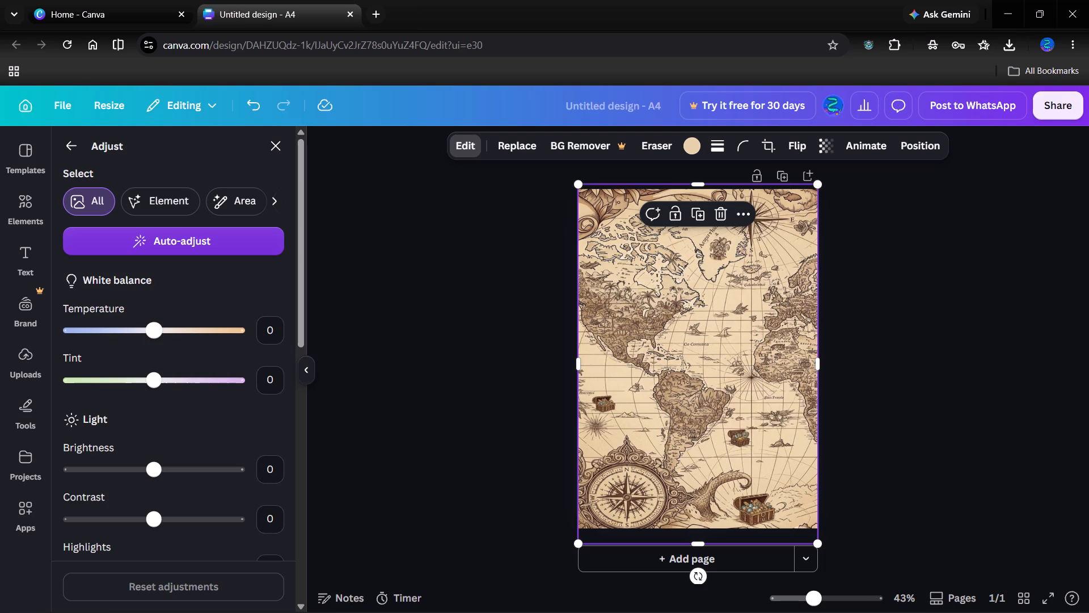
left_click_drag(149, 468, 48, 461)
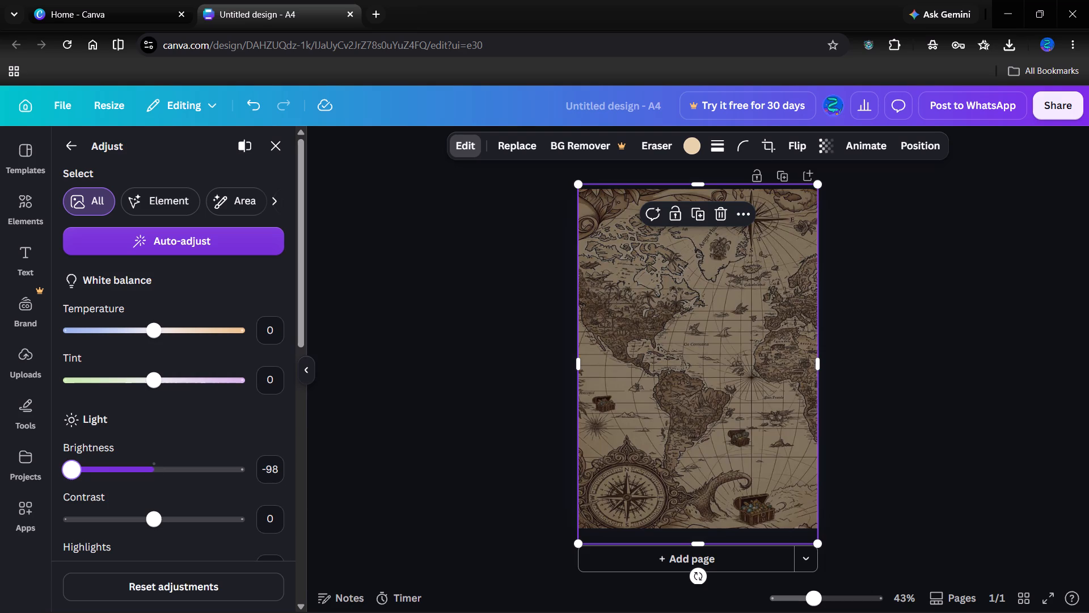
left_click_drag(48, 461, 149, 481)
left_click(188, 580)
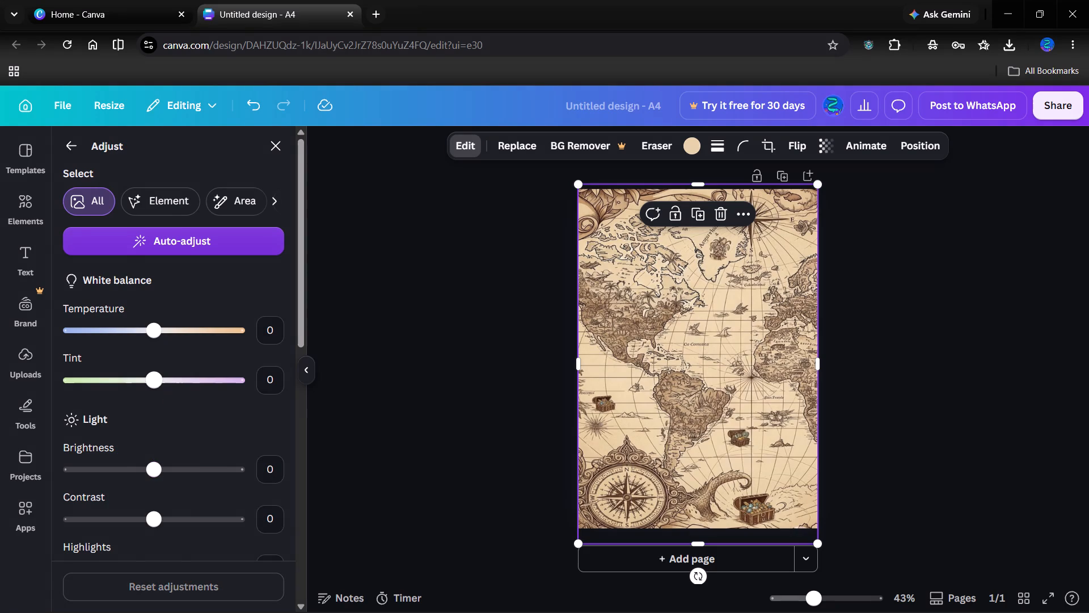
Lower the map image's transparency value to about 28 to fade it as a page background.
scroll(164, 392, "down", 4)
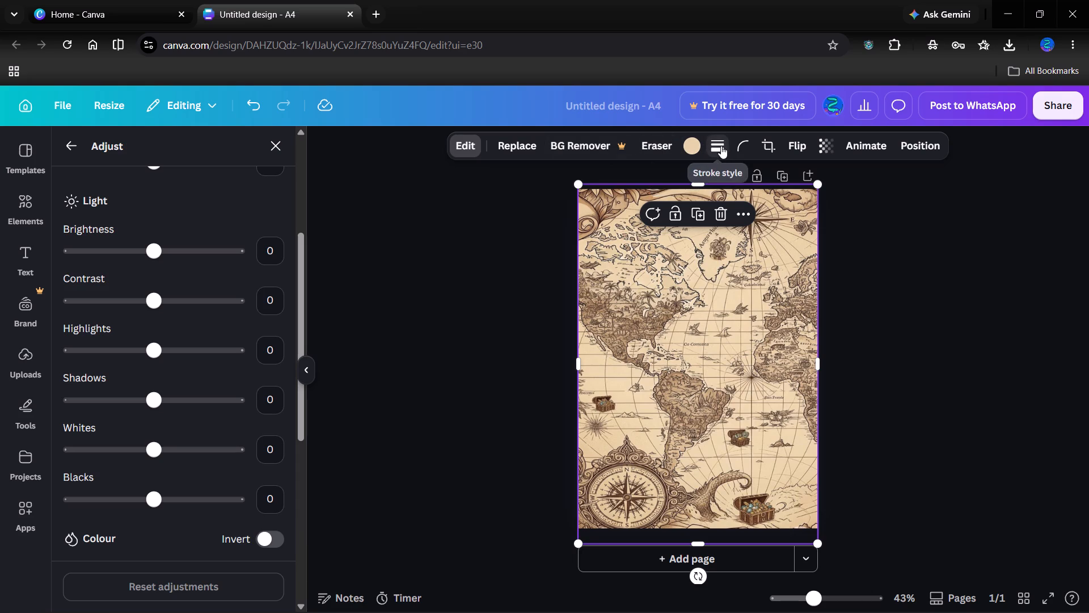
left_click(820, 148)
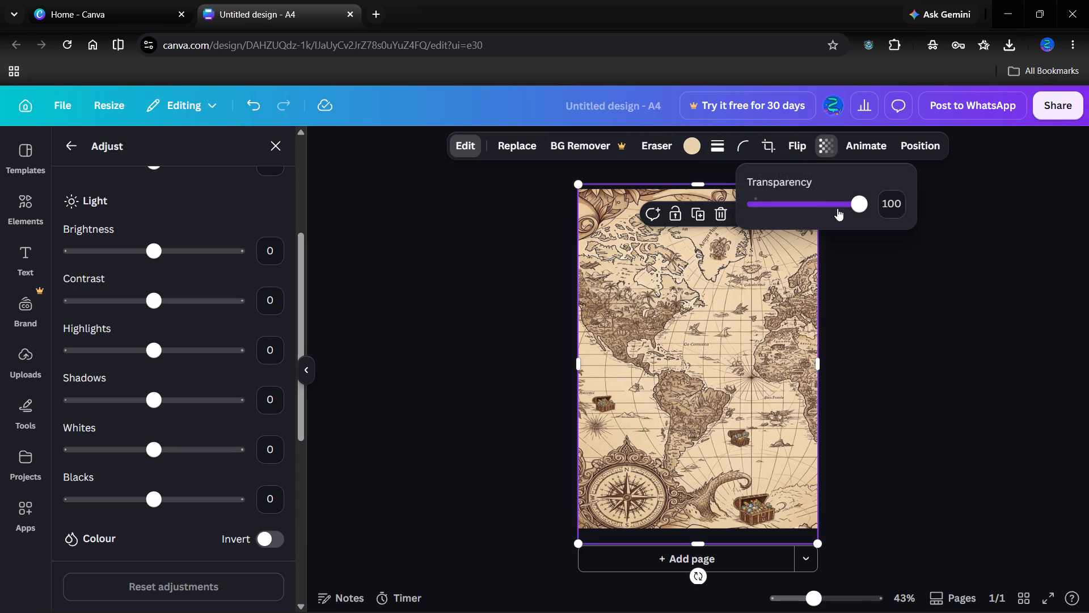
left_click_drag(854, 201, 783, 199)
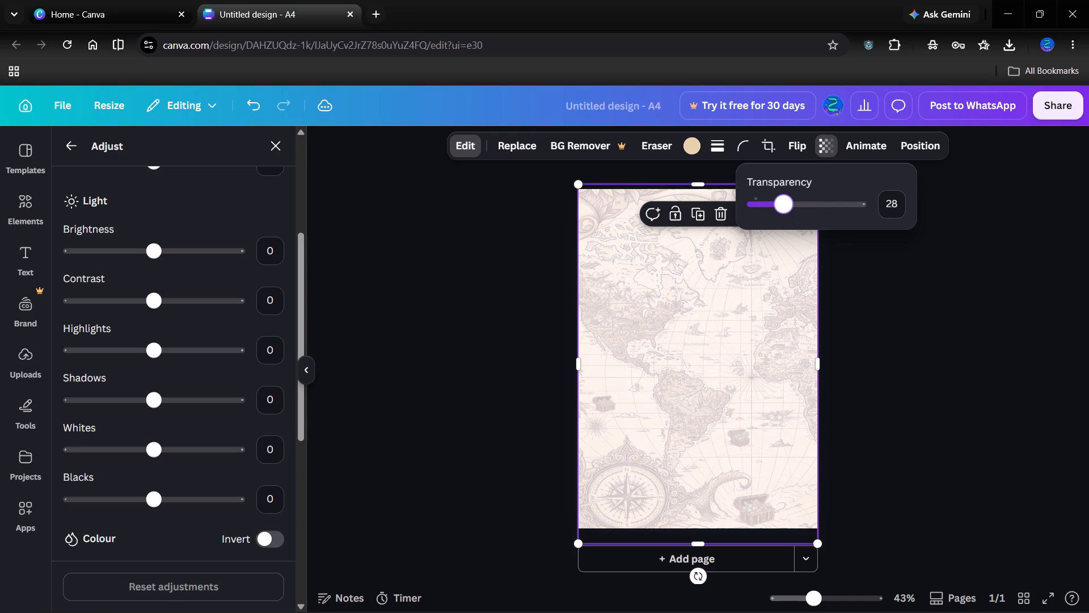
left_click_drag(783, 199, 784, 199)
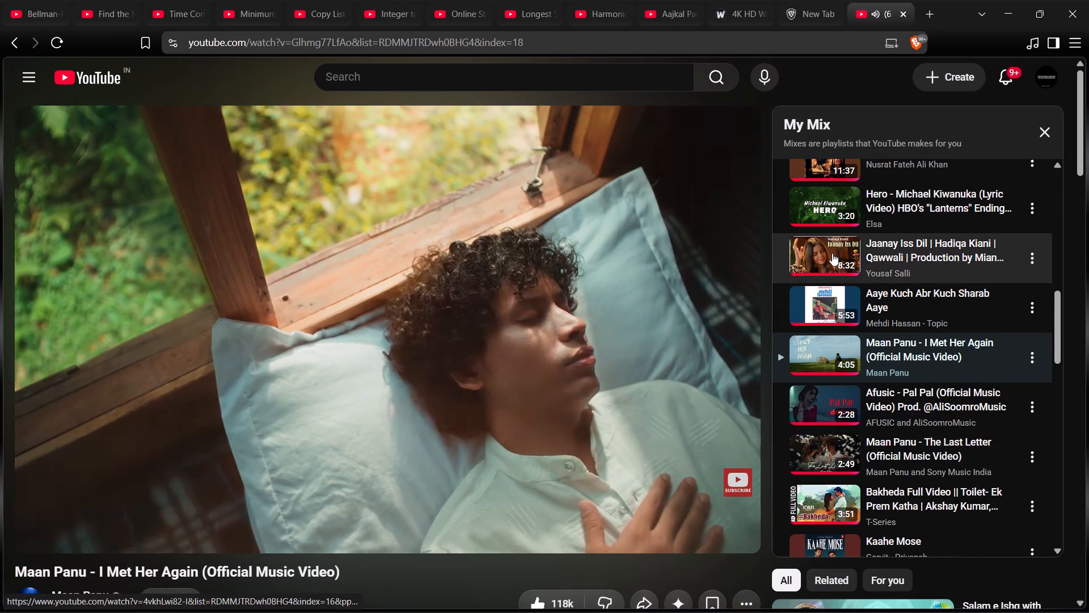
Switch to YouTube in Brave and play "Bakheda Full Video || Toilet- Ek Prem Katha" from the My Mix playlist.
scroll(832, 253, "down", 1)
scroll(905, 396, "down", 1)
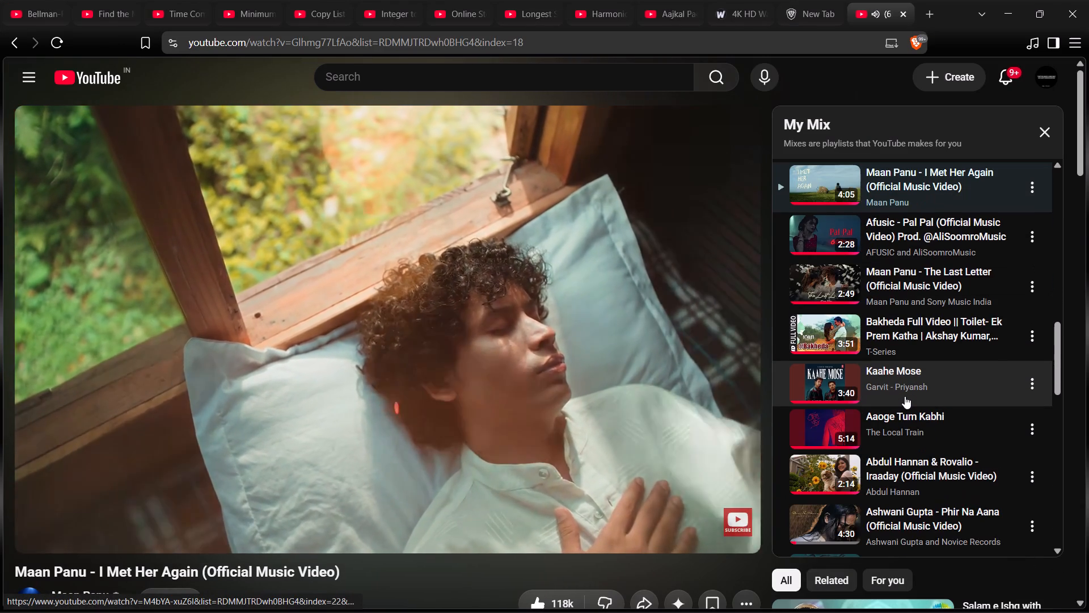
scroll(905, 396, "down", 1)
left_click(922, 310)
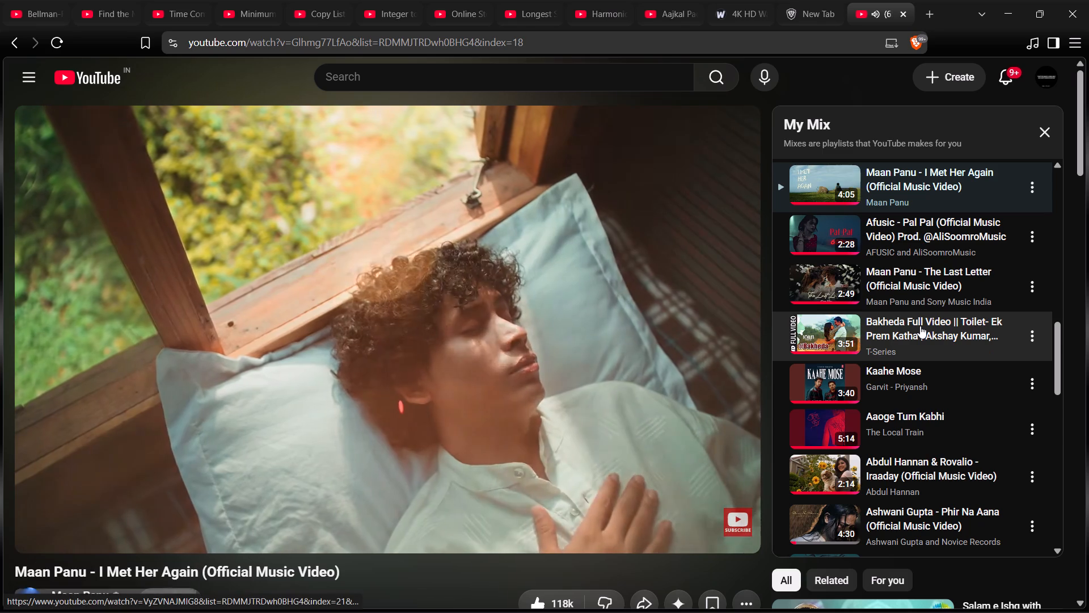
left_click(920, 326)
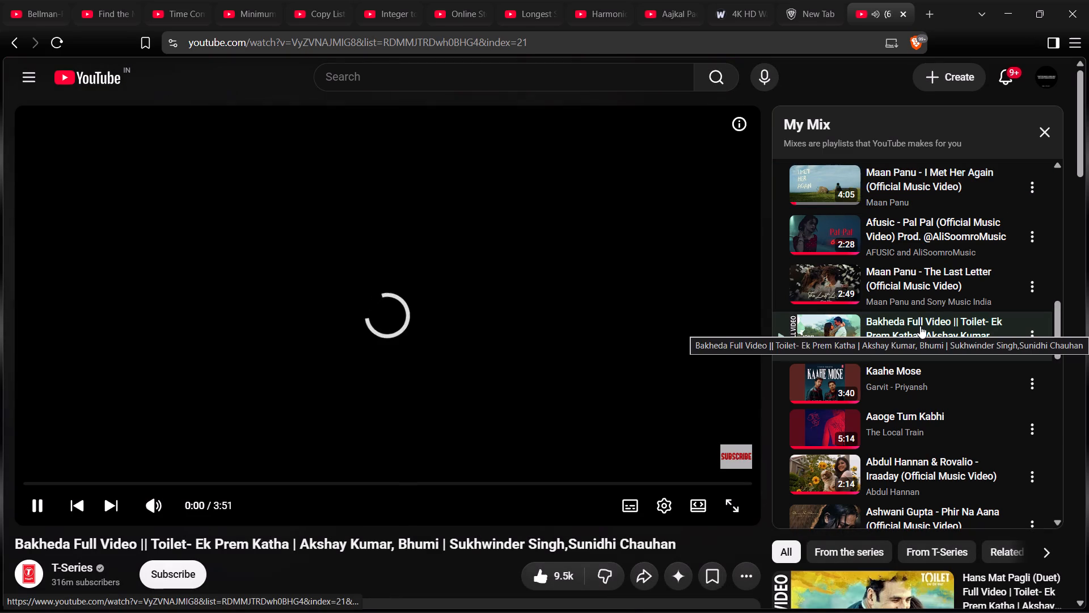
Return to the Canva design and raise the map image's contrast to 100.
left_click(958, 381)
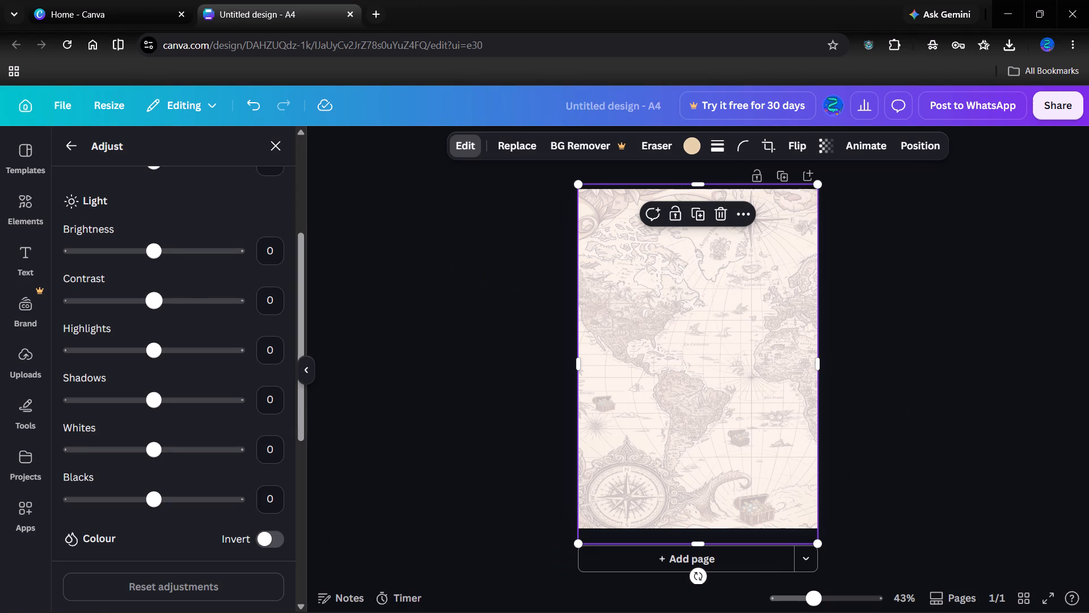
left_click_drag(157, 300, 260, 326)
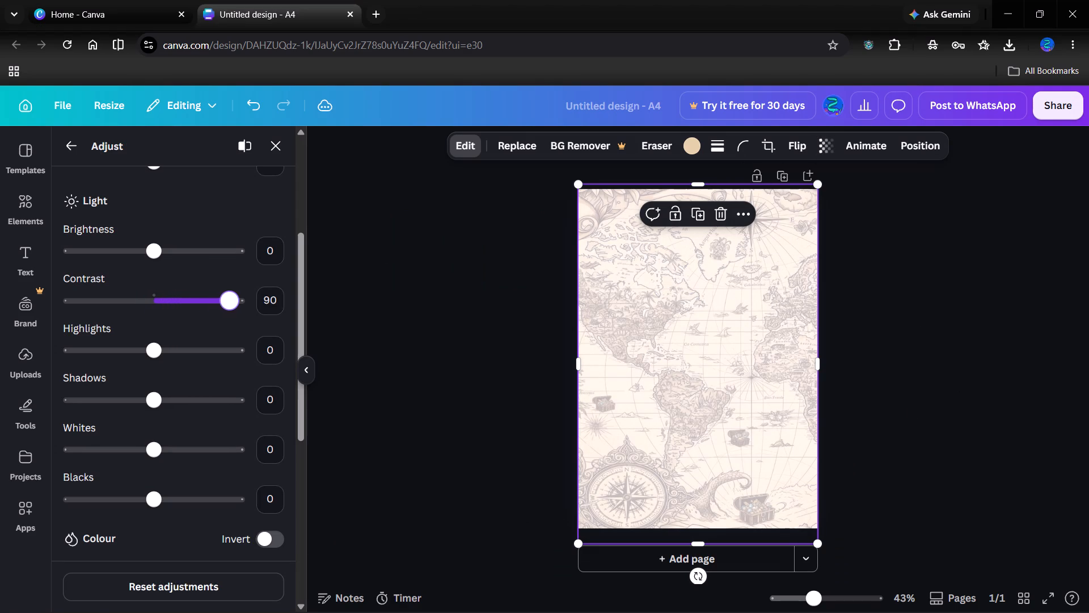
left_click_drag(260, 326, 263, 326)
Open the animation options for the map image.
left_click(863, 151)
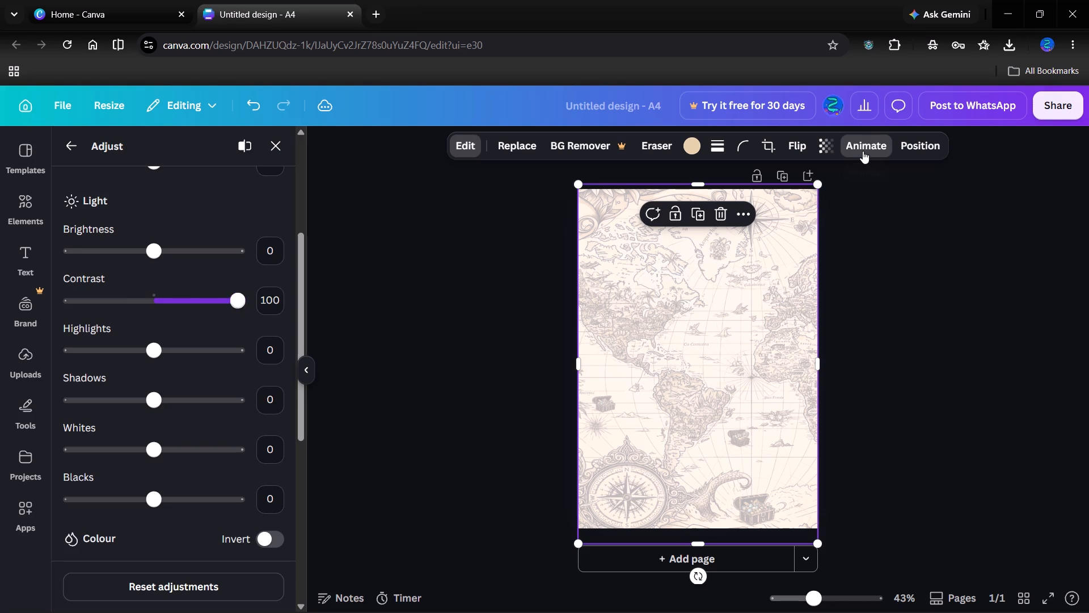
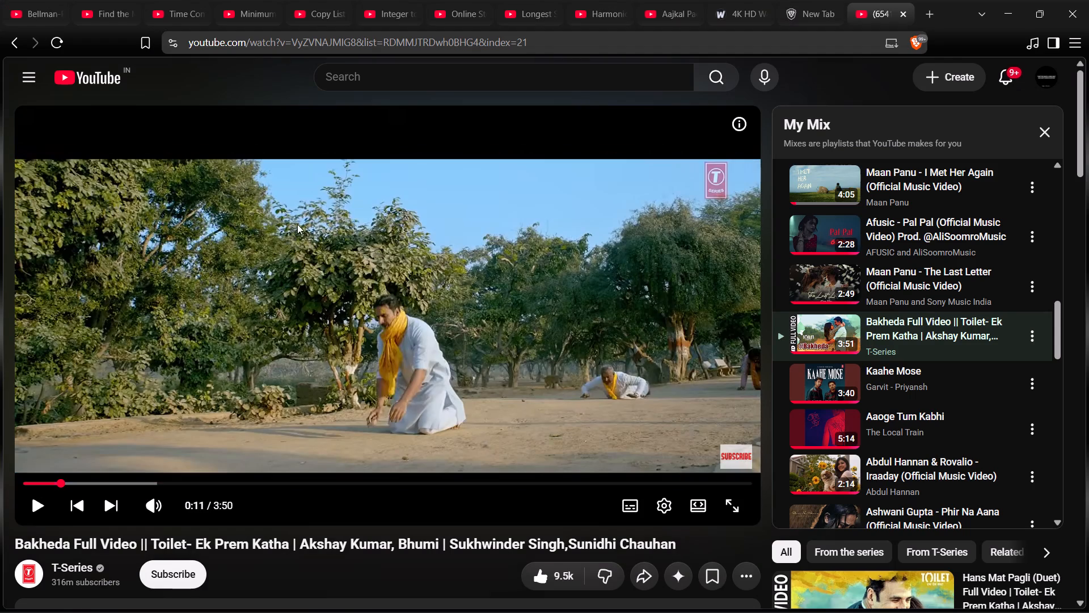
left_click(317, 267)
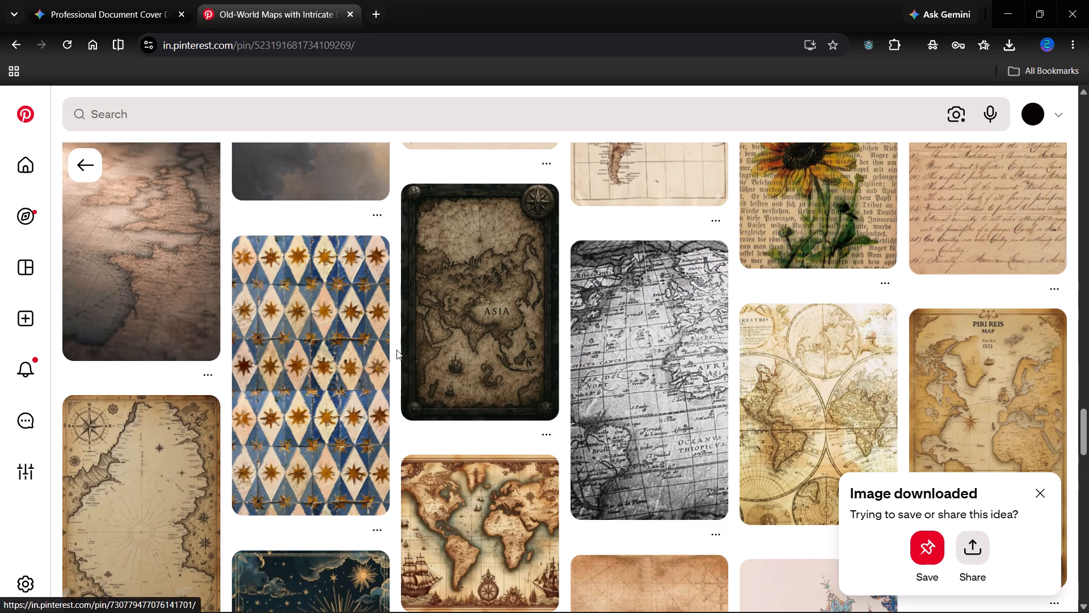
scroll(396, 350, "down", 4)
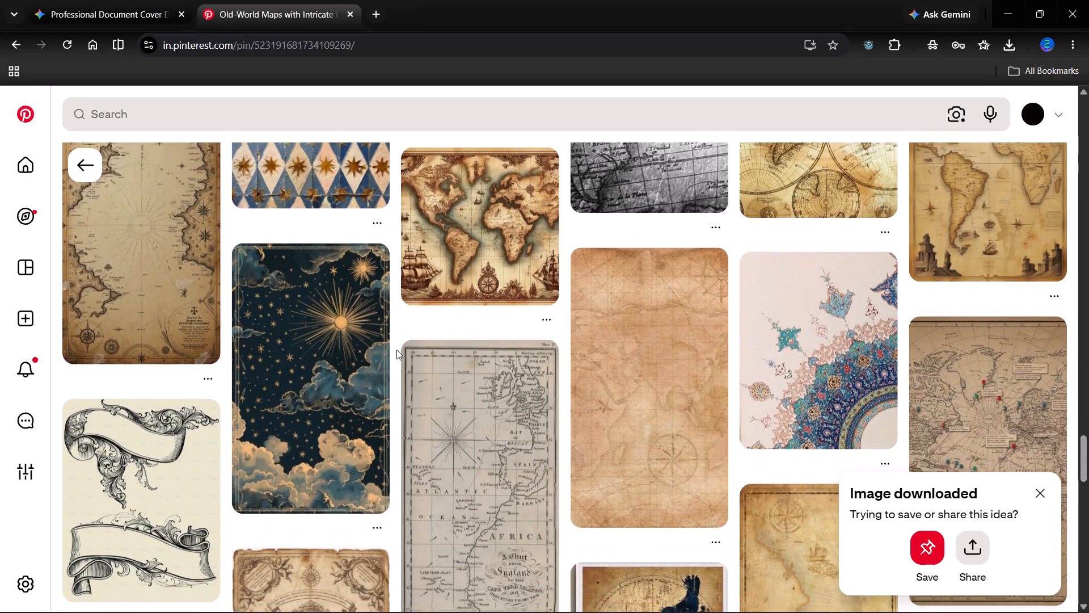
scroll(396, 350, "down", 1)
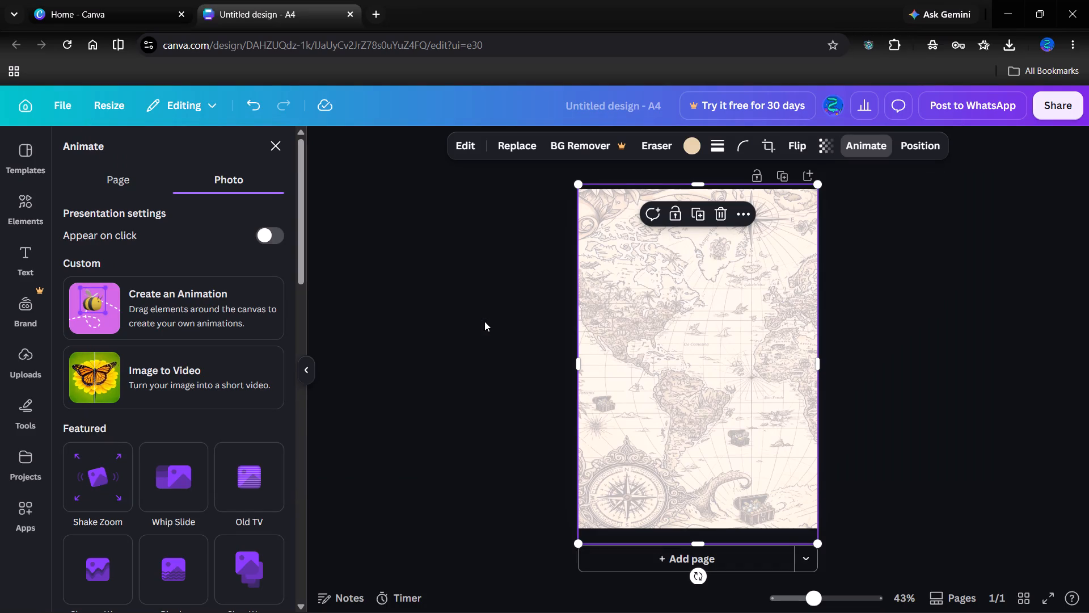
Return to the Canva design, deselect the map image, and upload the "map" image file from the astha folder.
left_click(944, 294)
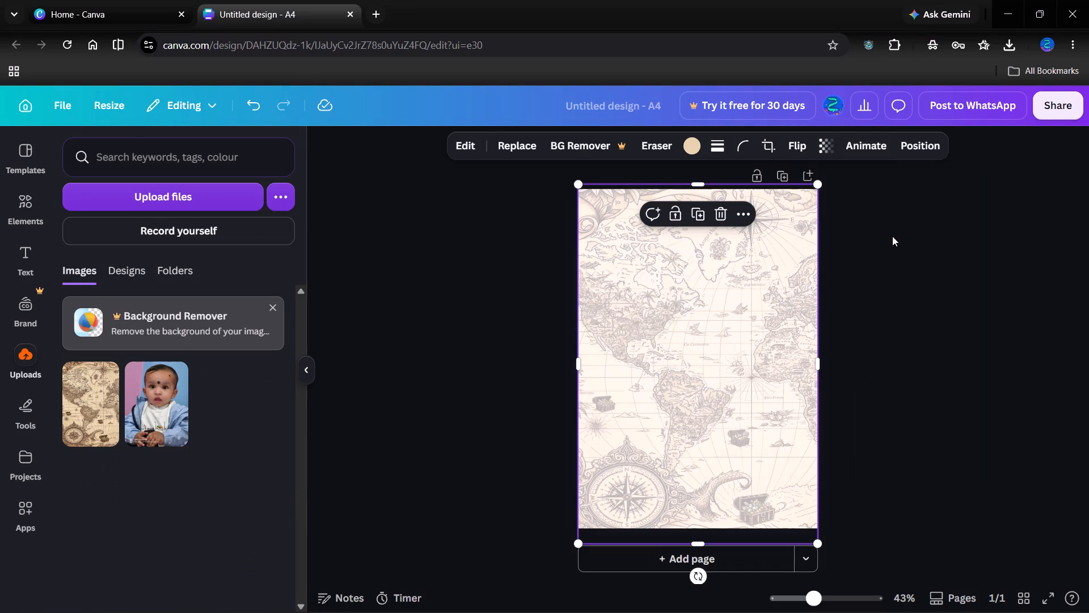
left_click(910, 240)
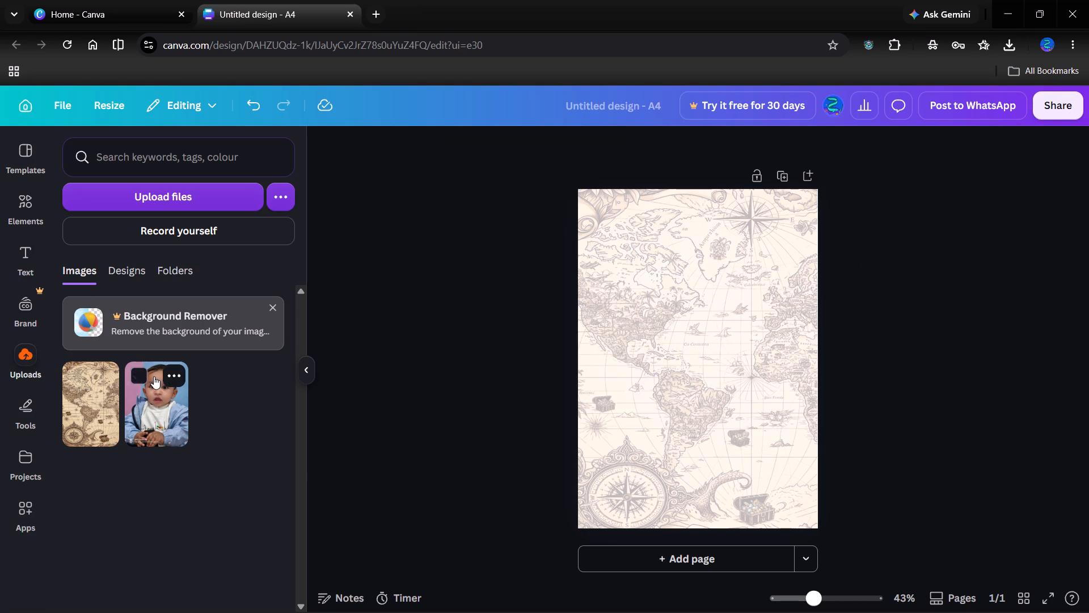
left_click(19, 359)
left_click(19, 359)
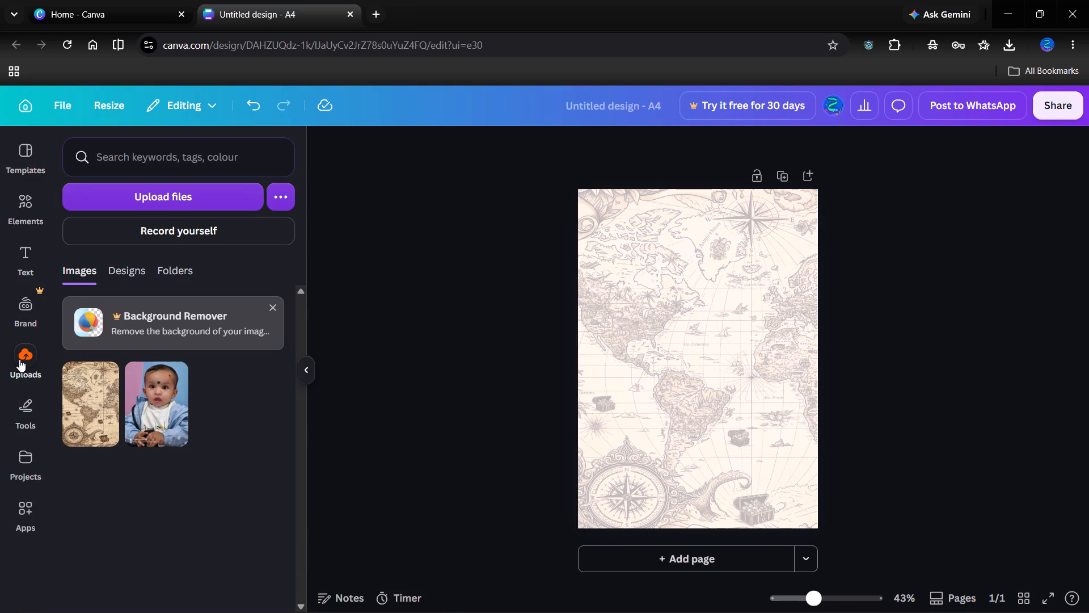
left_click(155, 194)
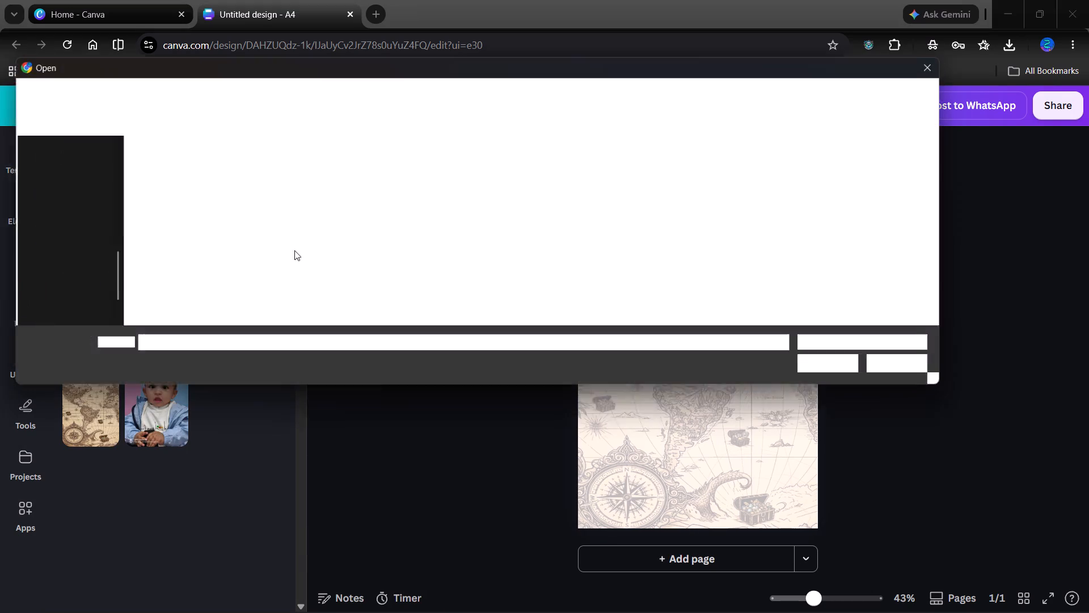
left_click(252, 213)
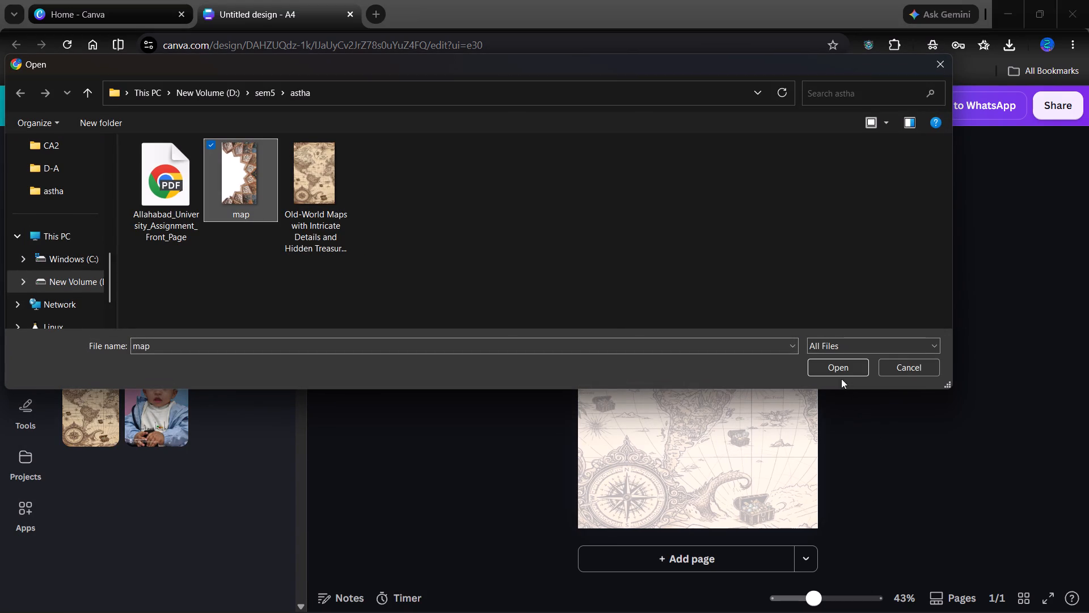
left_click(837, 366)
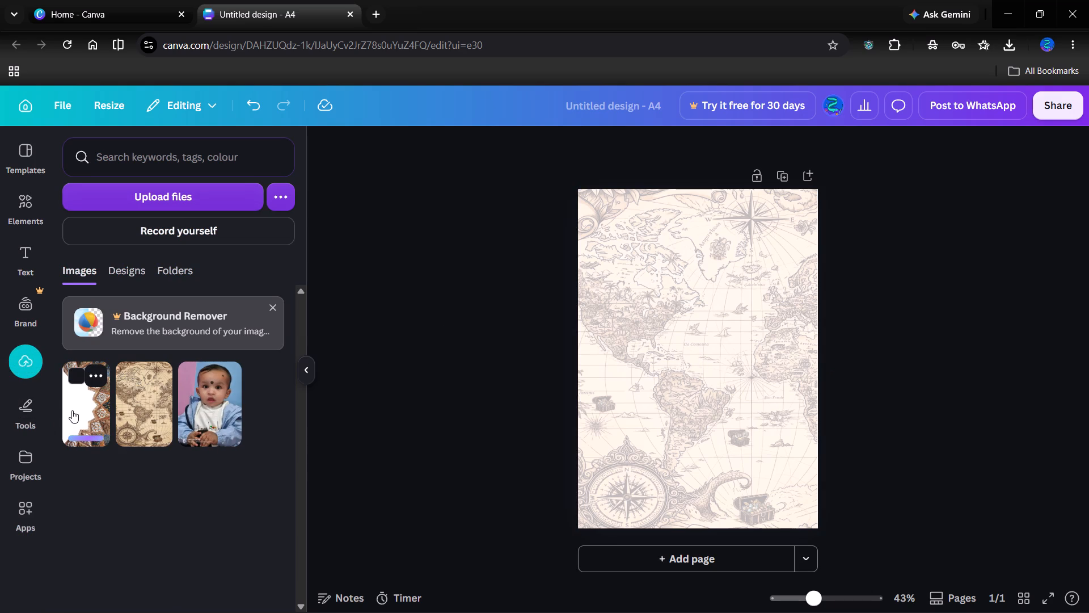
Place the uploaded tiled border image on the page and rotate it about -90° so its opening faces downward.
left_click_drag(72, 410, 641, 274)
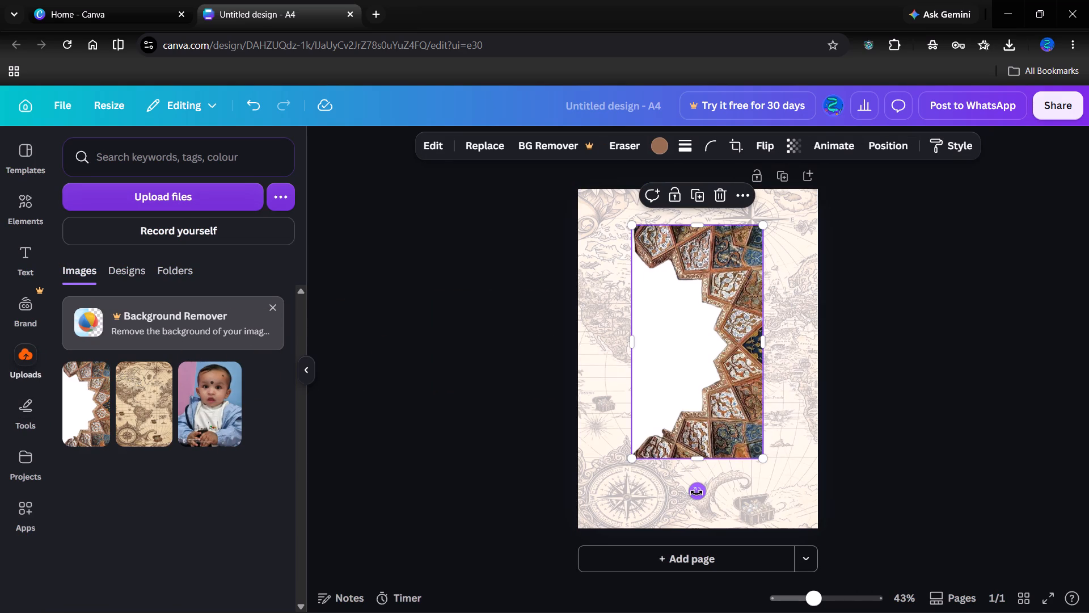
left_click_drag(697, 493, 774, 347)
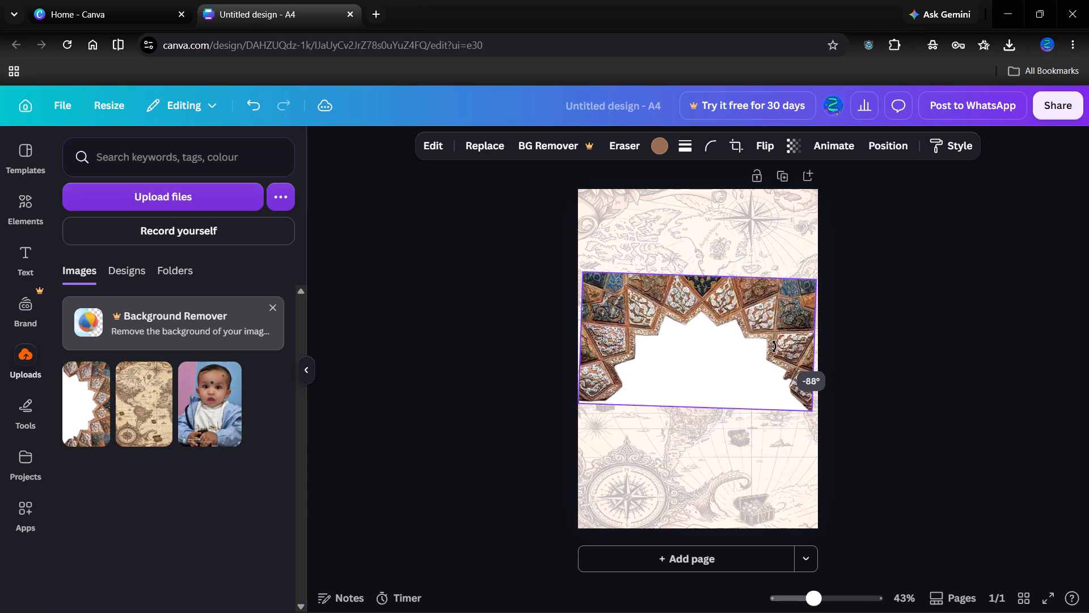
left_click_drag(774, 347, 774, 343)
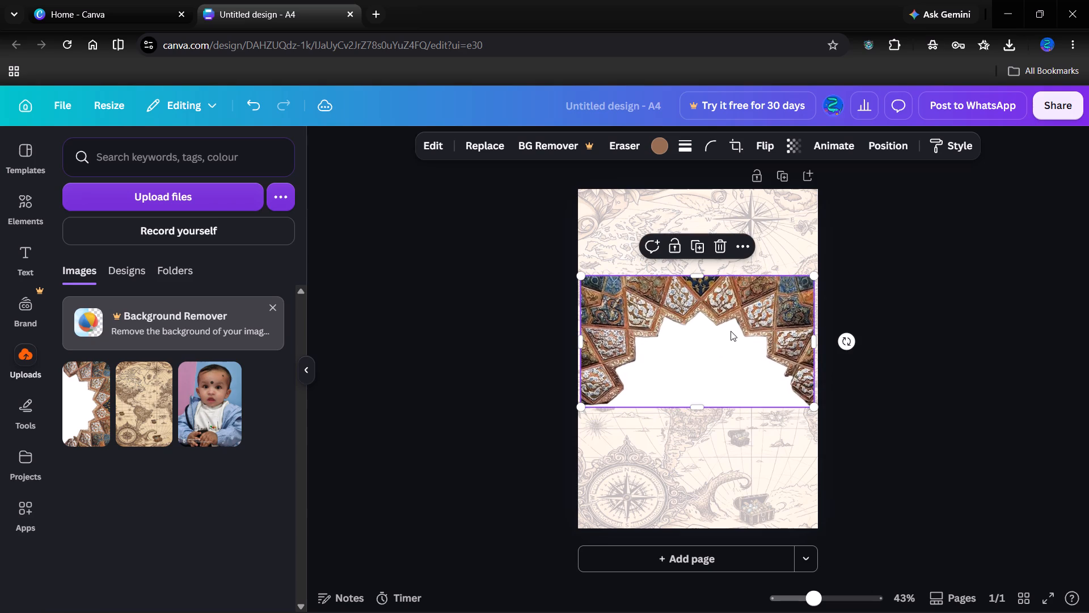
Enlarge the border image to span the page width, about 11.8 by 21, and move it flush with the page's top edge.
left_click(814, 404)
left_click(731, 350)
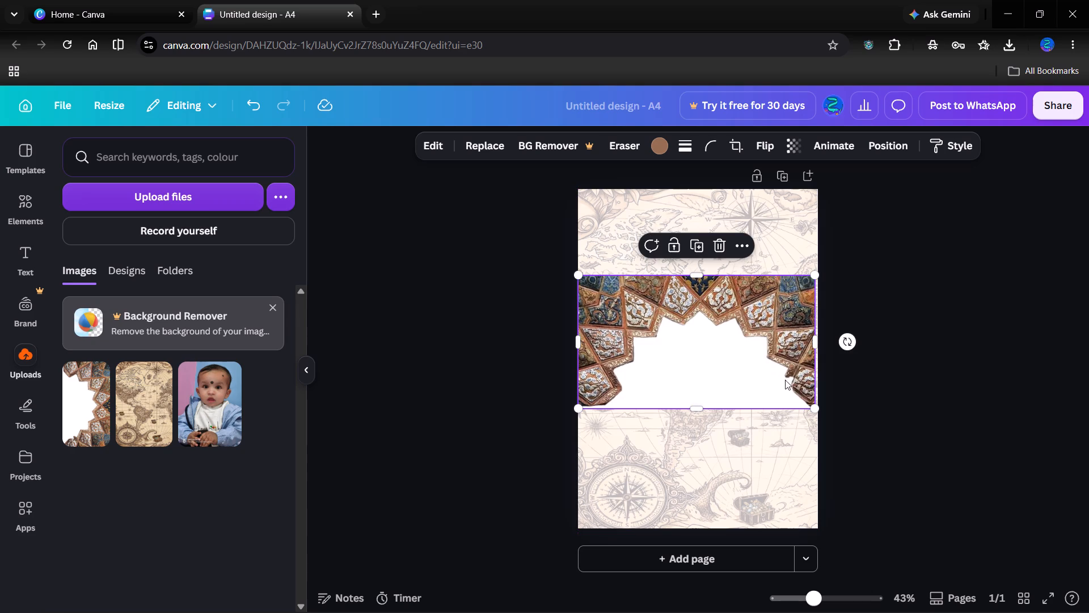
left_click(815, 404)
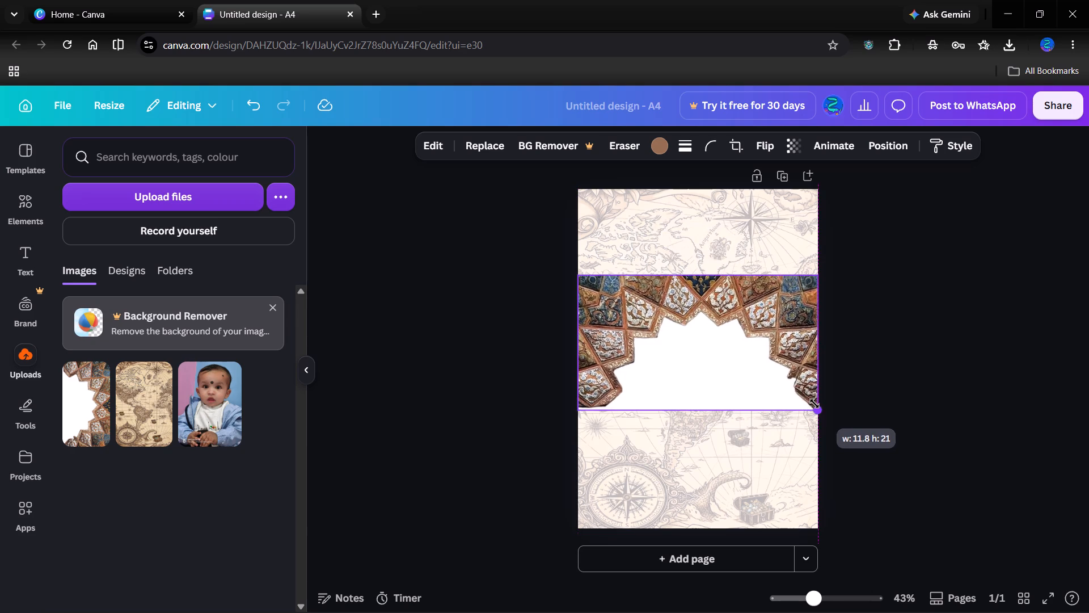
left_click_drag(717, 335, 714, 268)
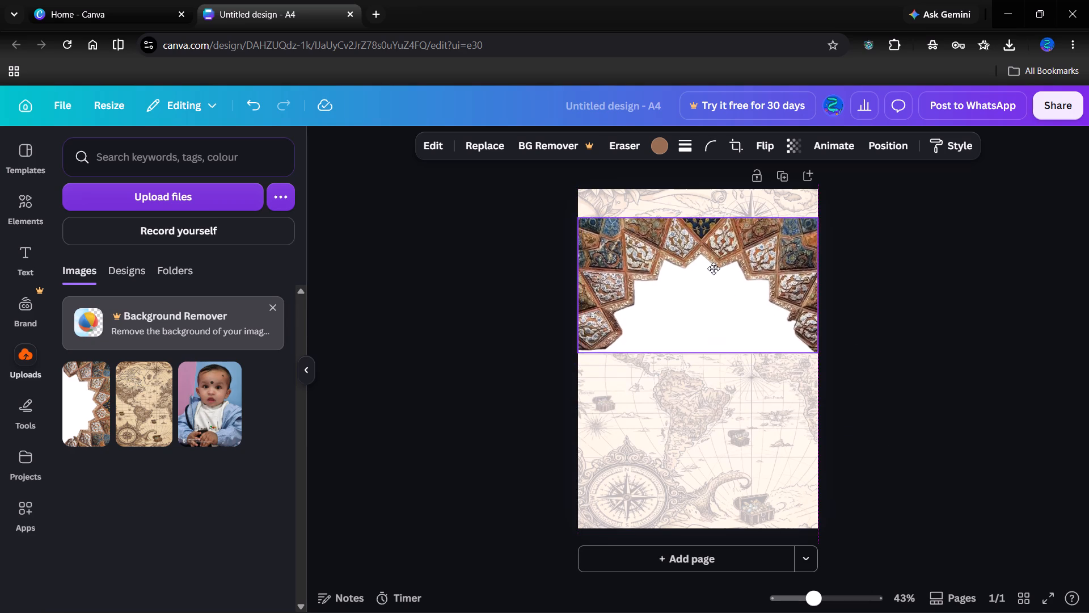
left_click_drag(714, 268, 715, 253)
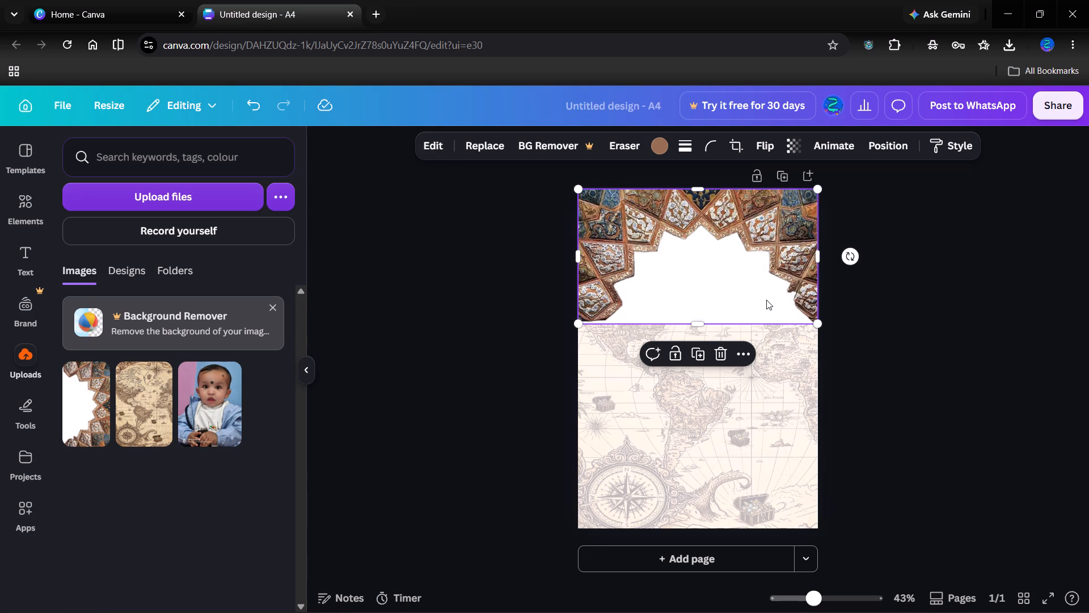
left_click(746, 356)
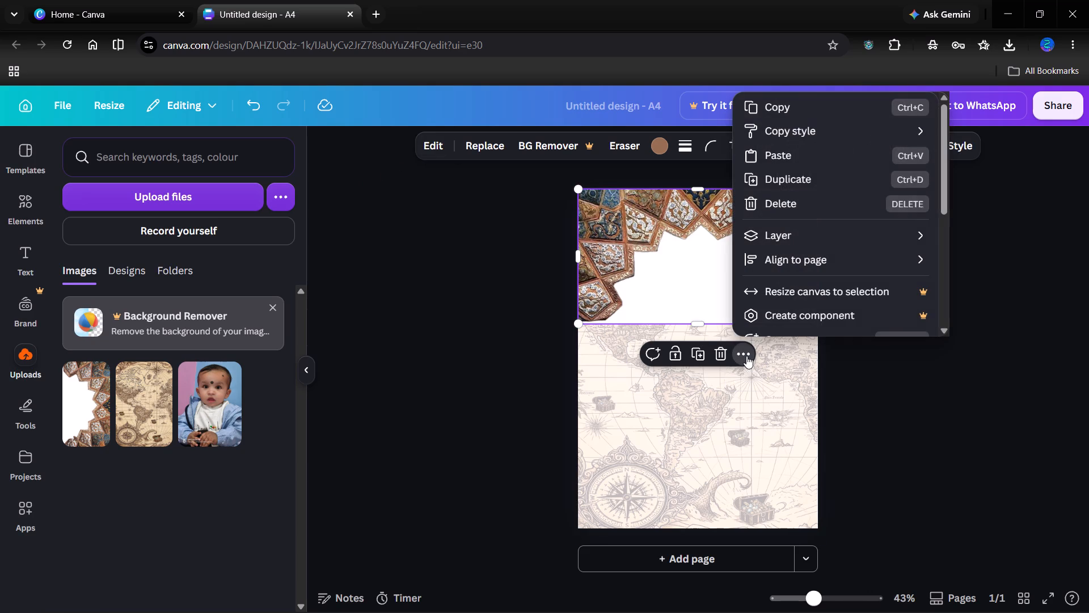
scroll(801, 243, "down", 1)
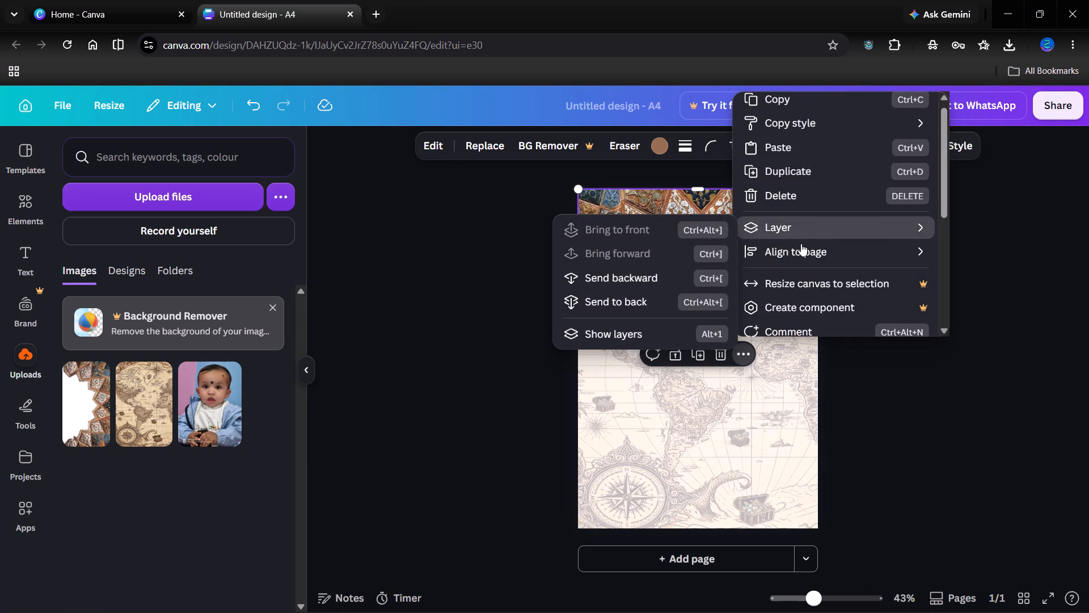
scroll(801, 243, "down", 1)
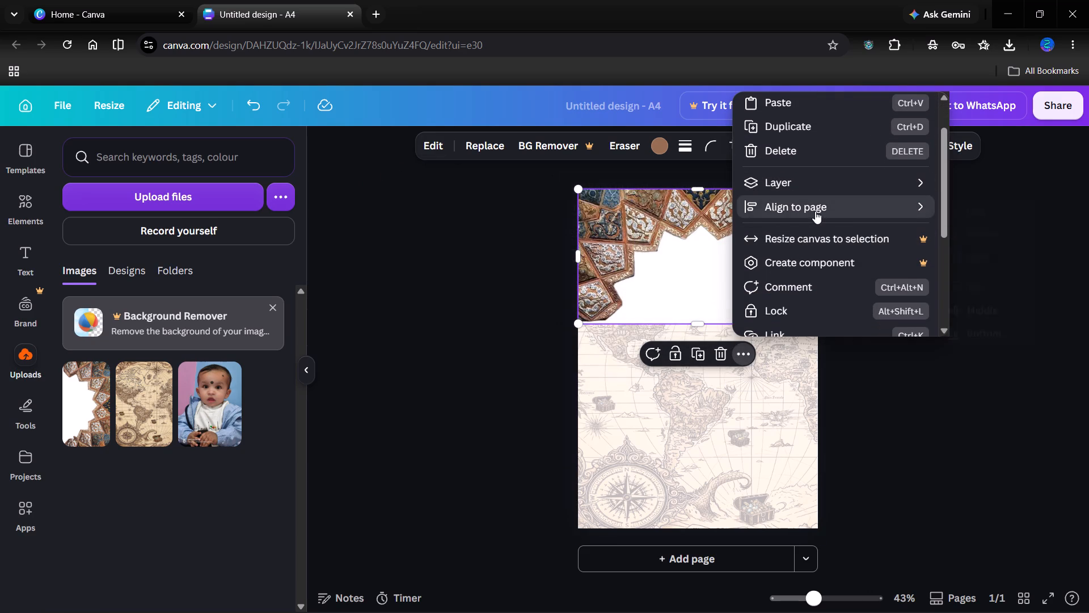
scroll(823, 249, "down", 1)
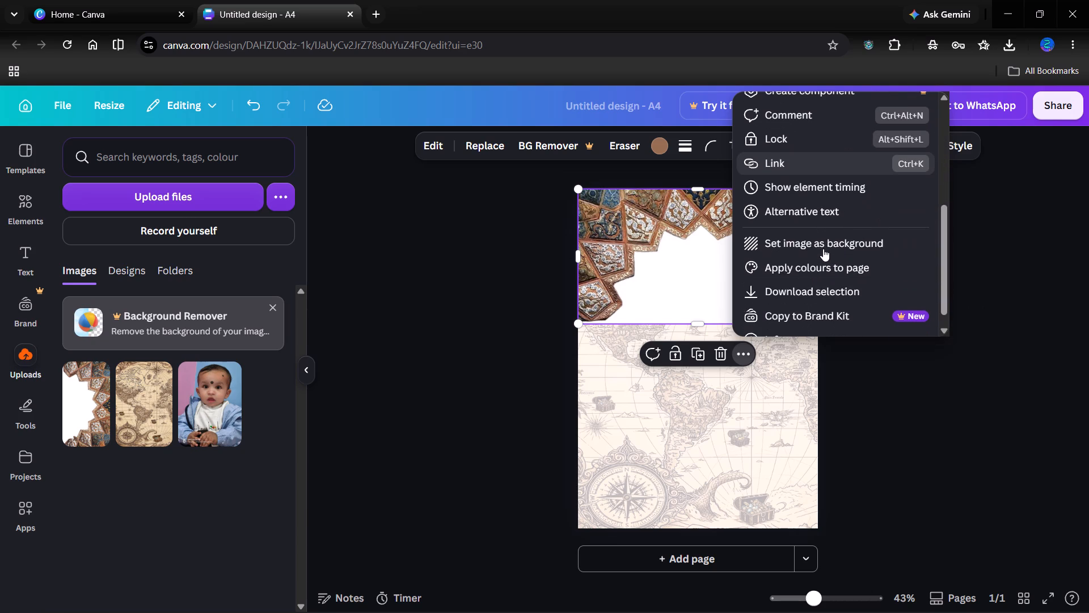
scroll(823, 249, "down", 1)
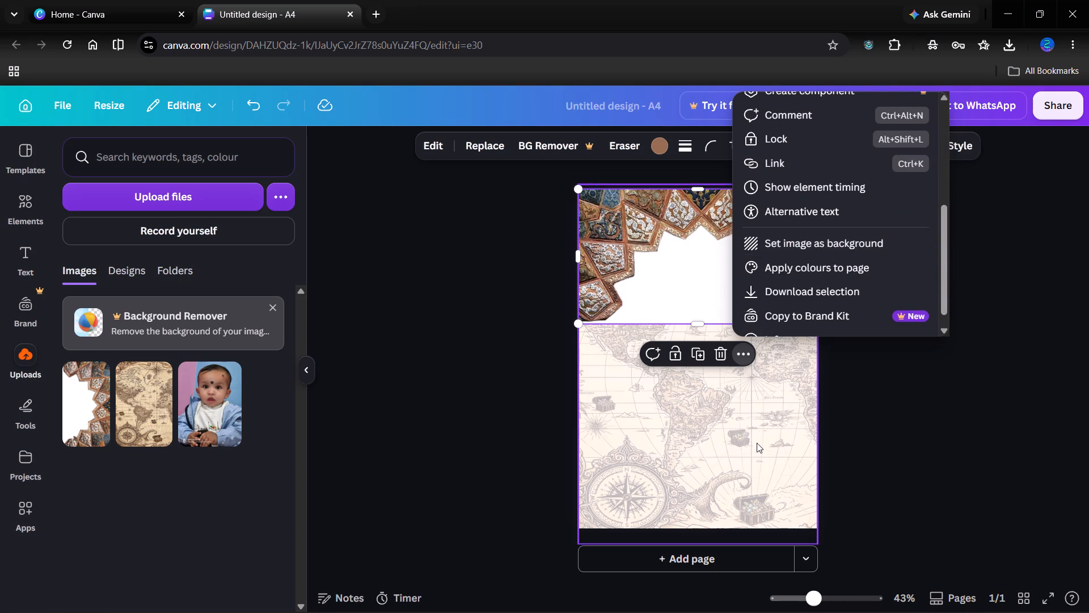
Set the faded antique map image as the page background.
left_click(757, 443)
right_click(757, 443)
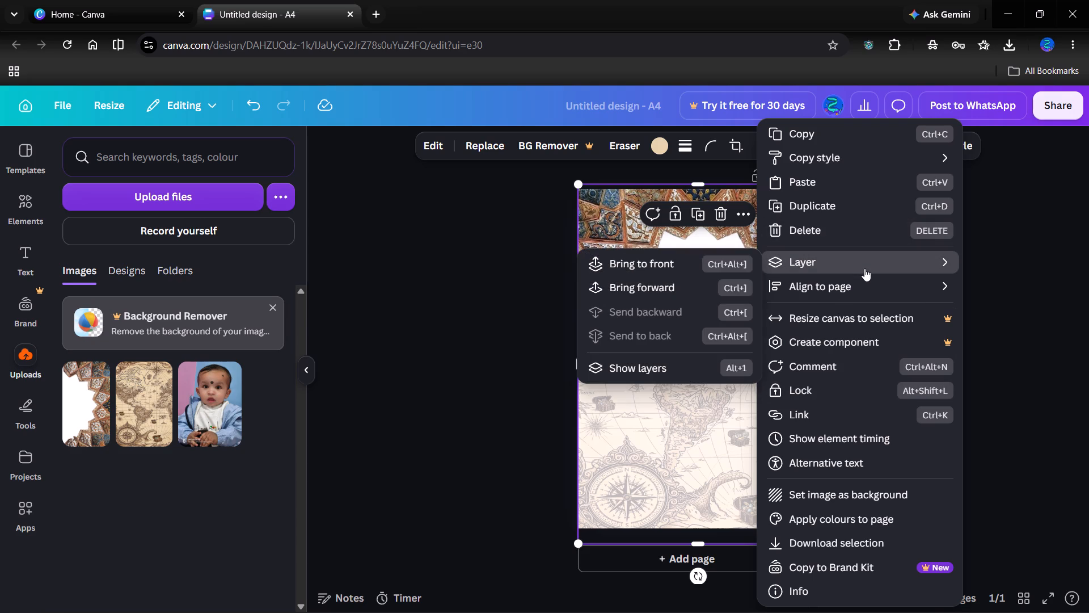
scroll(854, 379, "down", 1)
left_click(852, 501)
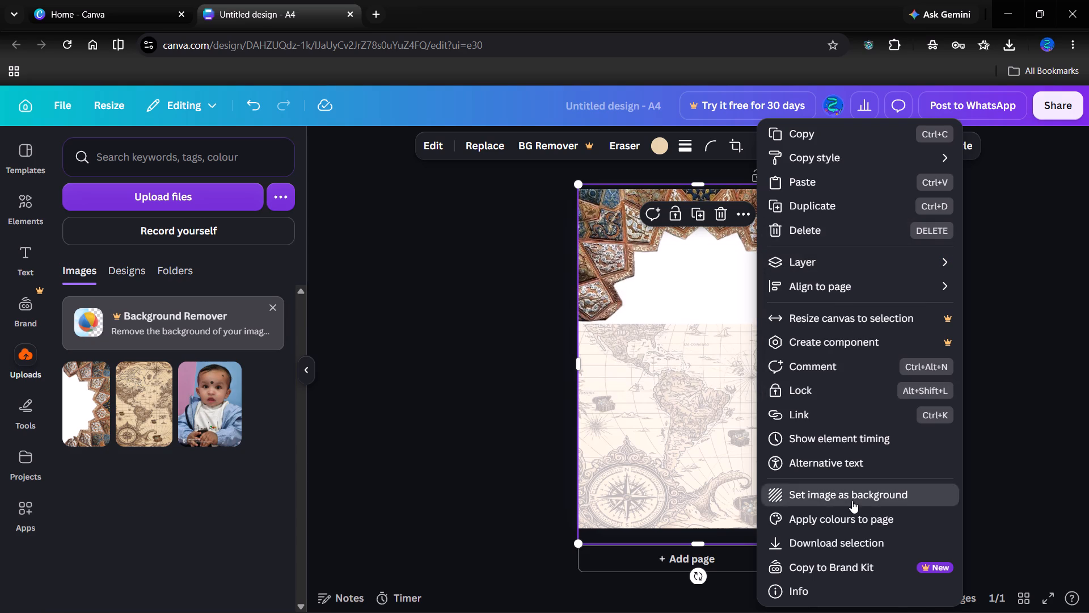
Reposition the background map within its crop frame so its left edge lines up with the page's left edge.
left_click(743, 477)
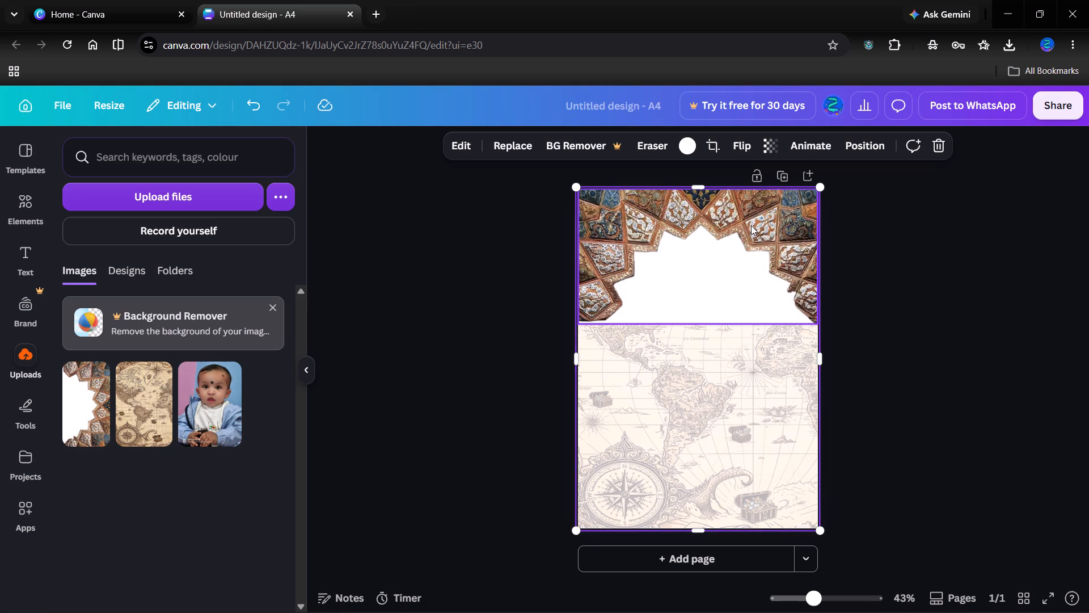
left_click(715, 142)
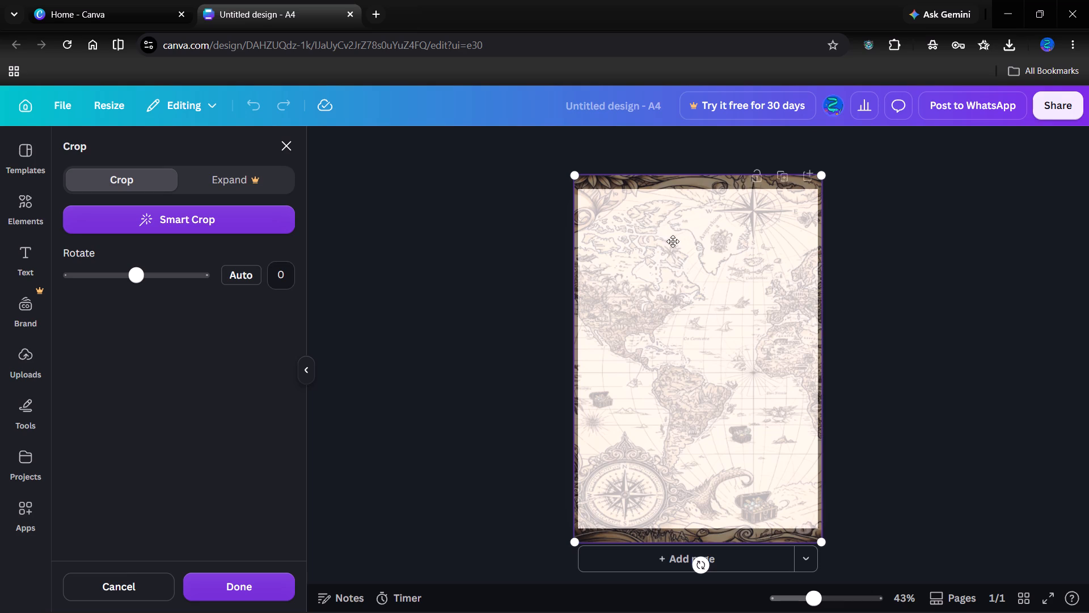
left_click_drag(678, 204, 701, 272)
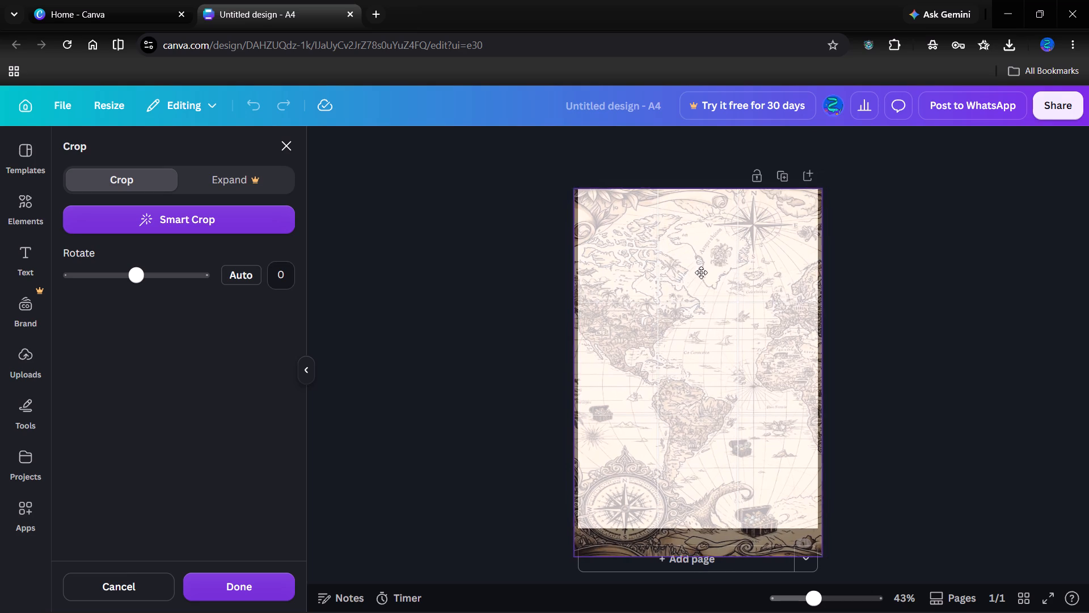
left_click_drag(701, 272, 713, 253)
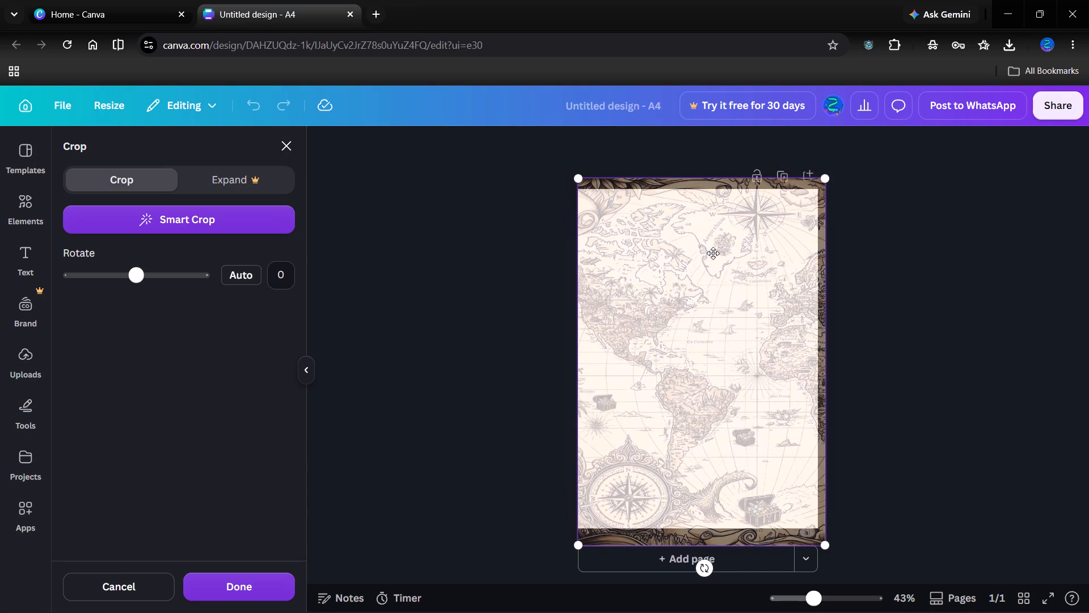
key("ctrl+z")
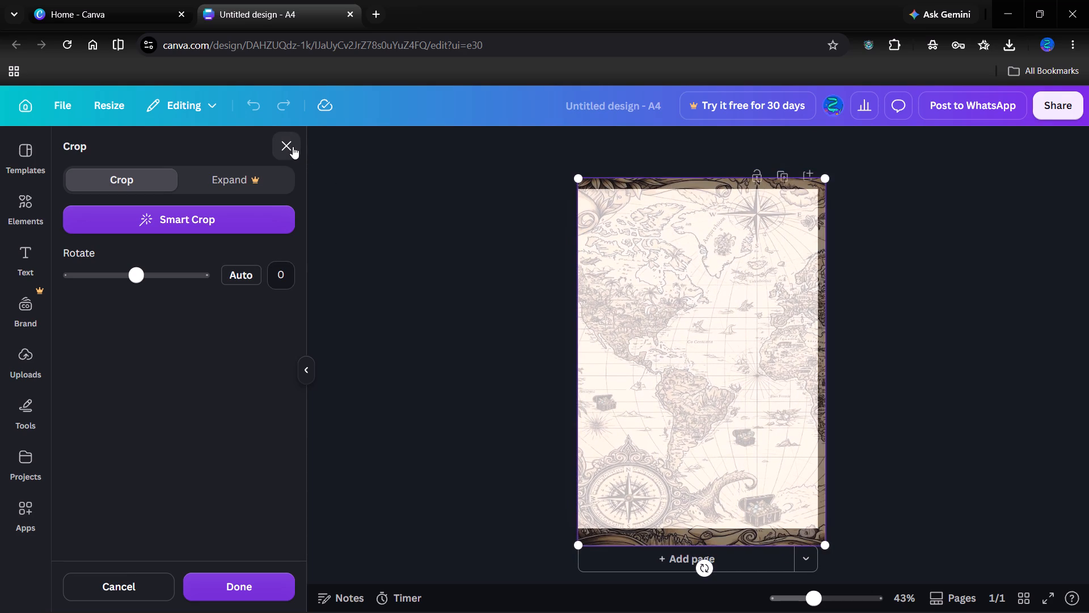
left_click(293, 146)
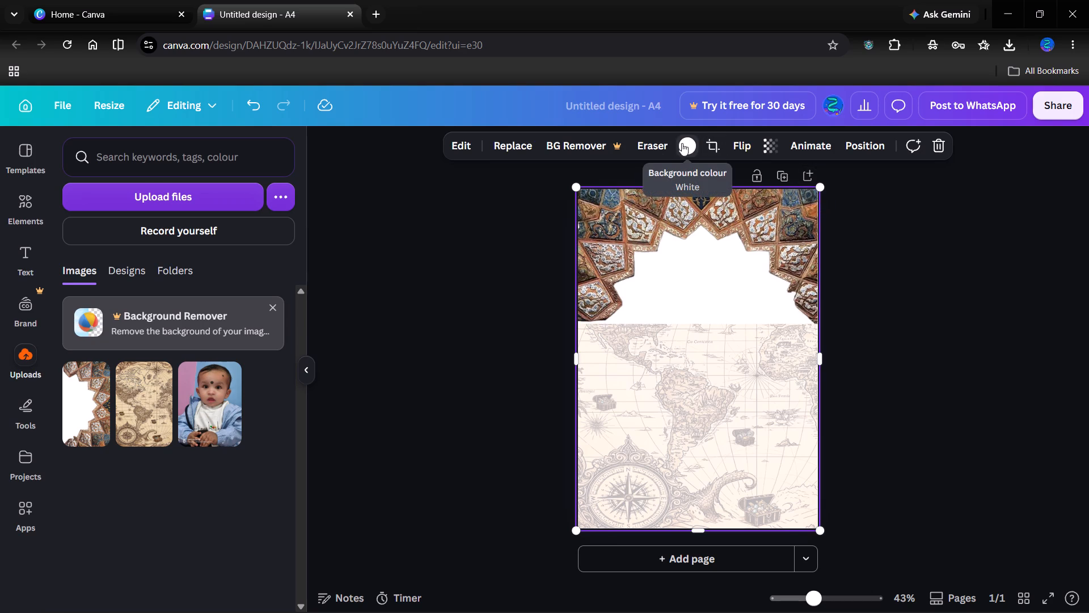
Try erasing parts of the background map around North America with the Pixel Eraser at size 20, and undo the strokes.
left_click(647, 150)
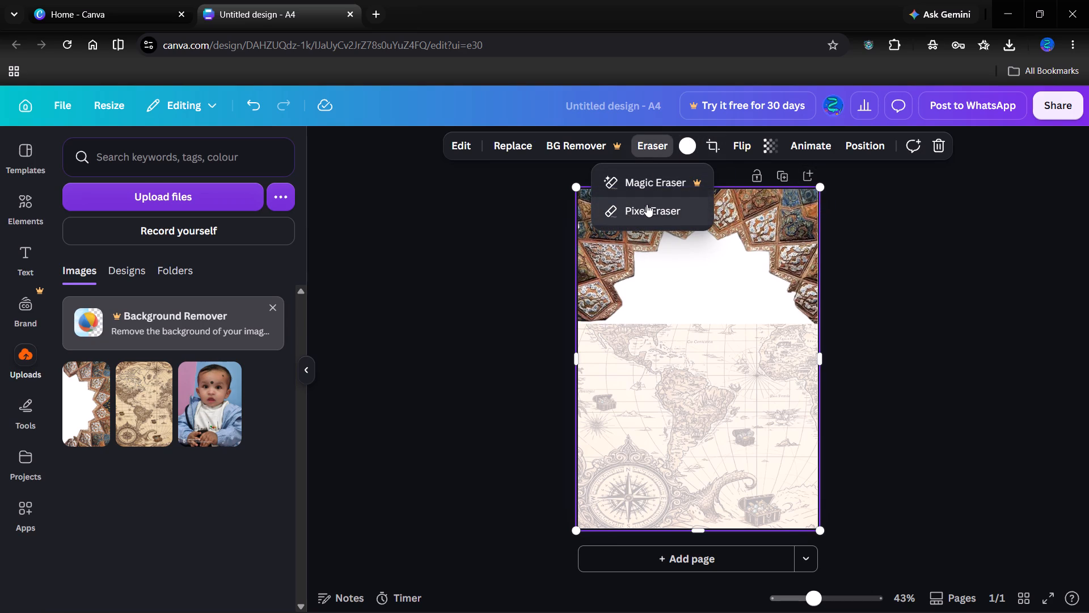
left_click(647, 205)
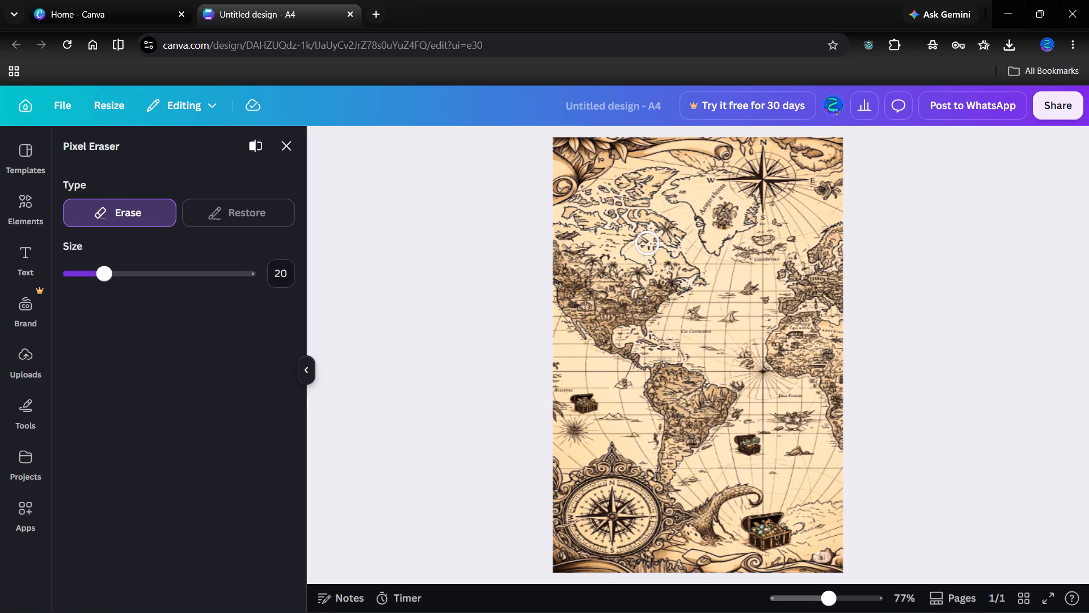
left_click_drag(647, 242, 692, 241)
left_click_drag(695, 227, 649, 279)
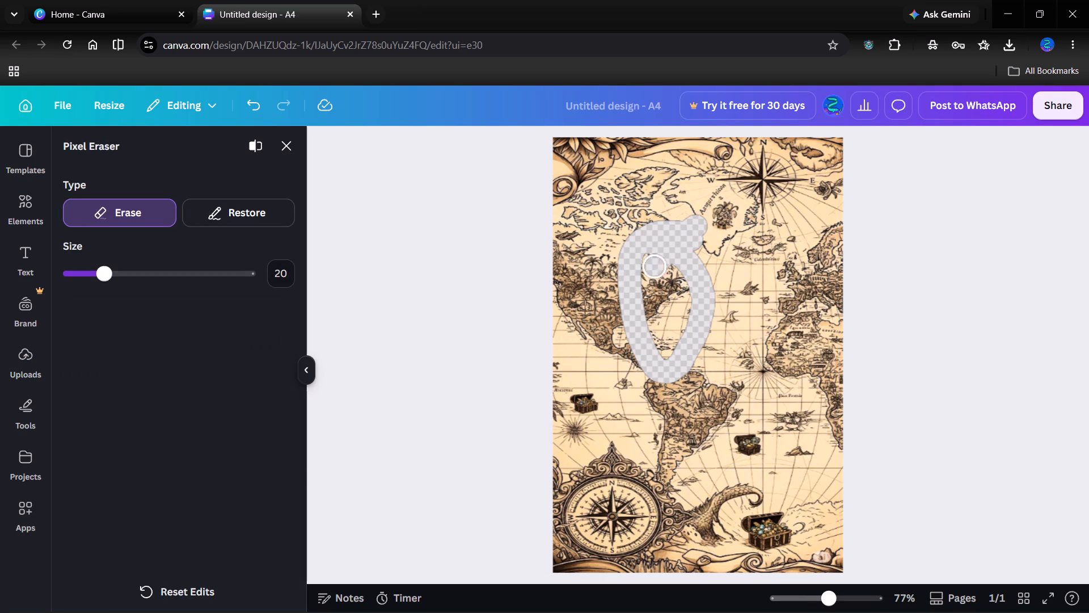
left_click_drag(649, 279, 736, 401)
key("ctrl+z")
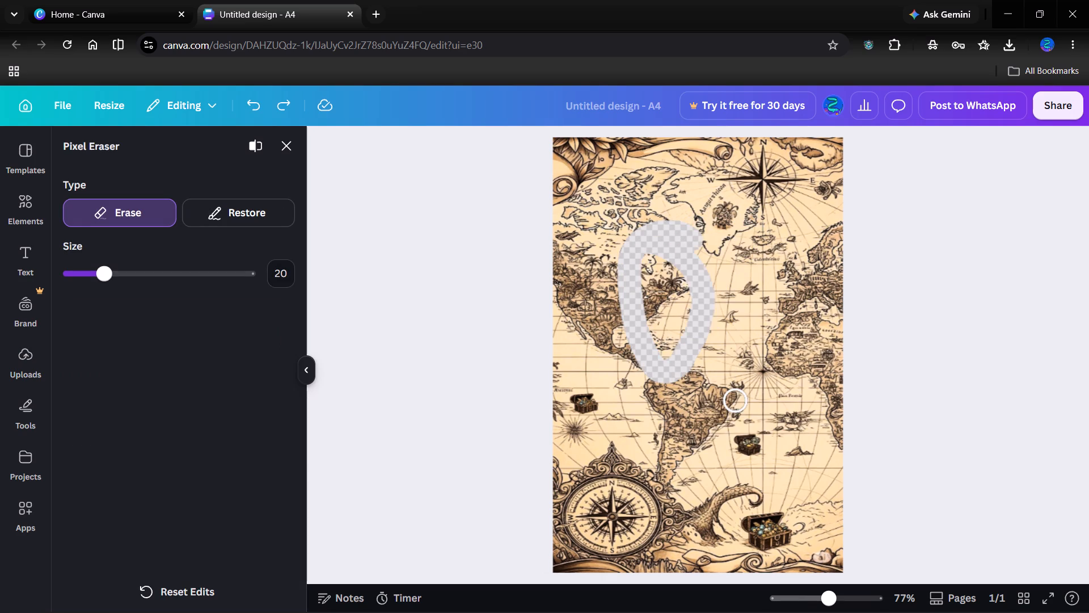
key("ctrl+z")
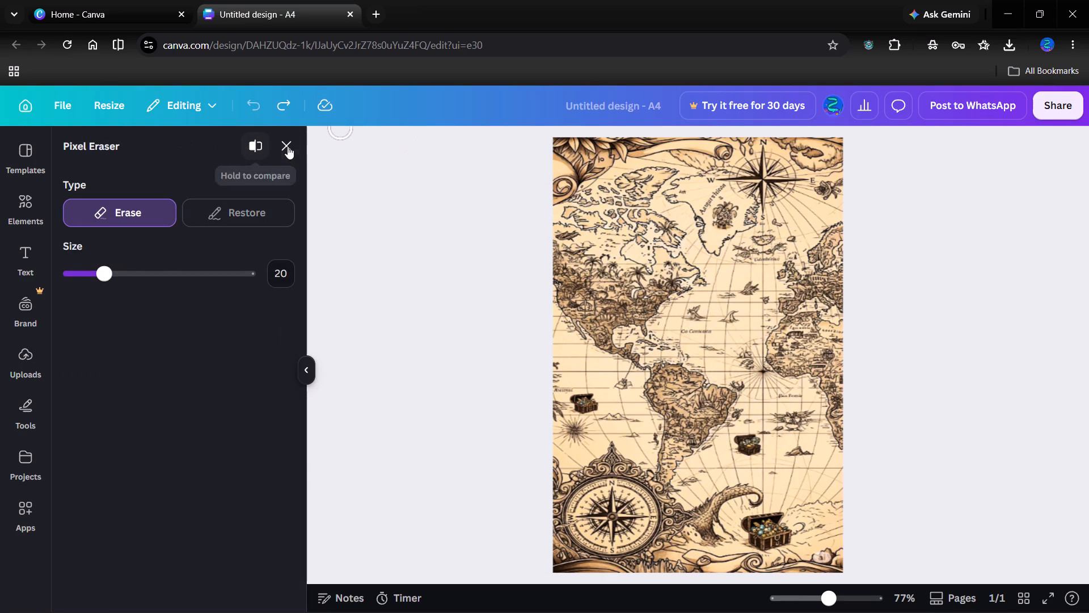
Erase the white area around one end of the tiled border image's opening with the Pixel Eraser at size 20.
left_click(288, 146)
left_click(634, 253)
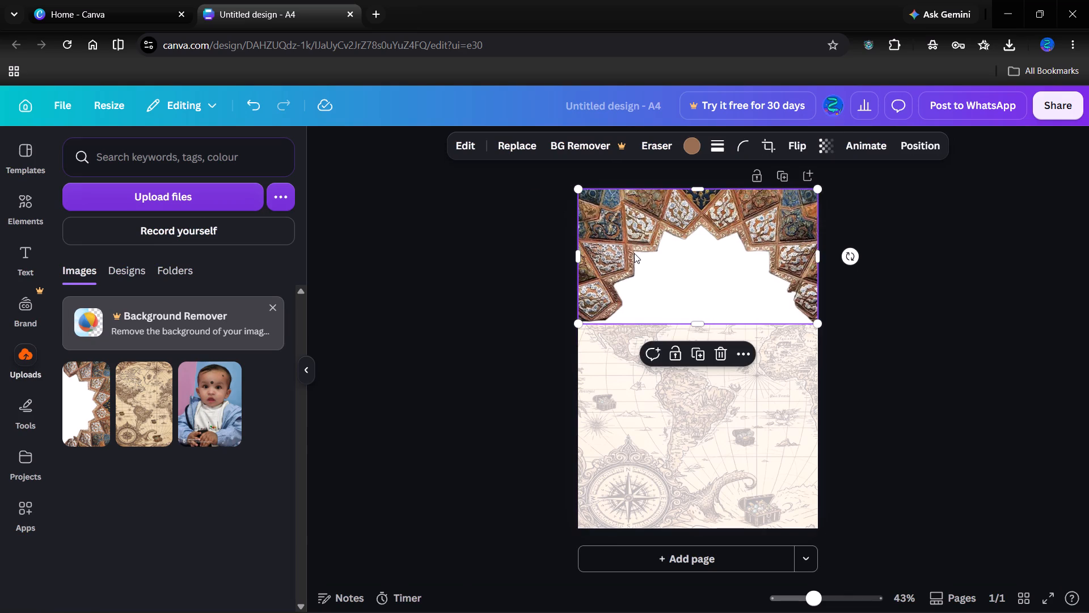
left_click(649, 142)
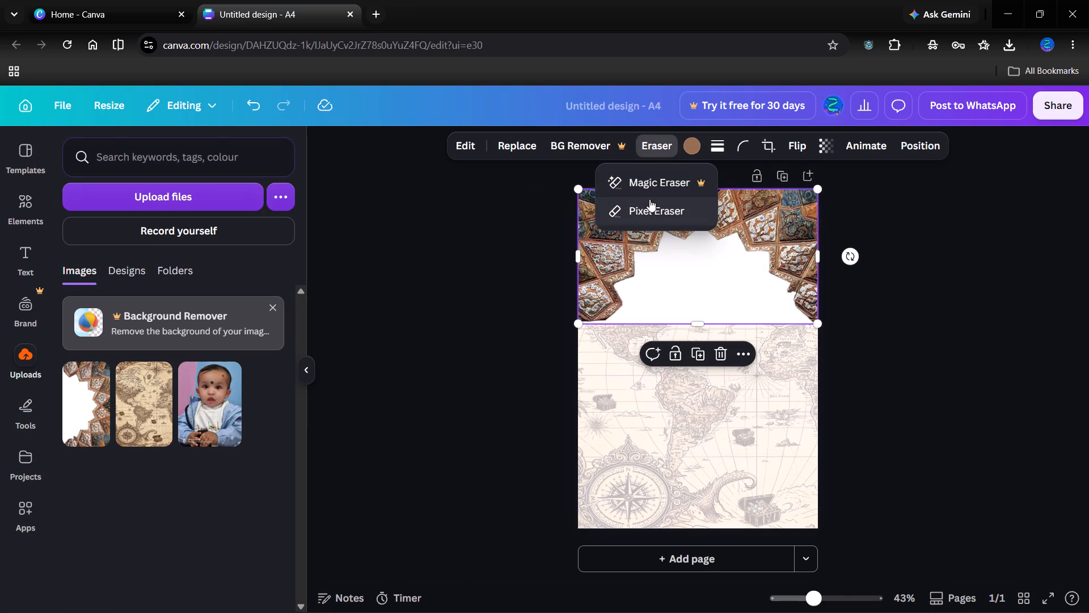
left_click(655, 215)
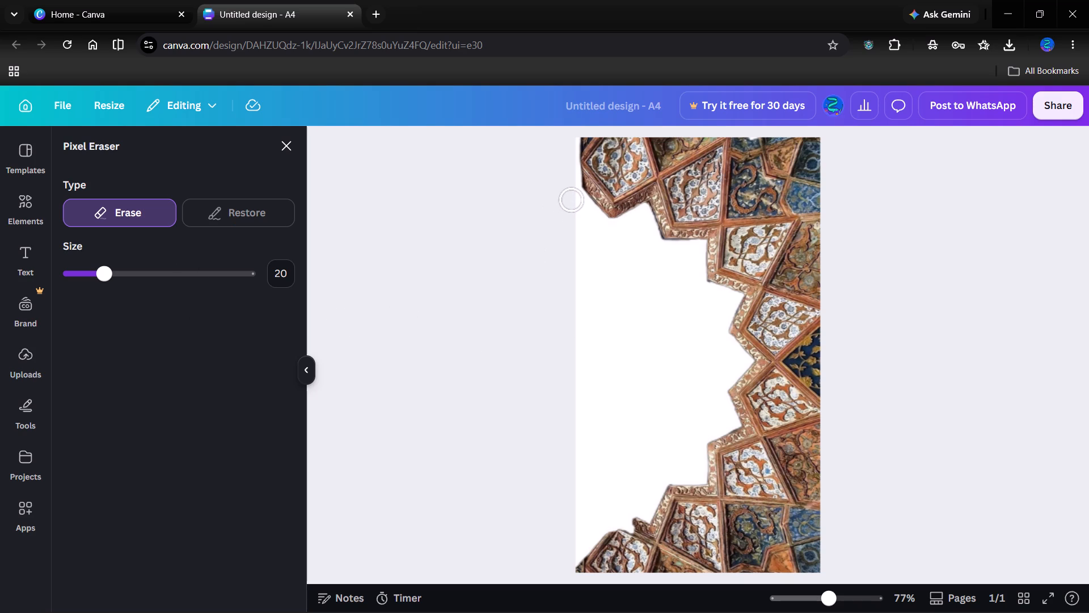
left_click_drag(572, 200, 576, 199)
left_click_drag(576, 199, 589, 218)
left_click_drag(589, 218, 573, 204)
left_click_drag(573, 204, 569, 178)
left_click_drag(569, 178, 563, 145)
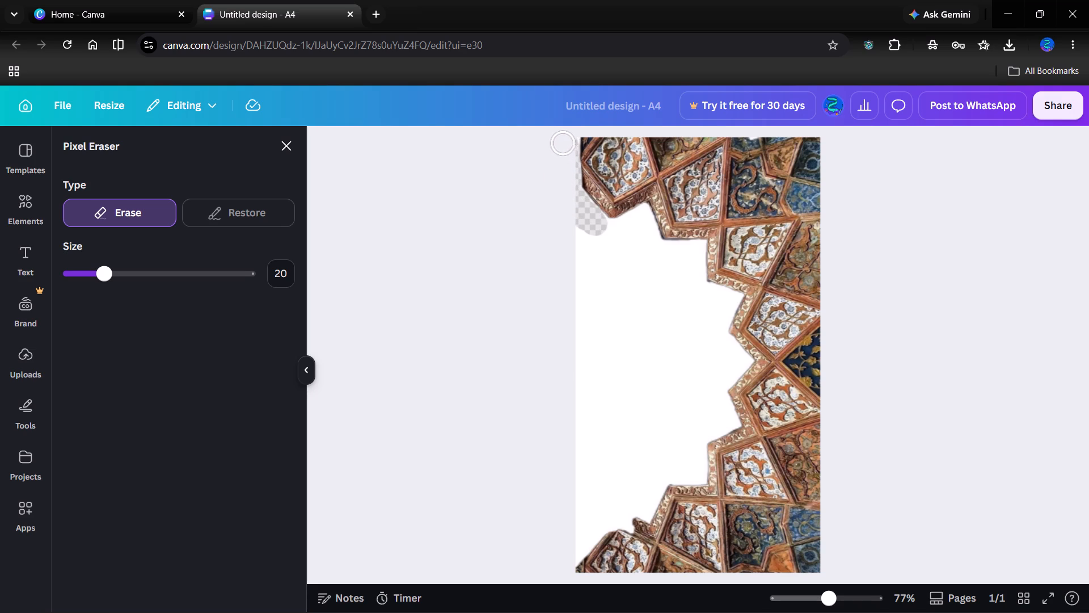
left_click_drag(563, 145, 607, 234)
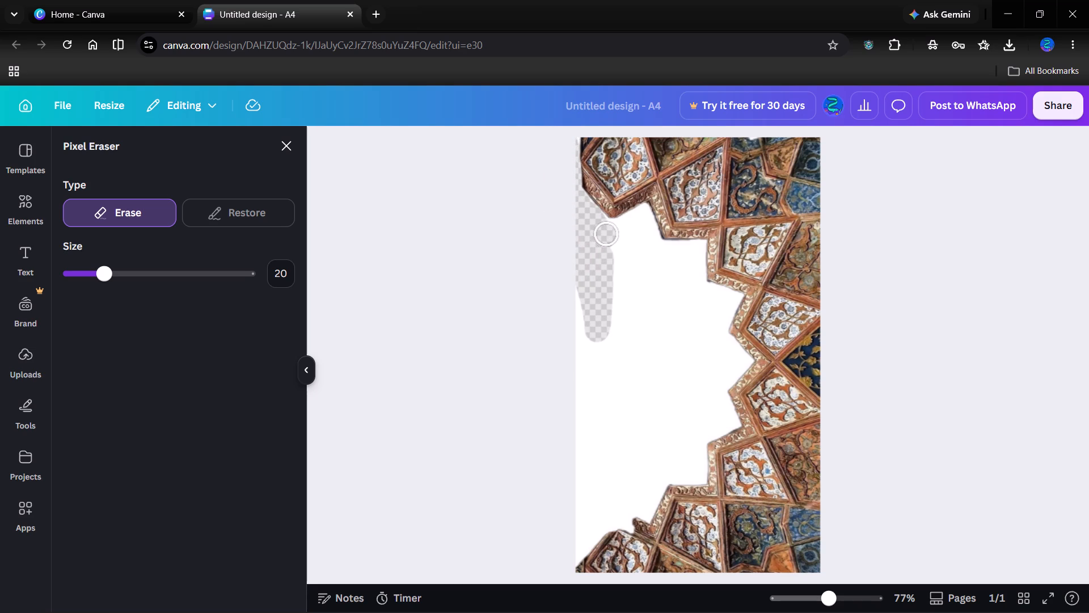
left_click_drag(607, 234, 619, 237)
left_click_drag(619, 237, 619, 233)
Set the Pixel Eraser size to 6 and erase more white along the adjoining stepped tile edge of the border image.
left_click_drag(105, 273, 78, 276)
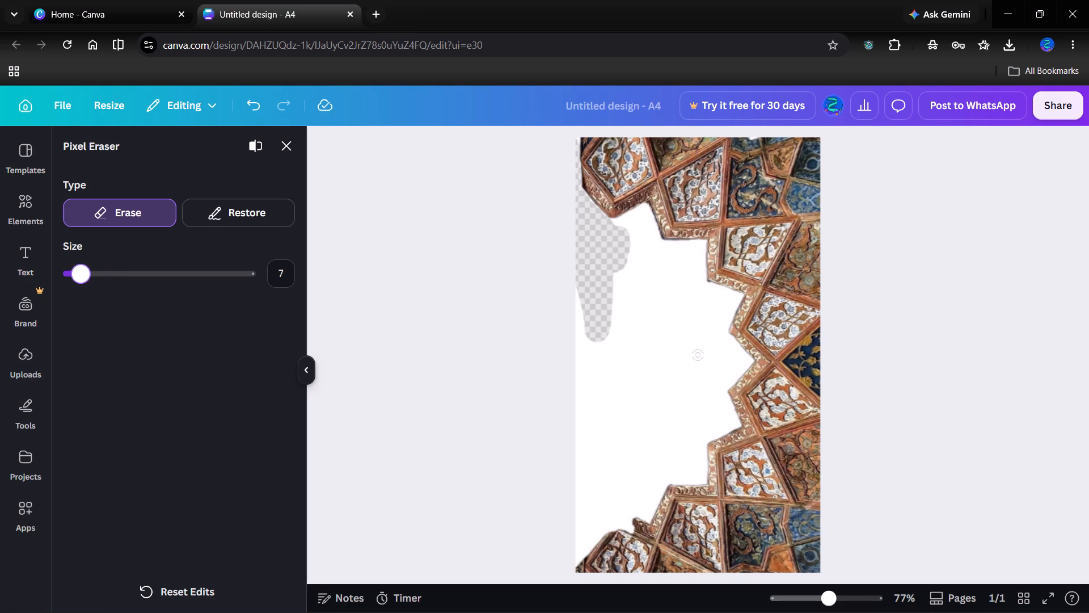
left_click_drag(78, 276, 78, 276)
left_click_drag(593, 211, 606, 223)
left_click_drag(606, 223, 624, 219)
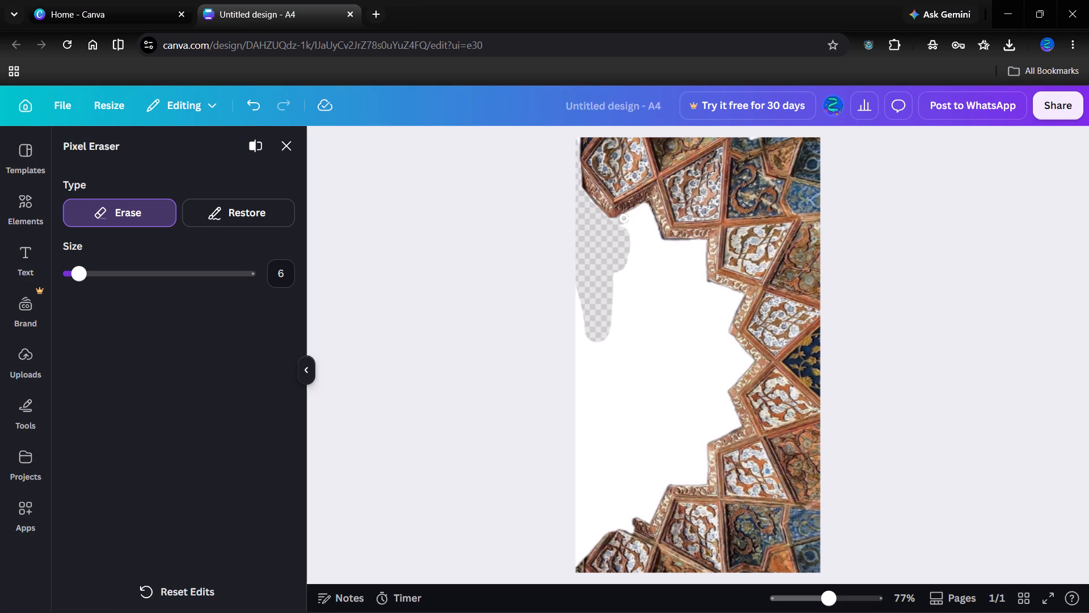
left_click_drag(624, 219, 643, 211)
left_click_drag(643, 211, 647, 216)
left_click_drag(647, 216, 653, 226)
left_click_drag(653, 226, 660, 247)
left_click_drag(660, 247, 618, 279)
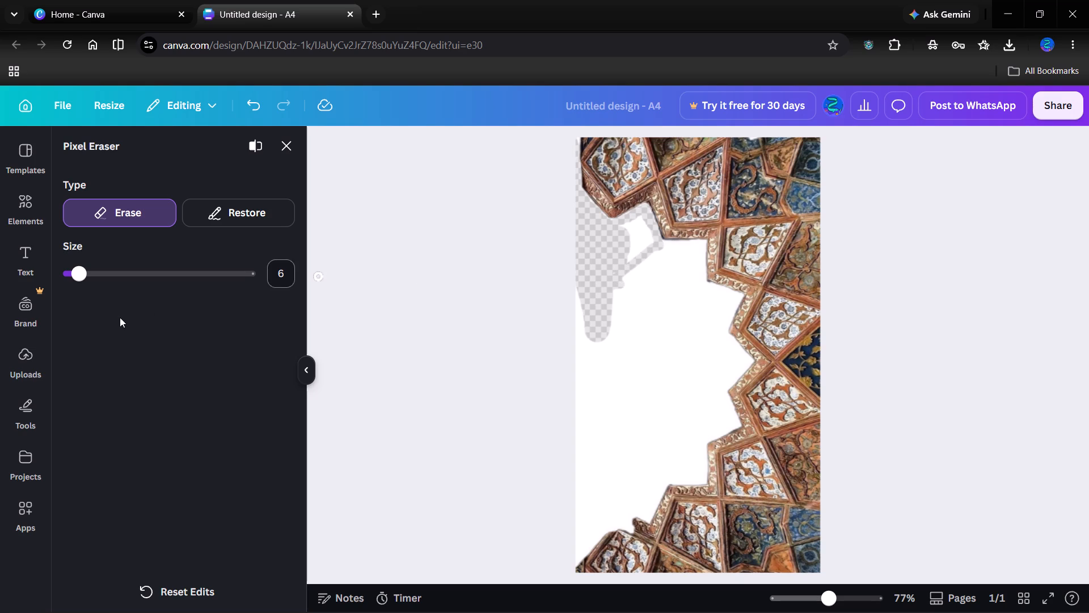
left_click(7, 419)
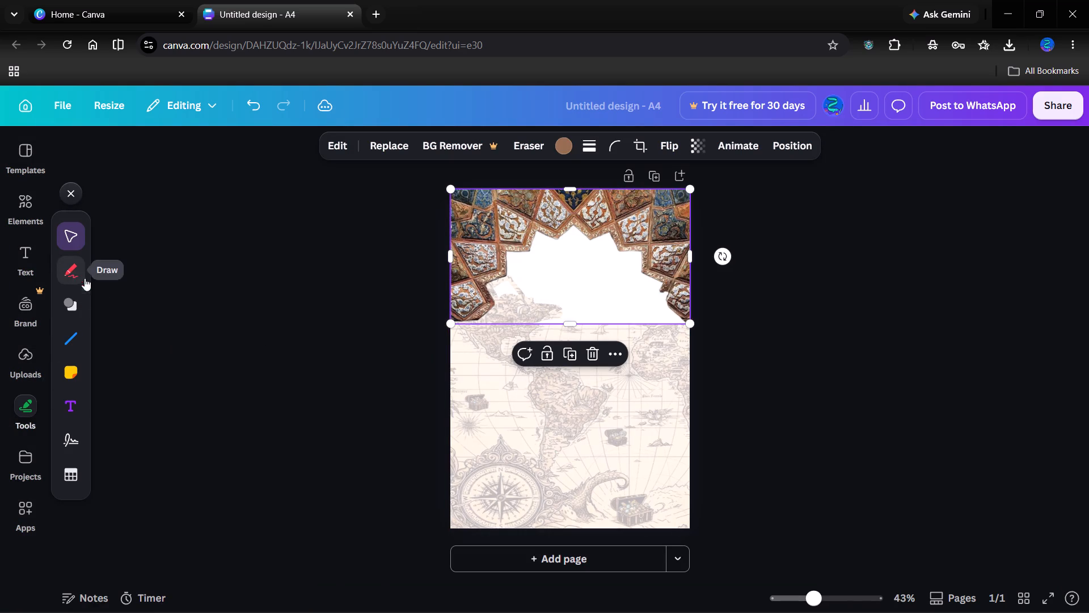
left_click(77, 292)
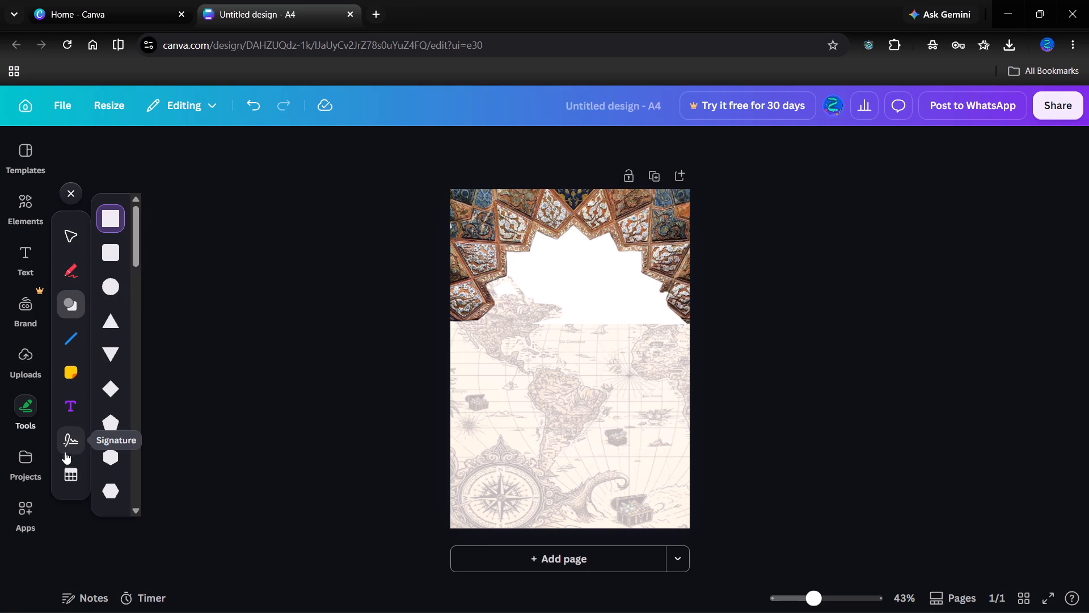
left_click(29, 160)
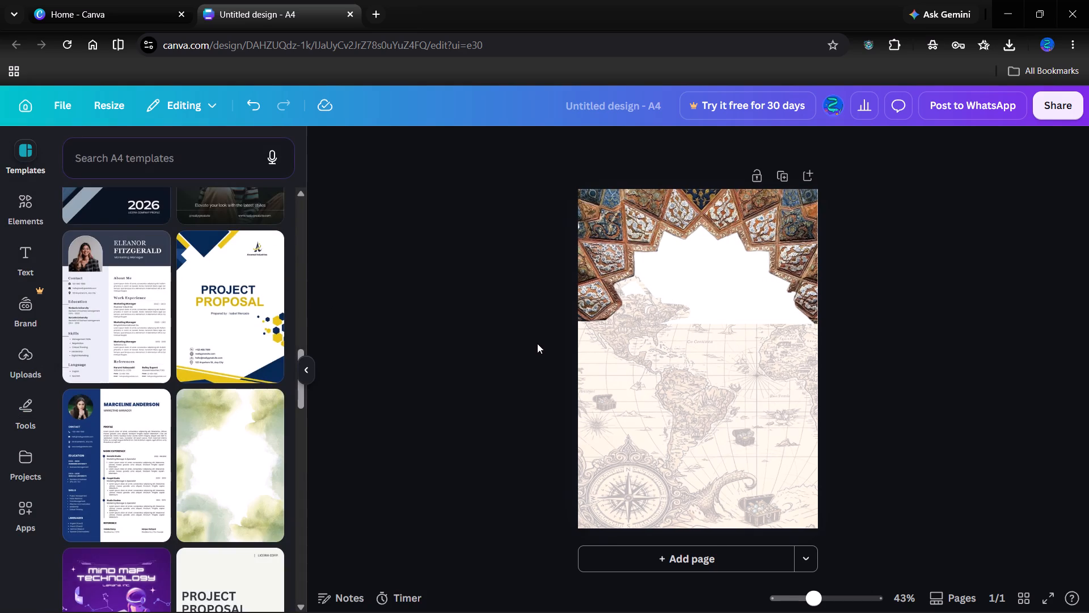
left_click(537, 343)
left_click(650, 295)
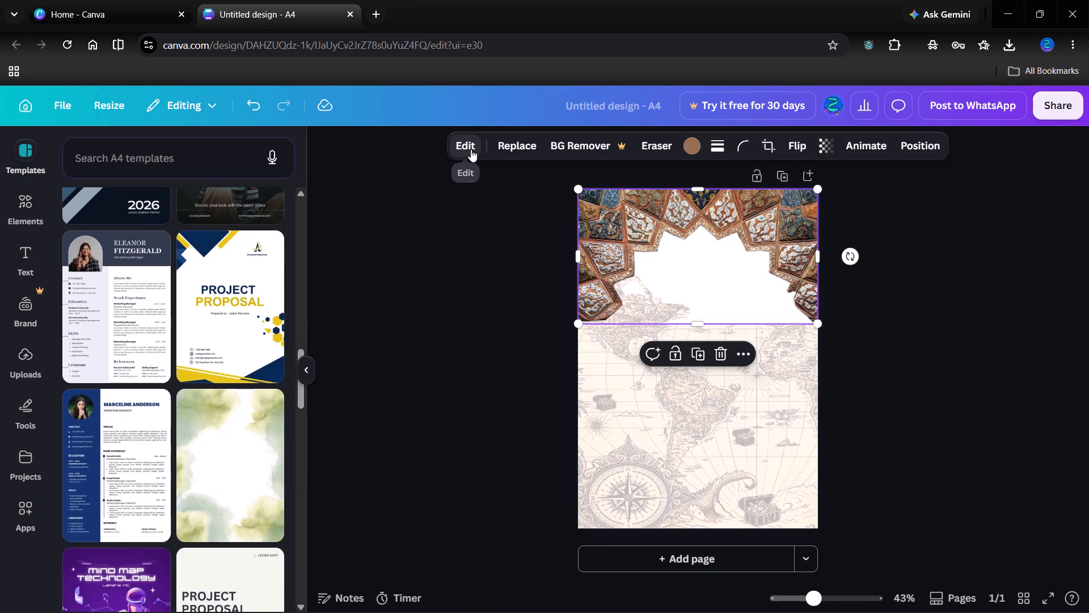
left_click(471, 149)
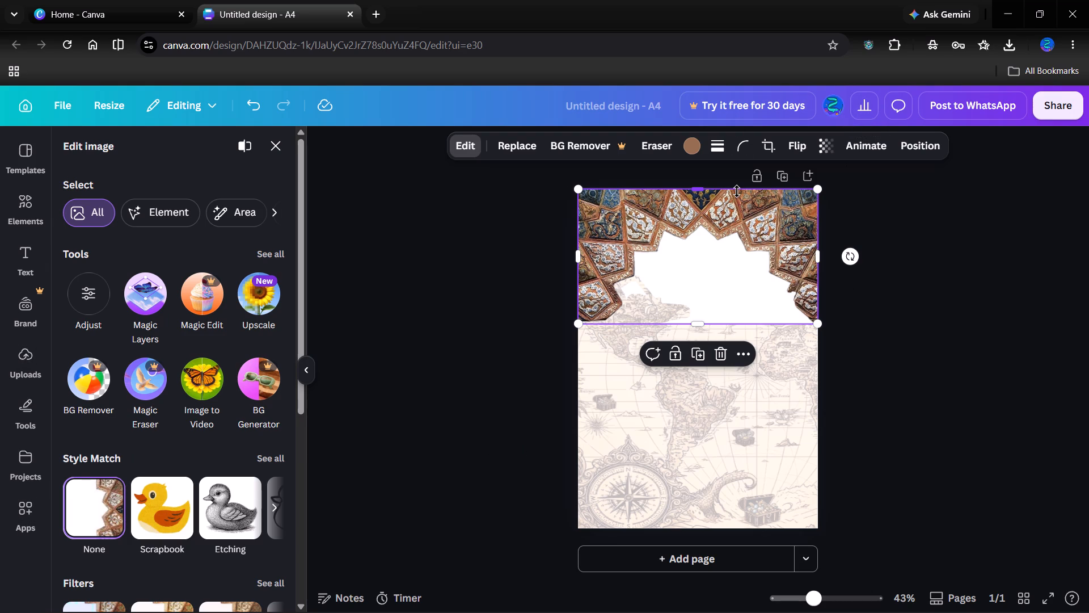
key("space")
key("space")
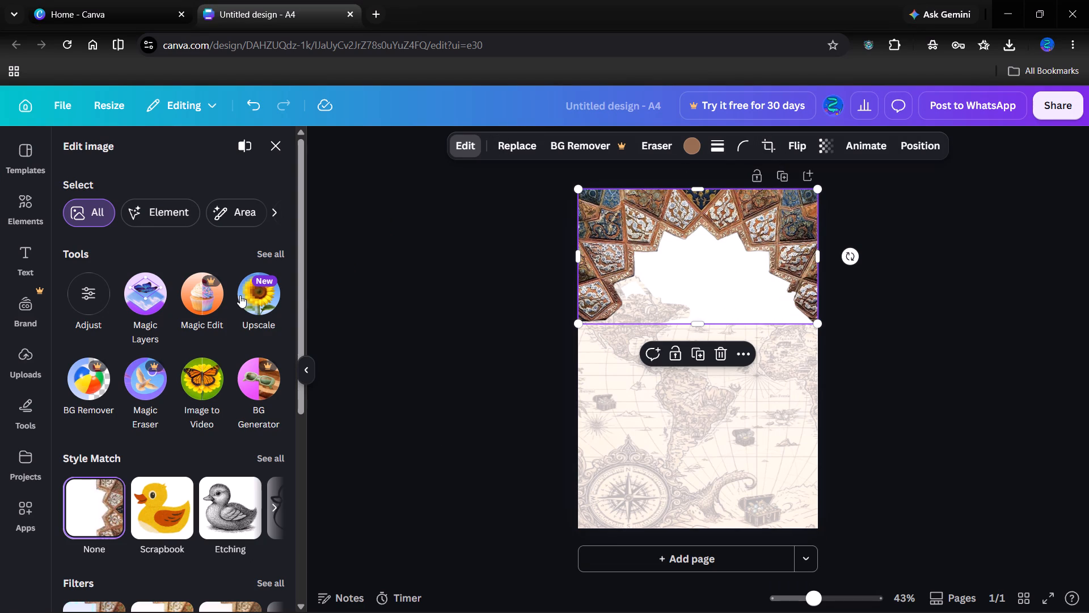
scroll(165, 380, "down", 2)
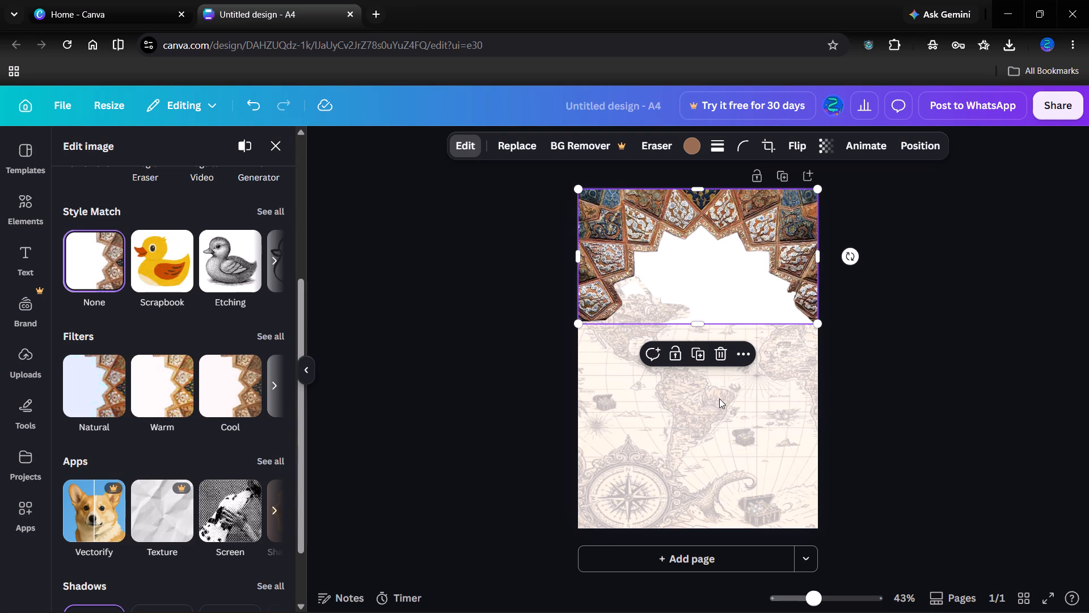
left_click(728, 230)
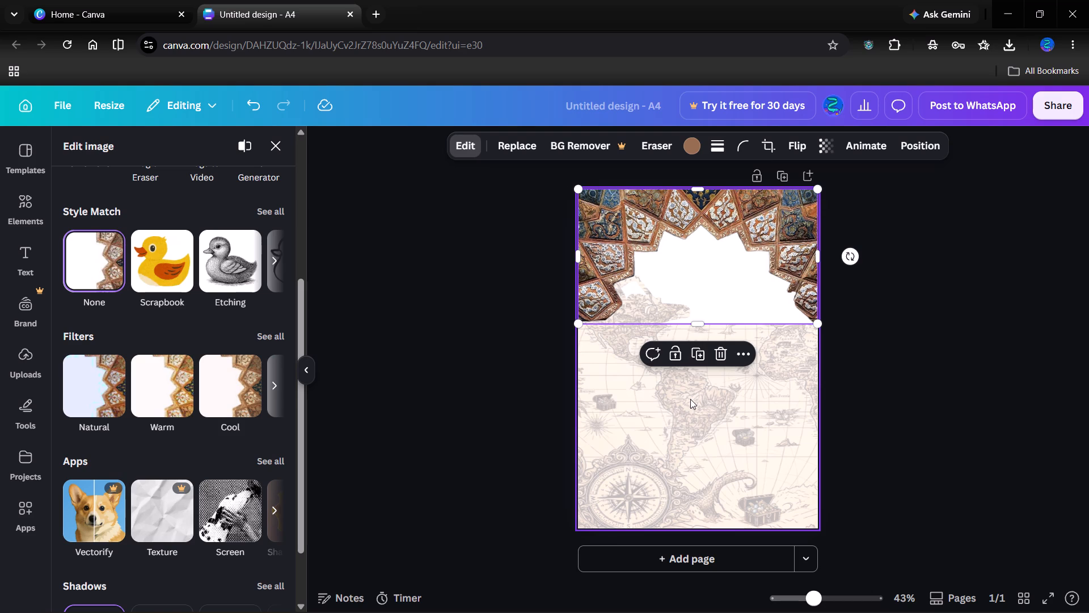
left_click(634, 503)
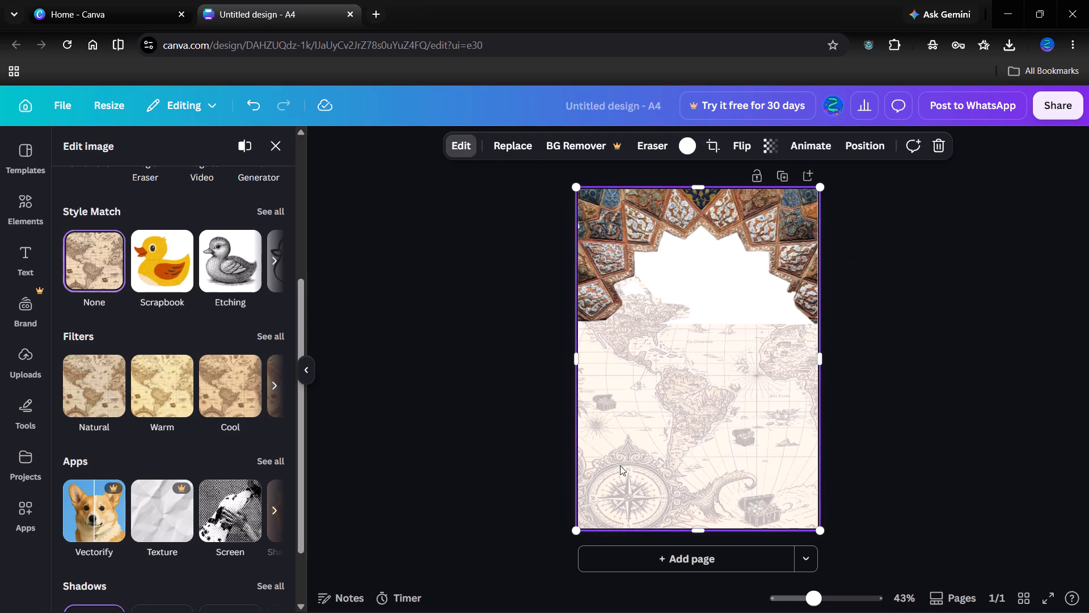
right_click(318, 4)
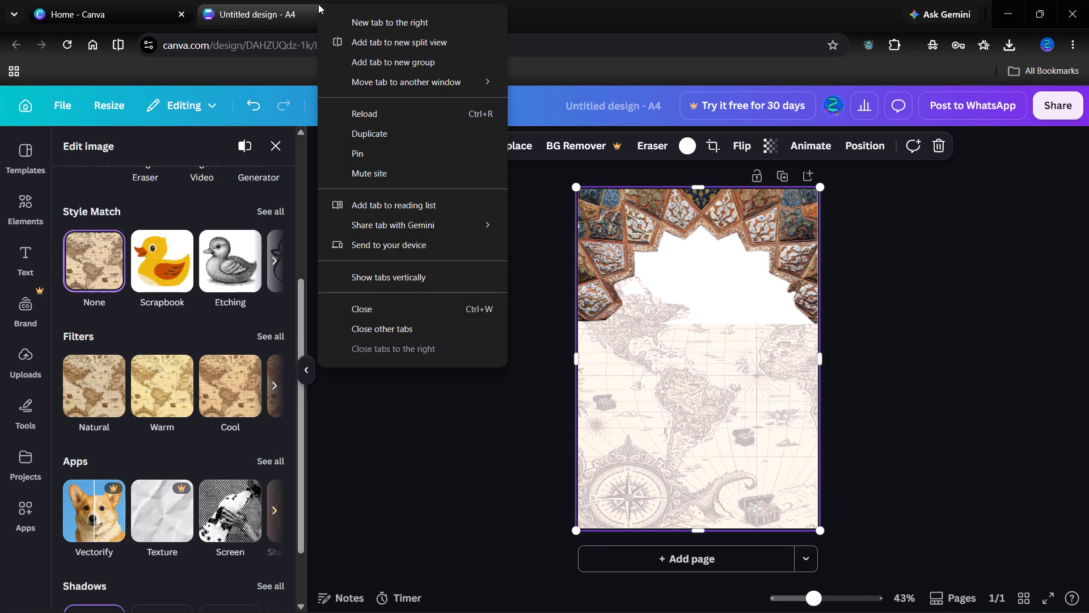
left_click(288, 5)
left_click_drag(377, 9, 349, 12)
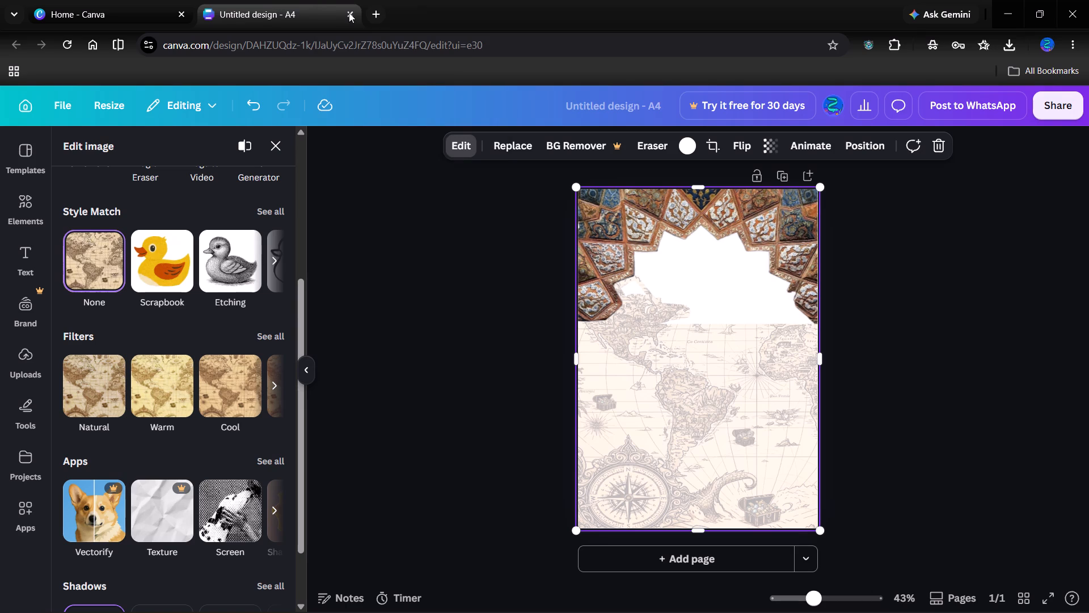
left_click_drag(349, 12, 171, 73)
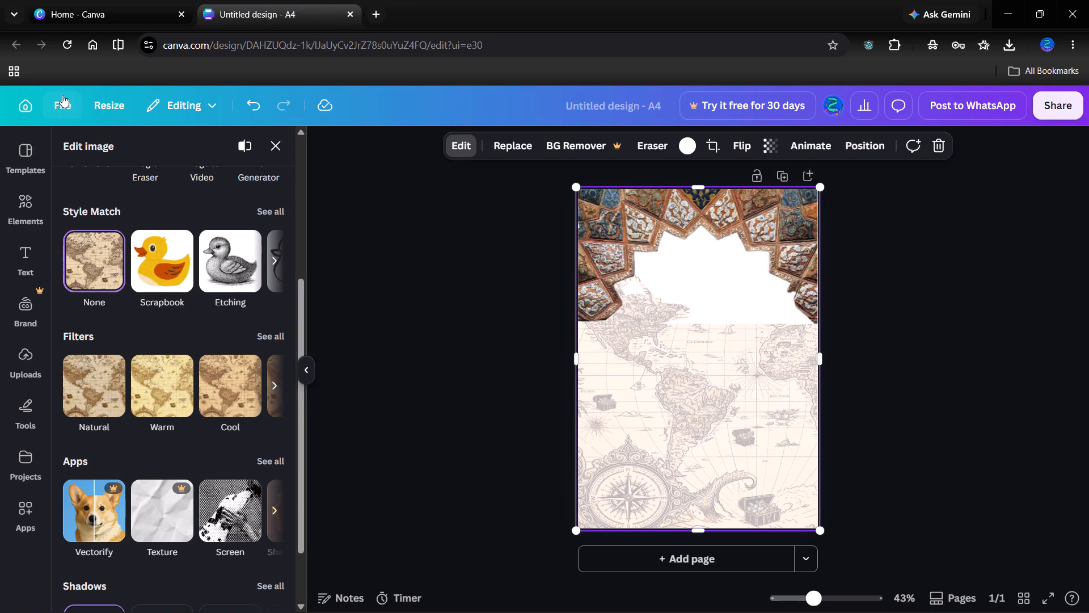
Create a new Document (A4, Portrait) design in its own browser tab and close the tab holding the tiled-border map design.
left_click(62, 95)
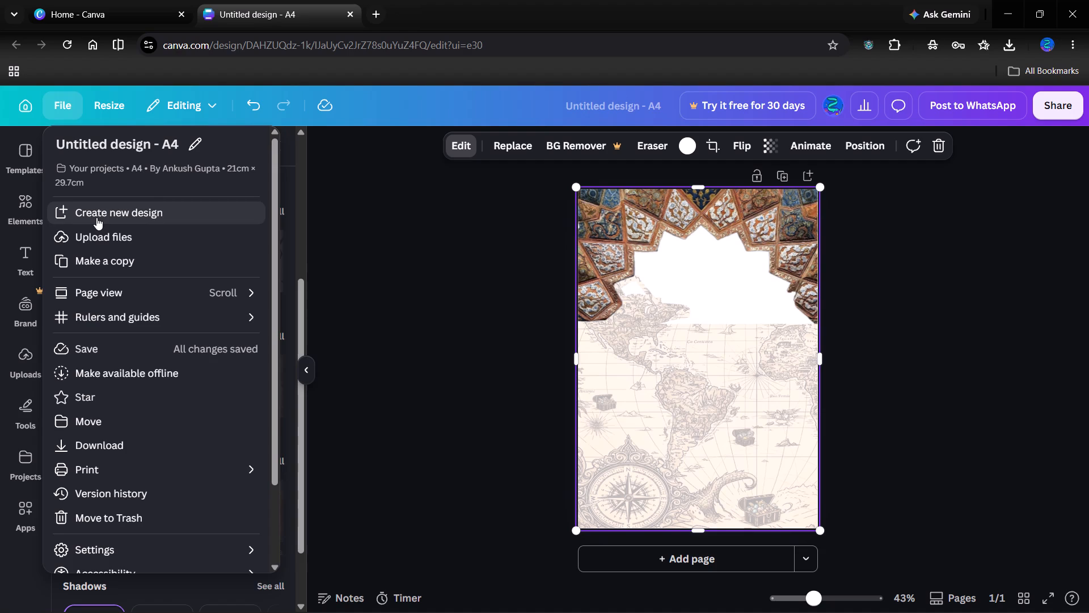
right_click(96, 217)
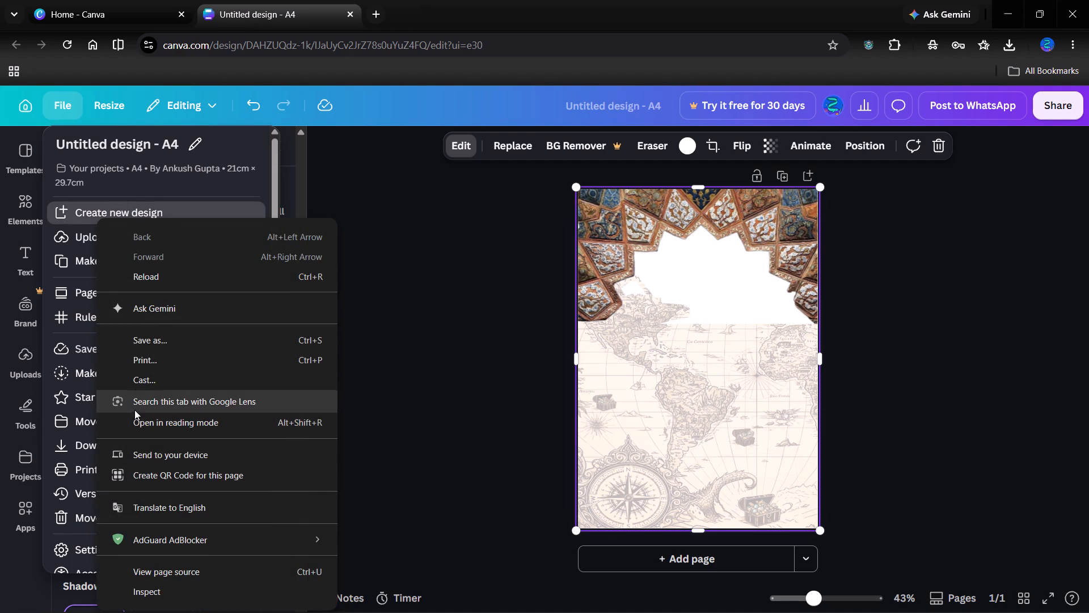
left_click(76, 217)
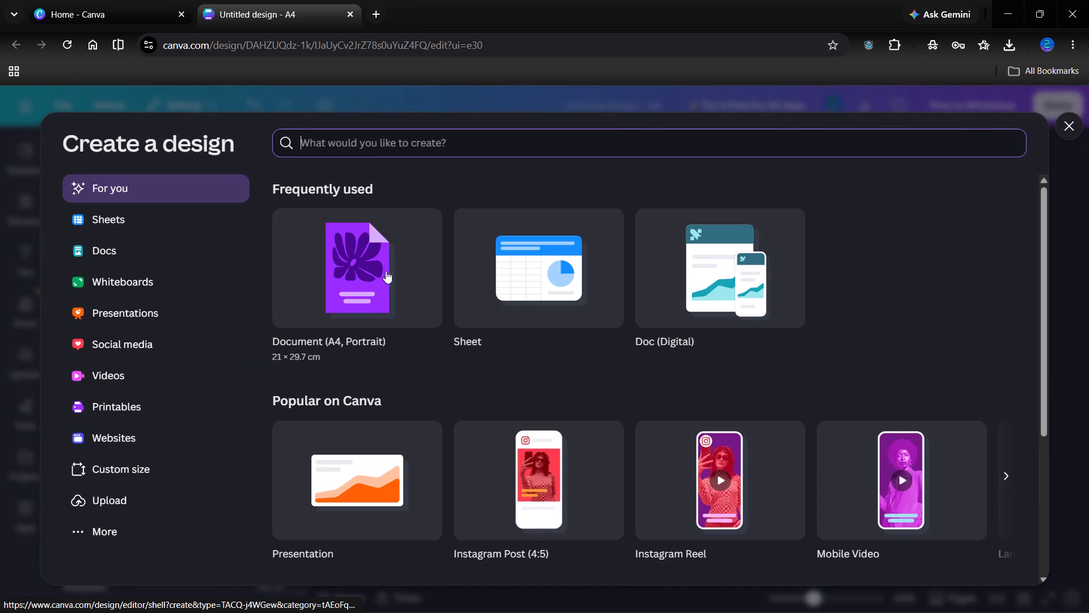
right_click(367, 274)
left_click(425, 297)
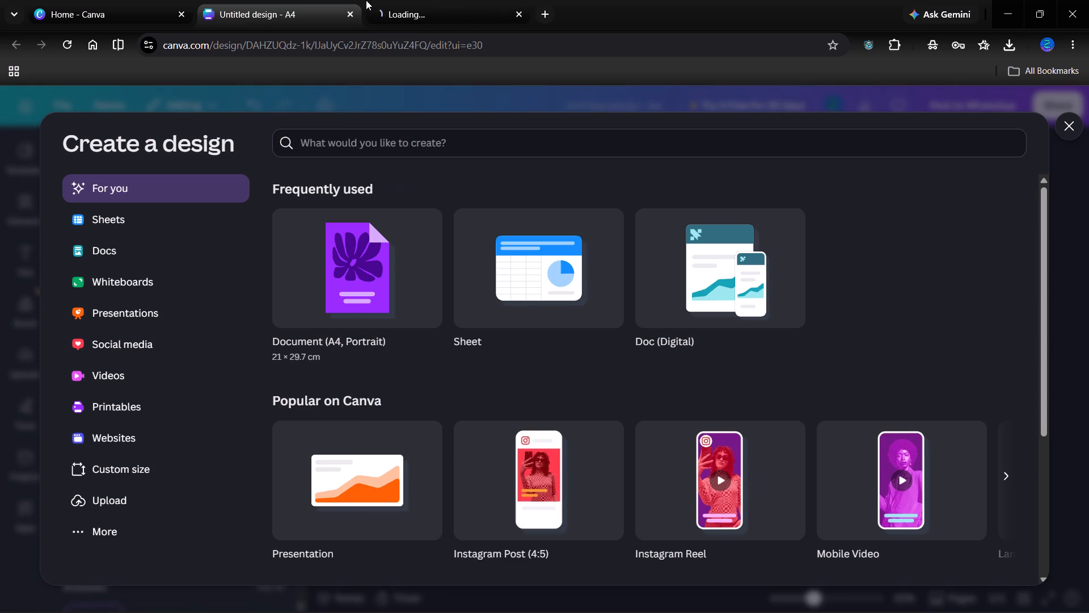
left_click(351, 15)
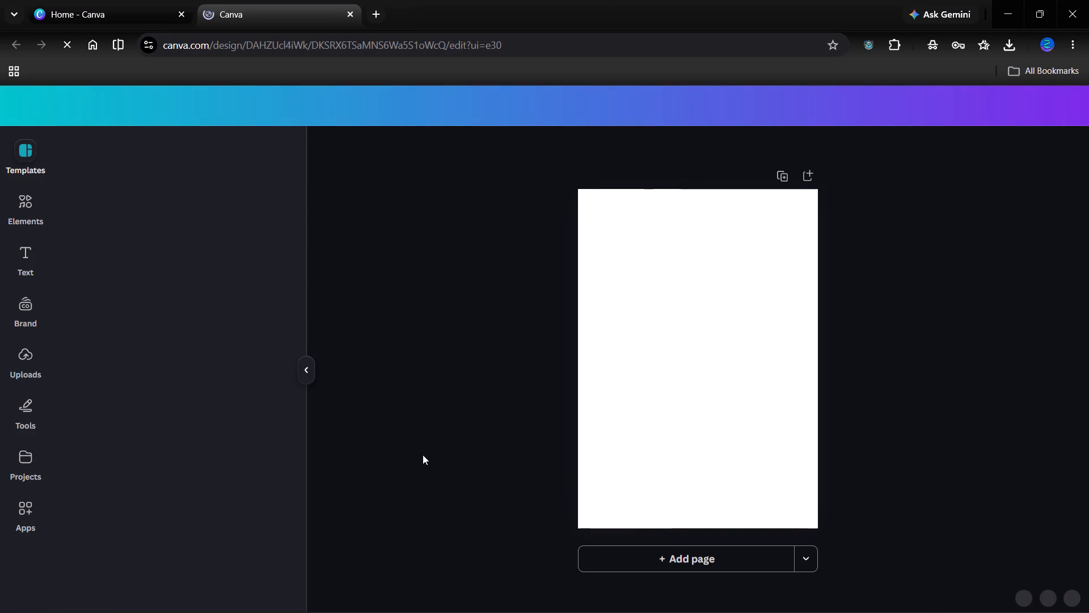
scroll(211, 271, "down", 5)
Open Pinterest in a new browser tab.
left_click(383, 13)
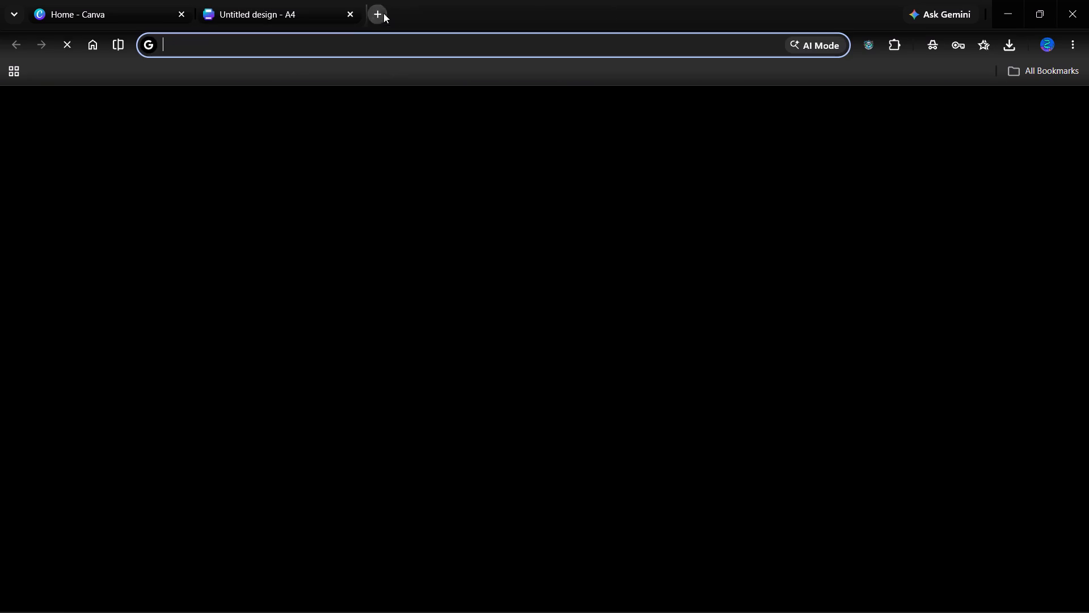
left_click(649, 448)
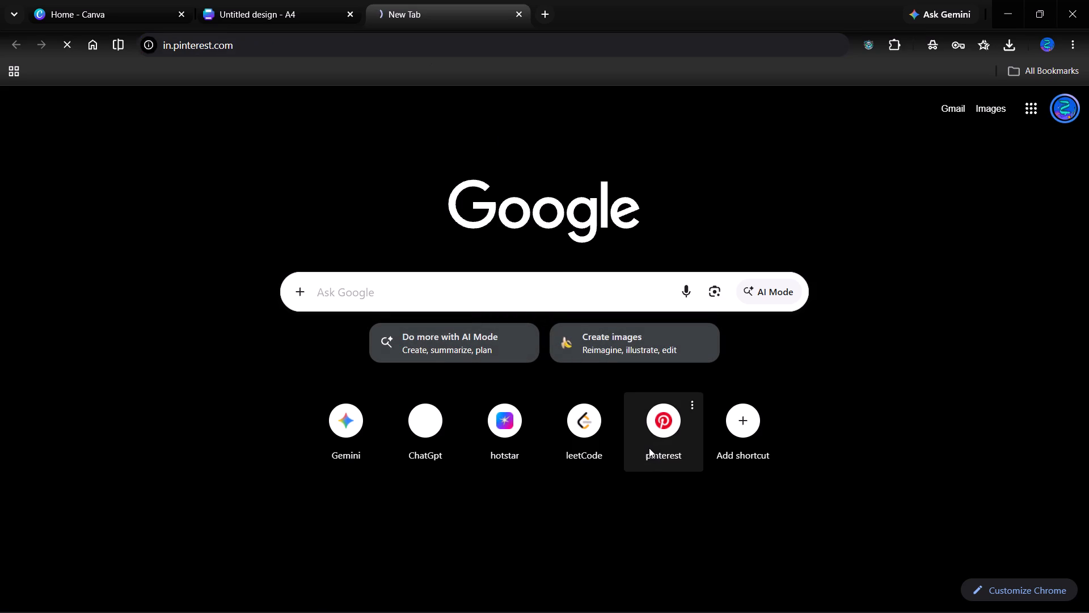
type("bg")
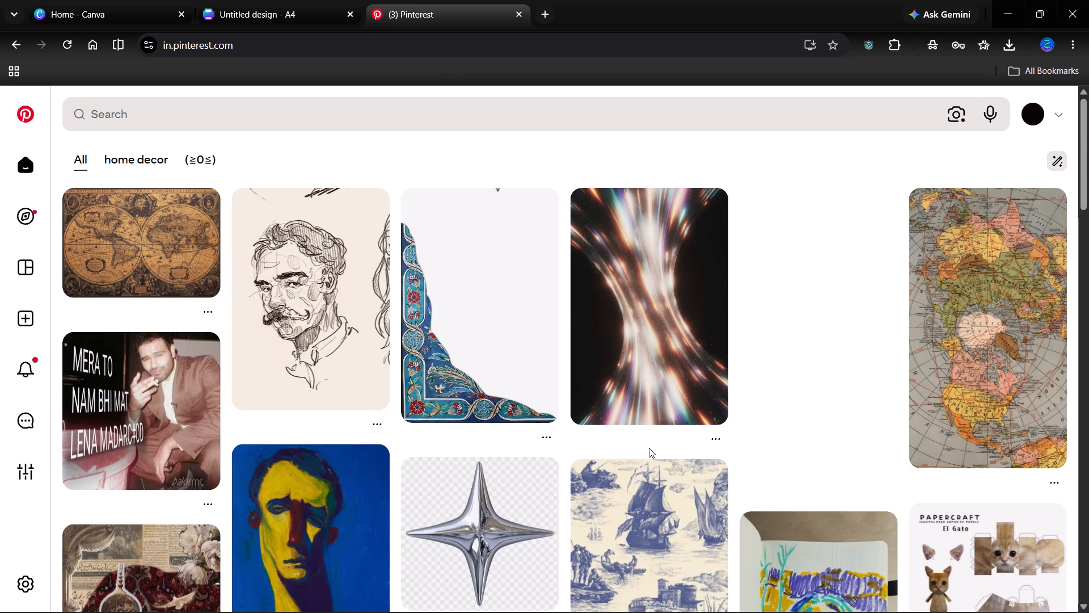
Browse the Pinterest home feed for background and ornament images suited to the cover page.
scroll(649, 448, "down", 3)
scroll(649, 448, "up", 3)
scroll(649, 448, "down", 4)
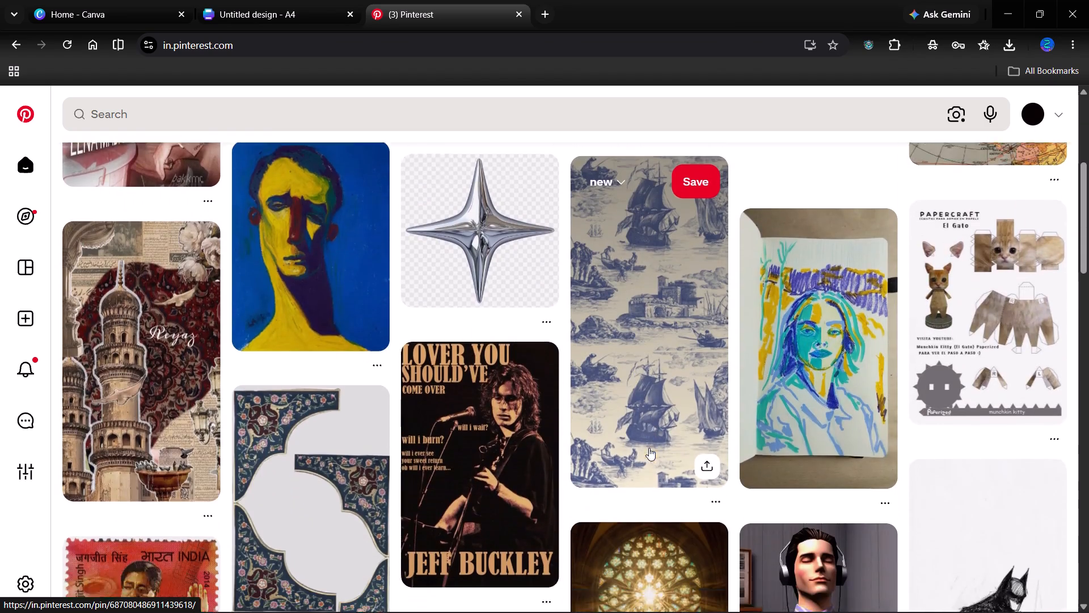
scroll(649, 448, "down", 5)
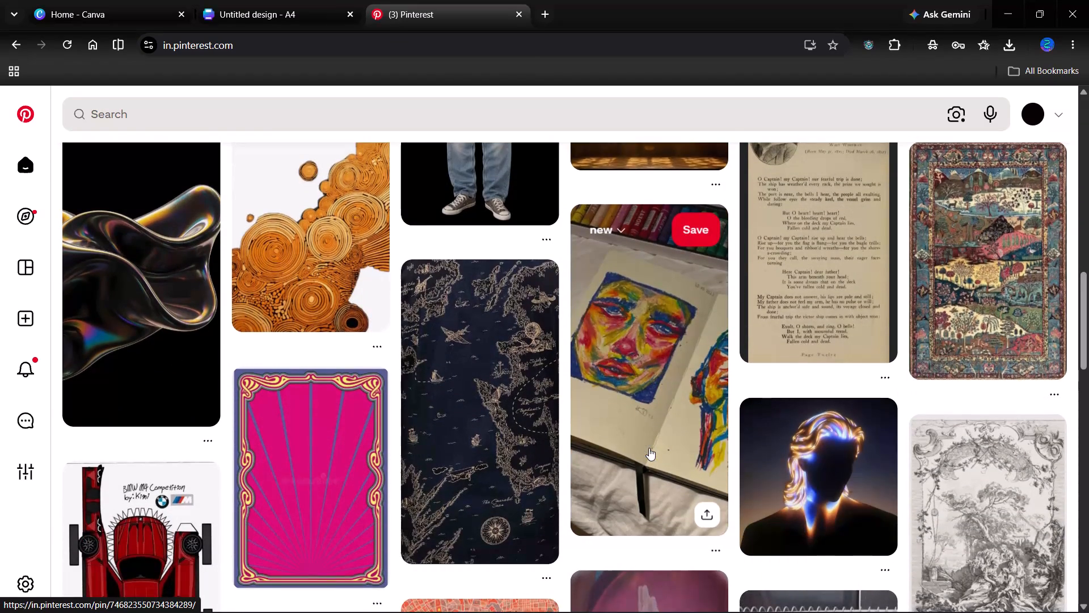
scroll(649, 448, "down", 6)
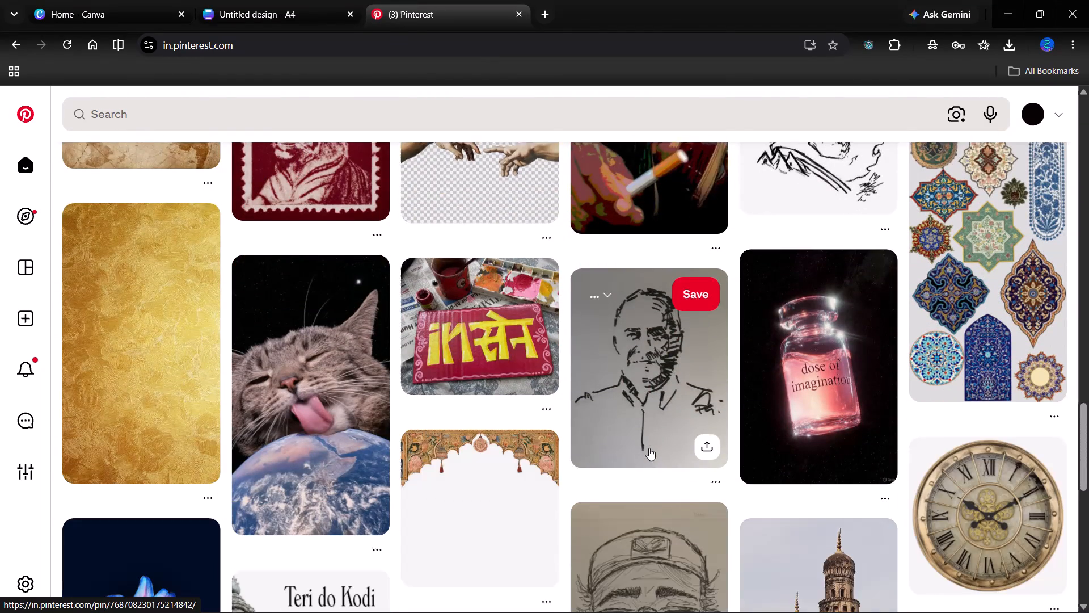
scroll(649, 448, "down", 6)
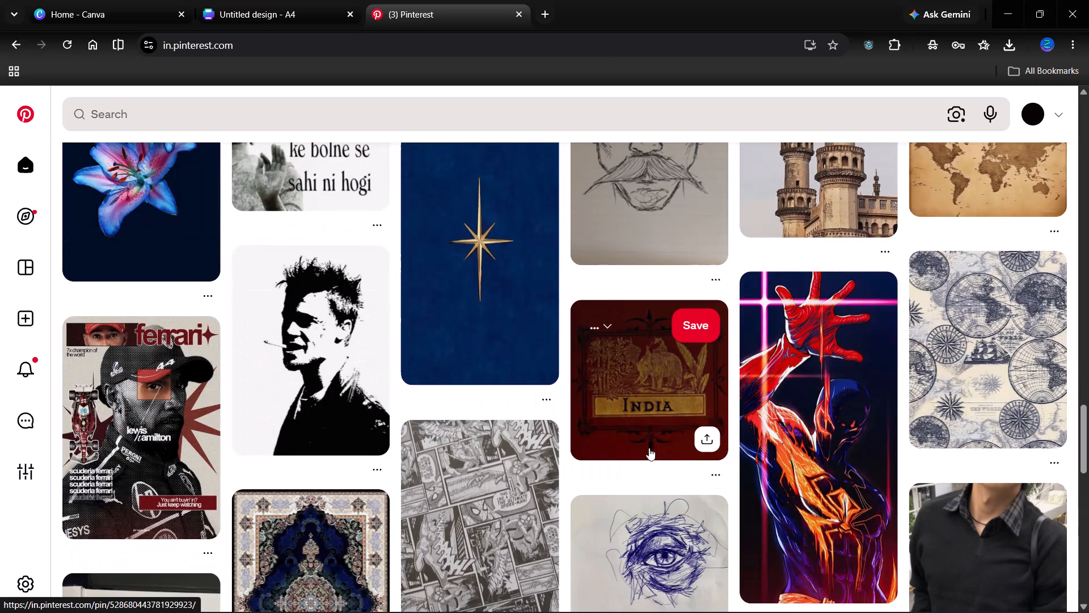
scroll(649, 448, "down", 1)
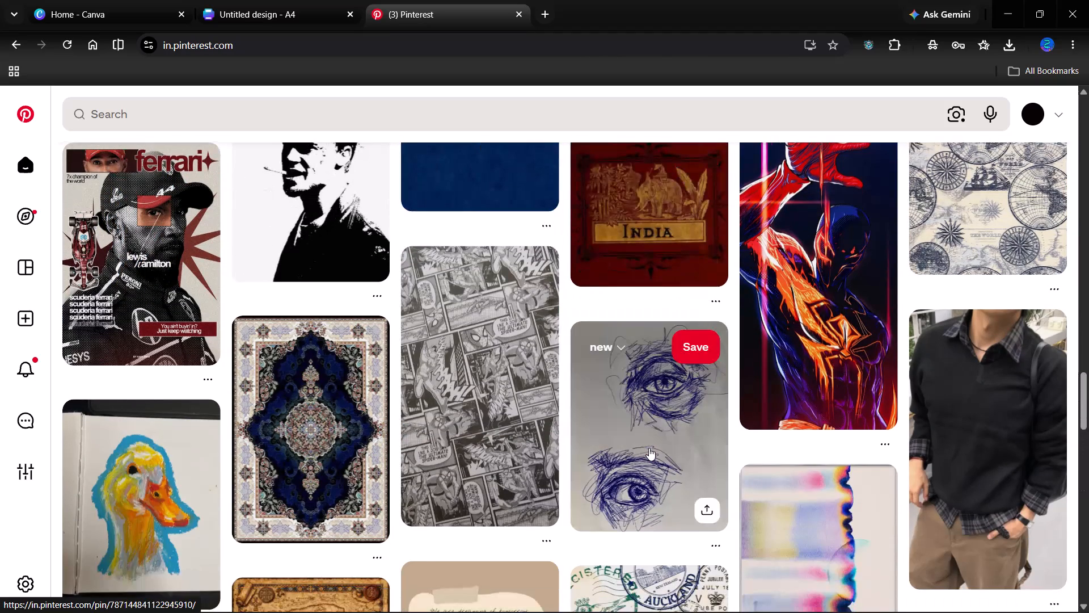
scroll(649, 448, "down", 4)
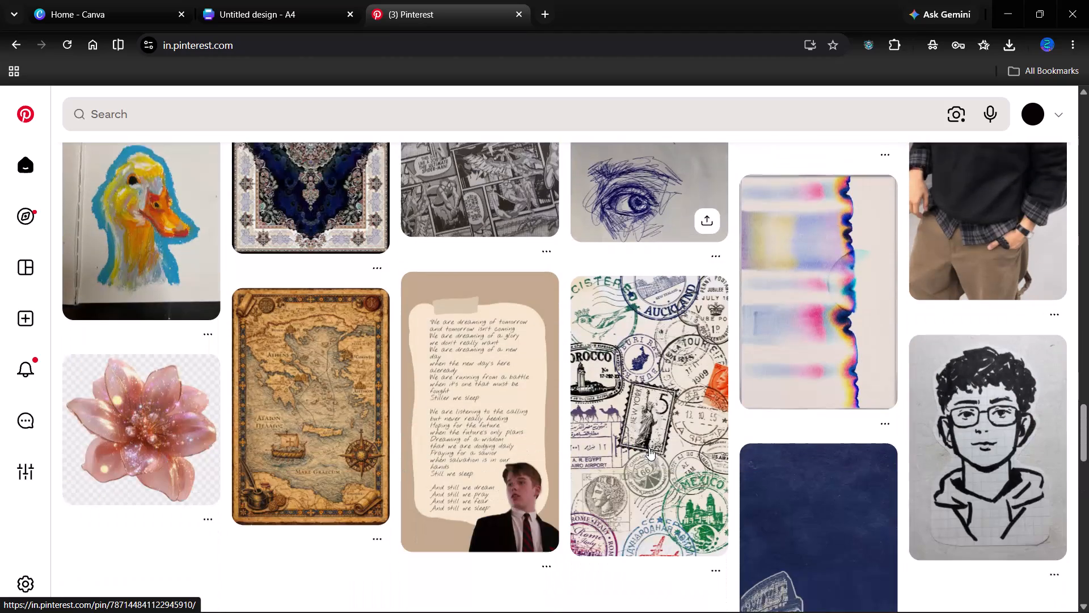
scroll(649, 448, "down", 6)
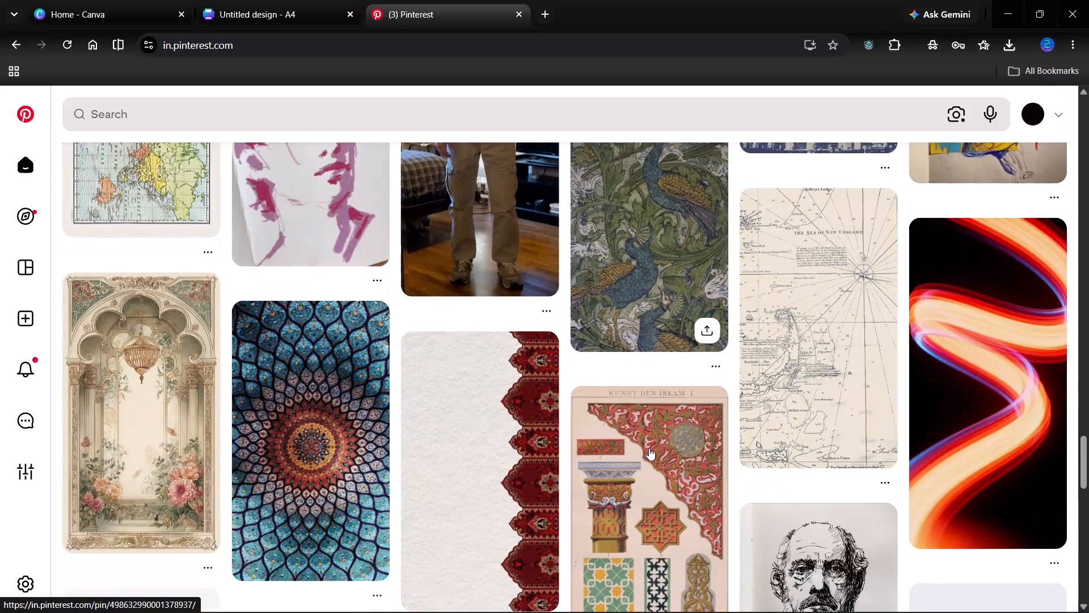
scroll(649, 448, "down", 3)
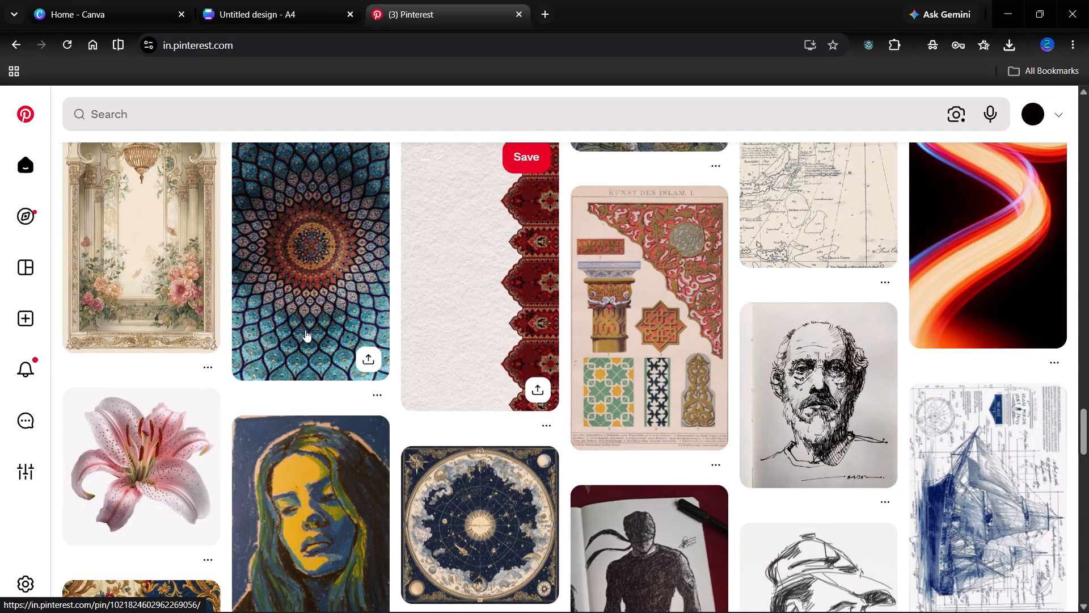
Open the pin of the blue and red tiled dome pattern and look through its related pins for background ideas.
left_click(355, 295)
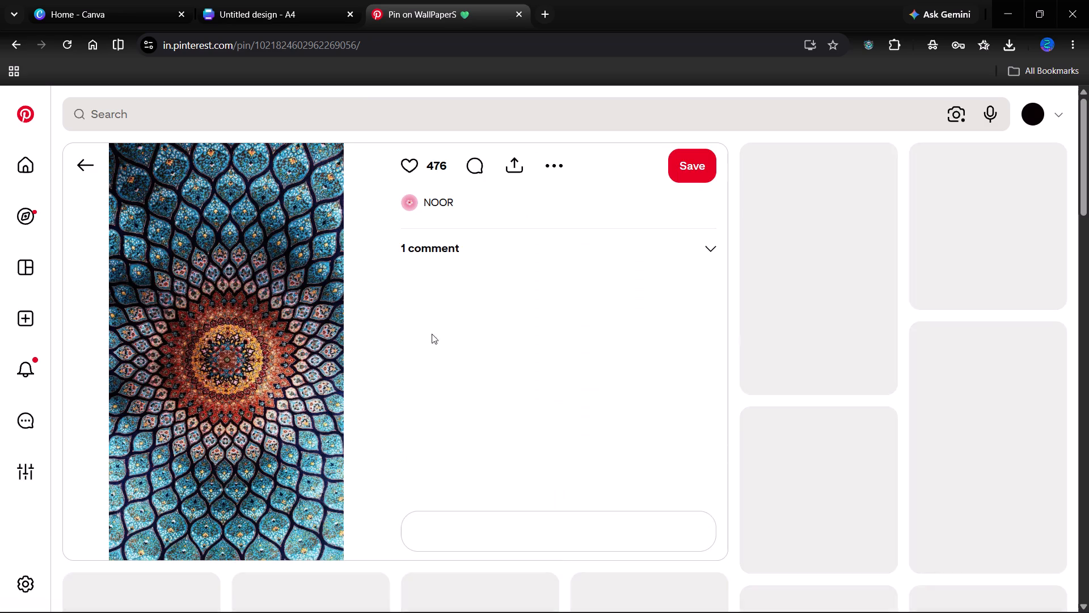
scroll(394, 367, "down", 4)
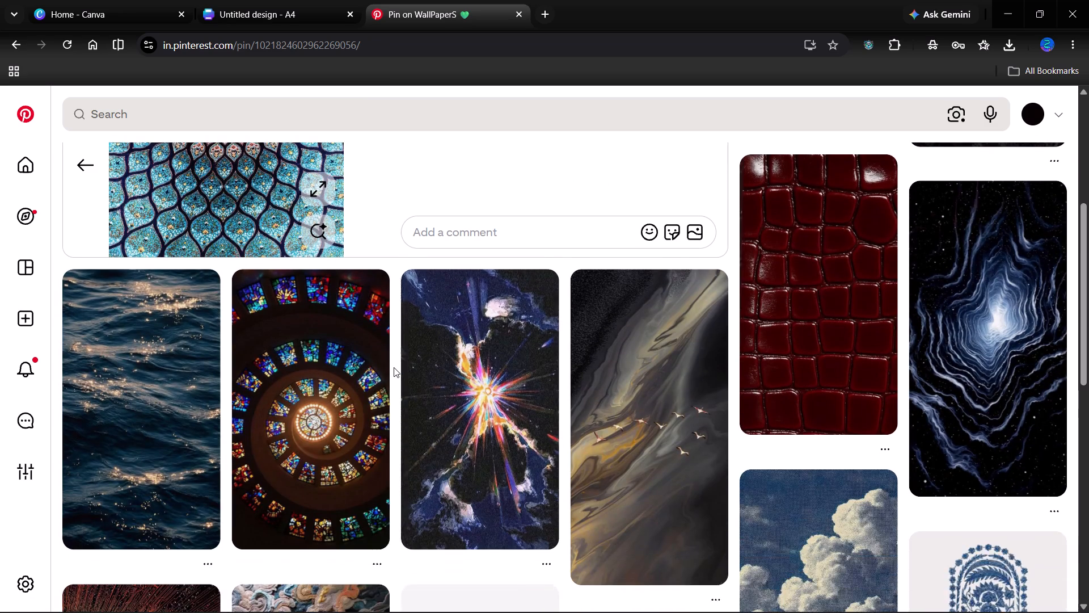
scroll(394, 367, "down", 2)
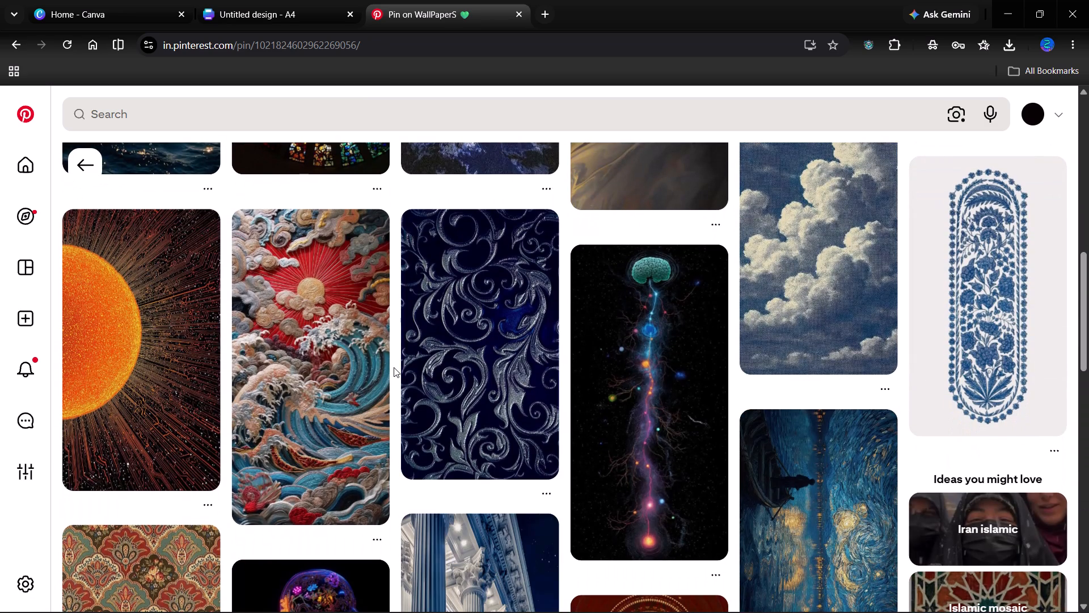
scroll(394, 367, "down", 3)
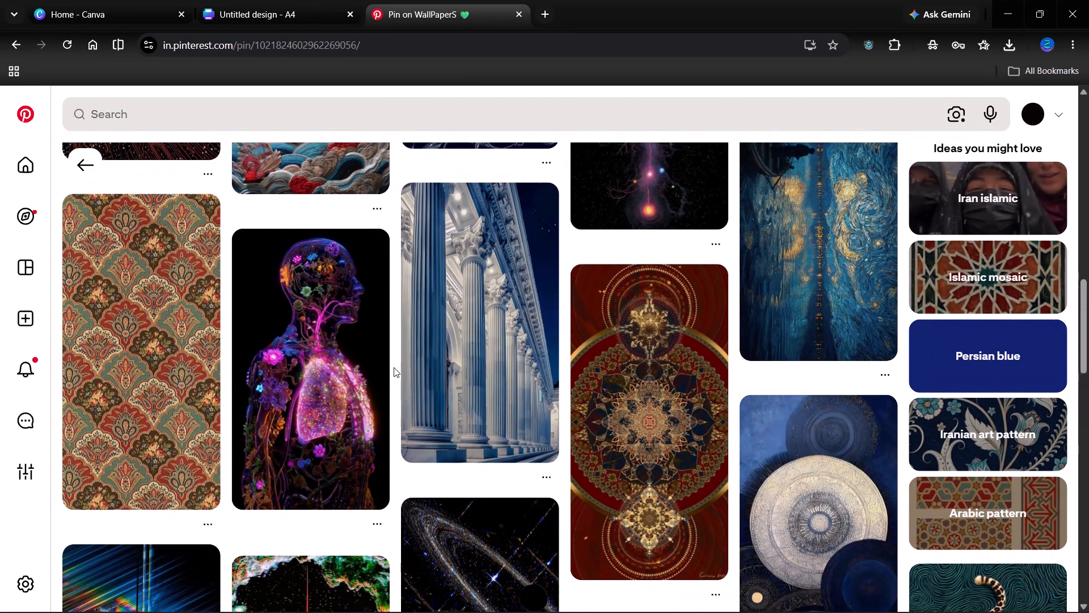
scroll(512, 401, "down", 4)
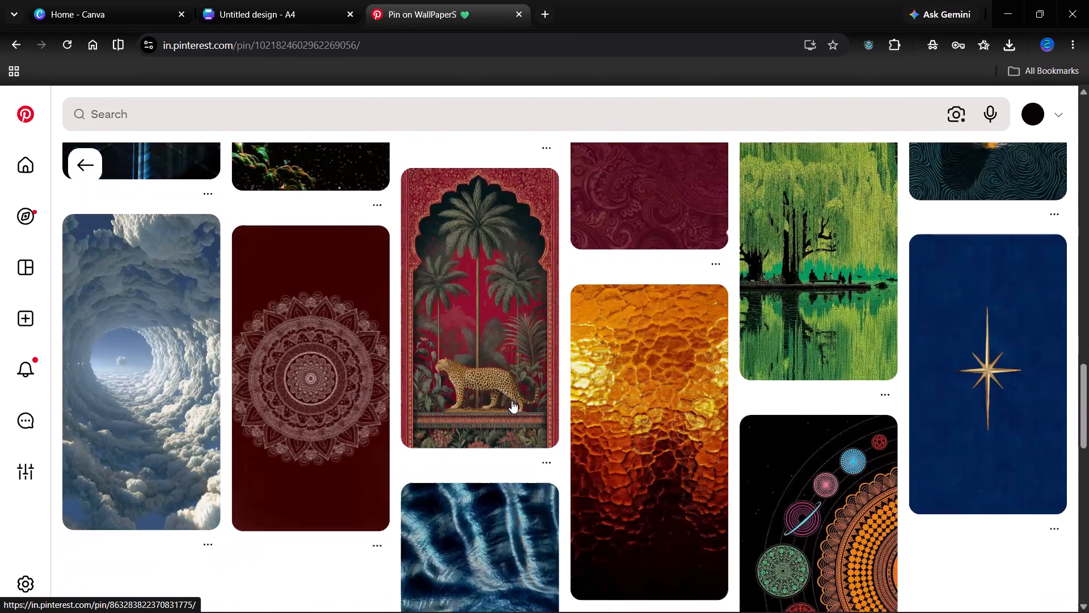
scroll(512, 401, "down", 1)
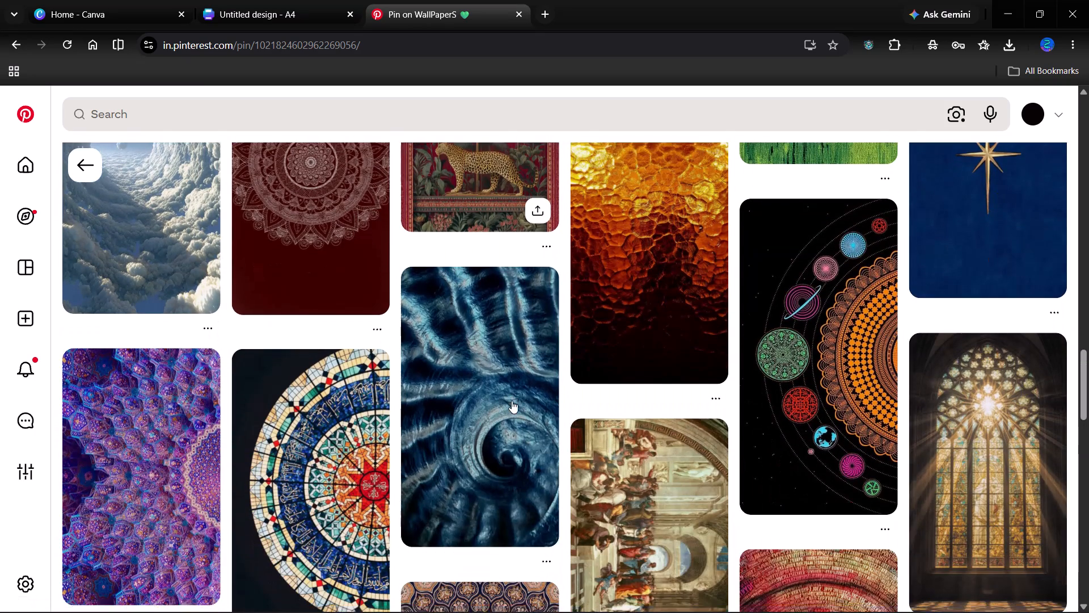
scroll(512, 401, "down", 6)
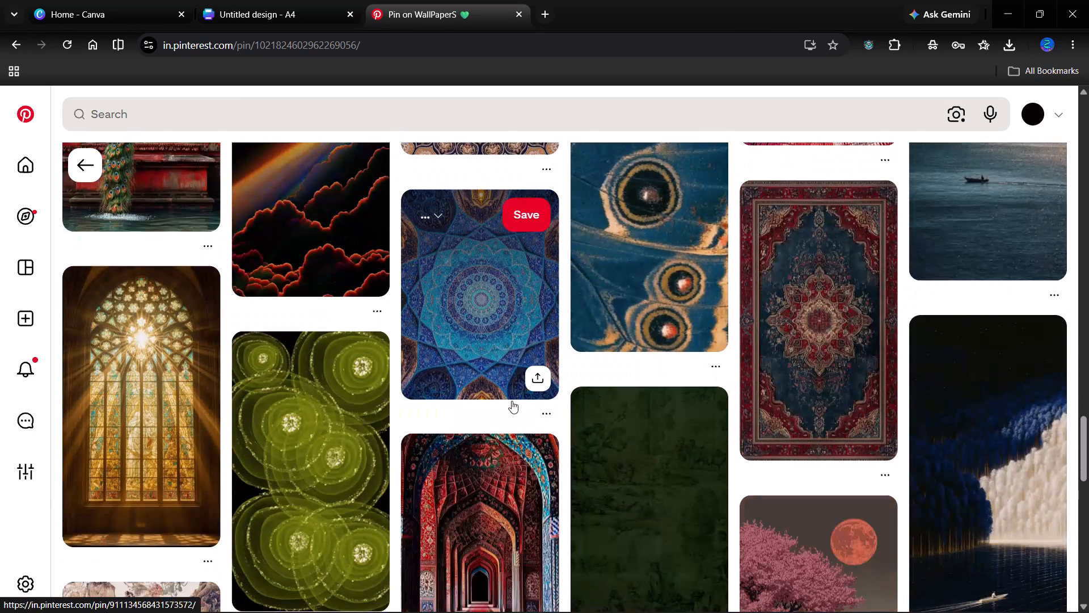
scroll(512, 401, "up", 7)
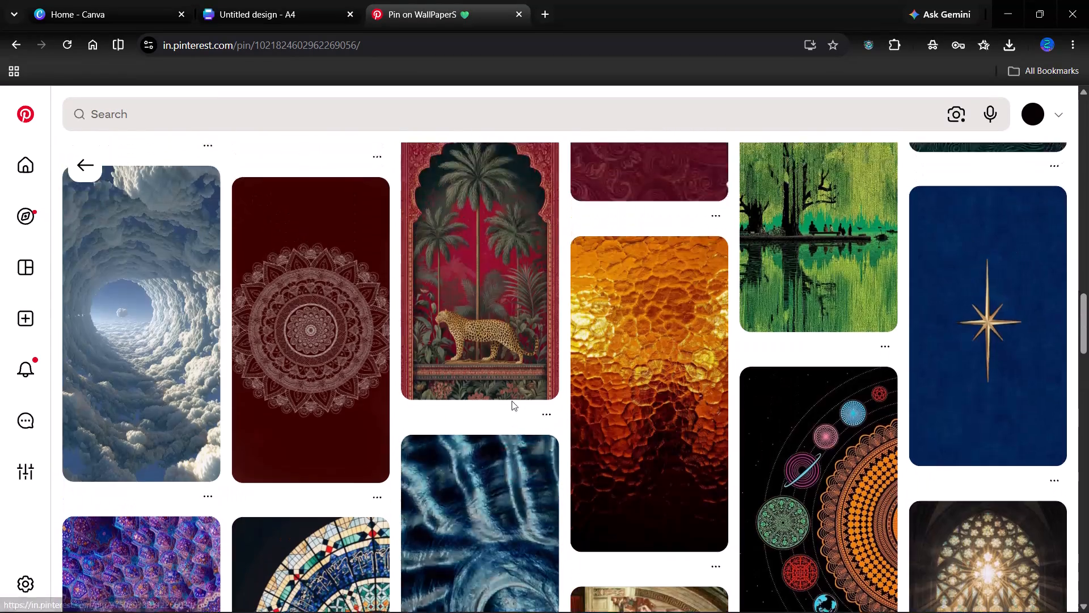
scroll(512, 401, "up", 4)
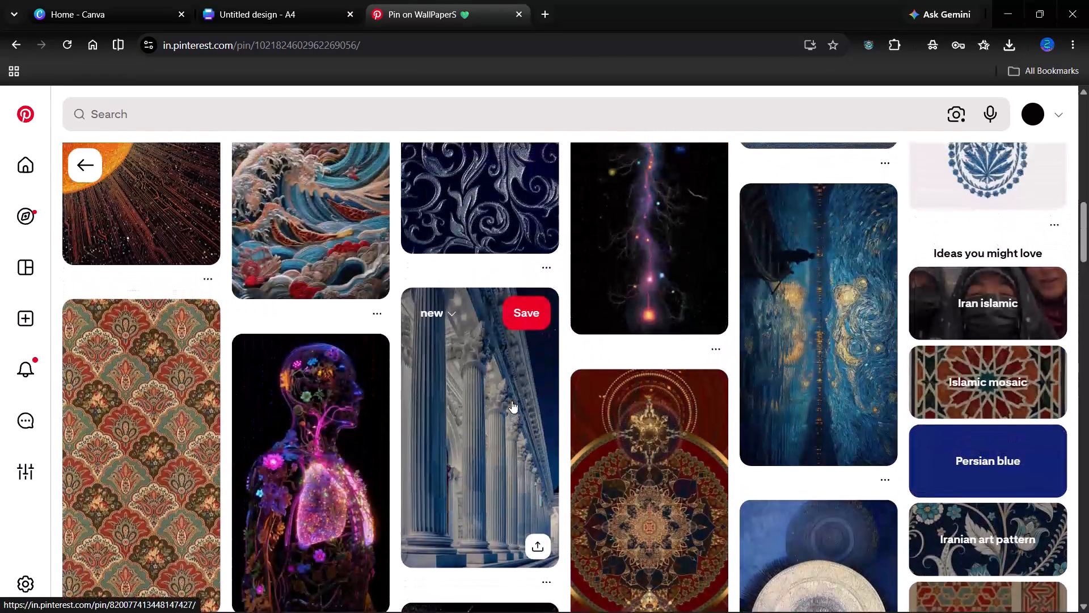
scroll(512, 401, "up", 2)
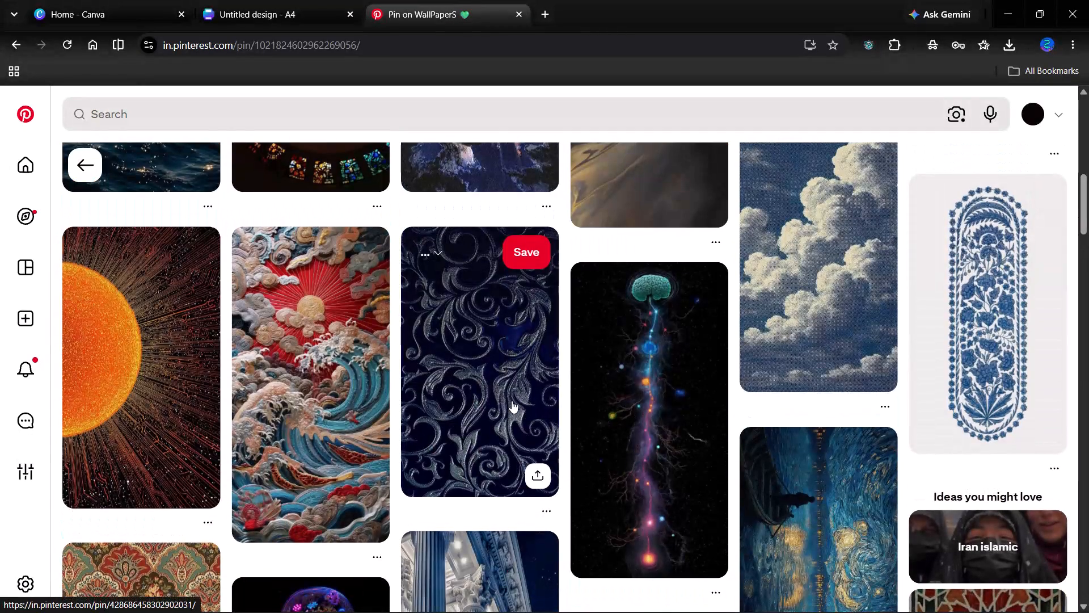
scroll(512, 401, "up", 5)
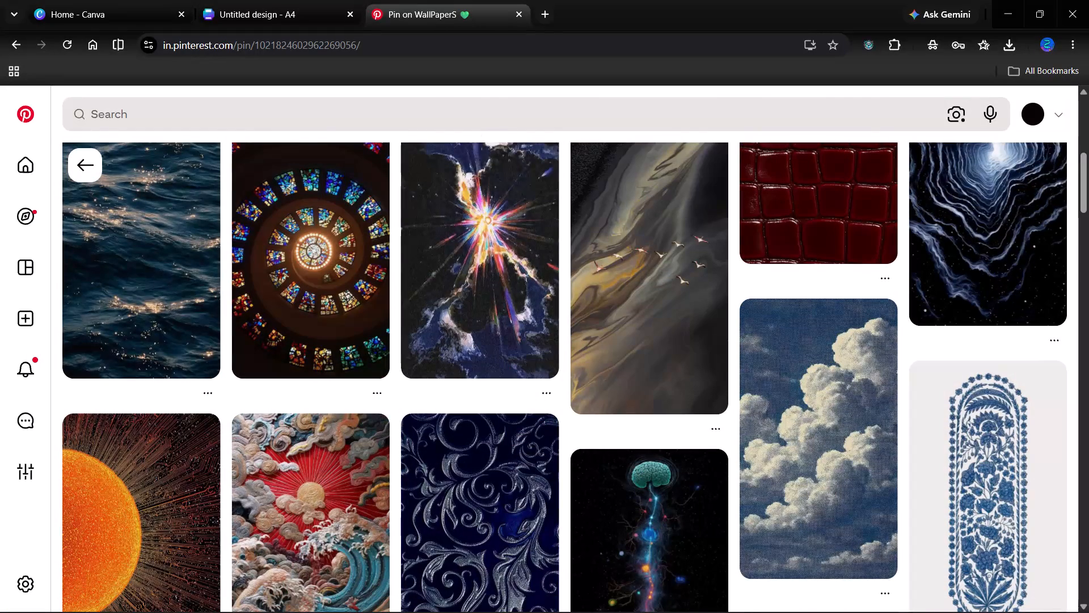
Search Pinterest for "university paper design" and look through the results for a suitable cover-page background.
left_click(492, 110)
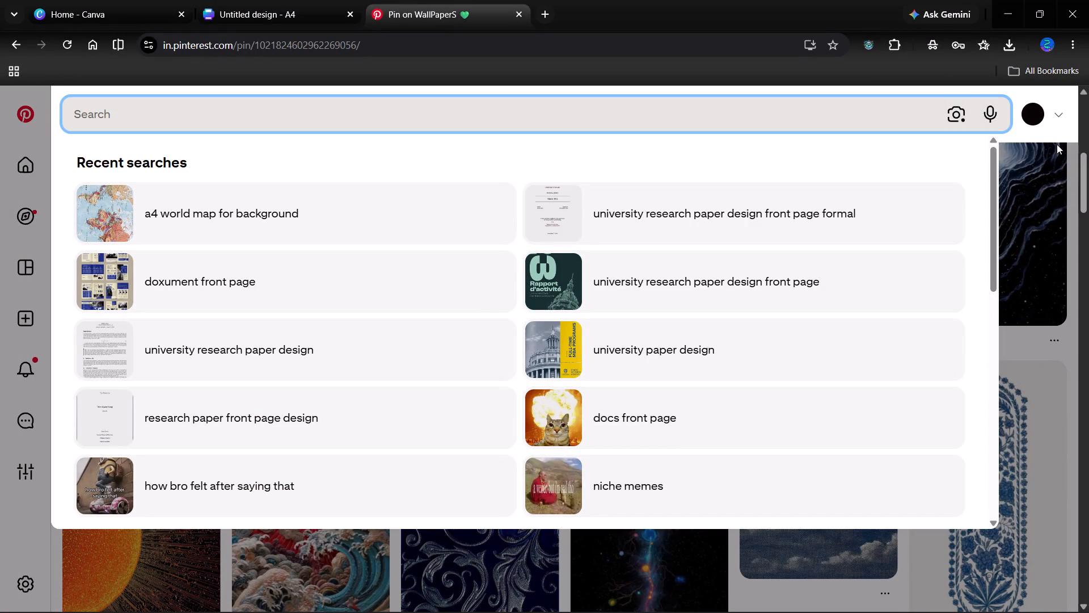
left_click(790, 344)
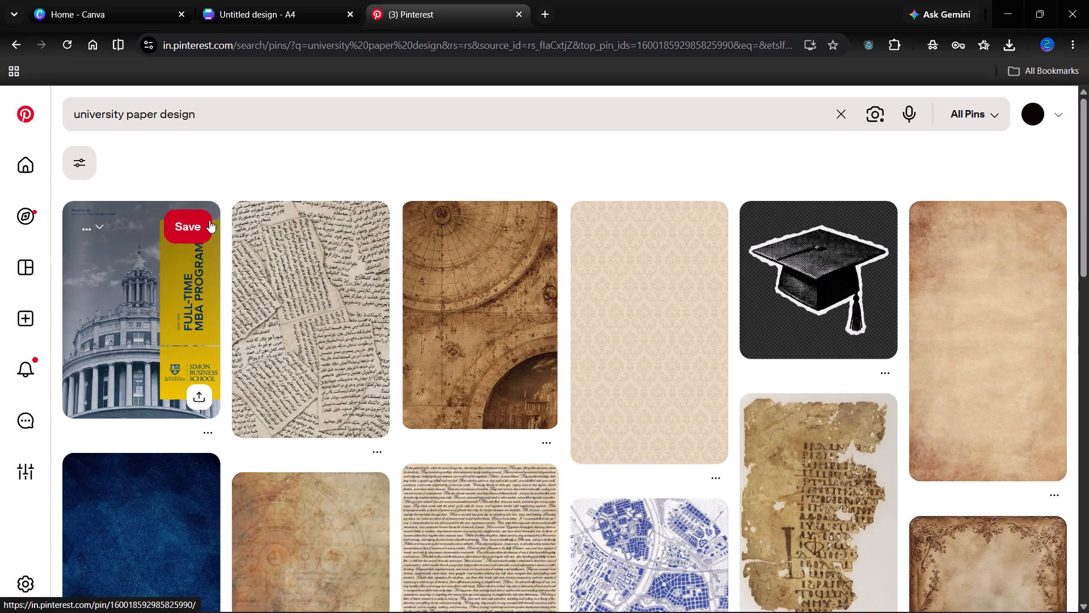
scroll(446, 380, "down", 2)
scroll(446, 380, "up", 1)
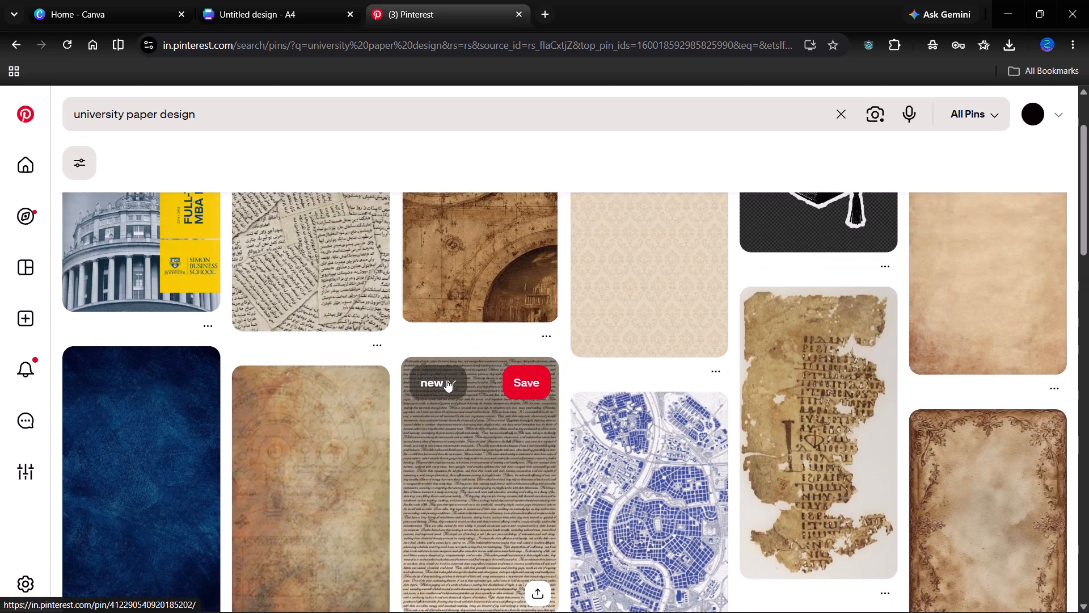
scroll(446, 380, "up", 1)
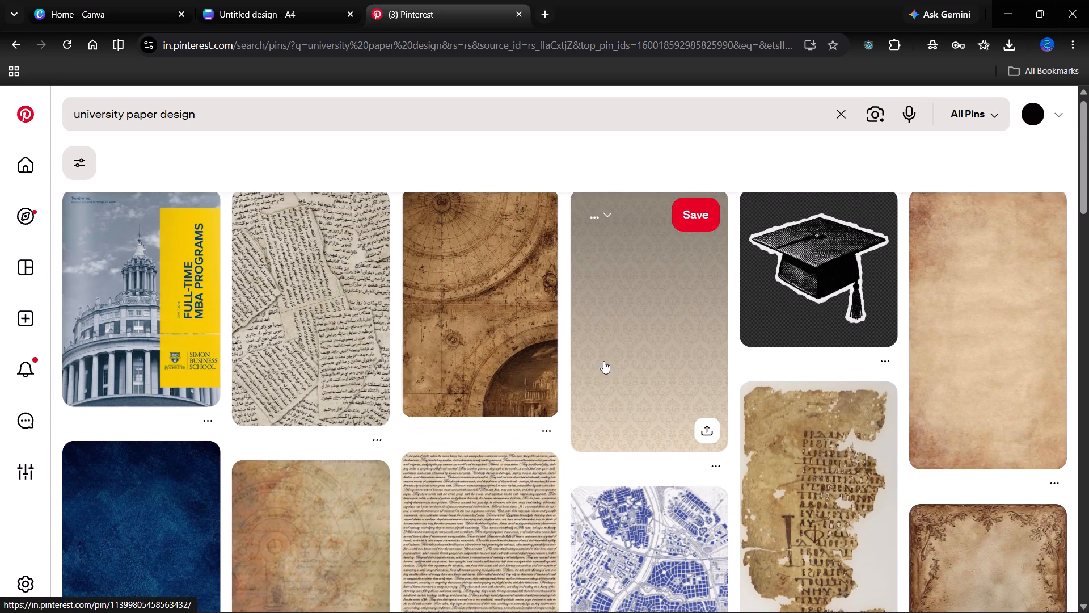
scroll(668, 376, "down", 6)
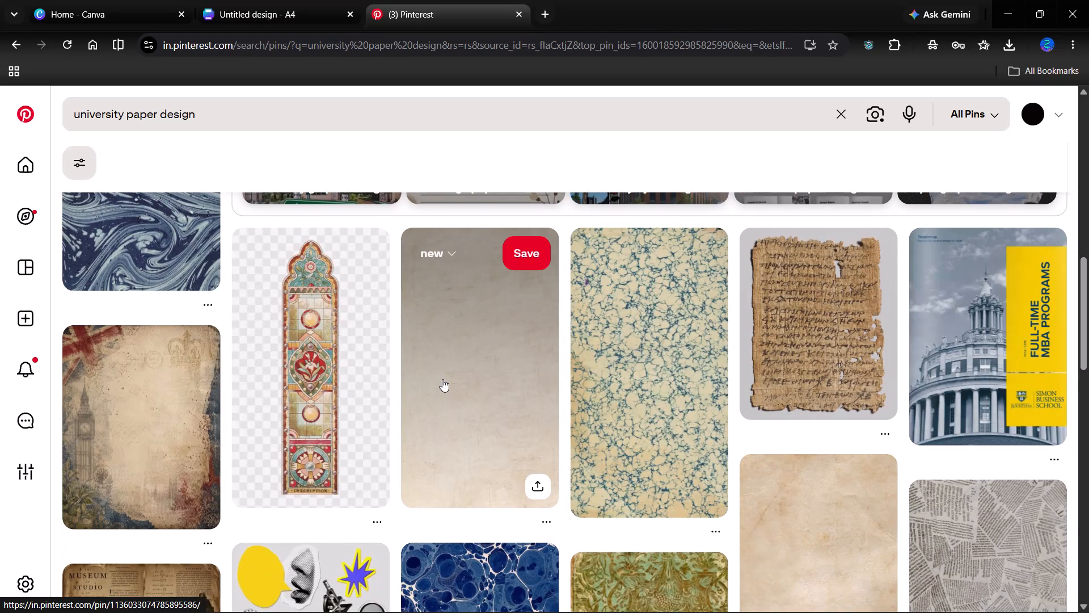
scroll(442, 379, "down", 2)
scroll(242, 494, "down", 1)
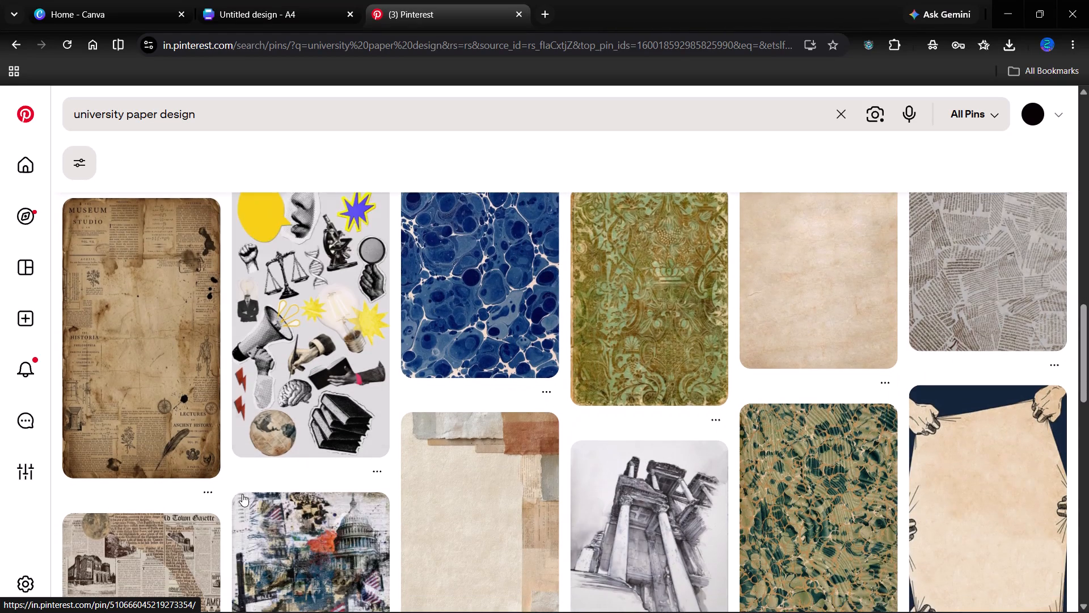
scroll(242, 494, "down", 1)
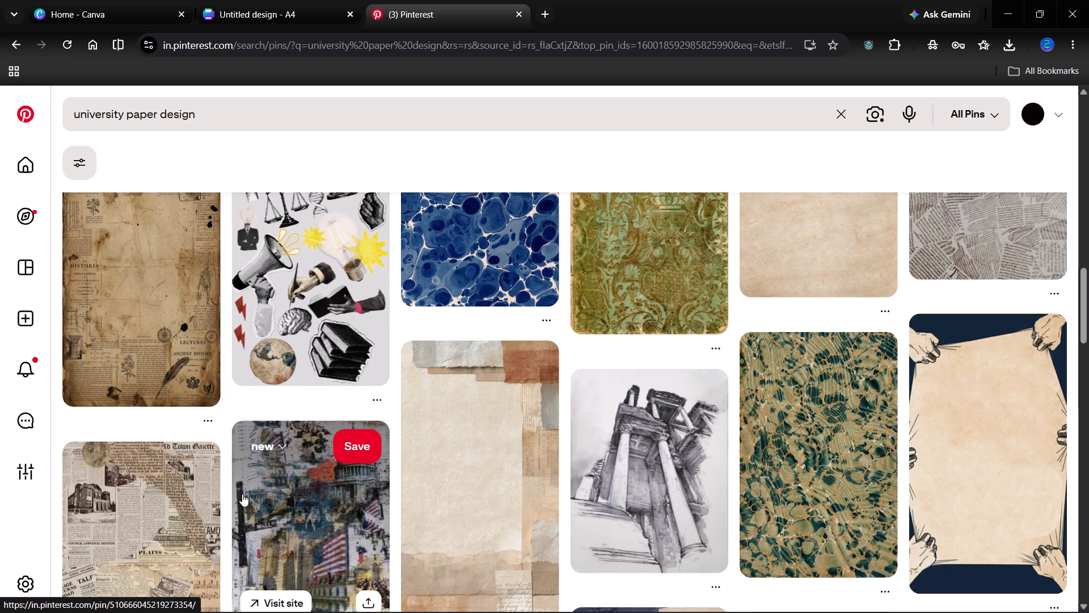
scroll(242, 494, "down", 5)
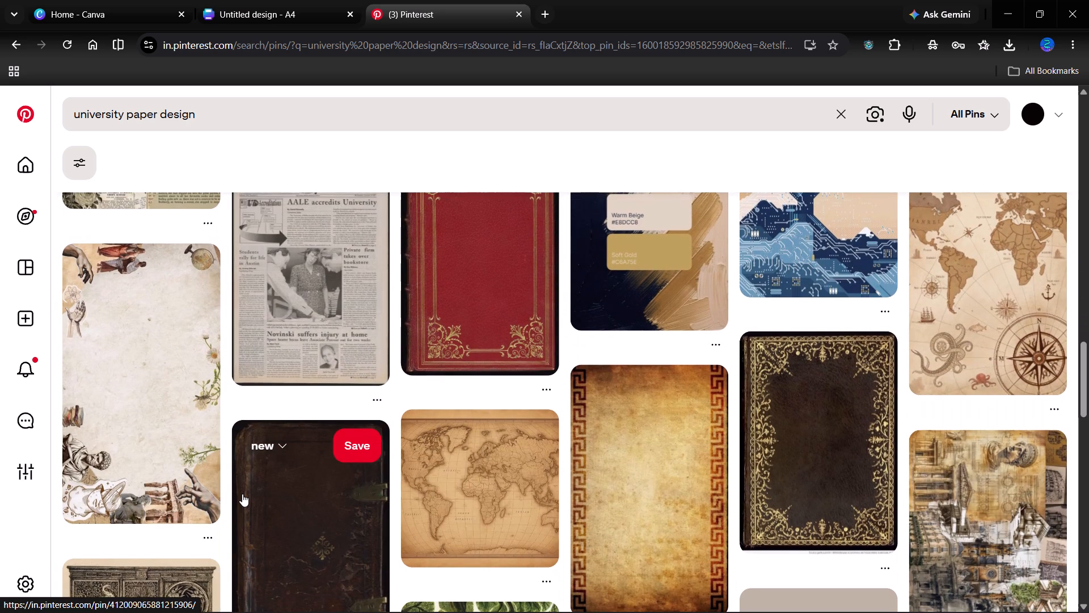
scroll(242, 494, "down", 1)
scroll(242, 494, "up", 2)
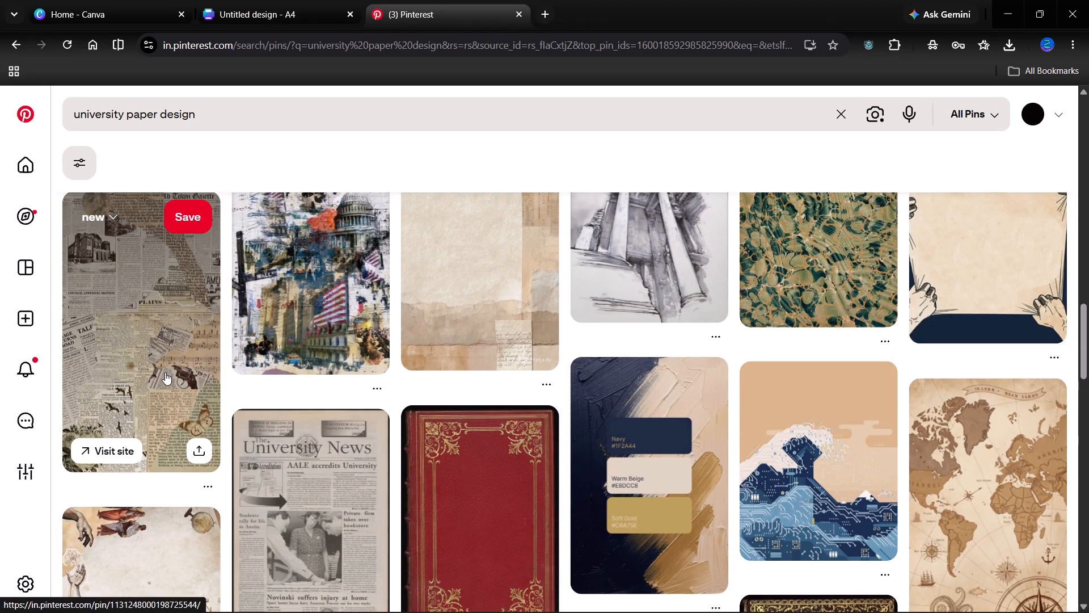
Open the vintage newspaper collage scrapbook-paper pin and download its image.
left_click(165, 372)
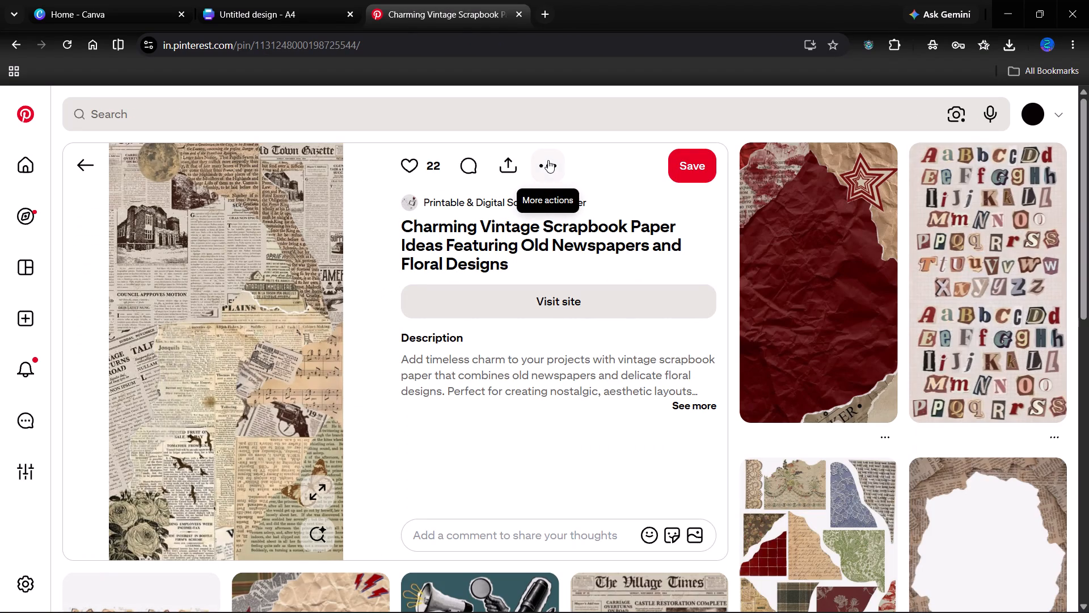
left_click(548, 161)
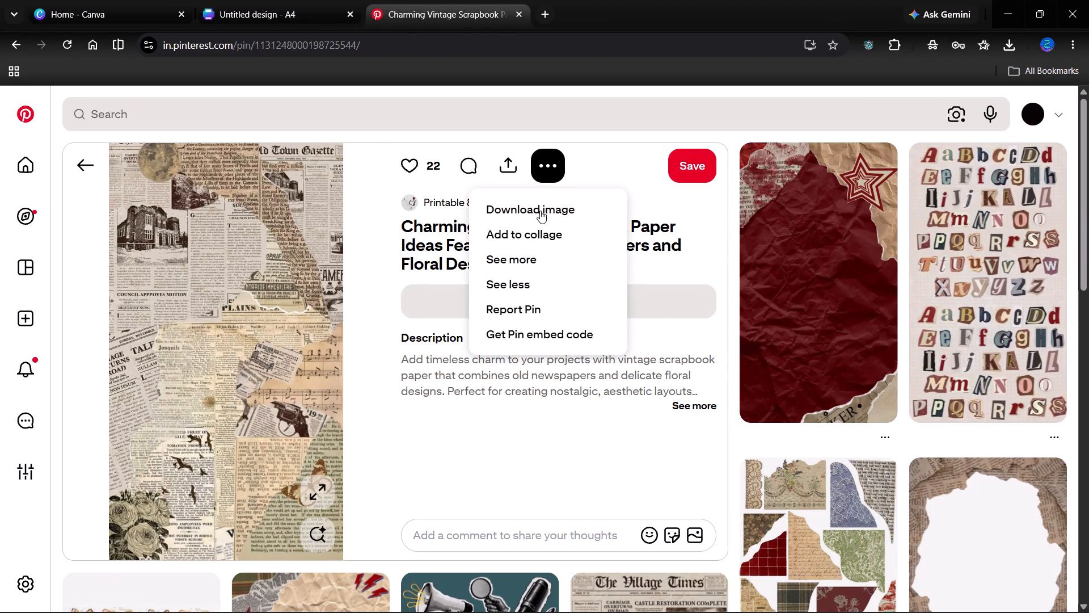
left_click(540, 211)
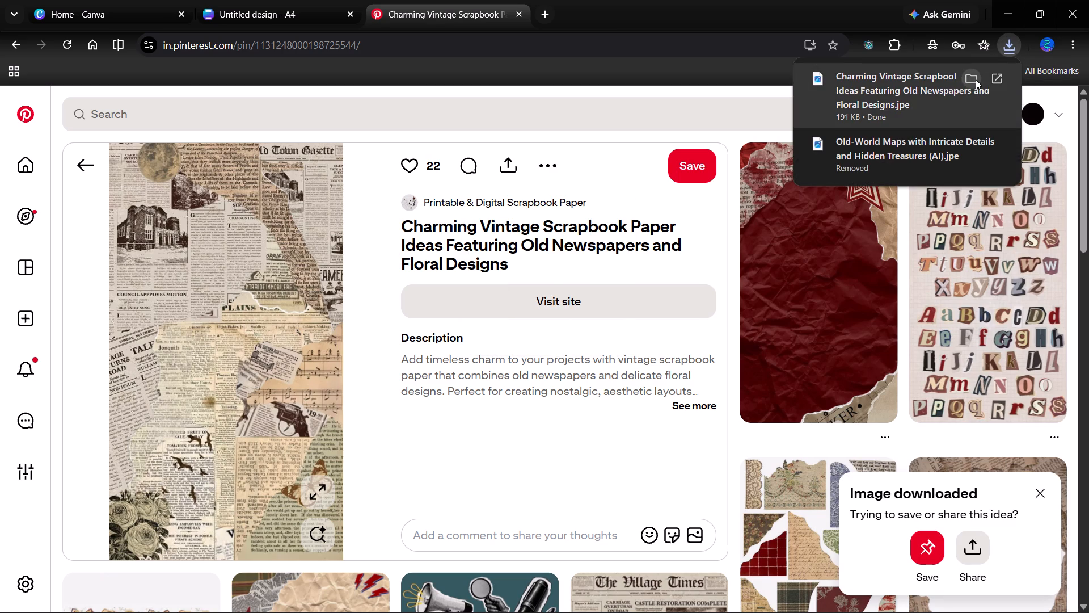
Move the downloaded vintage scrapbook image from the download folder into the sem5 > astha folder in File Explorer.
left_click(976, 79)
key("ctrl+x")
key("alt+Tab")
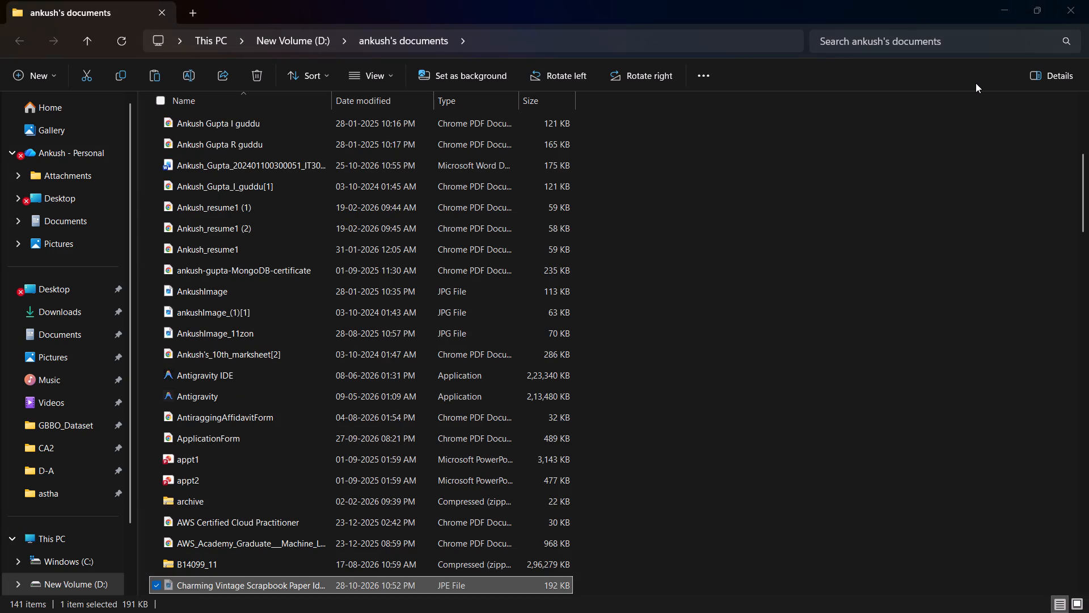
key("alt+Tab")
key("alt+Tab")
key("alt+Tab")
key("alt+Tab")
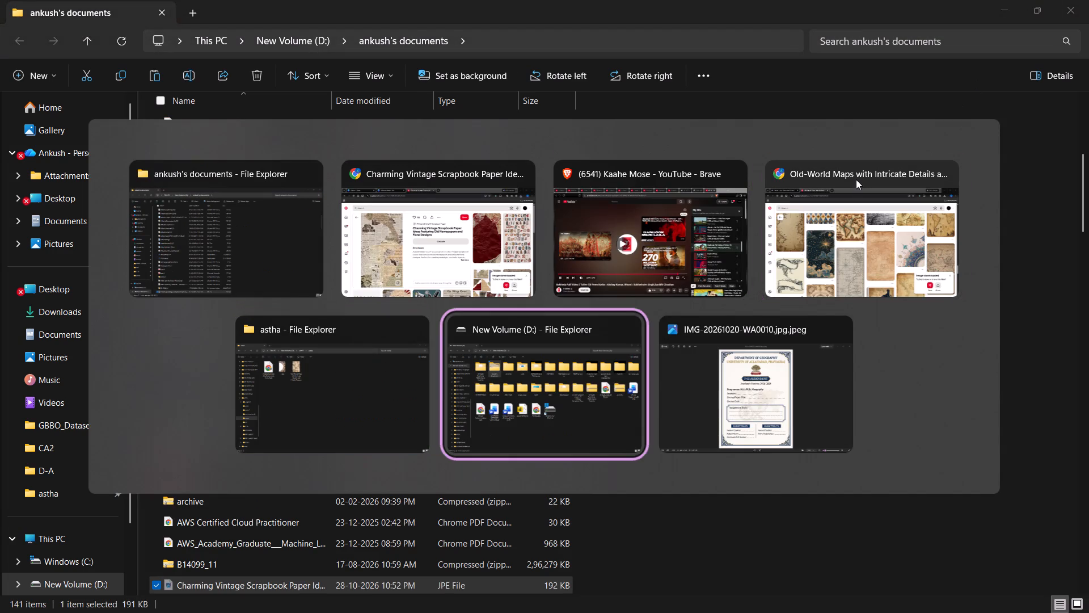
key("alt+Tab")
key("alt+Tab")
key("alt+Tab")
key("alt+Tab")
key("alt+Tab")
key("alt+Tab")
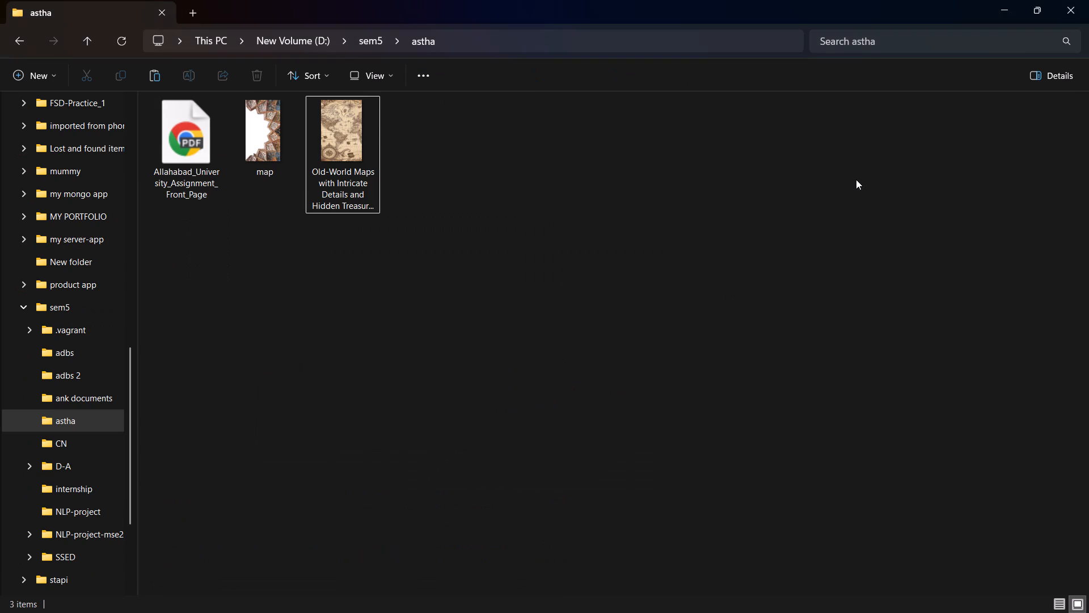
key("ctrl+v")
left_click(525, 246)
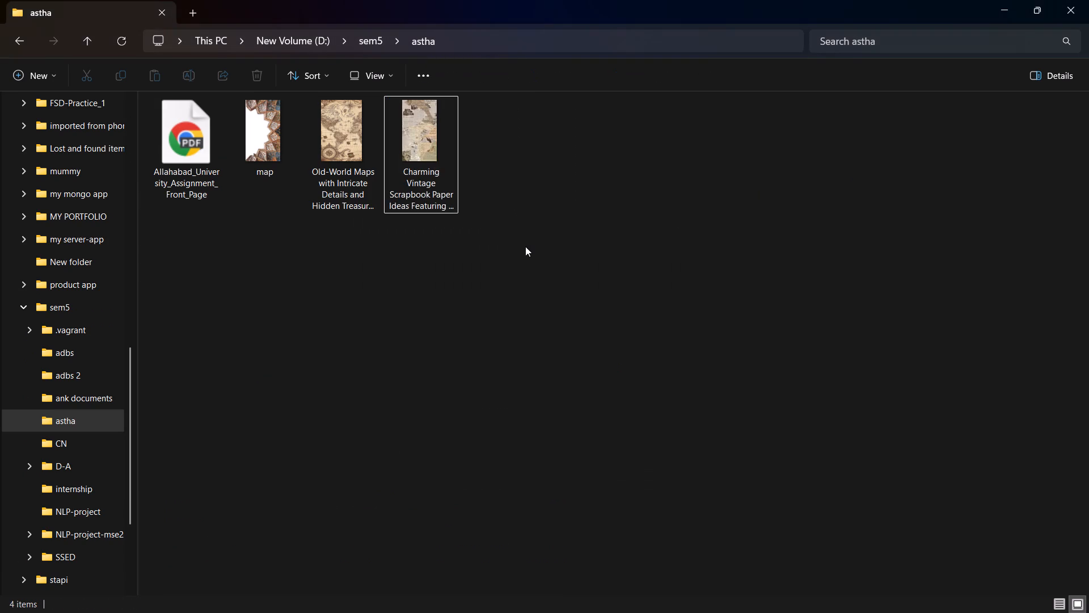
Switch back to Chrome and detach the blank A4 Canva design tab into its own maximized window.
key("alt+Tab")
key("alt+Tab")
key("alt+Tab")
key("alt+Tab")
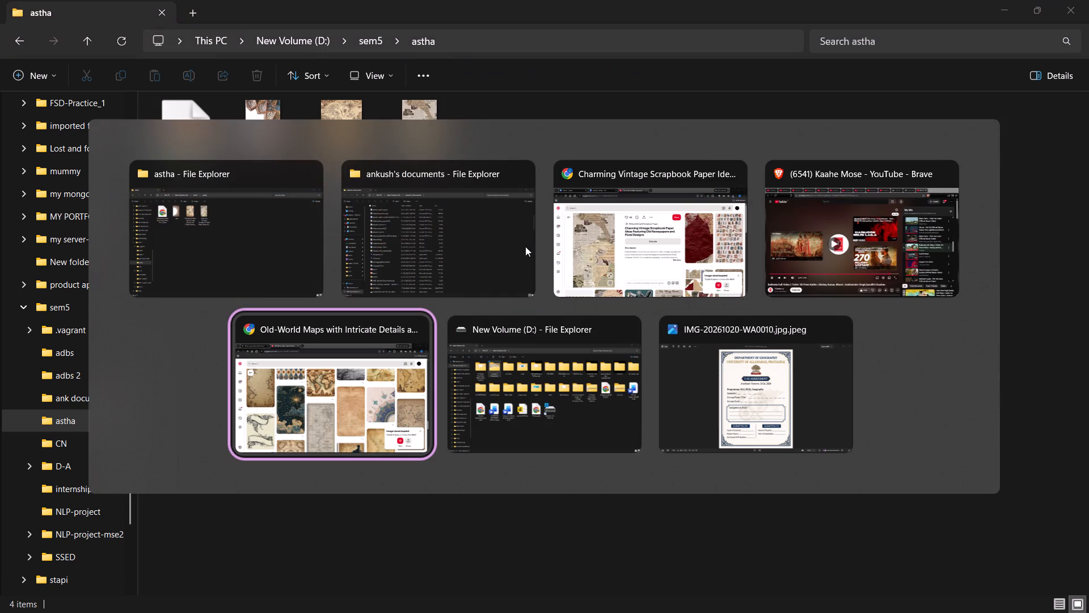
key("alt+Tab")
key("alt+Tab")
key("alt+Tab")
key("alt+Tab")
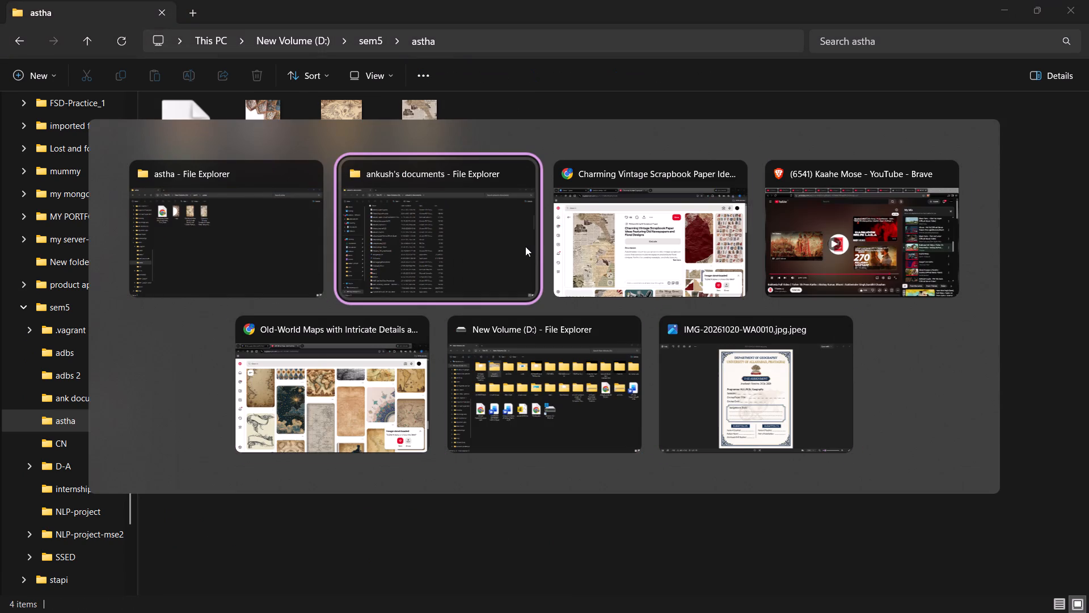
key("alt+Tab")
left_click_drag(238, 8, 288, 95)
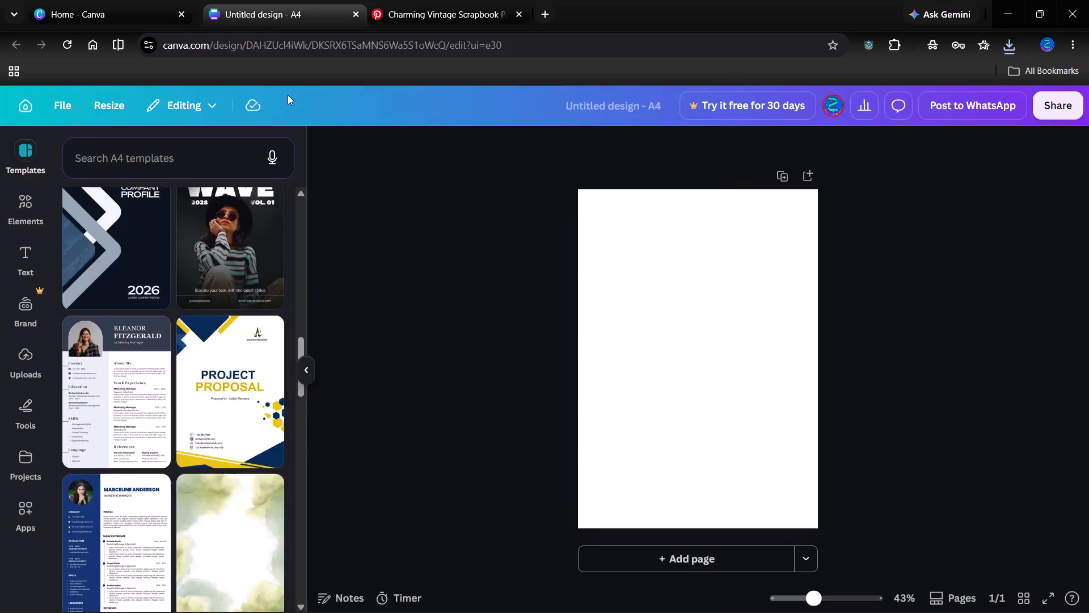
left_click_drag(288, 95, 314, 148)
left_click(705, 156)
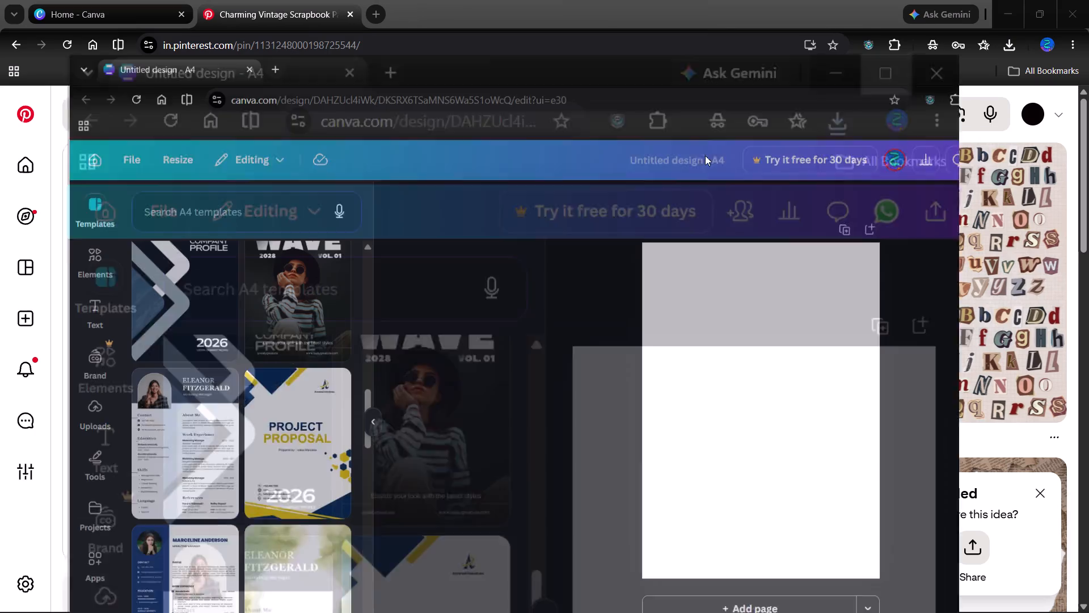
Upload the Charming Vintage Scrapbook Paper image from the astha folder to the Canva uploads.
scroll(137, 274, "up", 2)
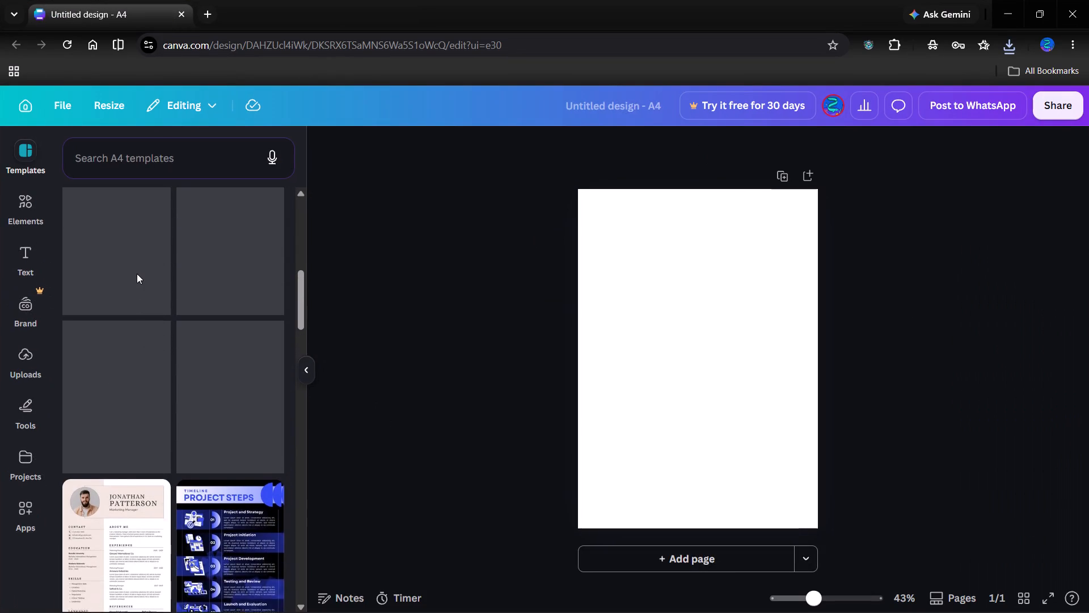
scroll(137, 274, "up", 6)
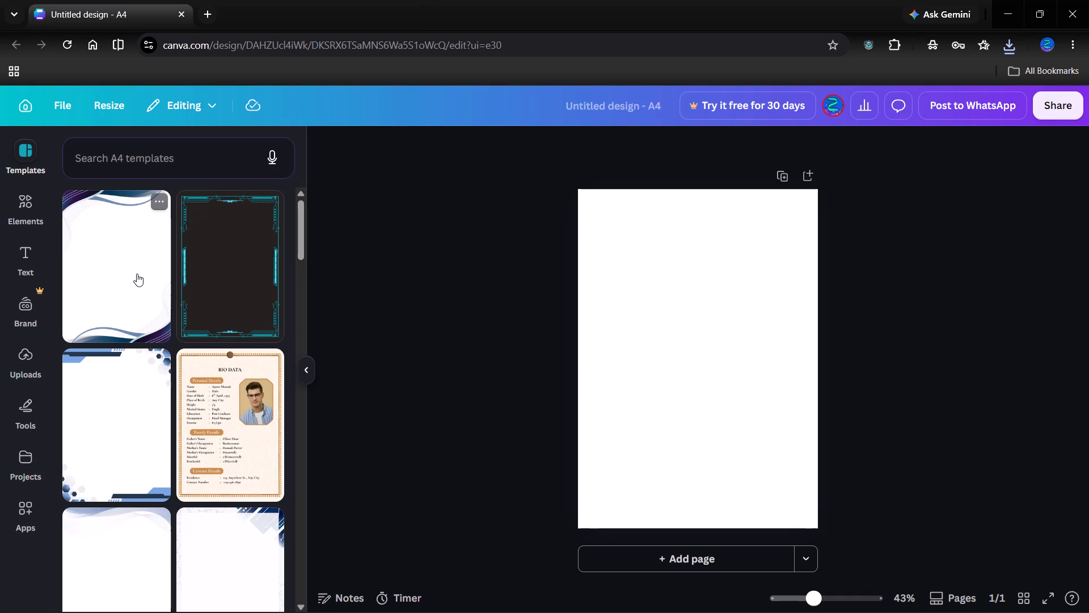
left_click_drag(137, 274, 20, 376)
left_click_drag(20, 376, 19, 333)
left_click(20, 367)
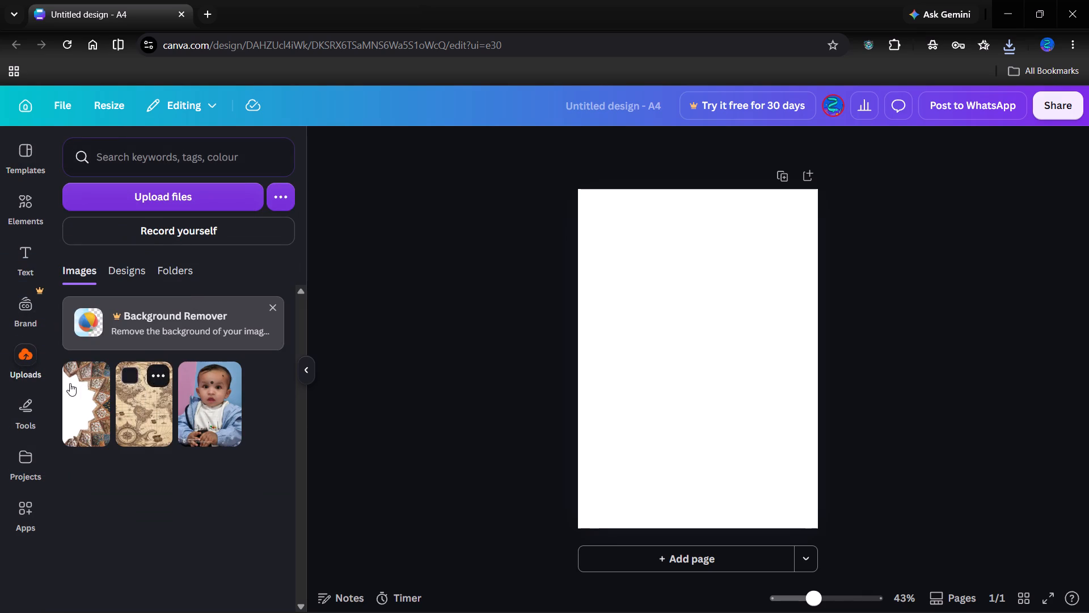
left_click(183, 183)
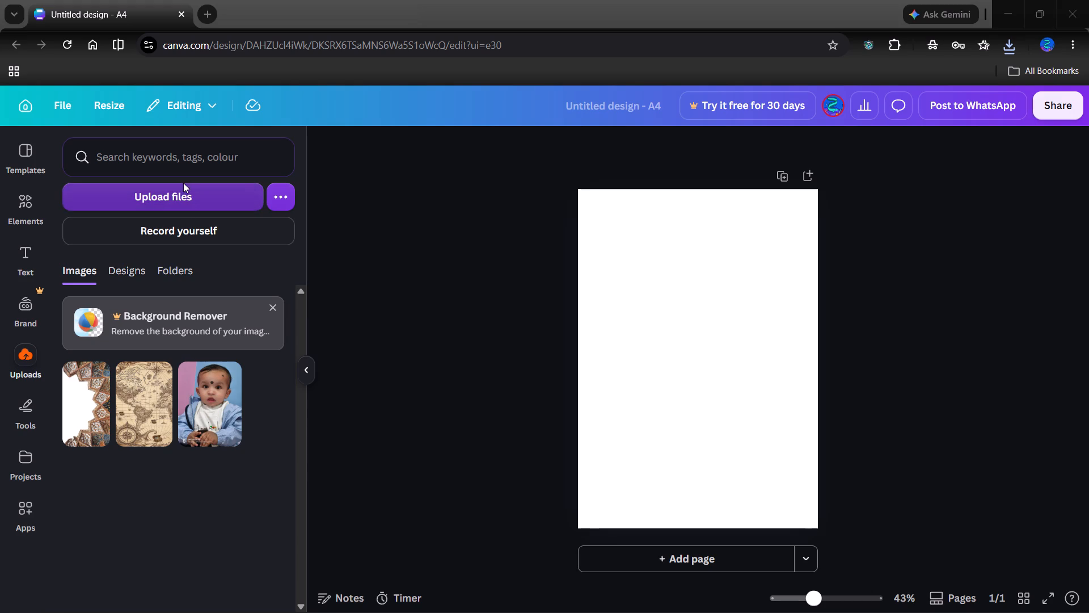
left_click(409, 201)
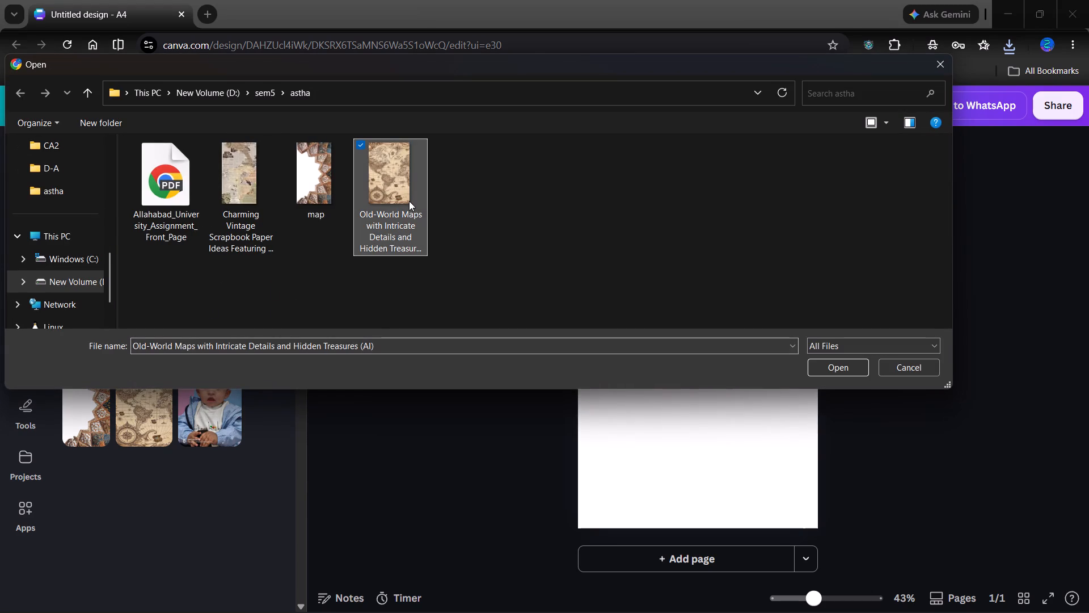
left_click(263, 178)
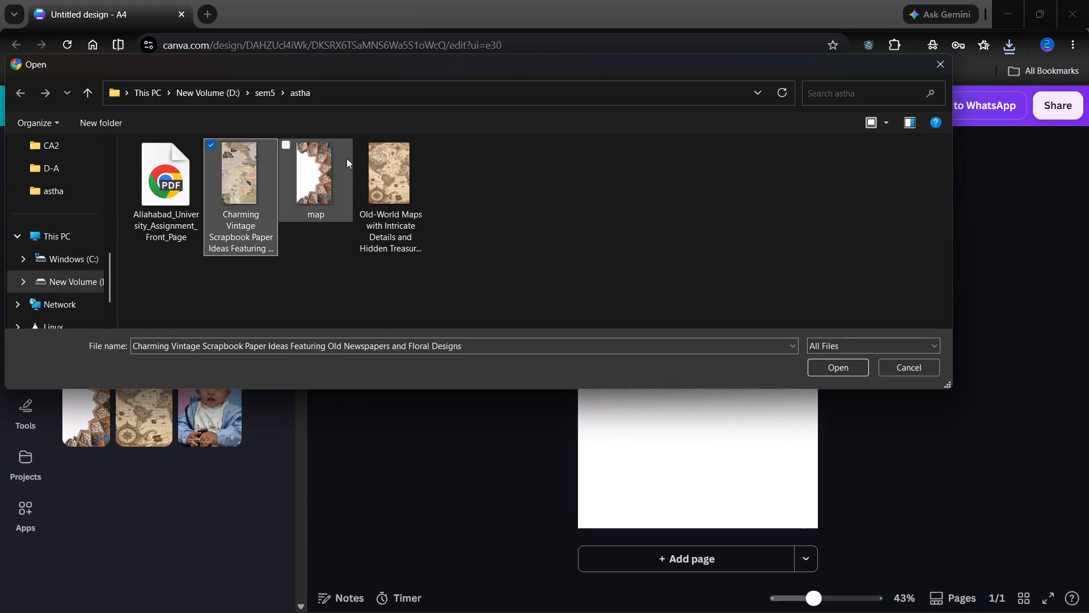
left_click(834, 375)
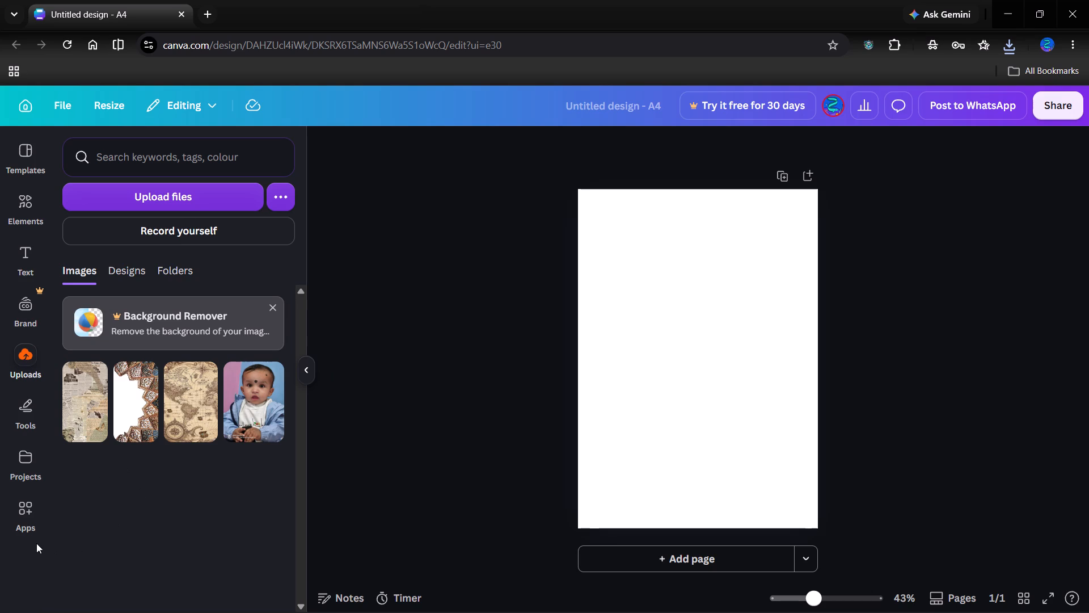
Place the uploaded vintage newspaper collage on the blank page and set it as the page background.
left_click_drag(76, 410, 629, 458)
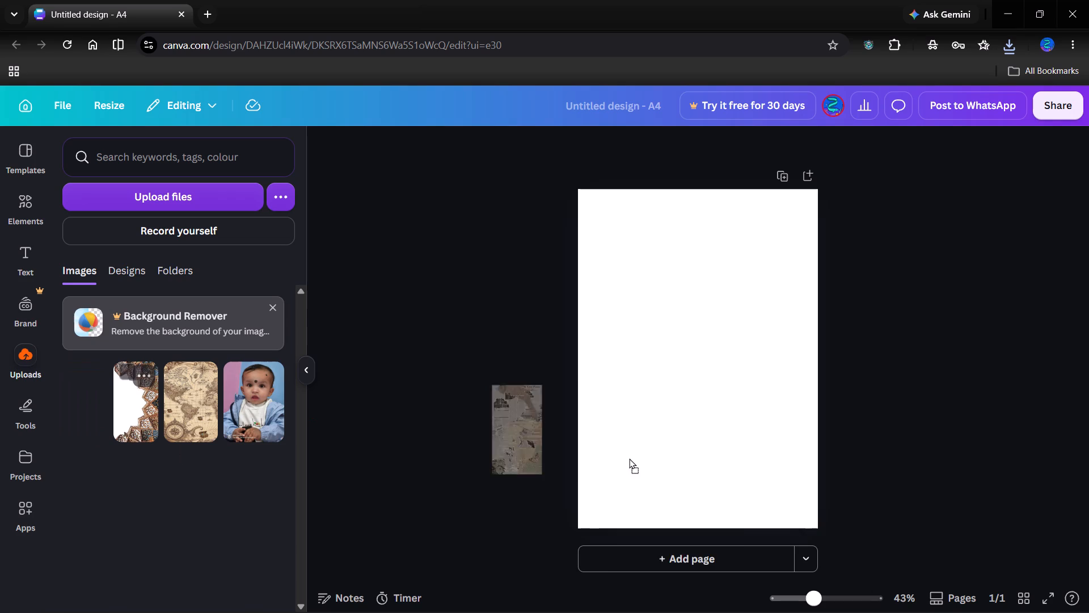
left_click_drag(629, 458, 628, 267)
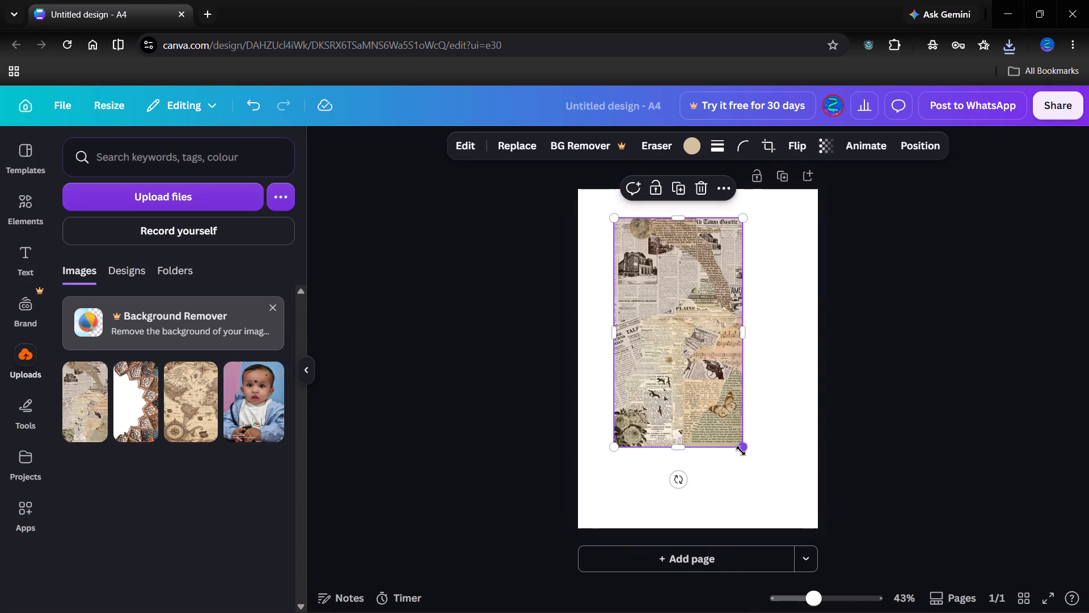
right_click(679, 363)
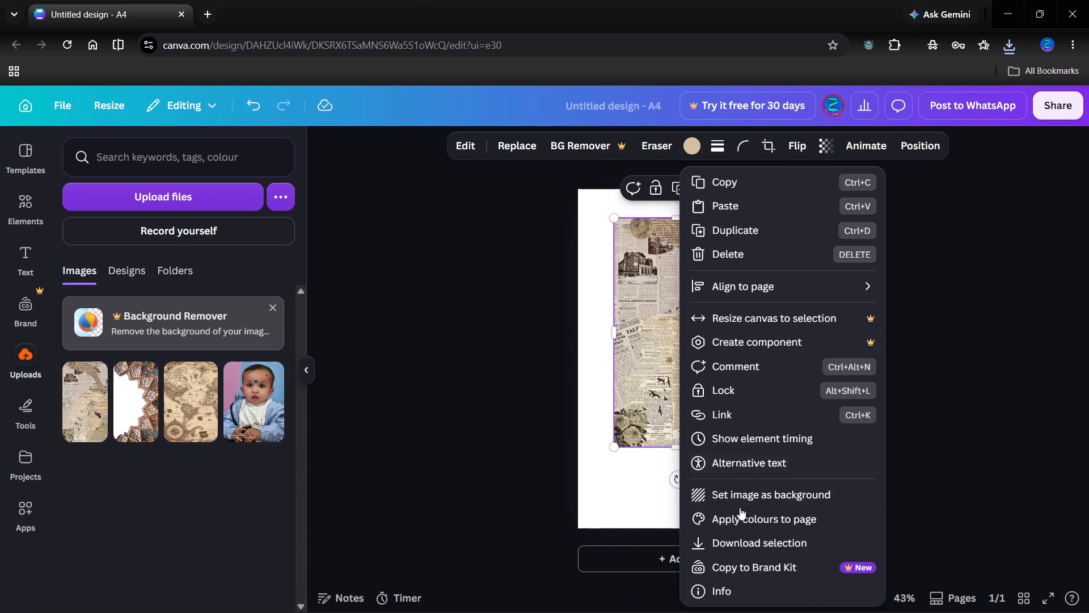
left_click(744, 501)
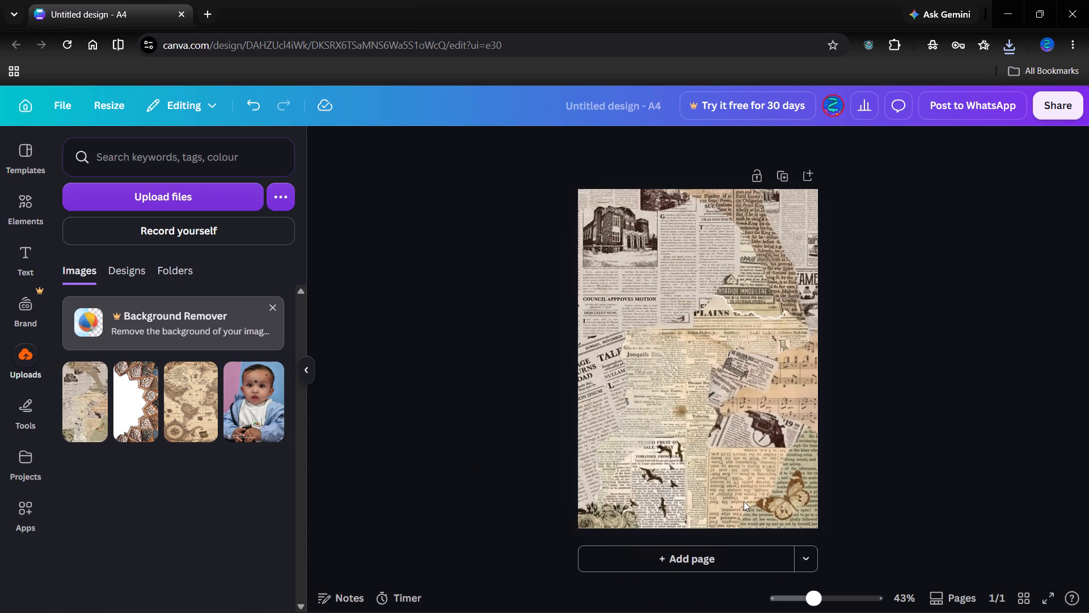
Set the newspaper collage background's transparency to 31.
left_click(736, 404)
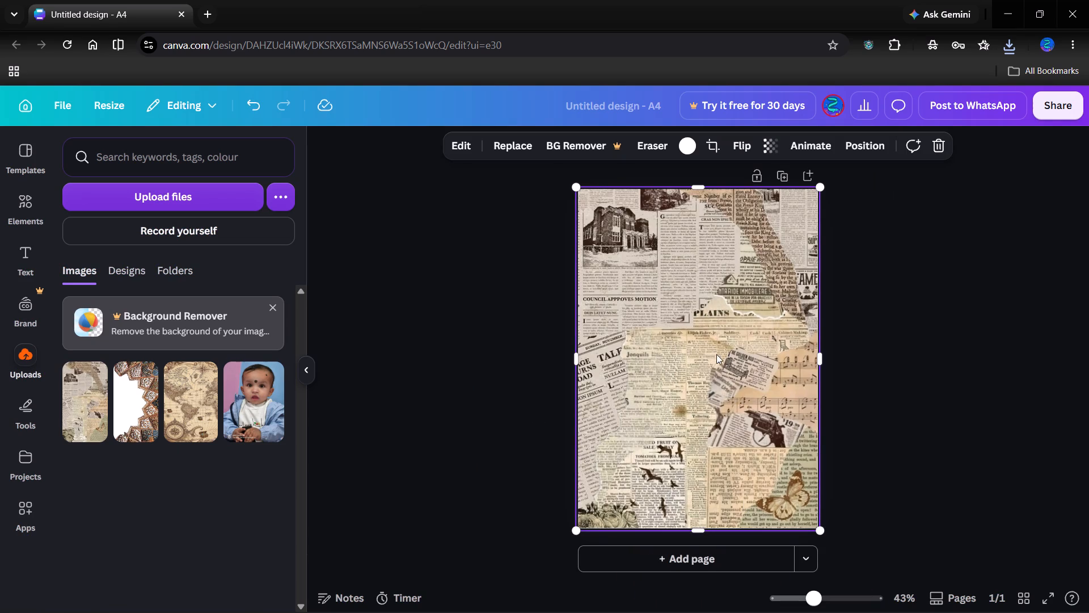
left_click(771, 148)
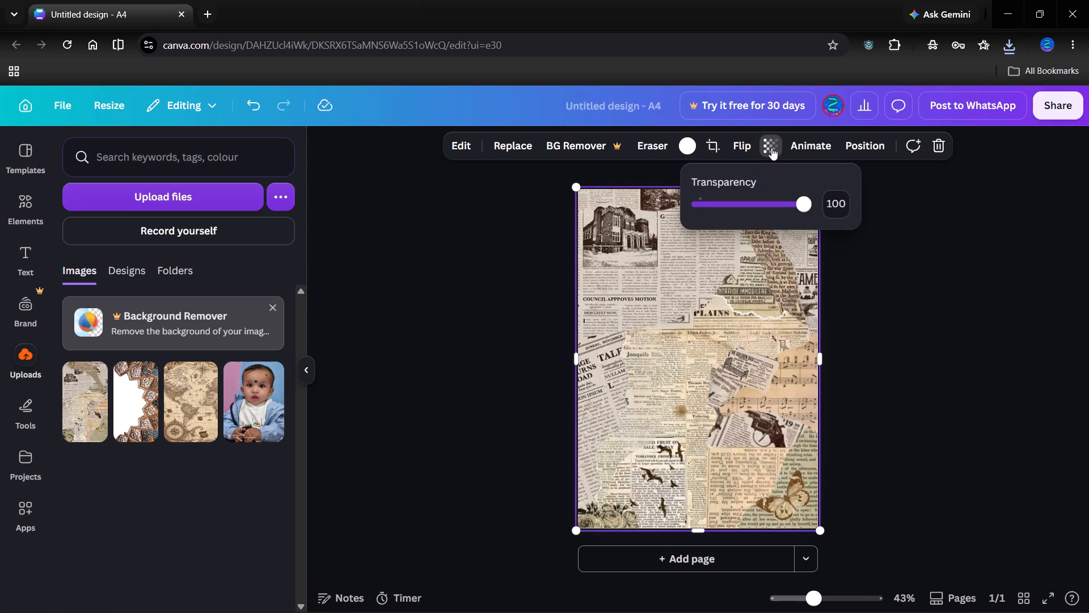
left_click_drag(810, 203, 735, 224)
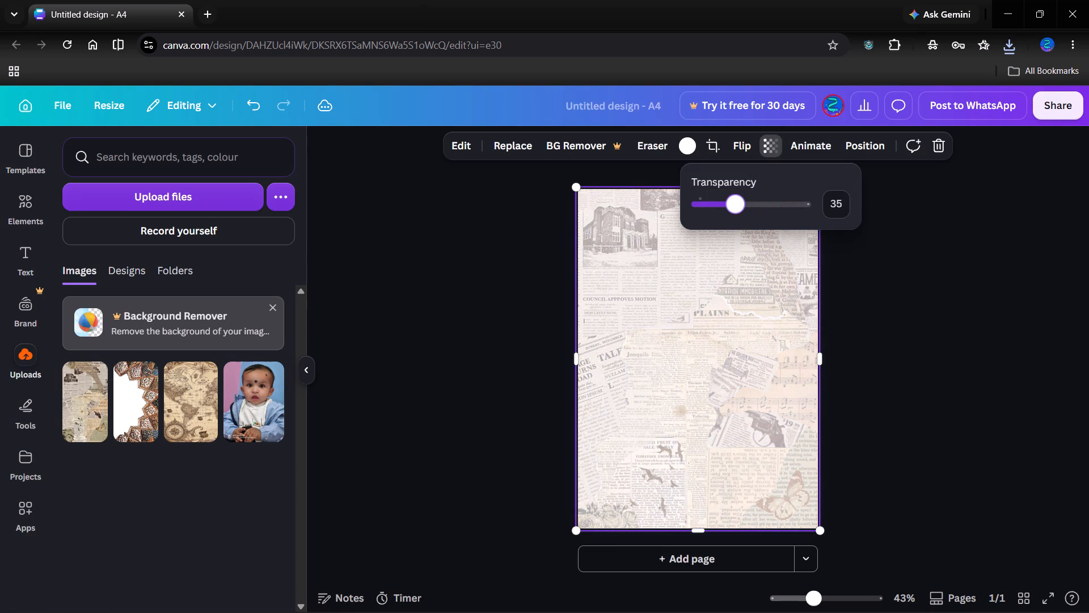
left_click_drag(735, 224, 732, 228)
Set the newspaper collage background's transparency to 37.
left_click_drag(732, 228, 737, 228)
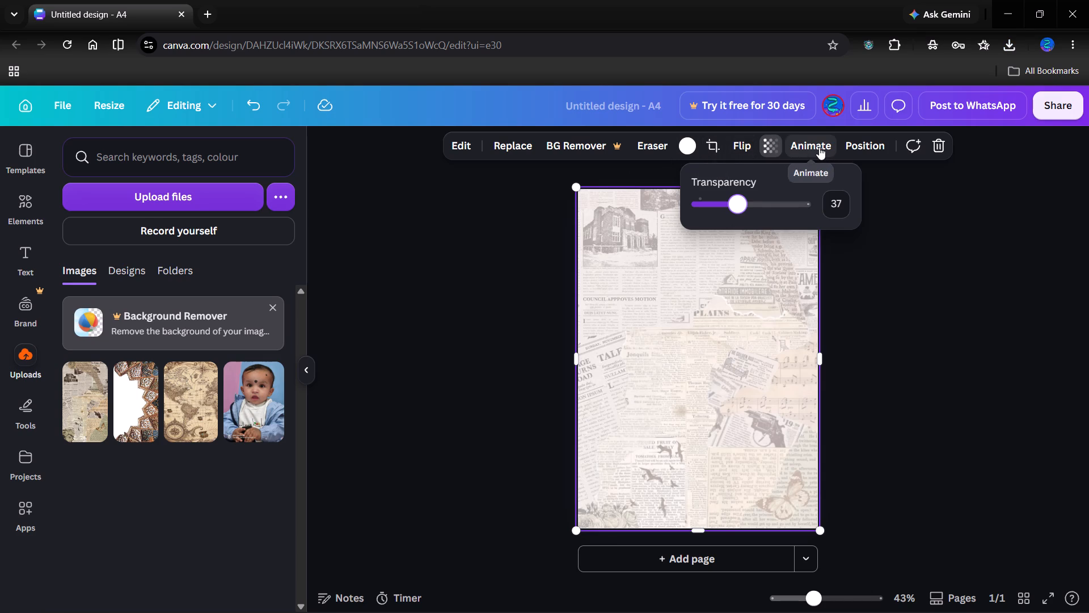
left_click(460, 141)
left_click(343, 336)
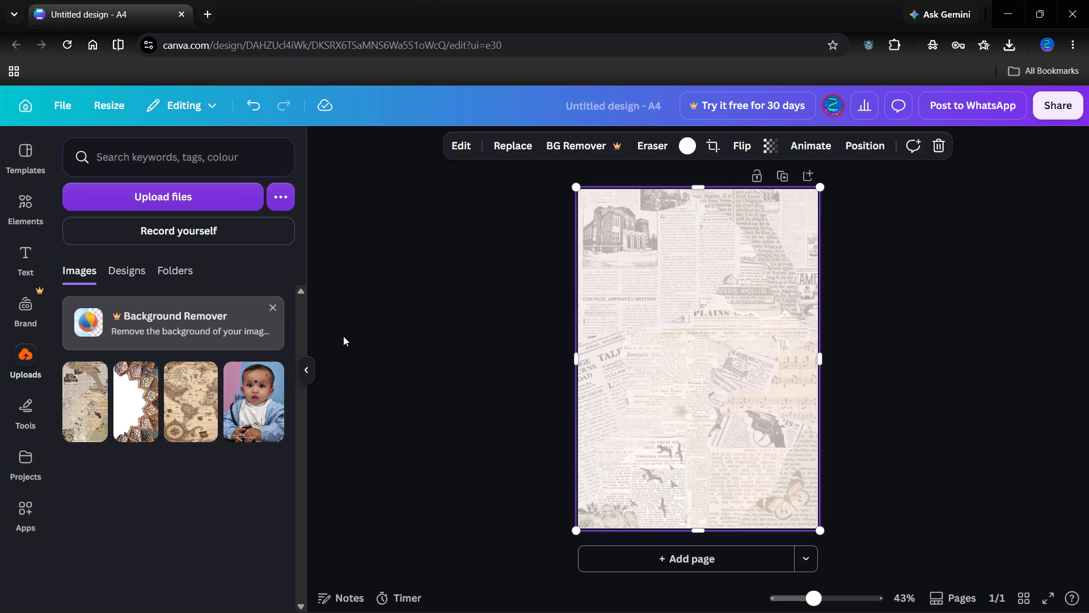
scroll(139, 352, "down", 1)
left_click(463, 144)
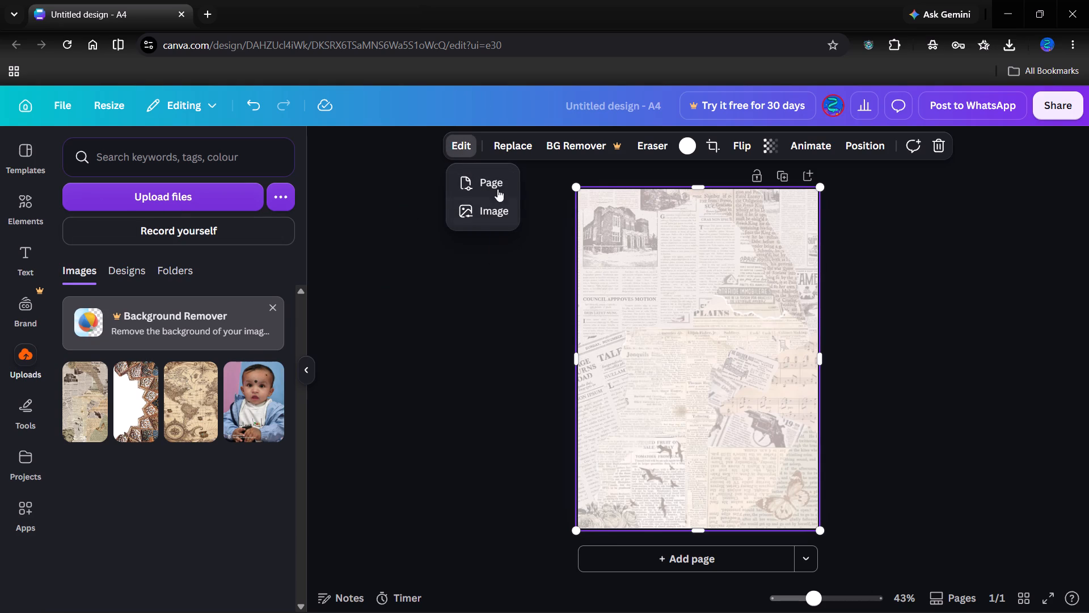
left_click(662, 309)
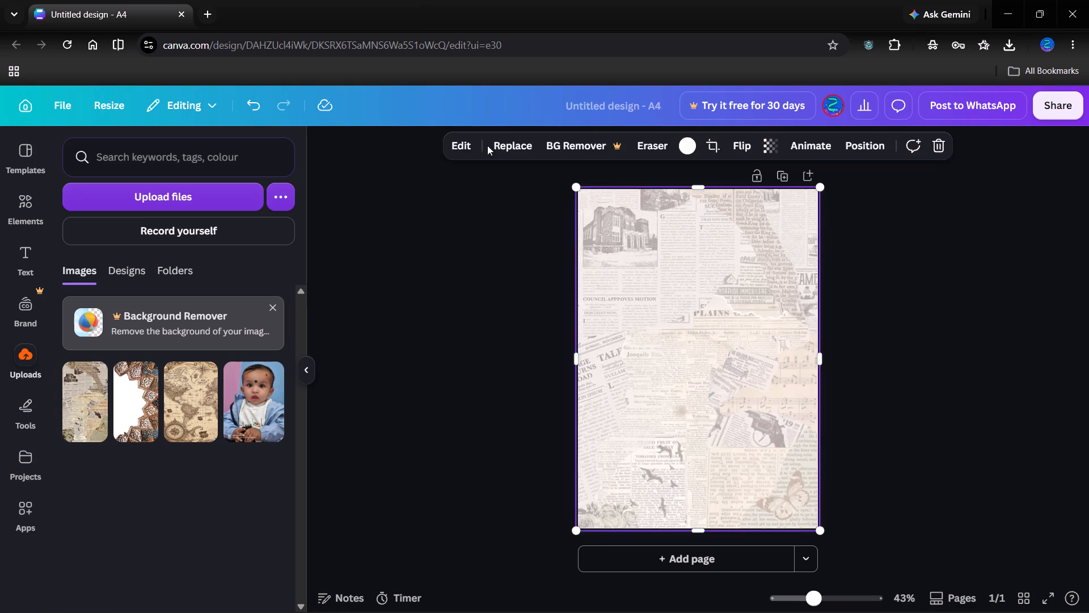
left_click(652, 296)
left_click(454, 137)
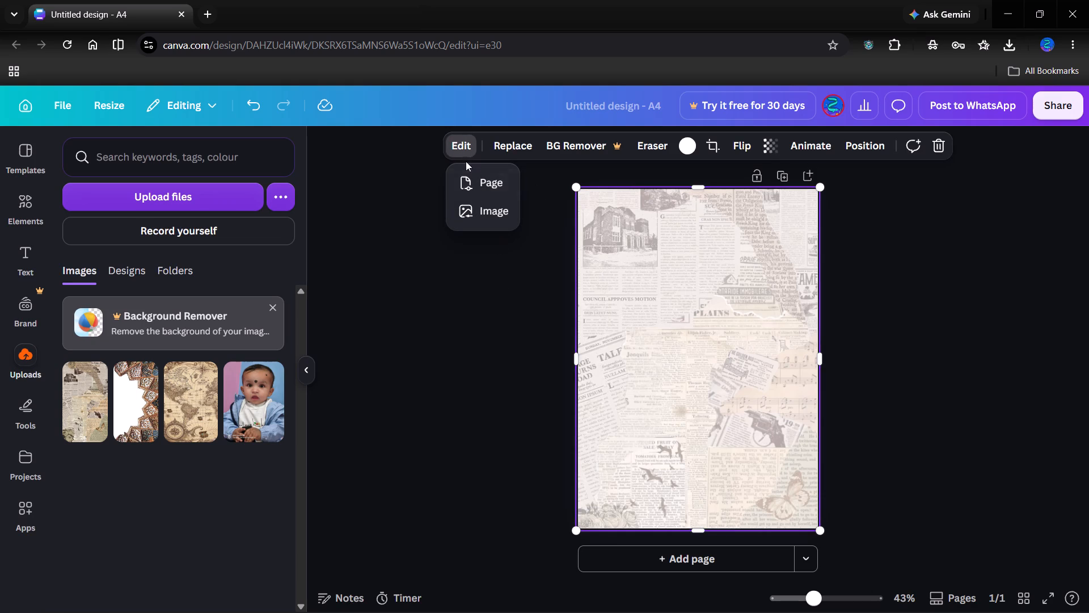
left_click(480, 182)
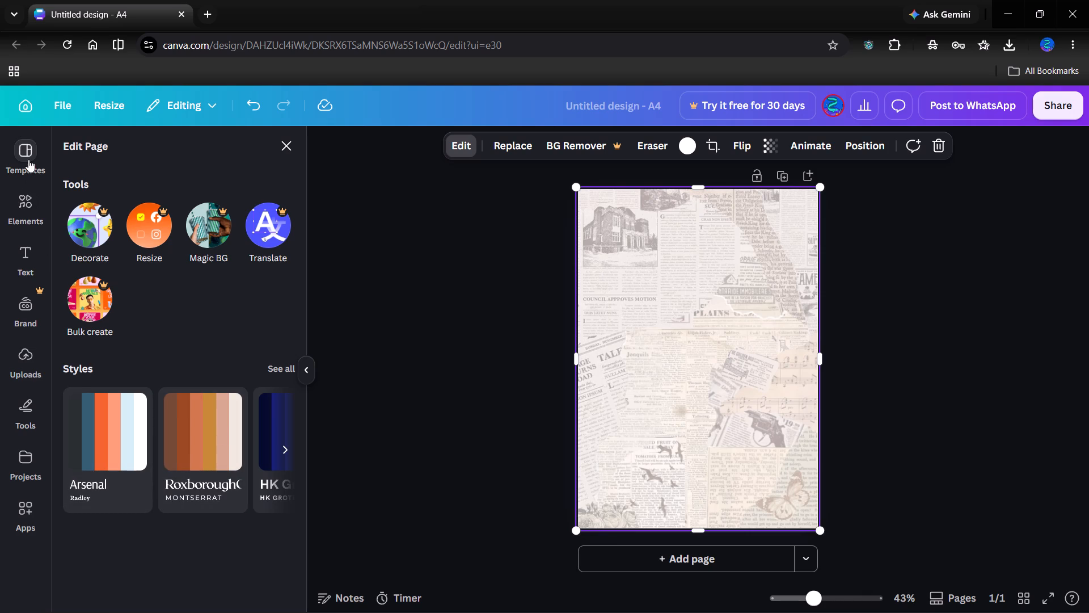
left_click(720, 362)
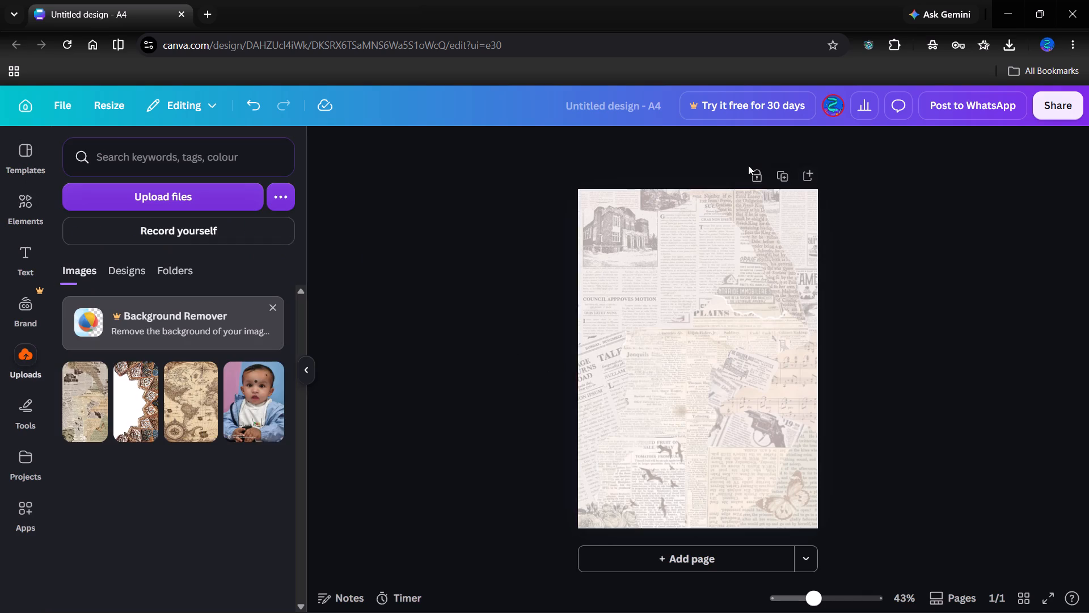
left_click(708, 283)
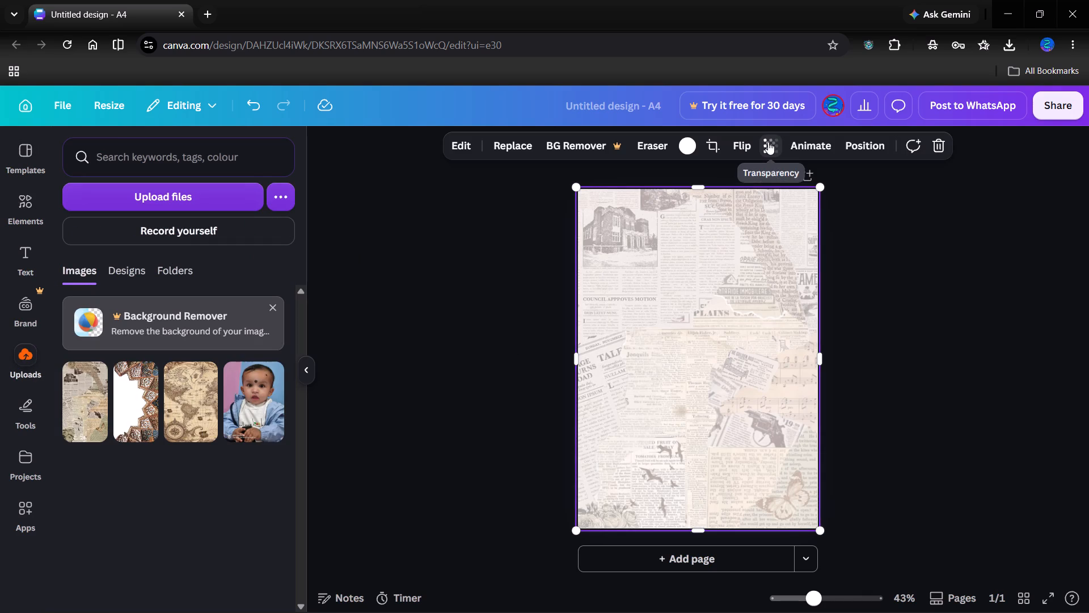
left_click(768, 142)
Detach the newspaper collage image from the page background.
right_click(727, 255)
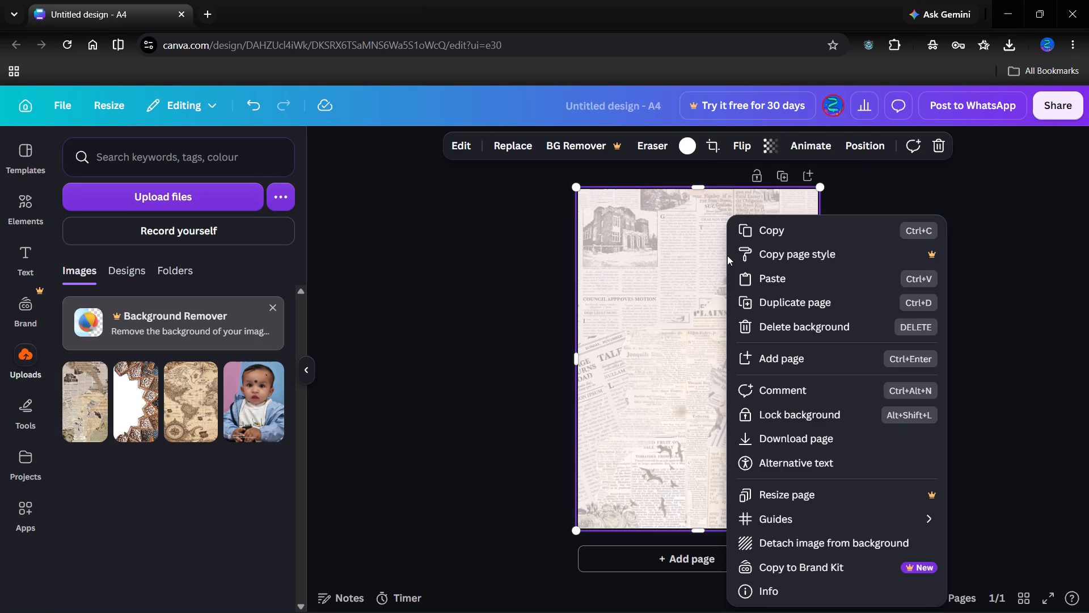
scroll(796, 464, "down", 1)
left_click(807, 543)
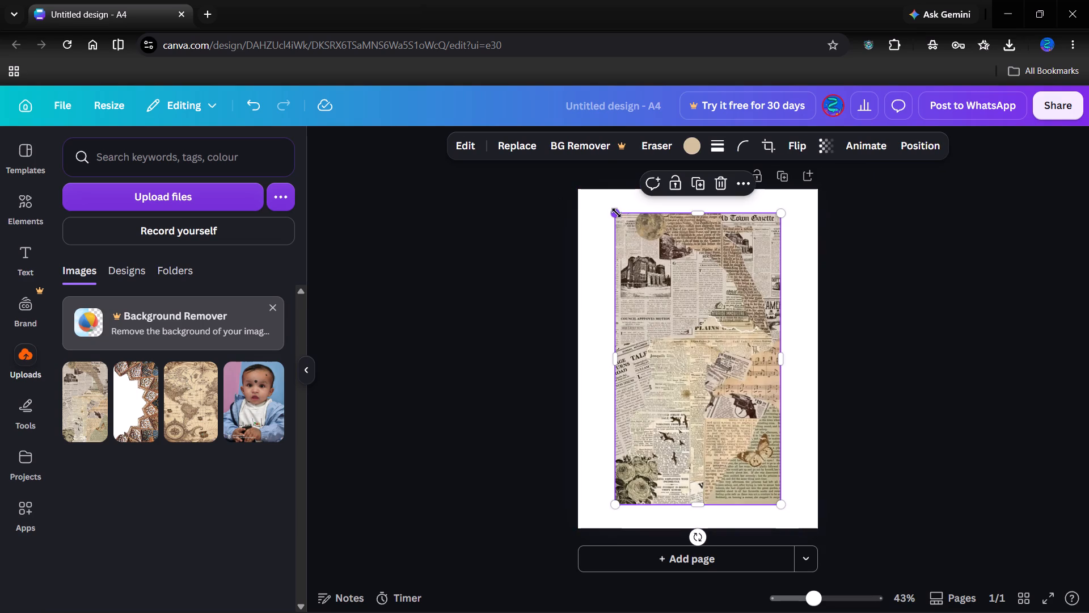
Enlarge and reposition the detached newspaper collage so it covers the whole A4 page.
left_click_drag(617, 213, 570, 192)
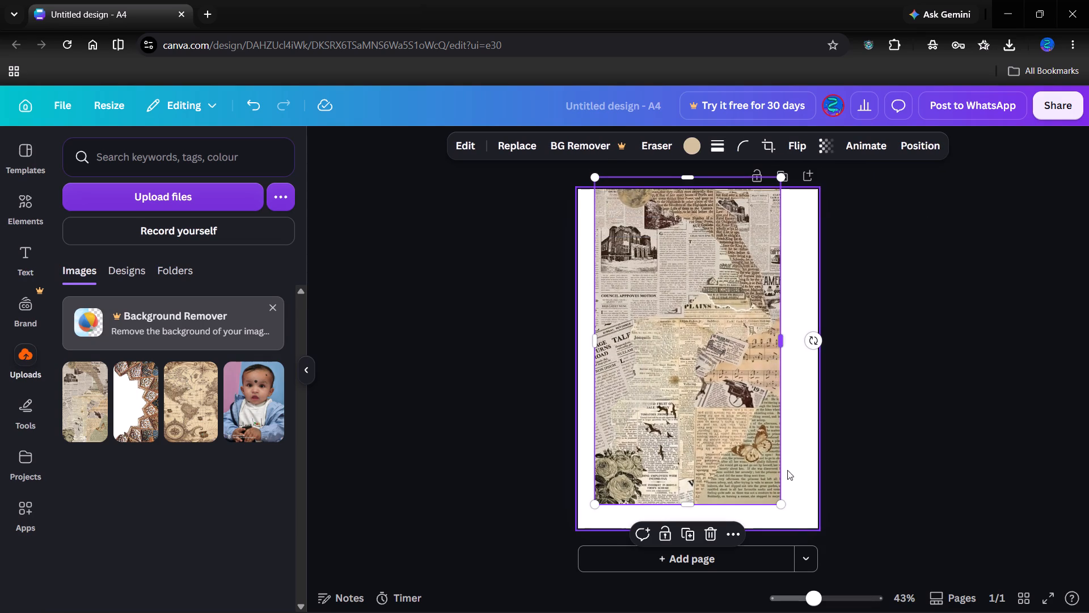
left_click_drag(781, 503, 841, 524)
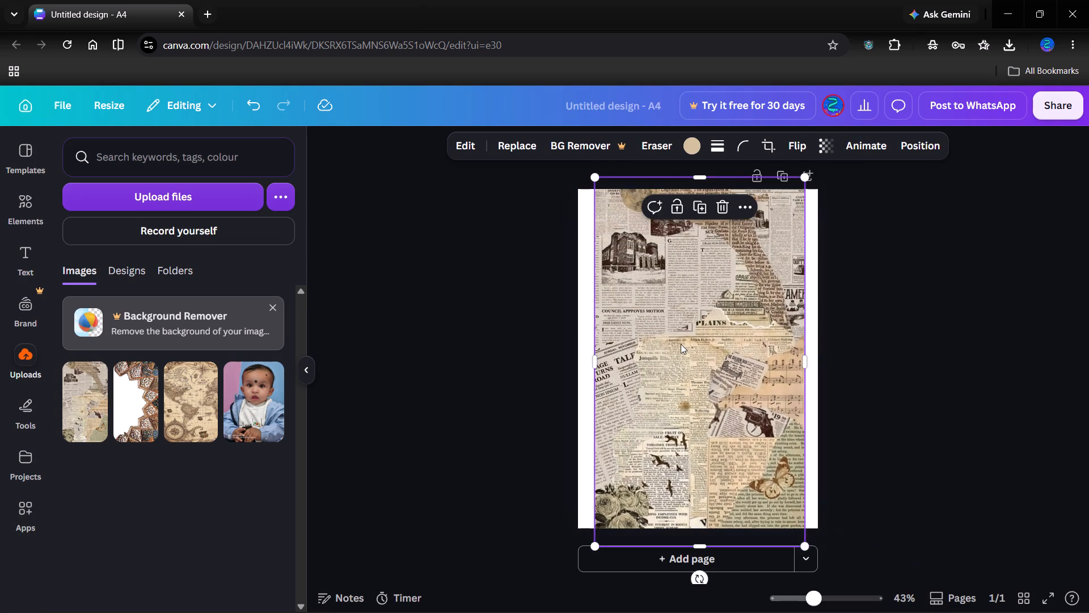
left_click_drag(681, 344, 670, 334)
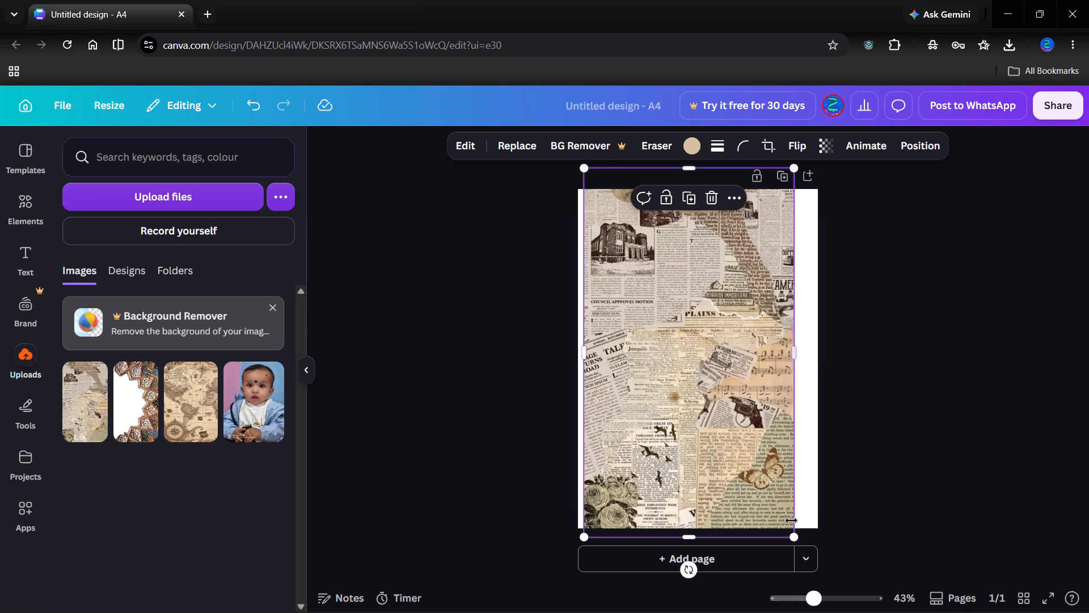
left_click_drag(795, 535, 909, 560)
left_click_drag(793, 489, 783, 480)
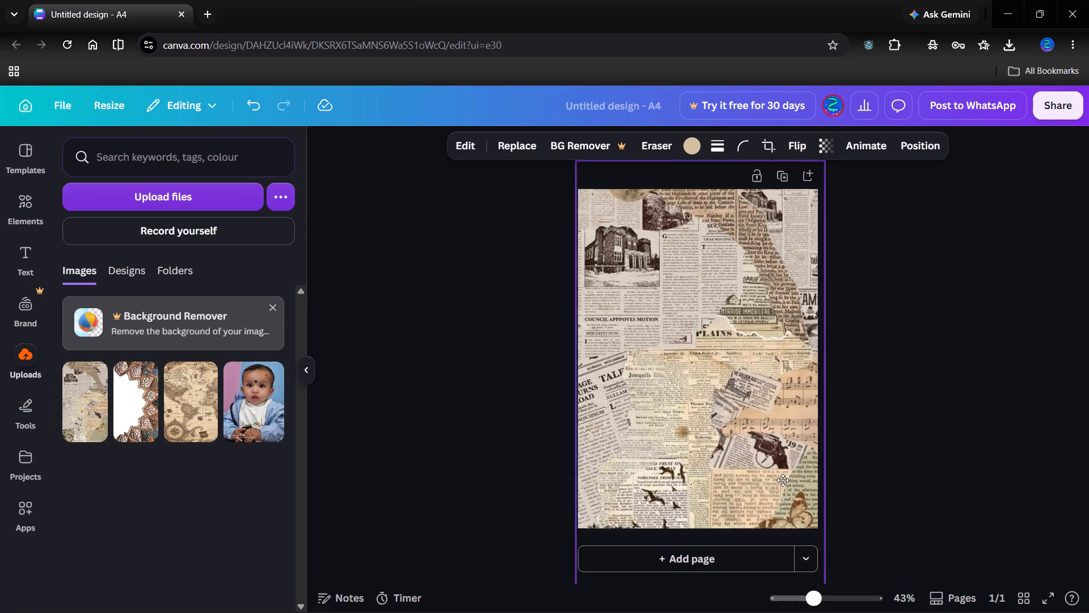
left_click_drag(783, 480, 781, 473)
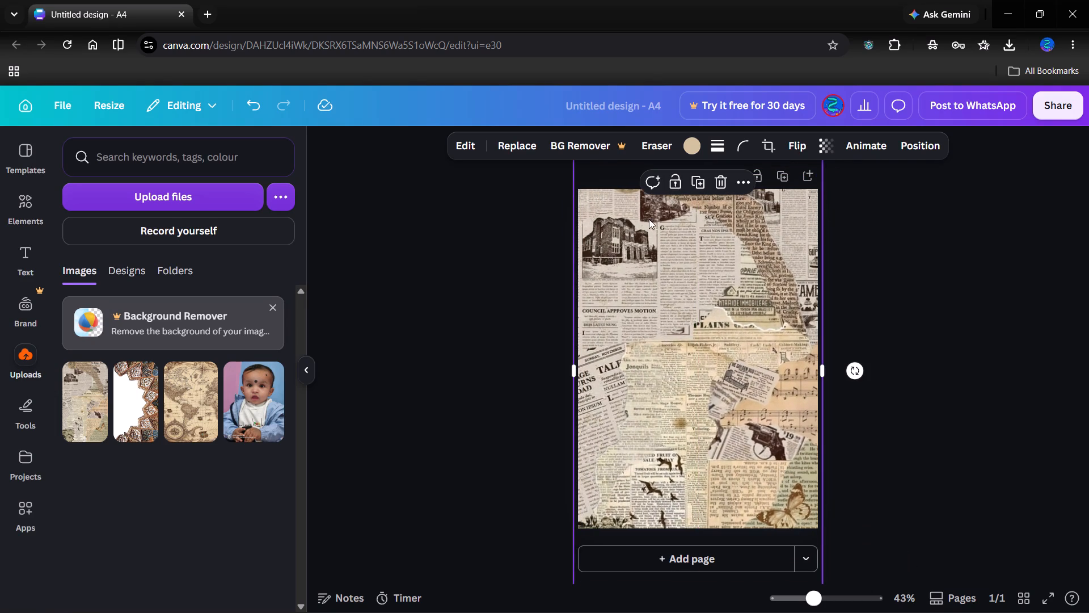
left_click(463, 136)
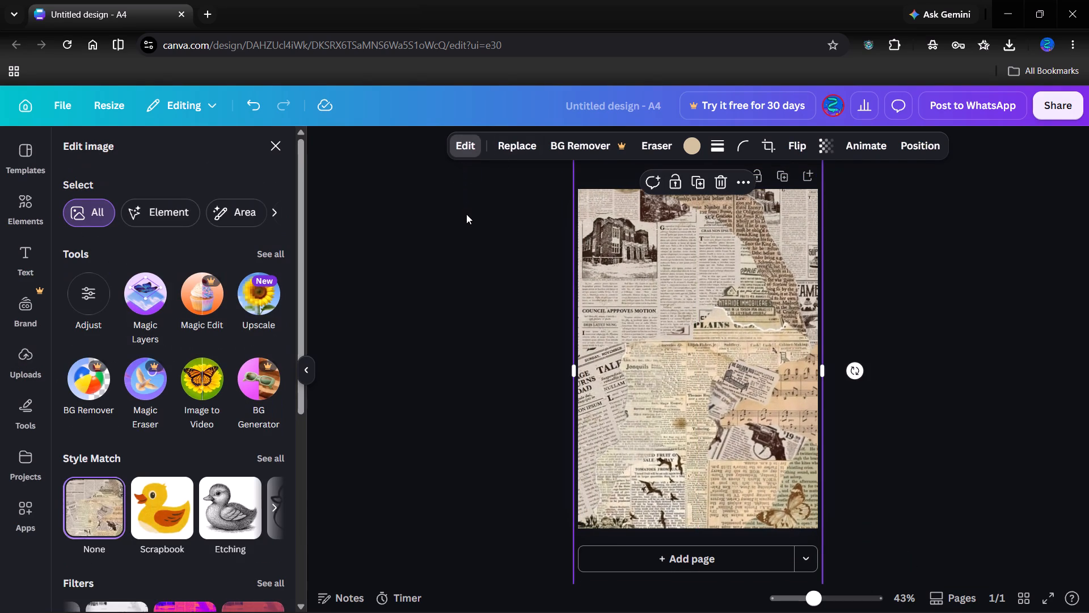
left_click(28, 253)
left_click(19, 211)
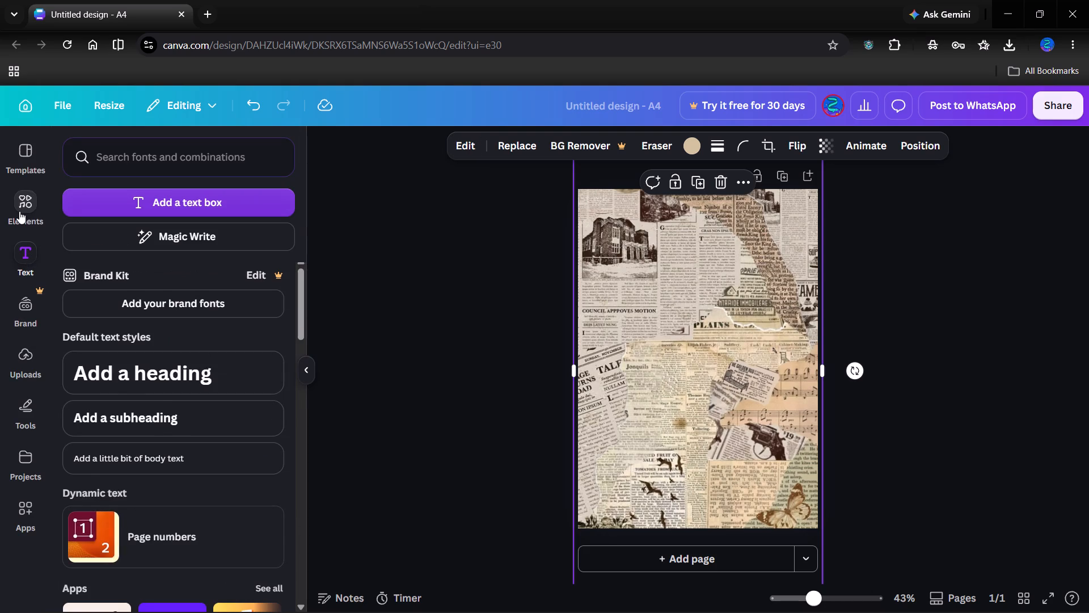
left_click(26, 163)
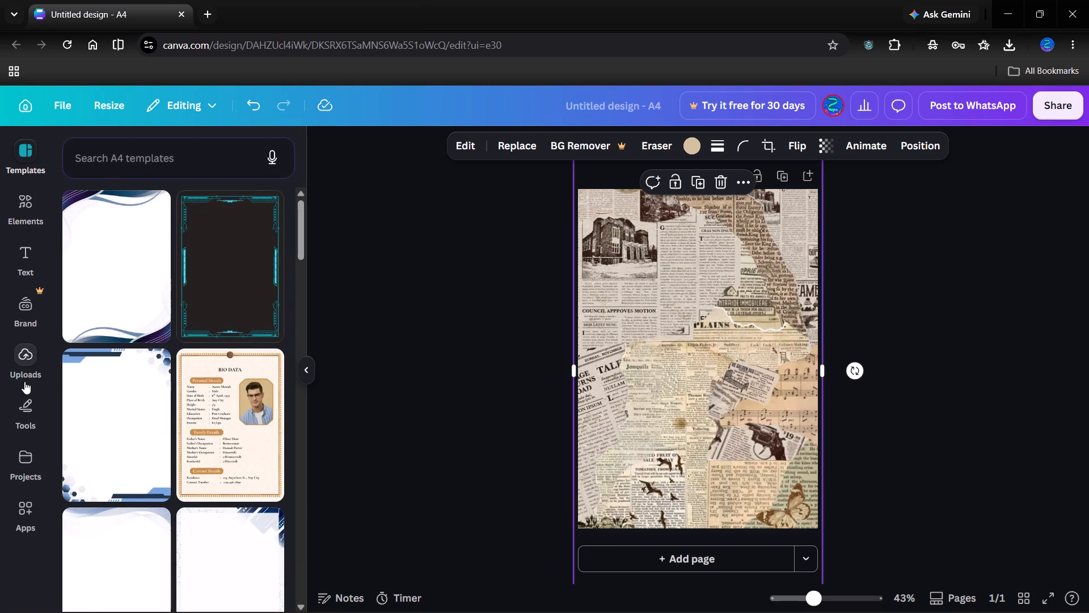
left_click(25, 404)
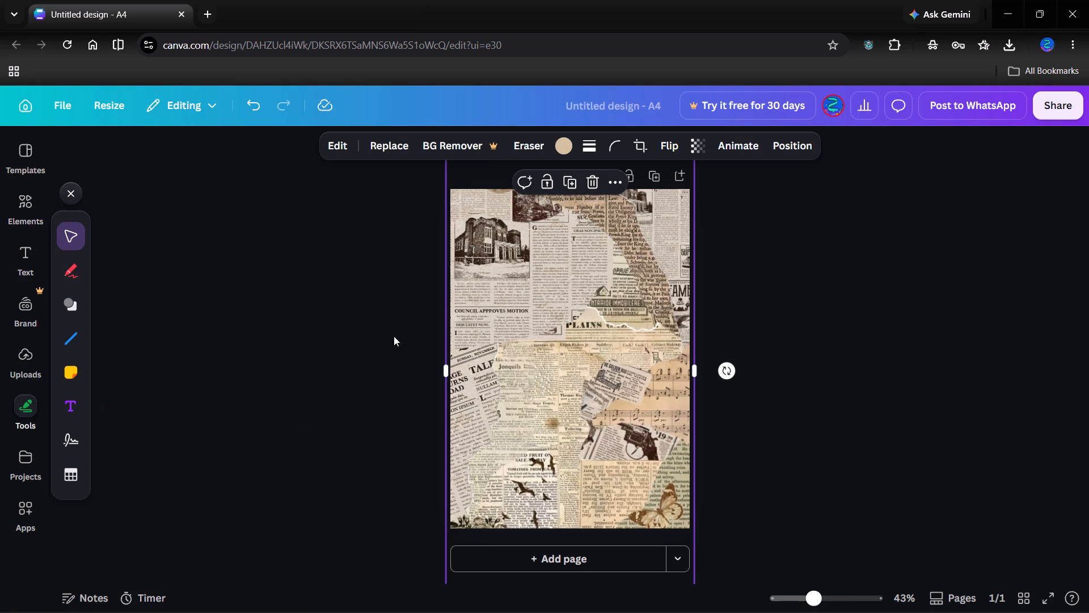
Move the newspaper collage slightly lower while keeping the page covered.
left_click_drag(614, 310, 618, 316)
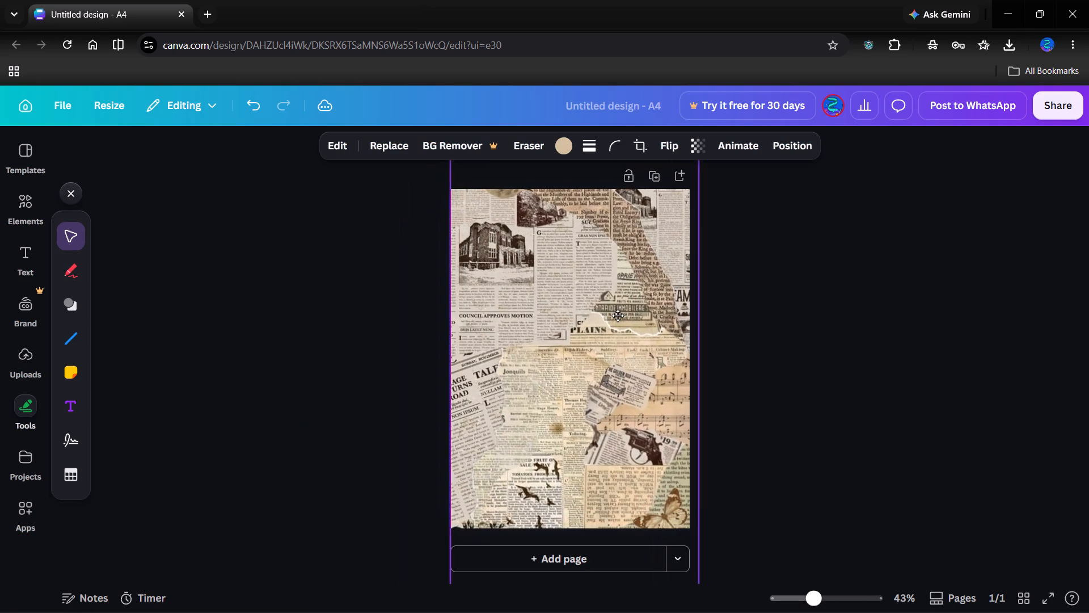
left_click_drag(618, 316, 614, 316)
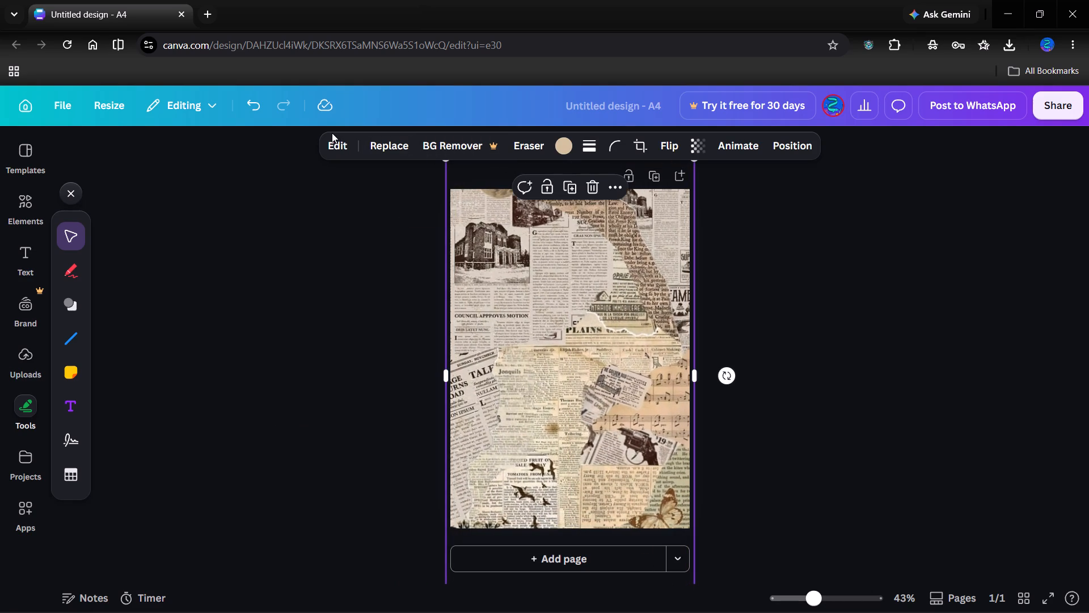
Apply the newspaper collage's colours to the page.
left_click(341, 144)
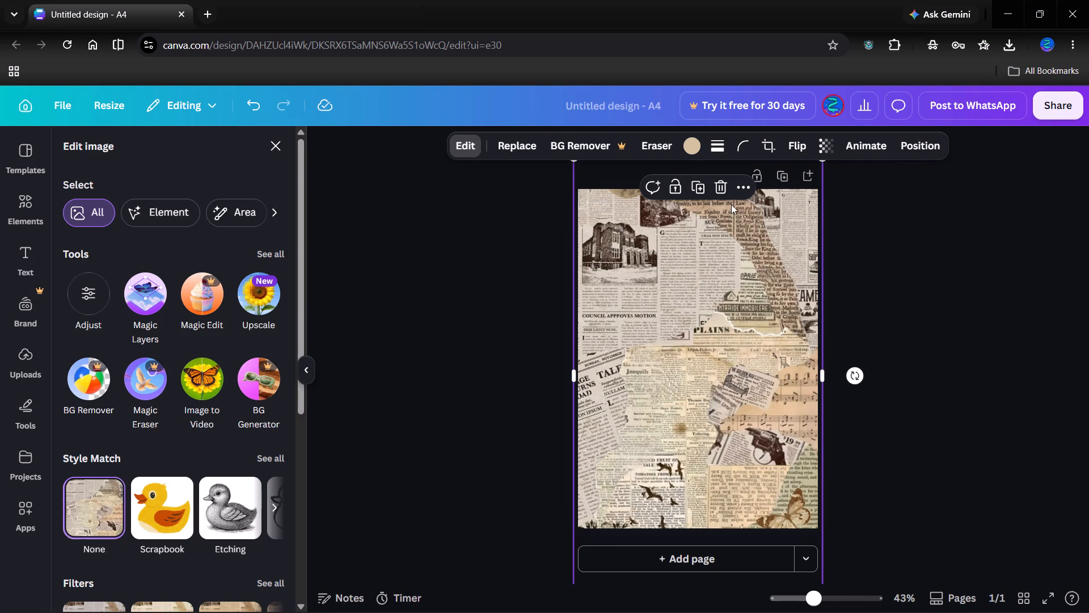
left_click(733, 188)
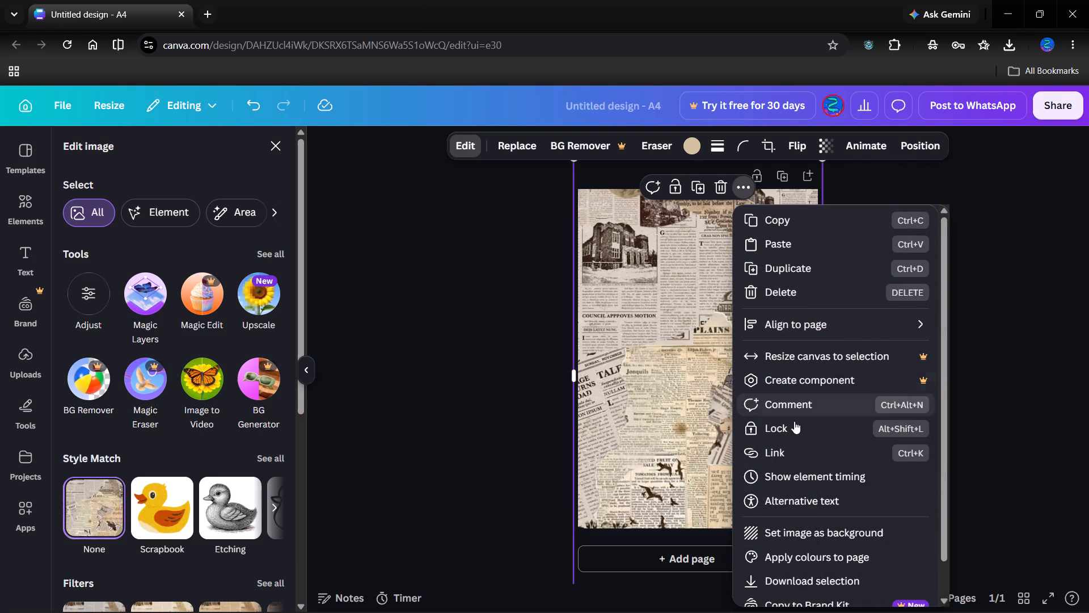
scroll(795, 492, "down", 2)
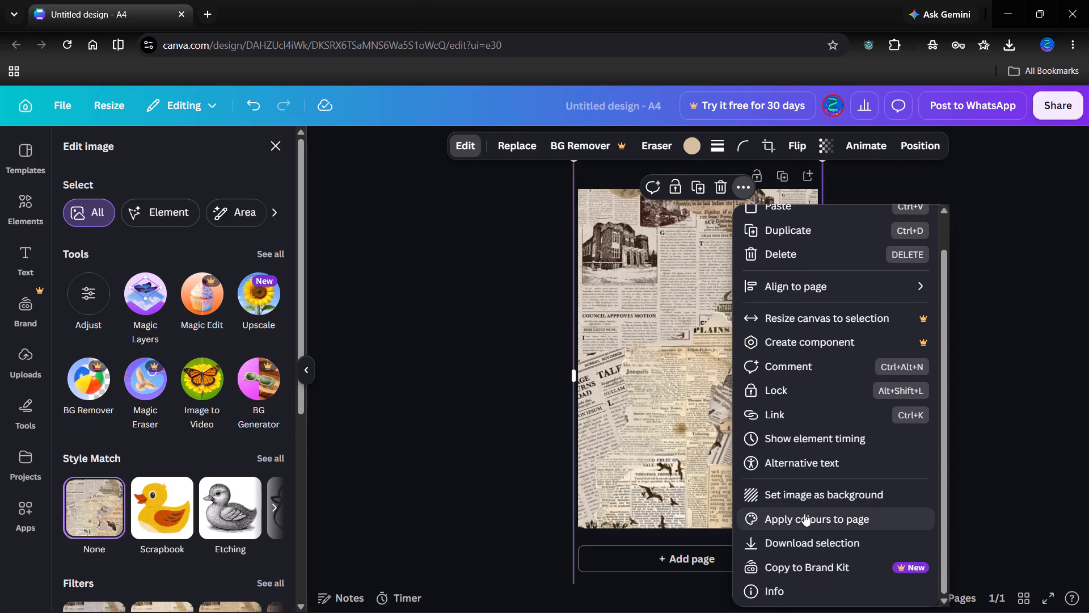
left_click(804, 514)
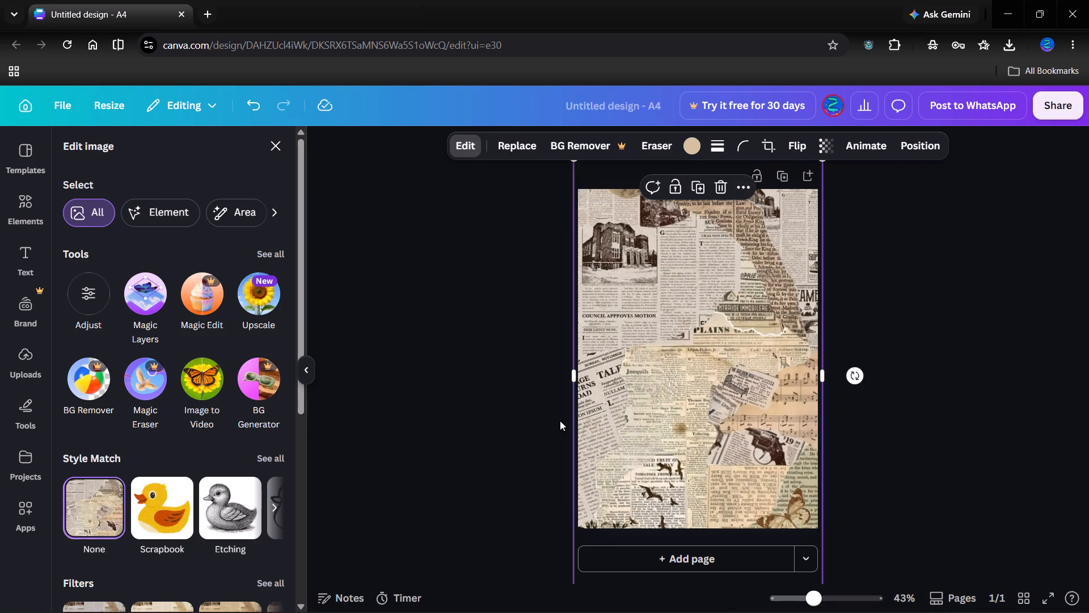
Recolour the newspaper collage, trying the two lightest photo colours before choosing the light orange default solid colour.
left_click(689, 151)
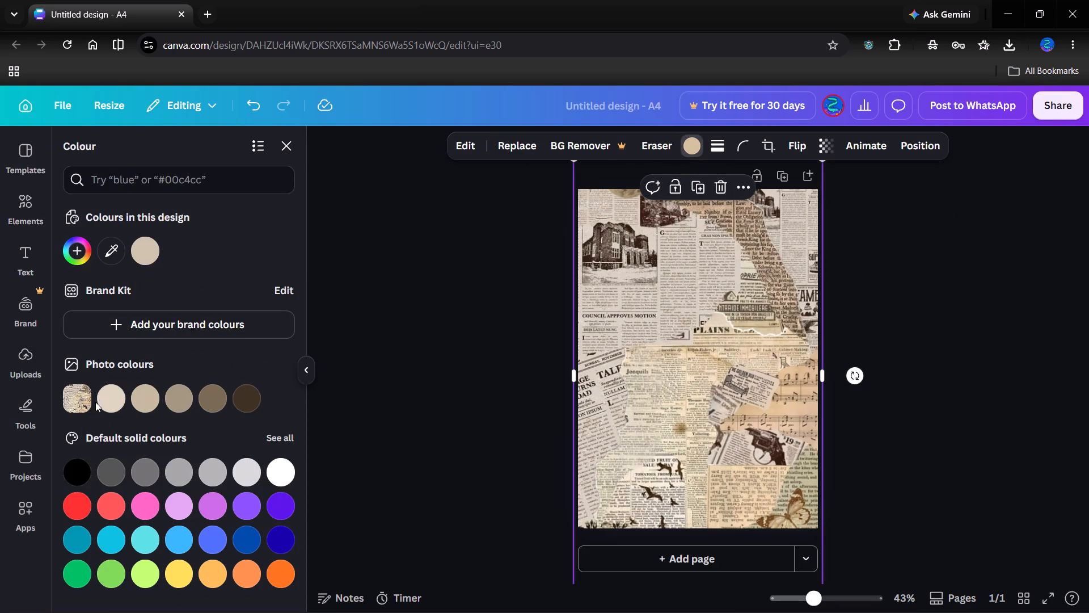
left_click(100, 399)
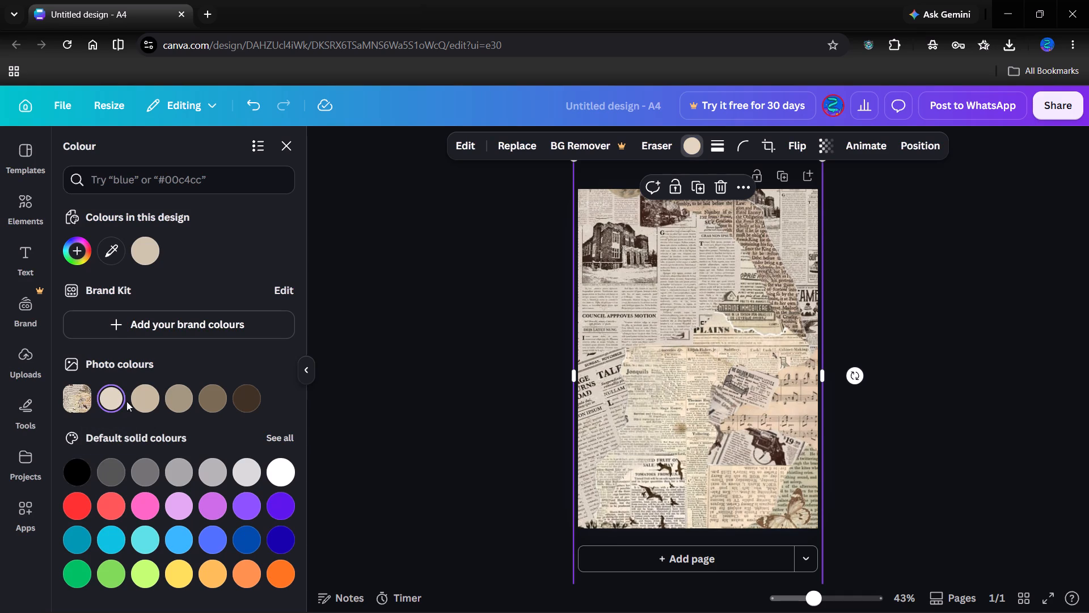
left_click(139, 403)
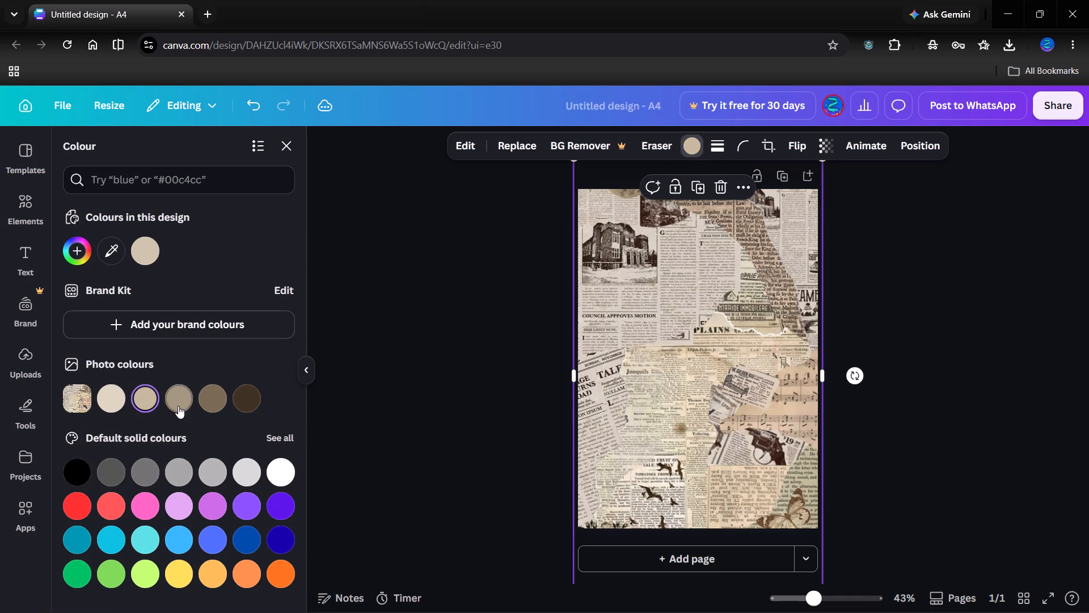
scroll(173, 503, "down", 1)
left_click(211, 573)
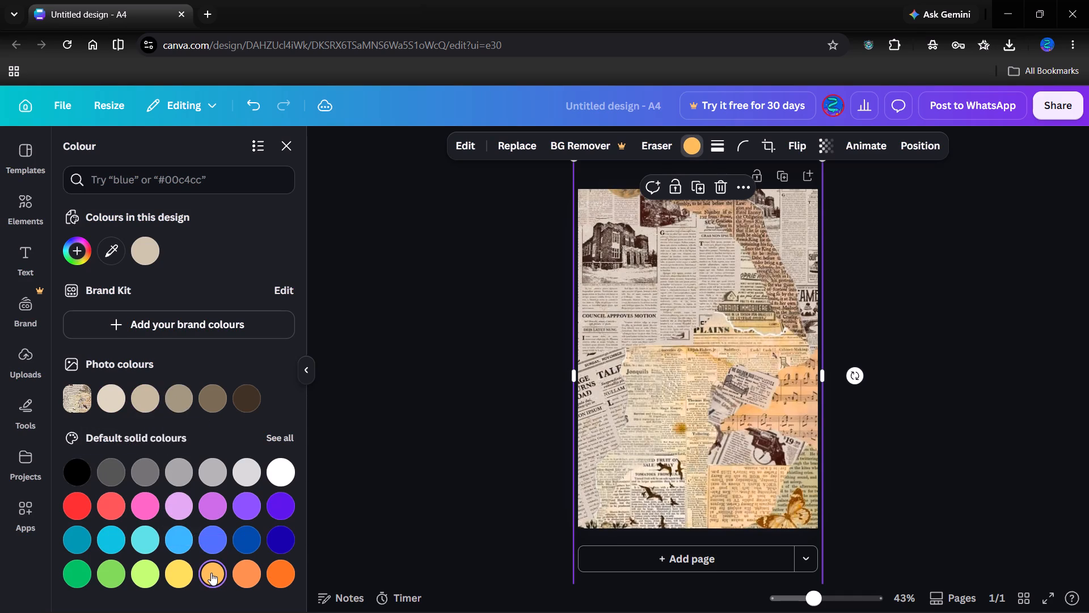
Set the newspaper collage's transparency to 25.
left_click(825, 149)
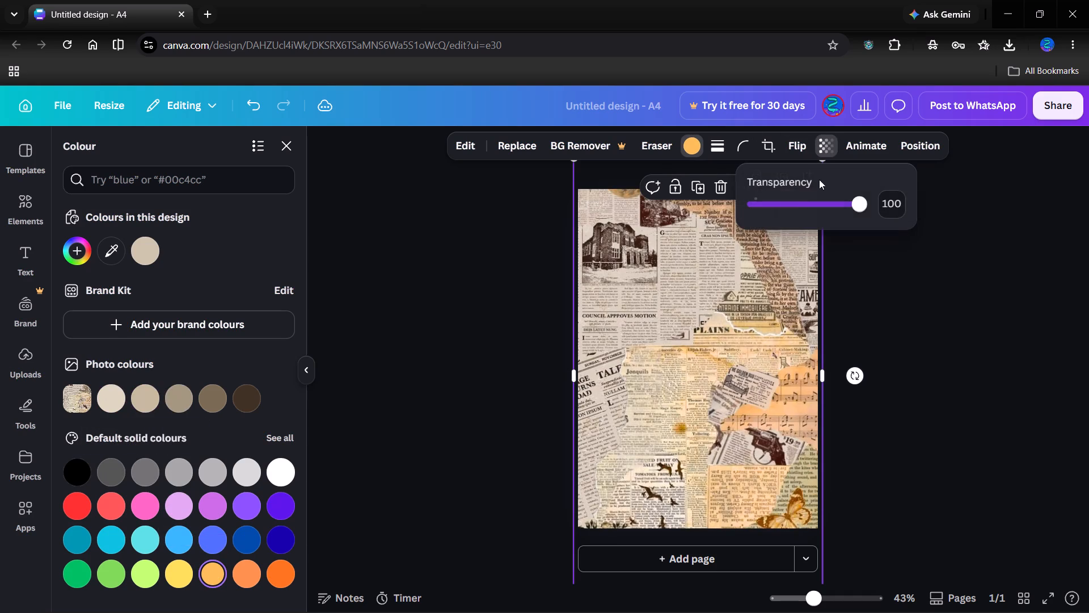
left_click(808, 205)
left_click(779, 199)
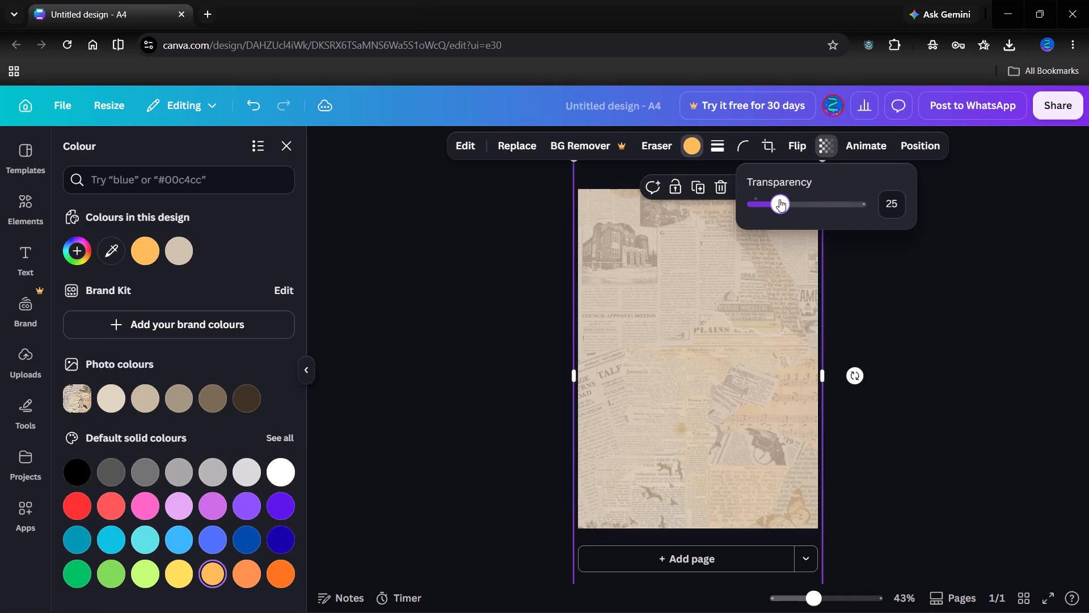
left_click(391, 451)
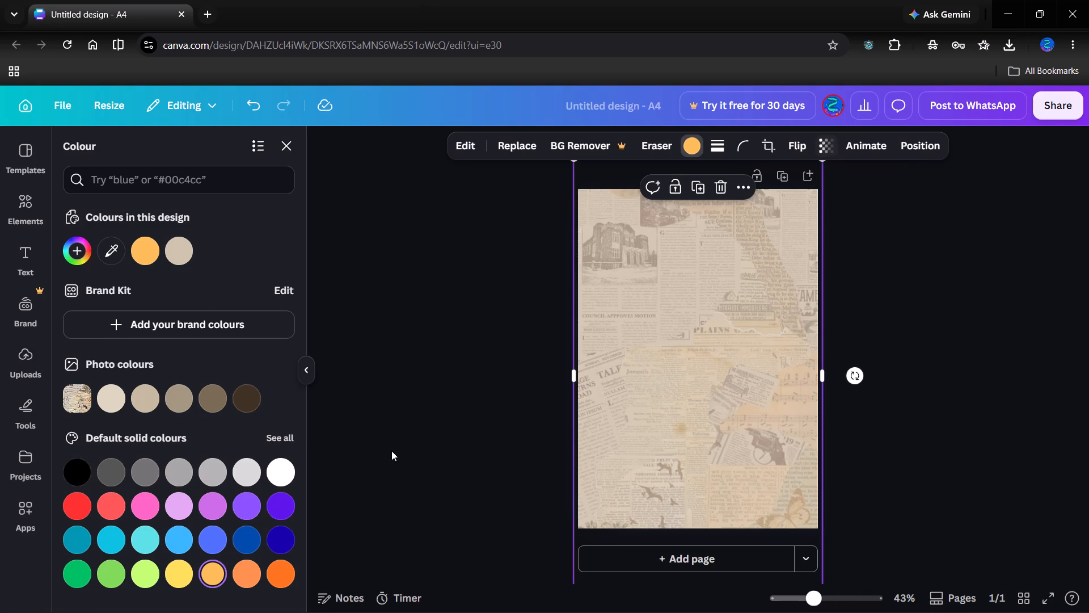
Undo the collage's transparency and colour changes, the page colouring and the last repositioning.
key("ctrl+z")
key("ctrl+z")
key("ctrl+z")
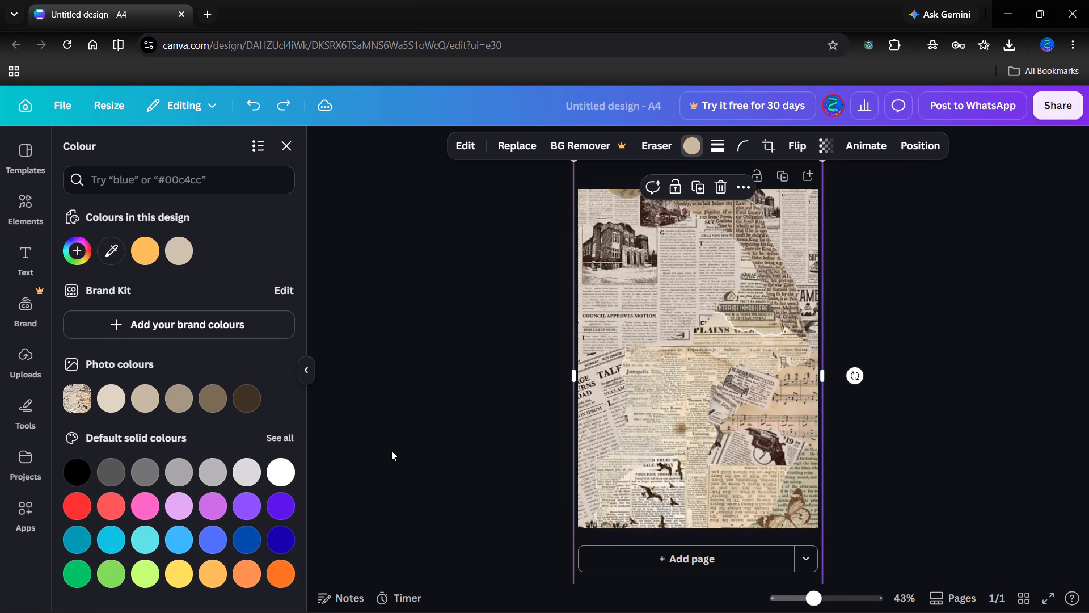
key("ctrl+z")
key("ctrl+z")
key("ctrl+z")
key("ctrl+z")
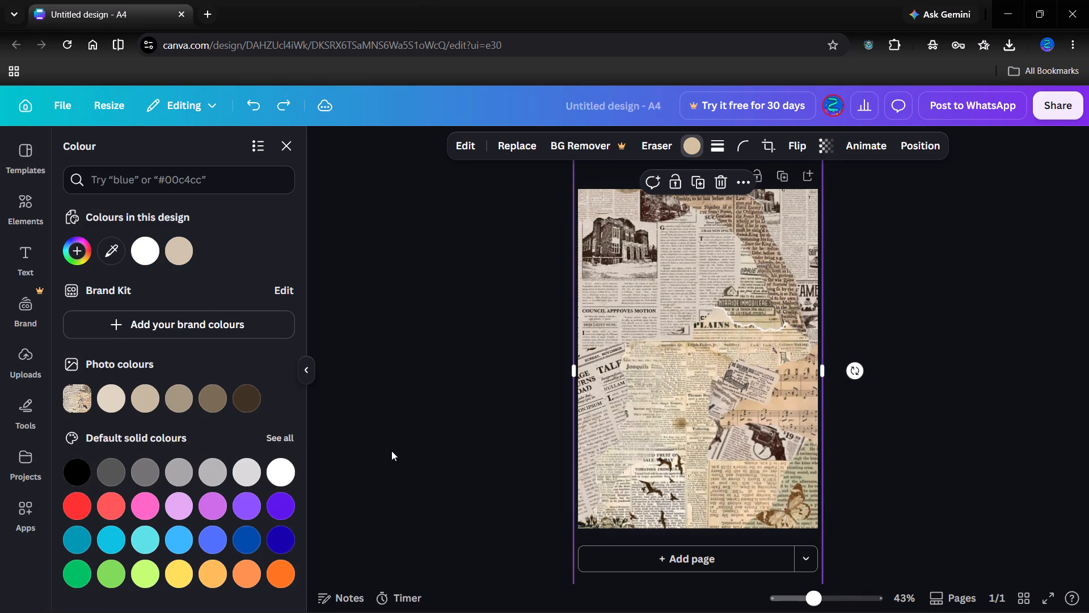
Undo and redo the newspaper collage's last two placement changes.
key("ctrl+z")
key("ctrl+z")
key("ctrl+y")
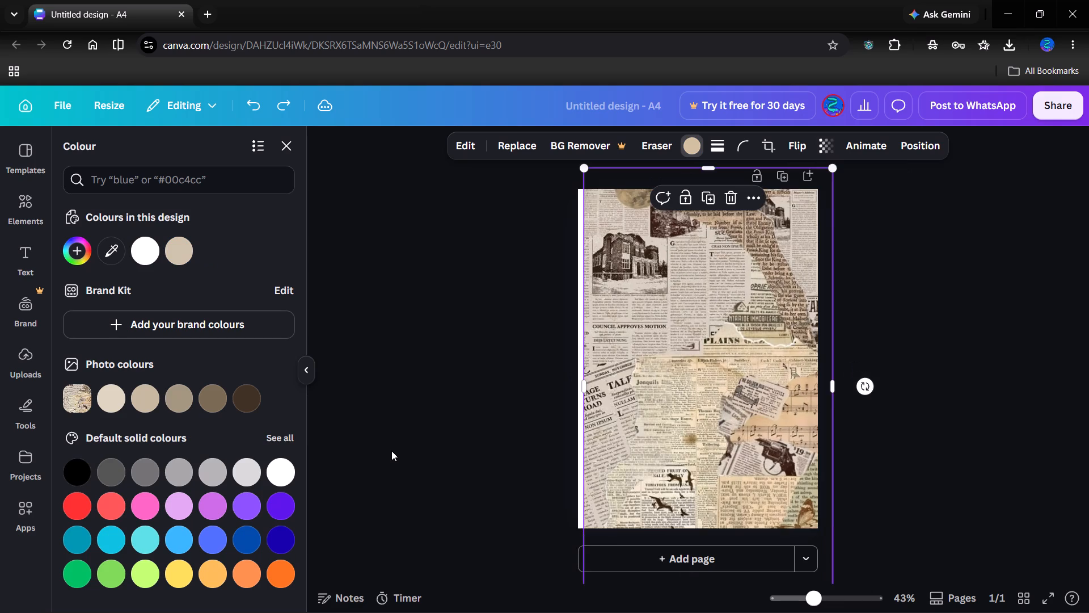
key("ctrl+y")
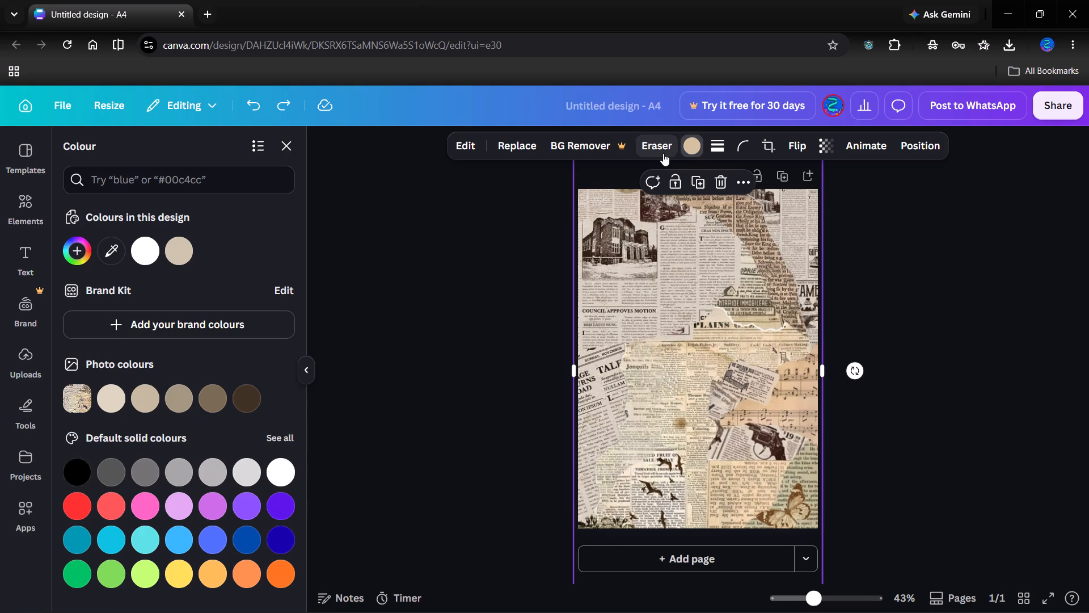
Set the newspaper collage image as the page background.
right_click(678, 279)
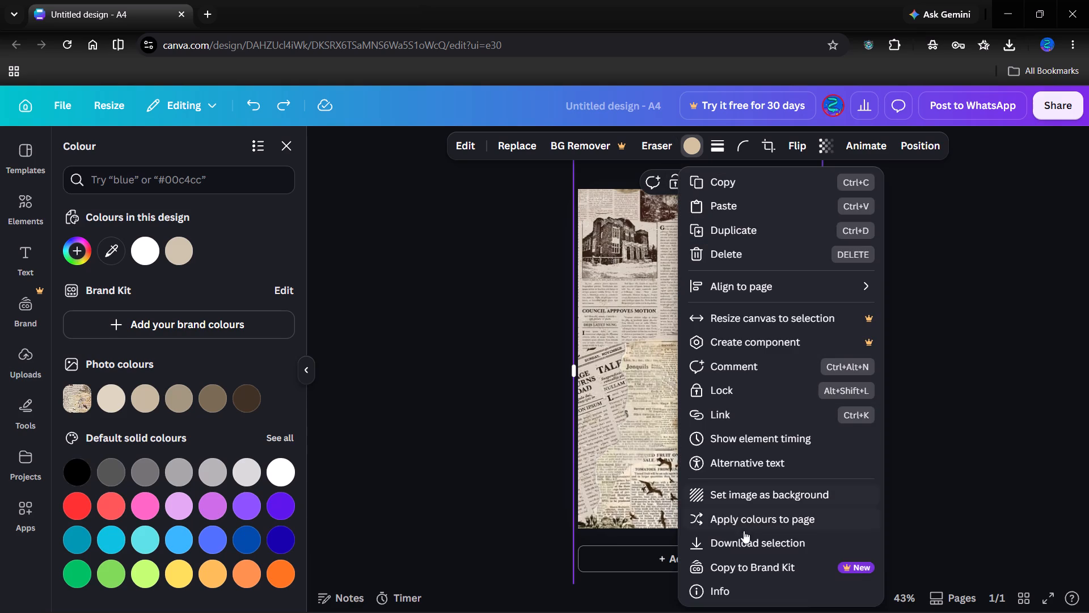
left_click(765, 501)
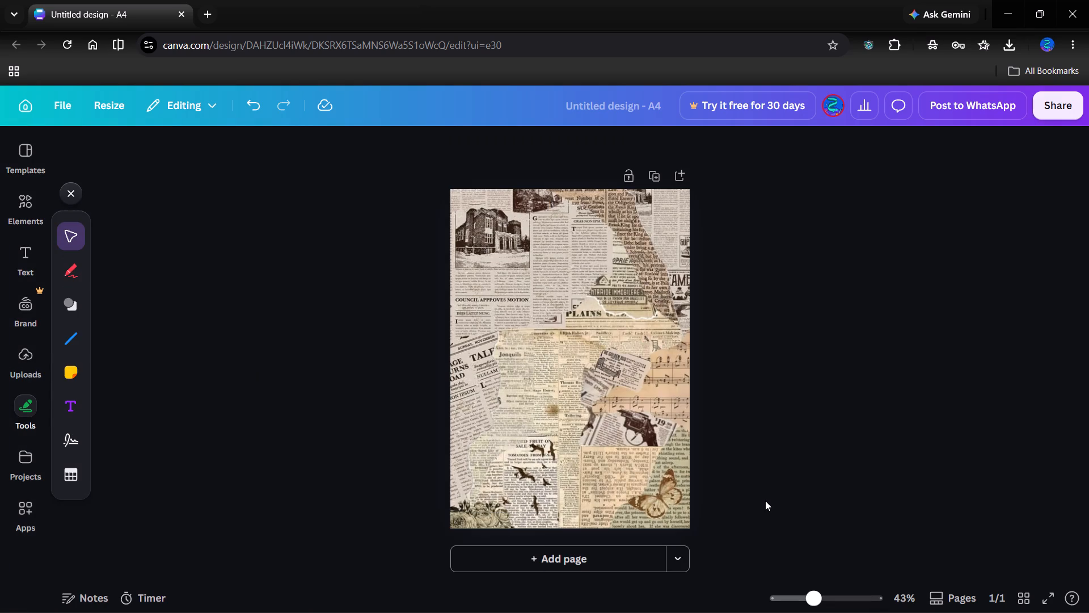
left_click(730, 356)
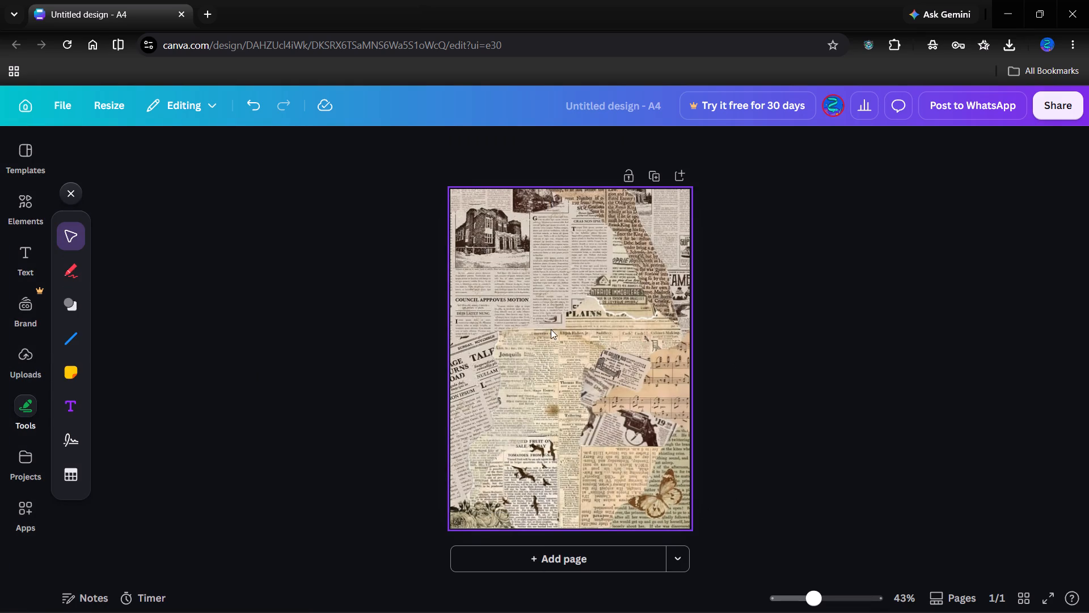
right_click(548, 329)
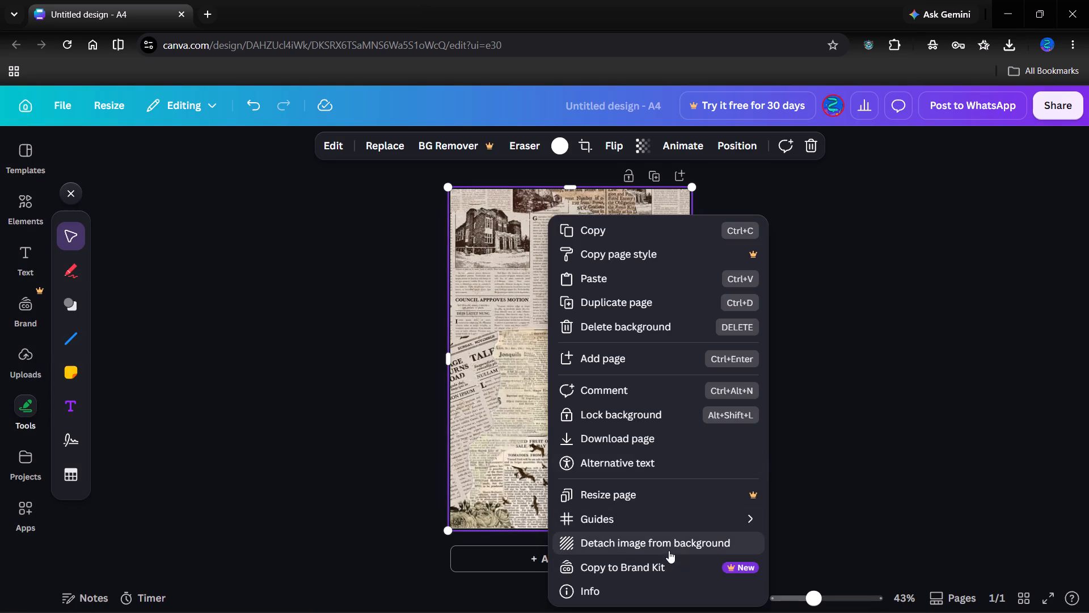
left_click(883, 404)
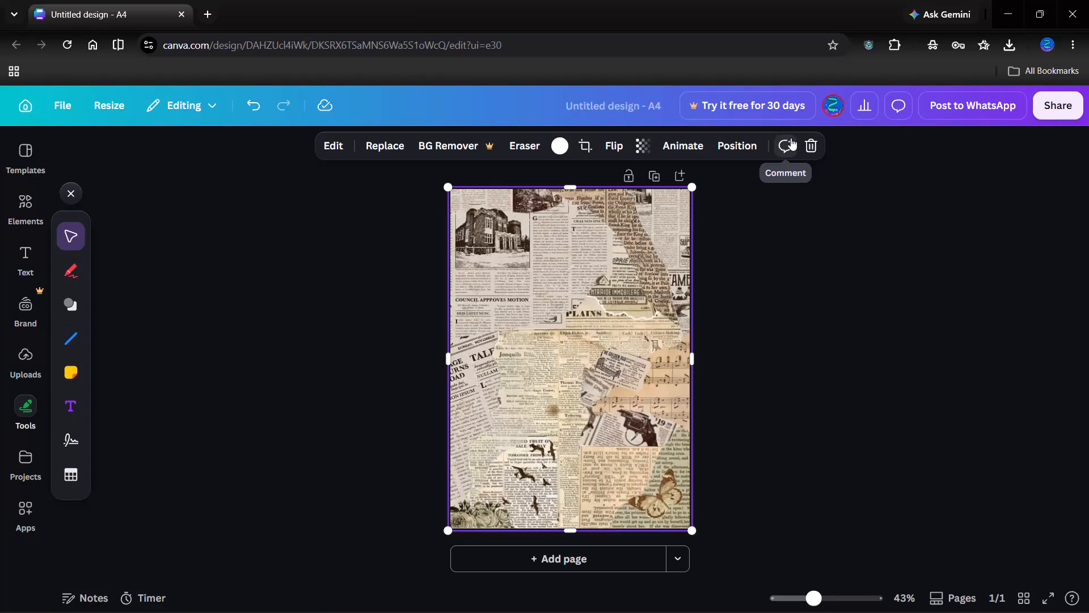
Undo the background setting and all earlier collage edits, including its placement, back to a blank page.
key("ctrl+z")
key("ctrl+z")
key("ctrl+z")
key("ctrl+z")
key("ctrl+z")
key("ctrl+z")
key("ctrl+z")
key("ctrl+z")
key("ctrl+z")
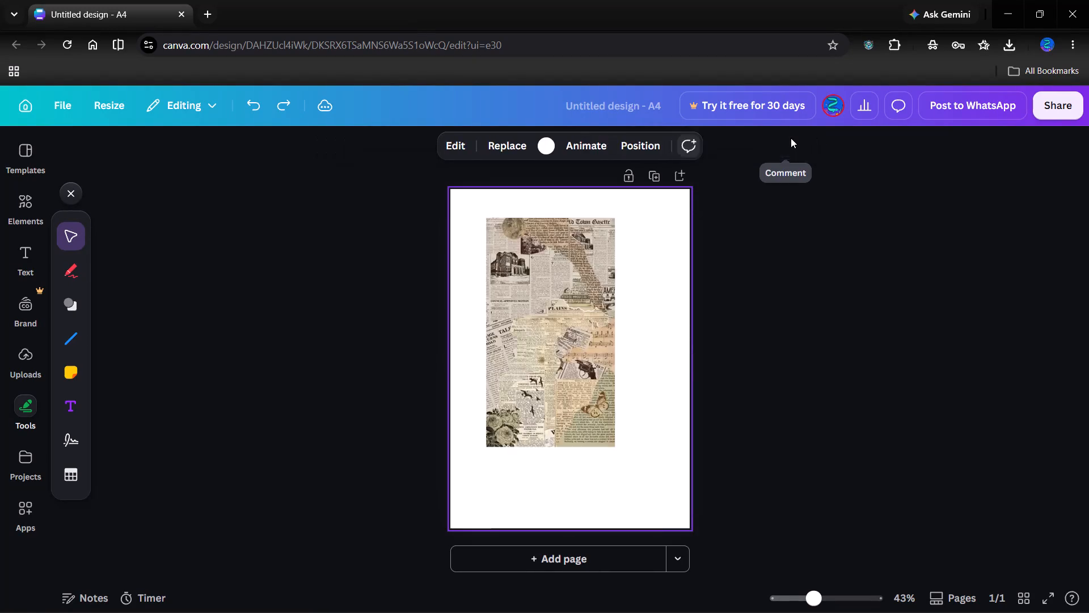
key("ctrl+z")
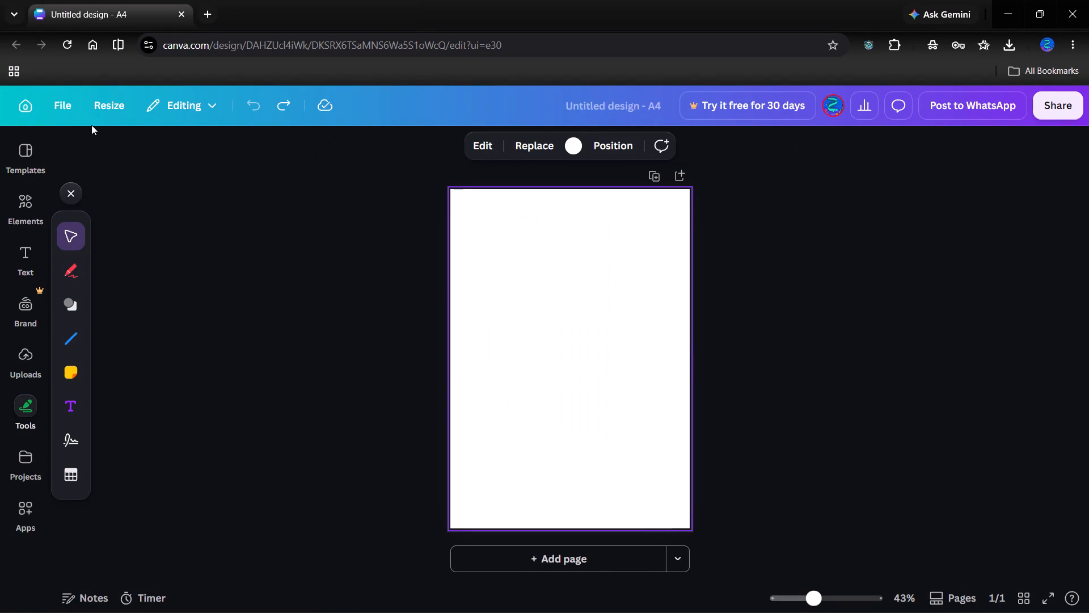
Place the uploaded ornate tile arch image on the page and rotate it level, with its opening facing down.
left_click(28, 161)
left_click(33, 359)
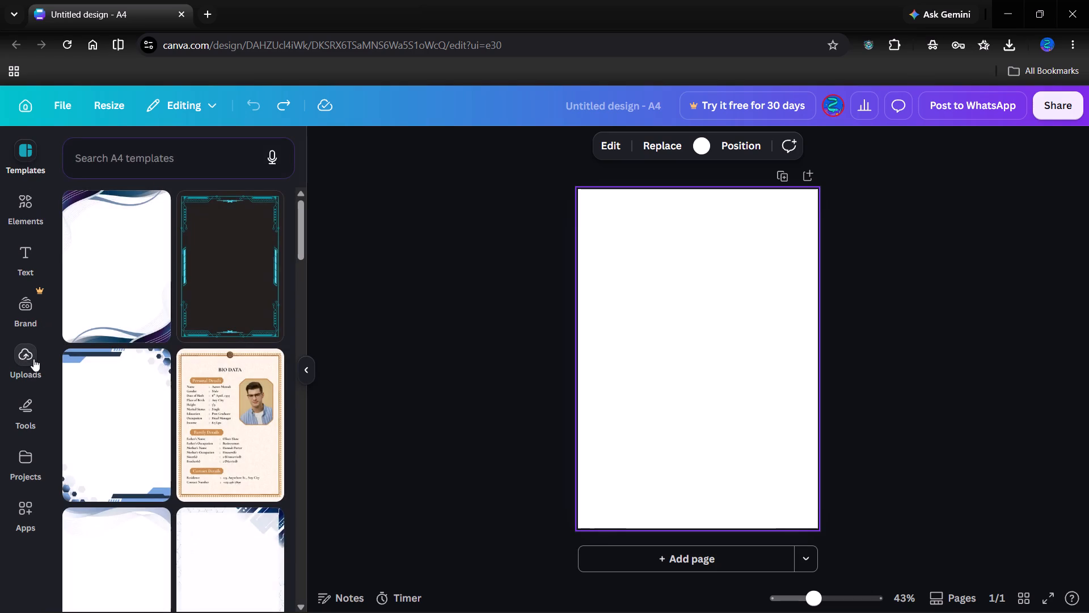
left_click_drag(122, 389, 636, 278)
left_click_drag(697, 518, 796, 385)
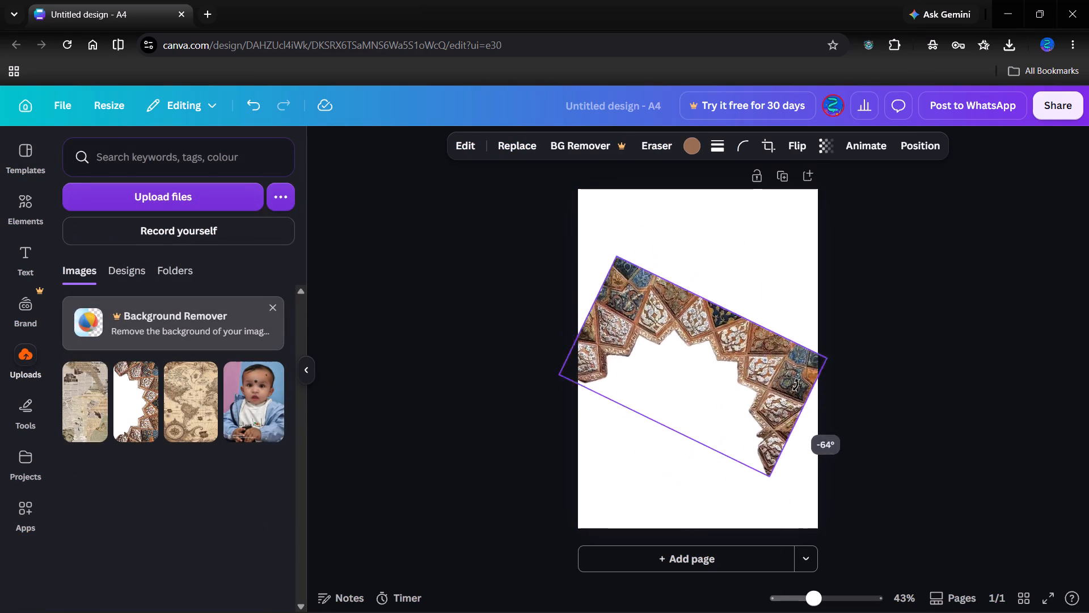
left_click_drag(796, 385, 805, 371)
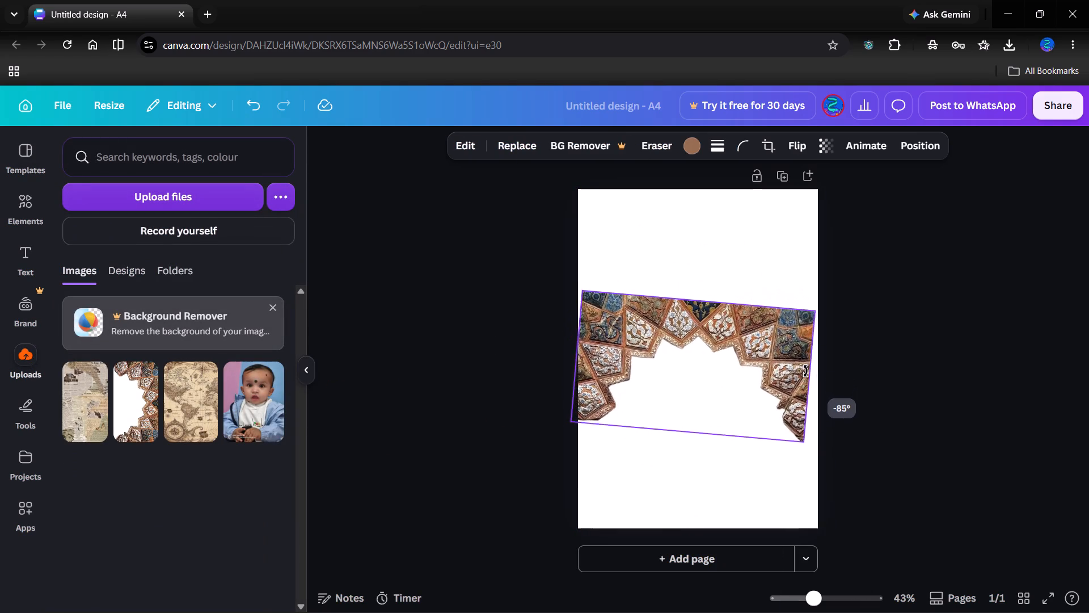
left_click_drag(805, 371, 805, 366)
left_click_drag(725, 370, 728, 278)
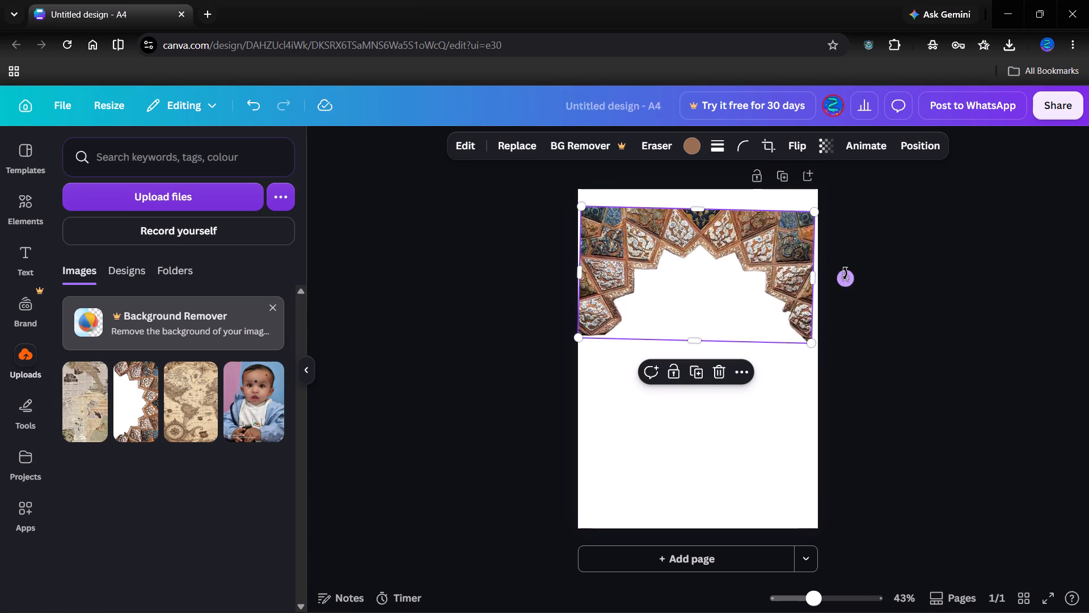
left_click_drag(845, 273, 844, 267)
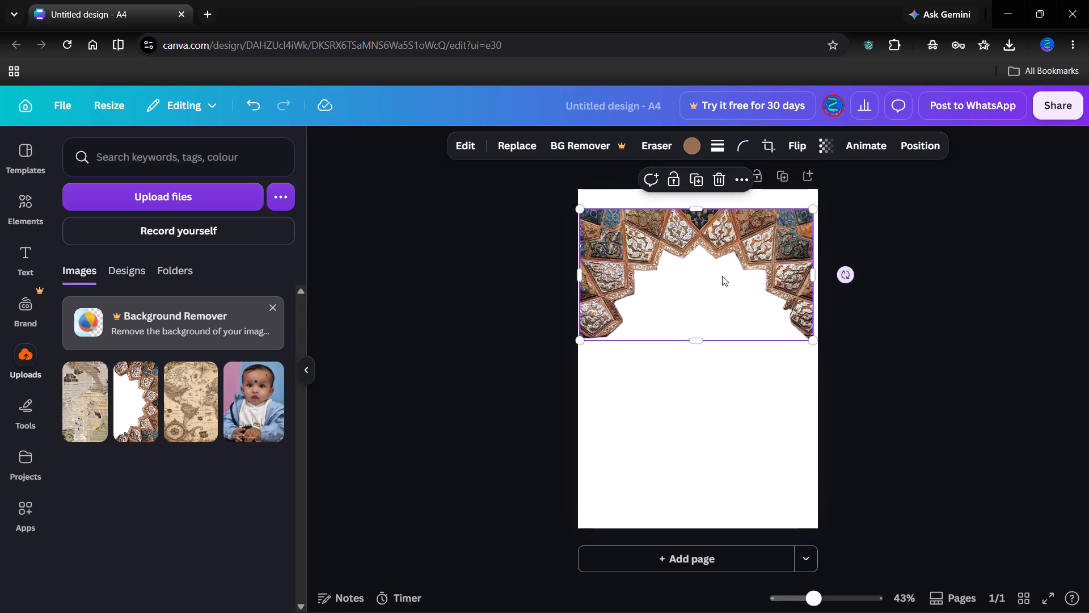
Enlarge the tile arch to the full page width and align it with the page's top edge.
left_click(813, 338)
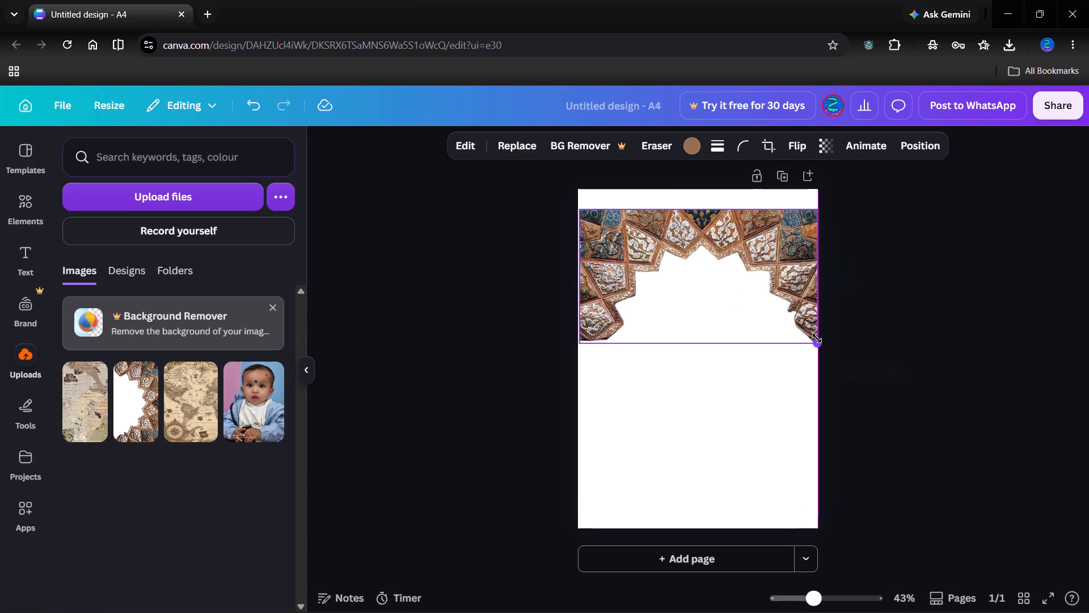
left_click_drag(750, 314, 745, 297)
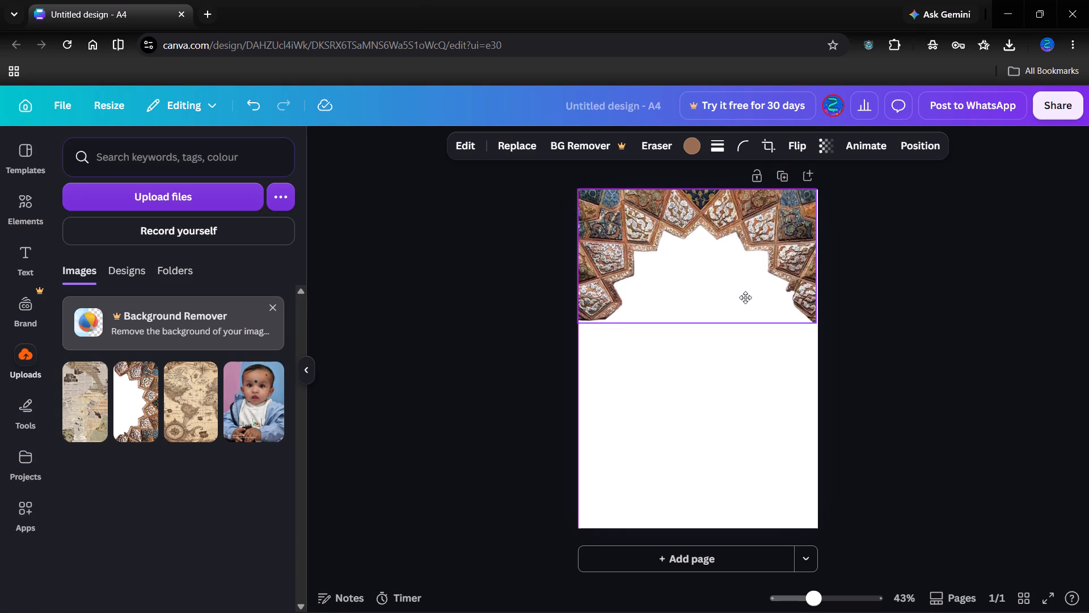
left_click_drag(745, 297, 745, 296)
left_click(814, 325)
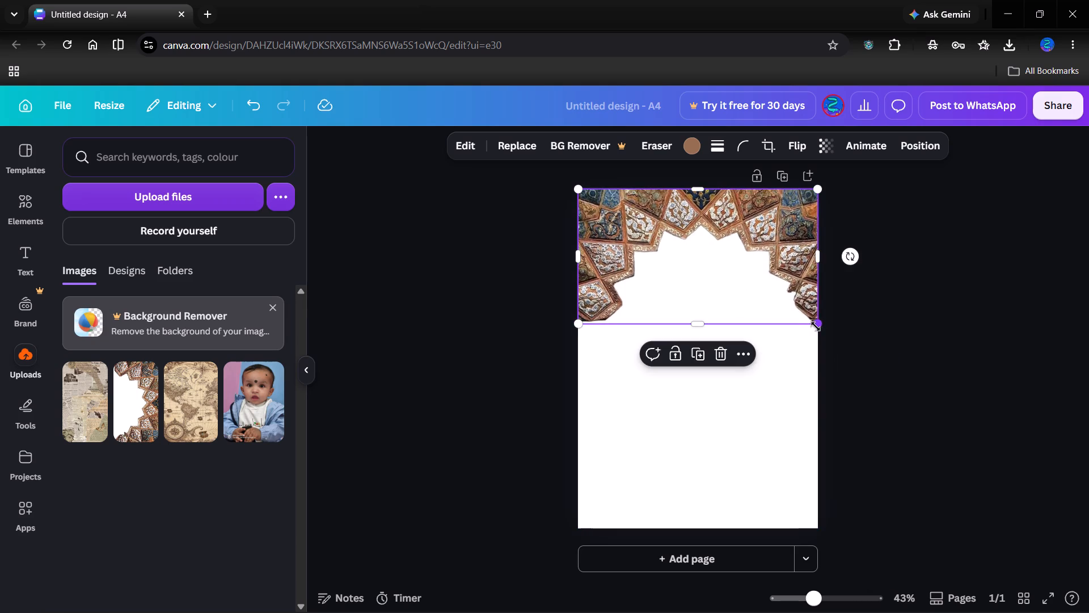
left_click(783, 404)
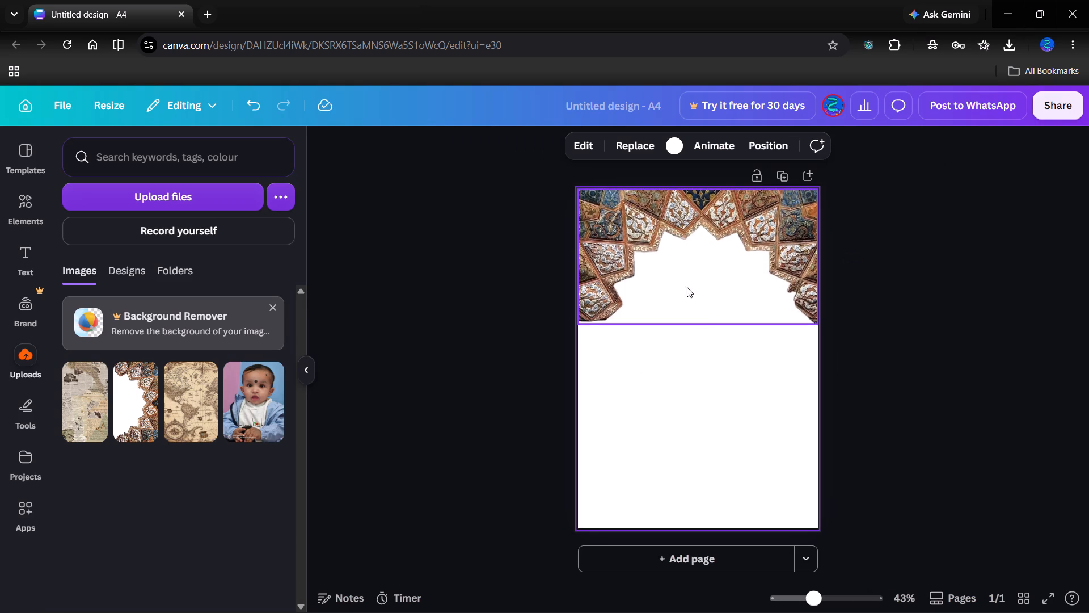
left_click(665, 292)
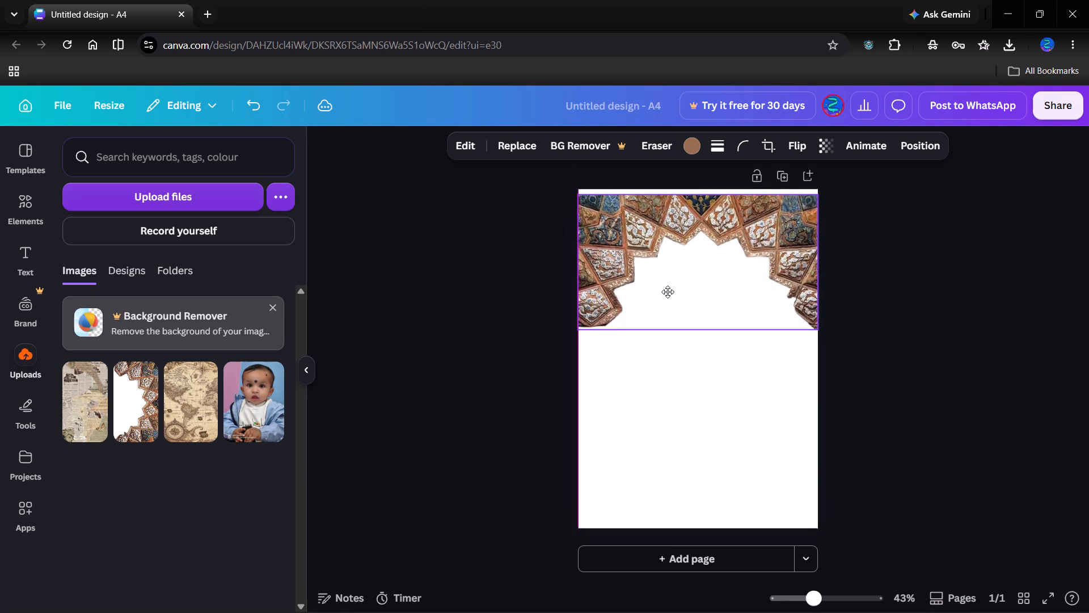
left_click(694, 434)
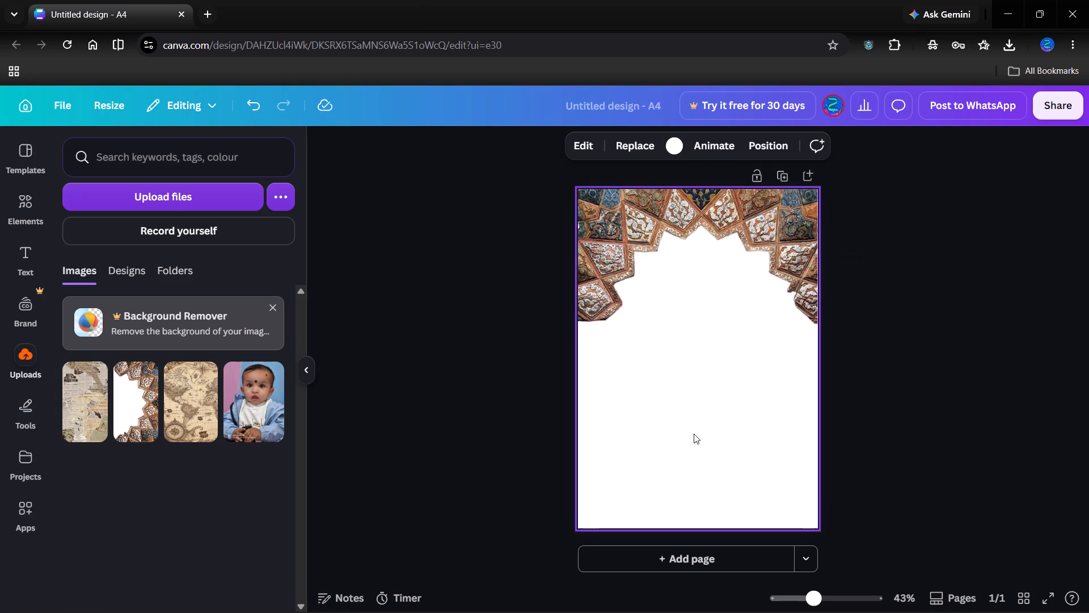
left_click(621, 297)
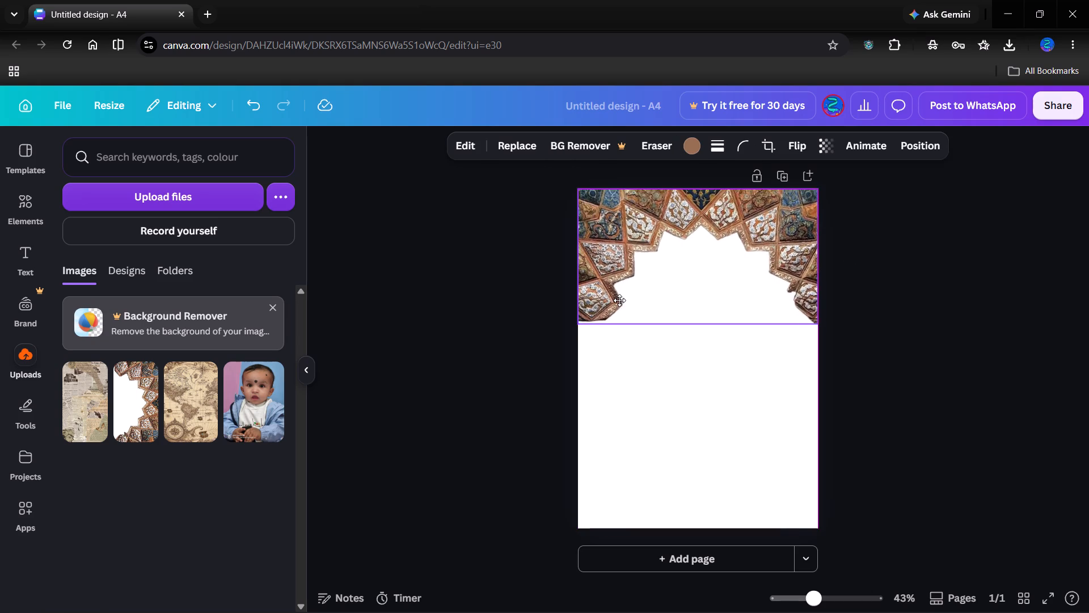
Enlarge the tile arch beyond both page sides and roughly centre it along the page's top edge.
left_click_drag(816, 325, 856, 351)
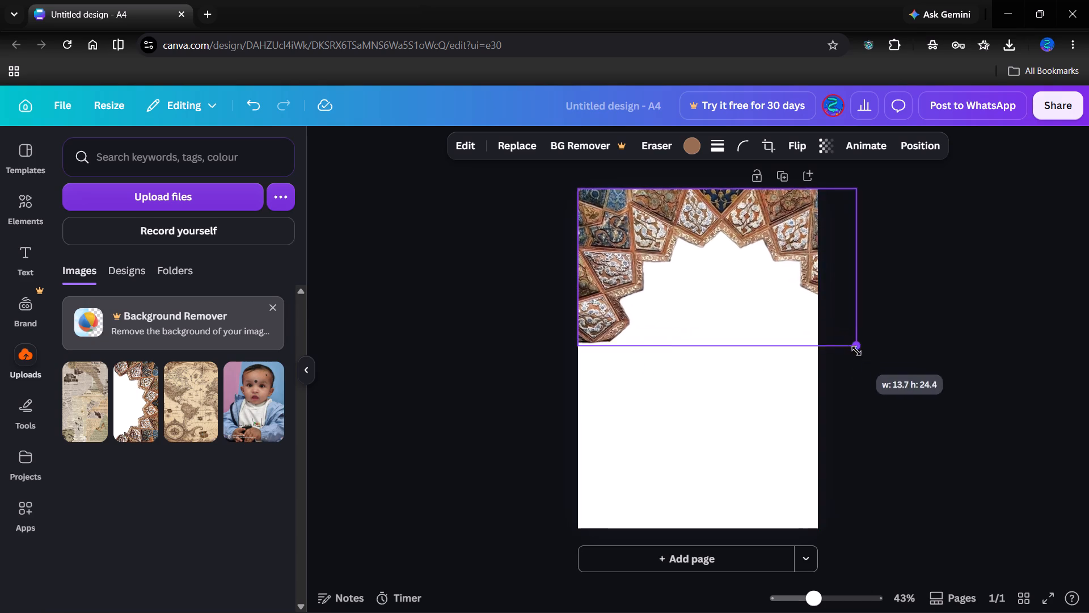
left_click_drag(856, 351, 878, 368)
left_click_drag(799, 333, 761, 328)
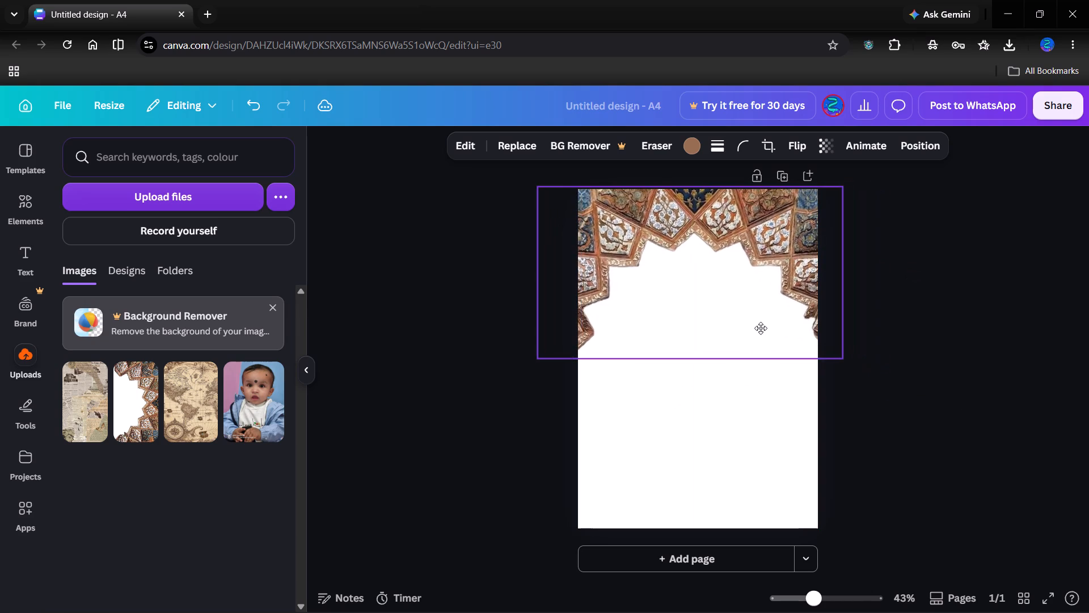
left_click_drag(761, 328, 762, 334)
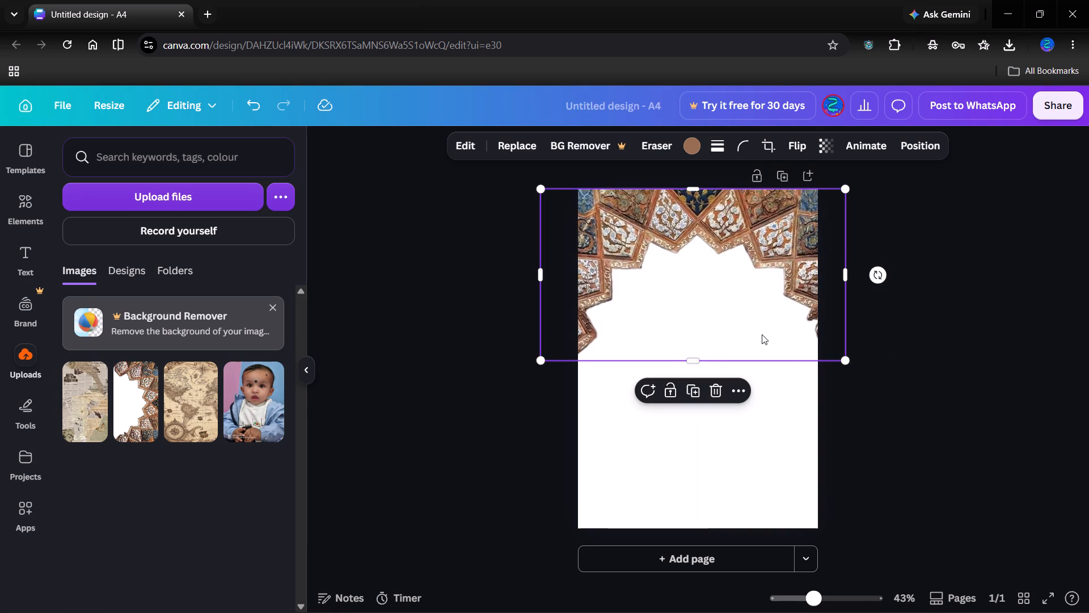
left_click_drag(852, 361, 844, 359)
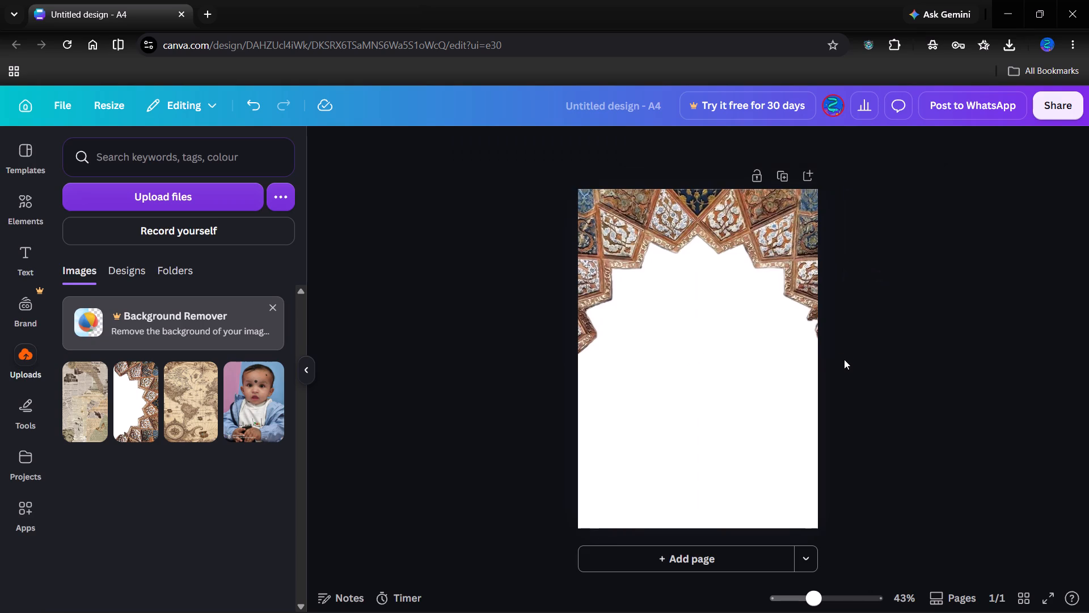
left_click(844, 359)
left_click_drag(786, 302, 780, 299)
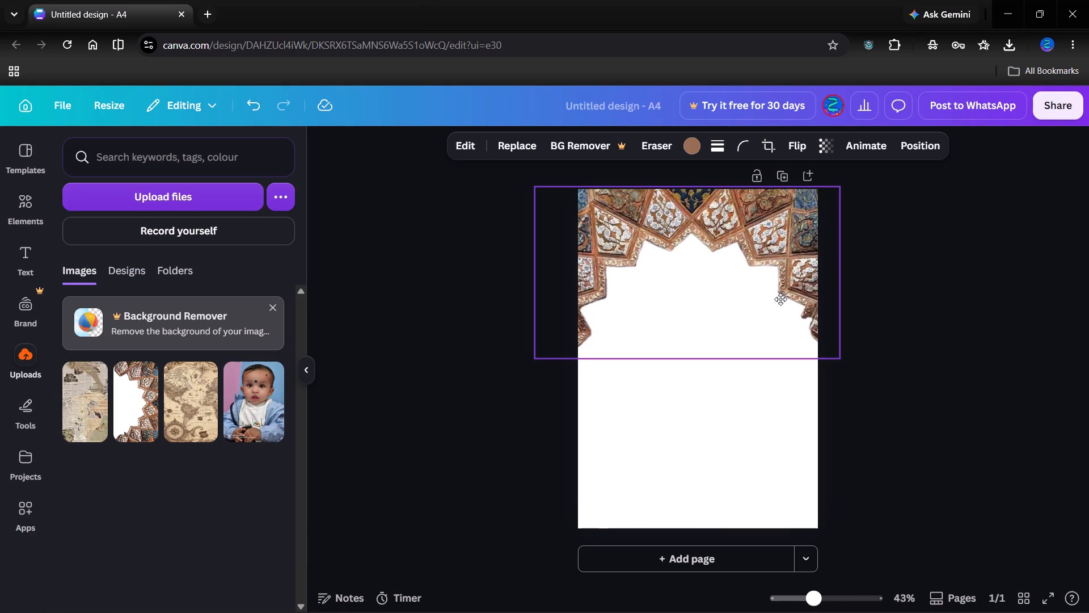
left_click_drag(780, 299, 781, 298)
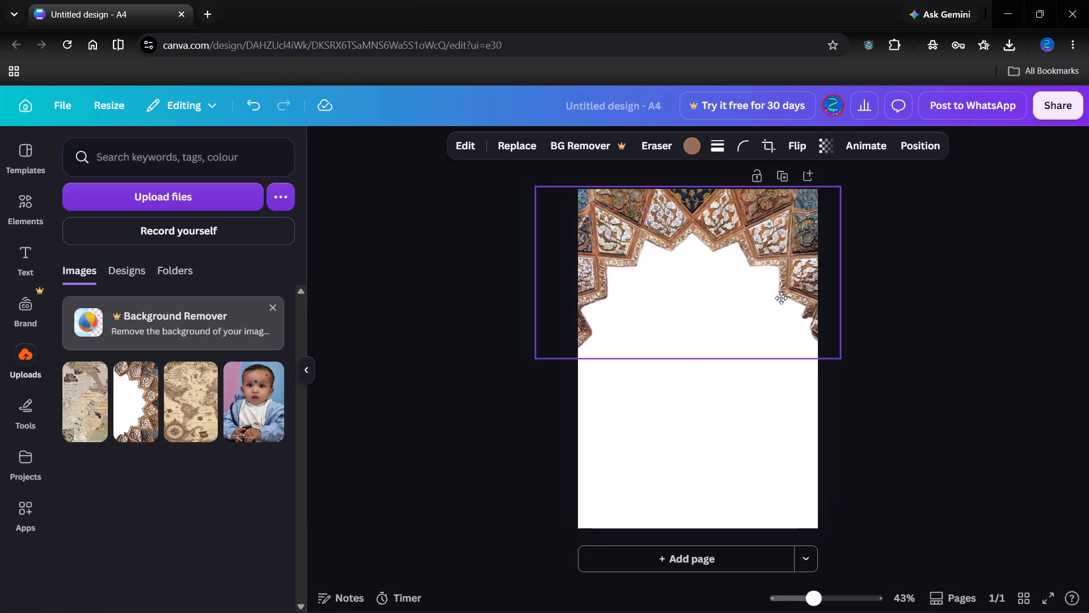
left_click_drag(781, 298, 780, 298)
left_click(948, 433)
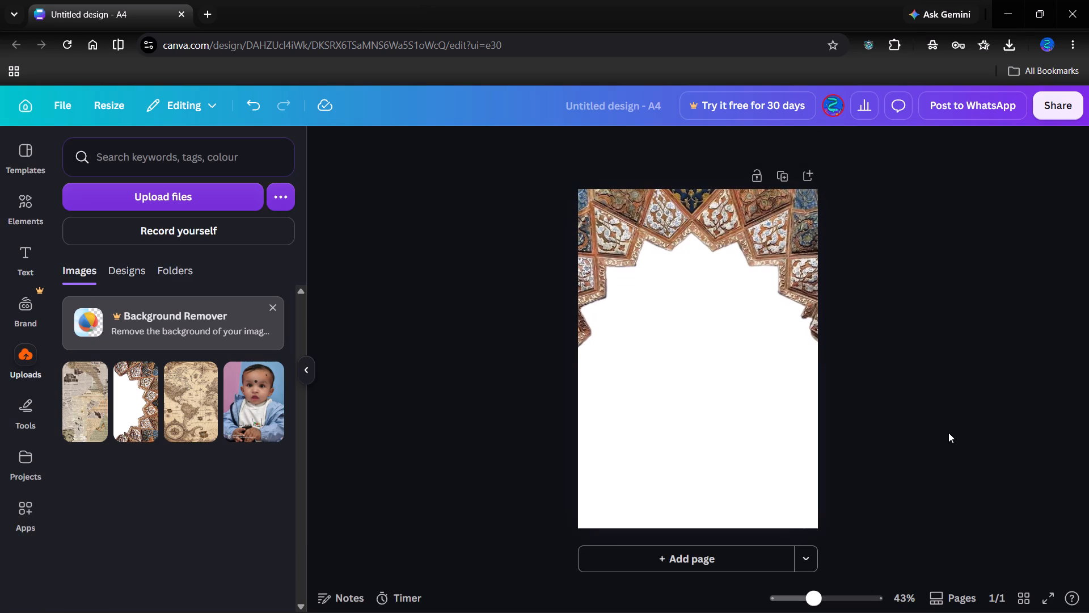
left_click_drag(771, 247, 771, 250)
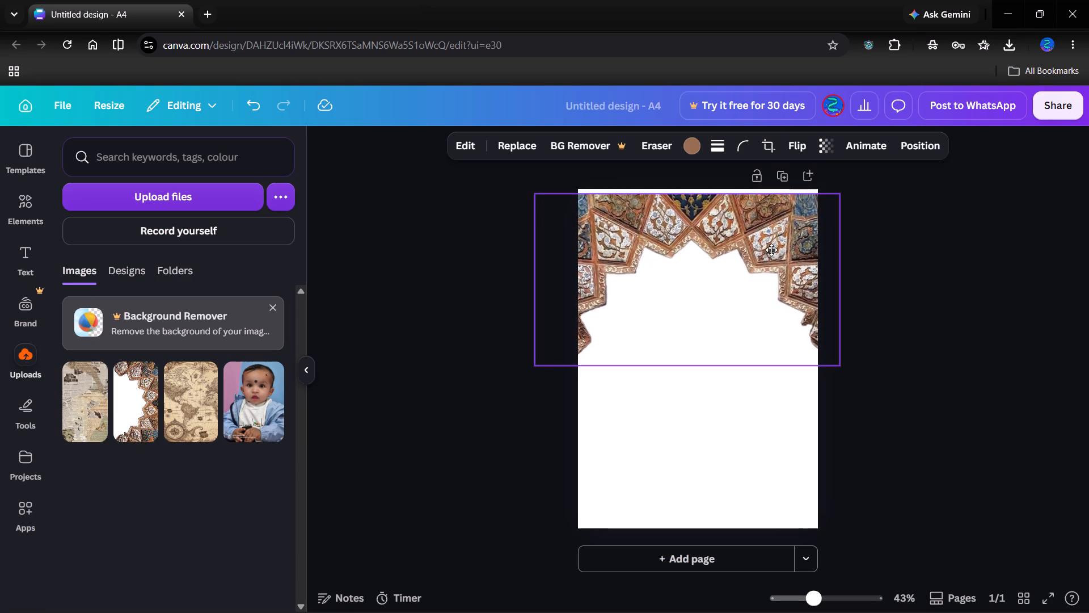
left_click_drag(771, 250, 771, 253)
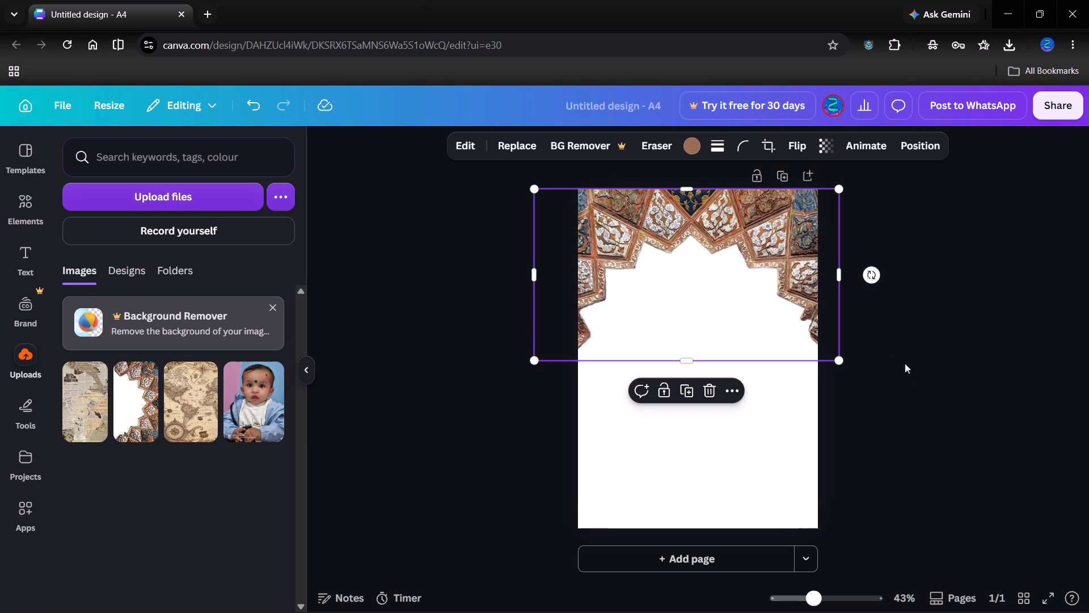
left_click(952, 403)
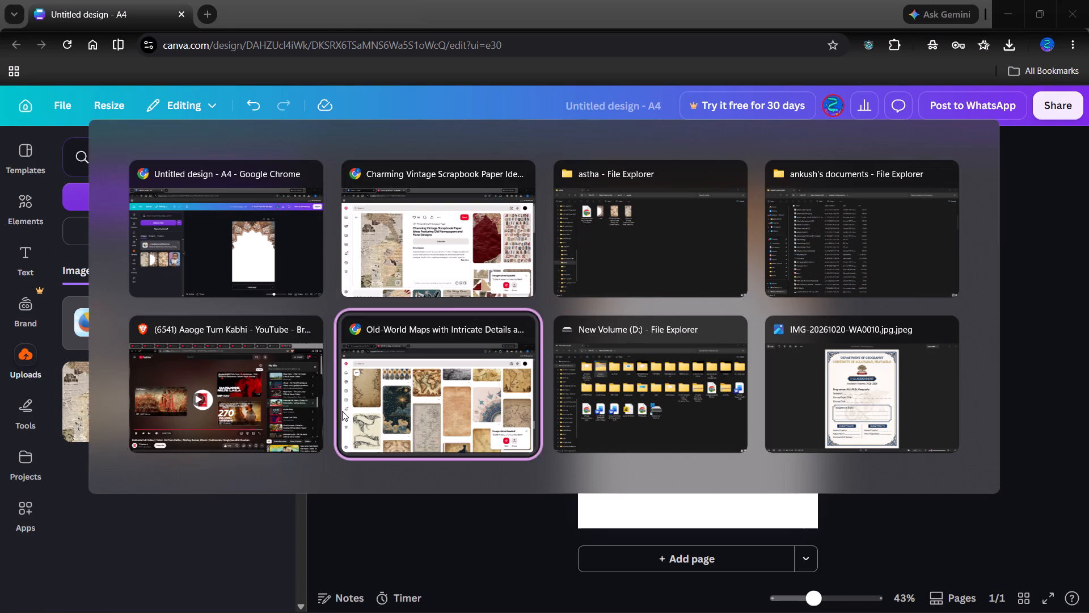
left_click(73, 0)
scroll(440, 297, "up", 4)
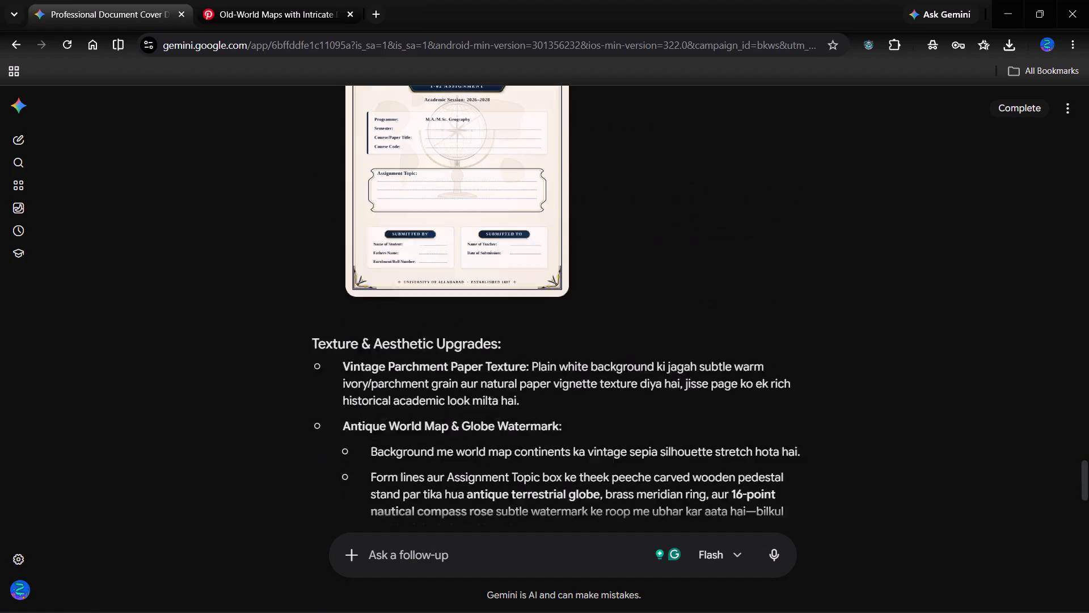
left_click(457, 547)
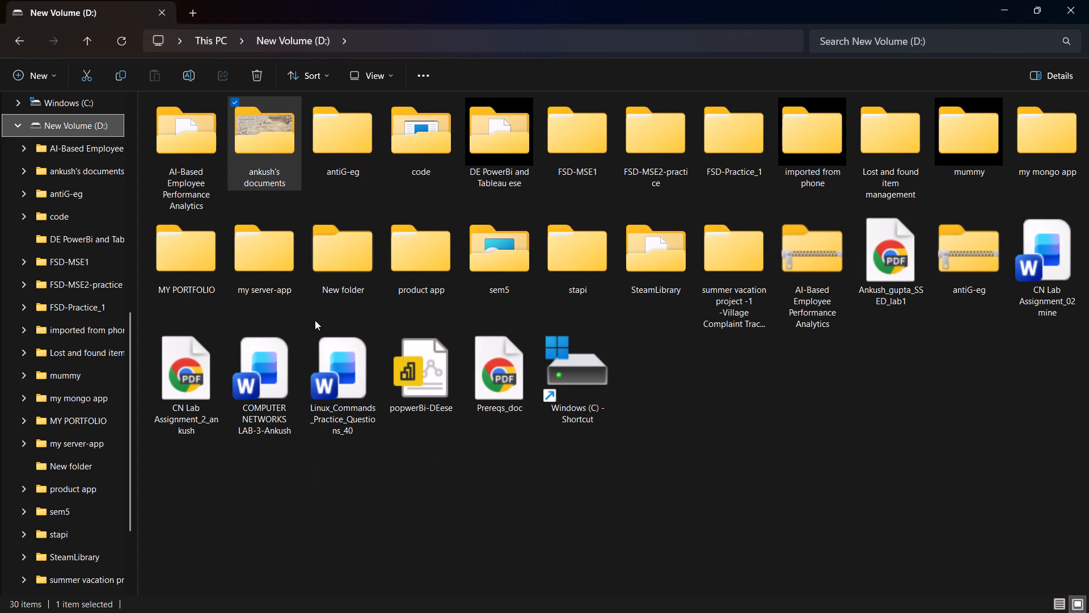
Copy the Allahabad University emblem with the Hindi arc text from File Explorer's Gallery and paste it onto the Canva page.
scroll(78, 229, "up", 3)
double_click(50, 285)
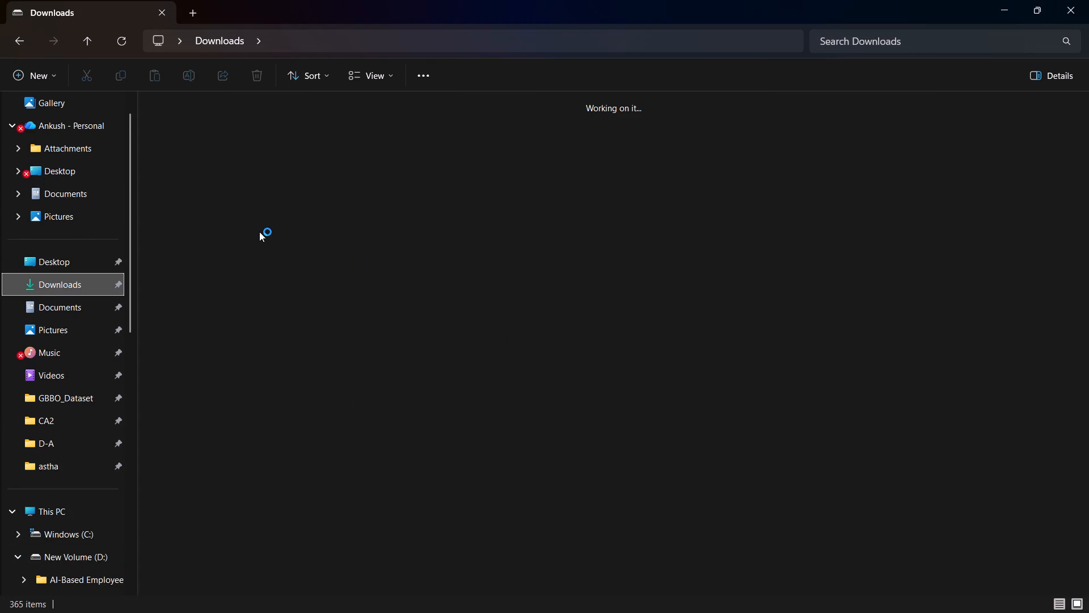
scroll(134, 222, "up", 2)
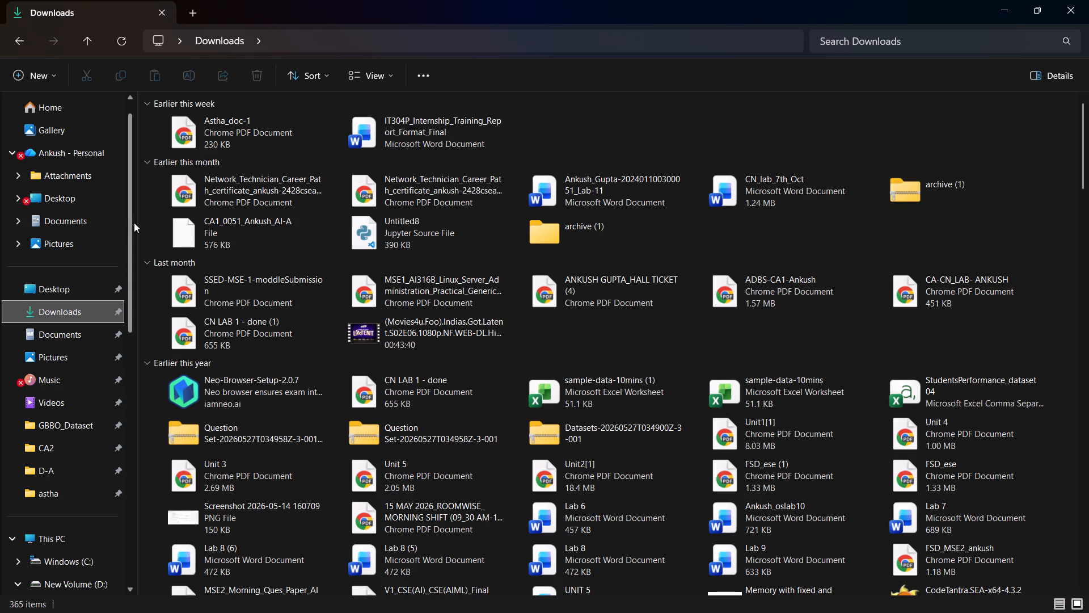
scroll(134, 222, "up", 1)
double_click(50, 124)
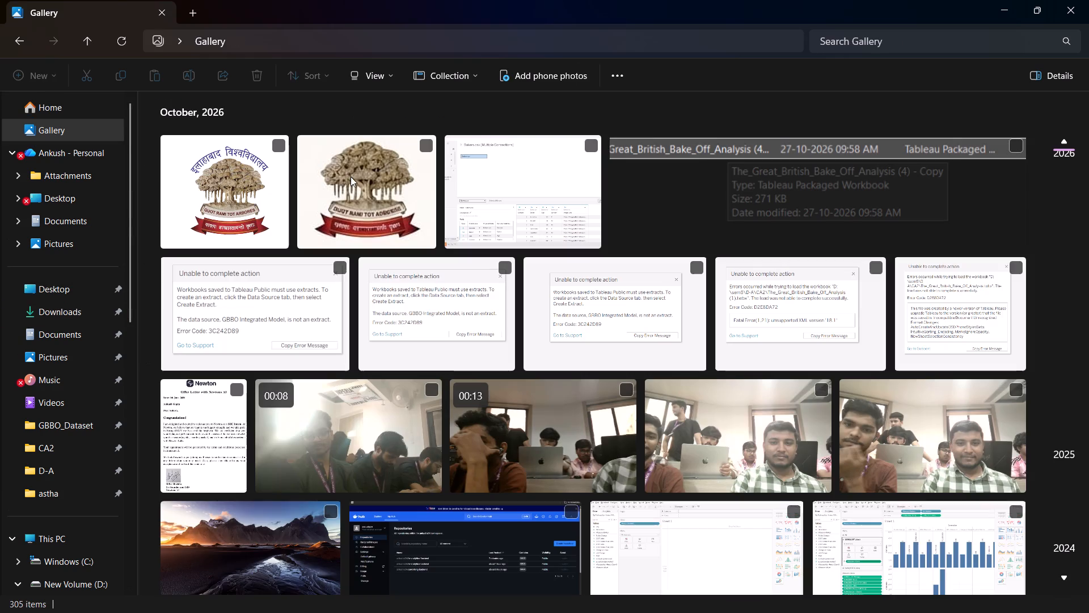
left_click(265, 209)
left_click(265, 209)
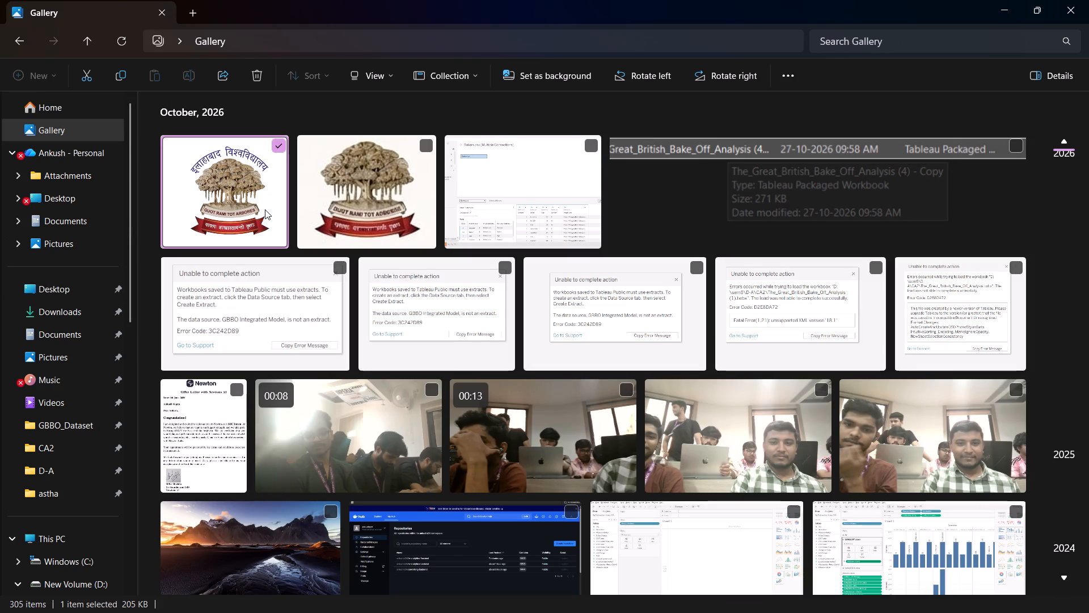
left_click(265, 209)
key("ctrl+c")
key("alt+Tab")
key("alt+Tab")
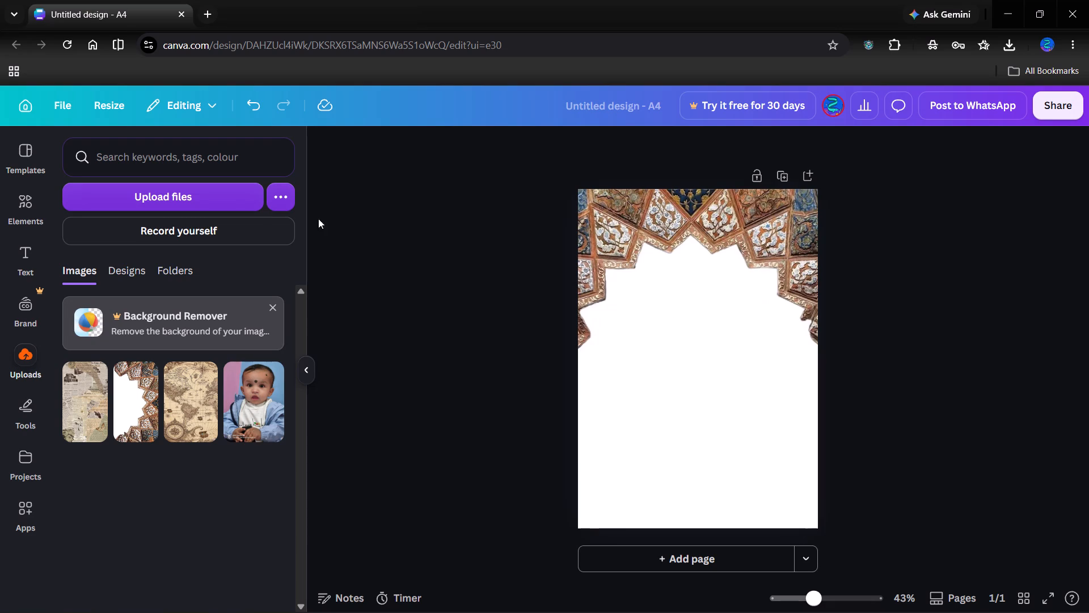
left_click(684, 317)
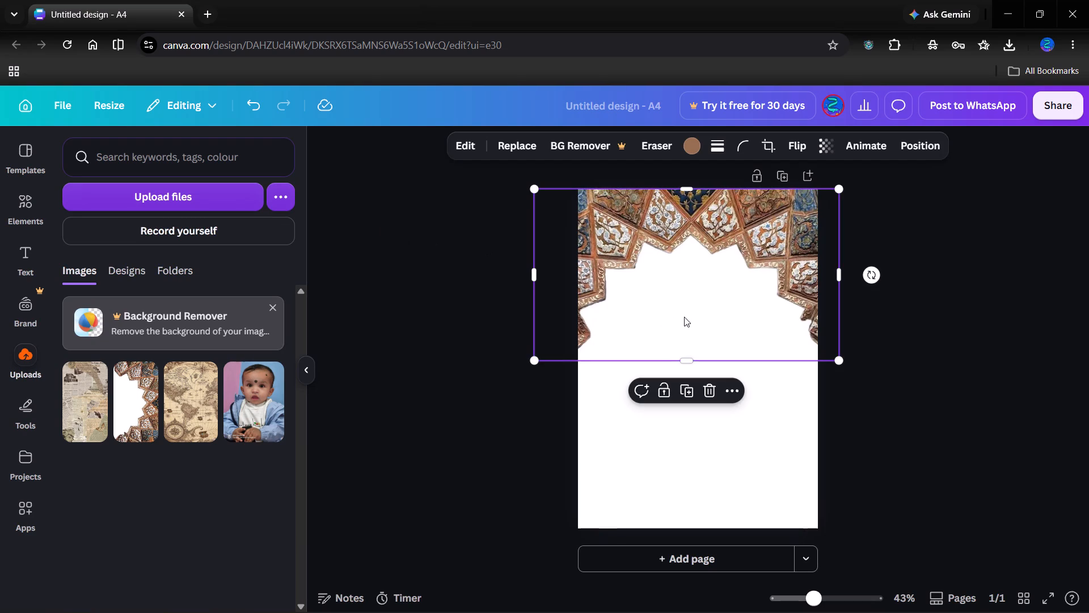
key("ctrl+v")
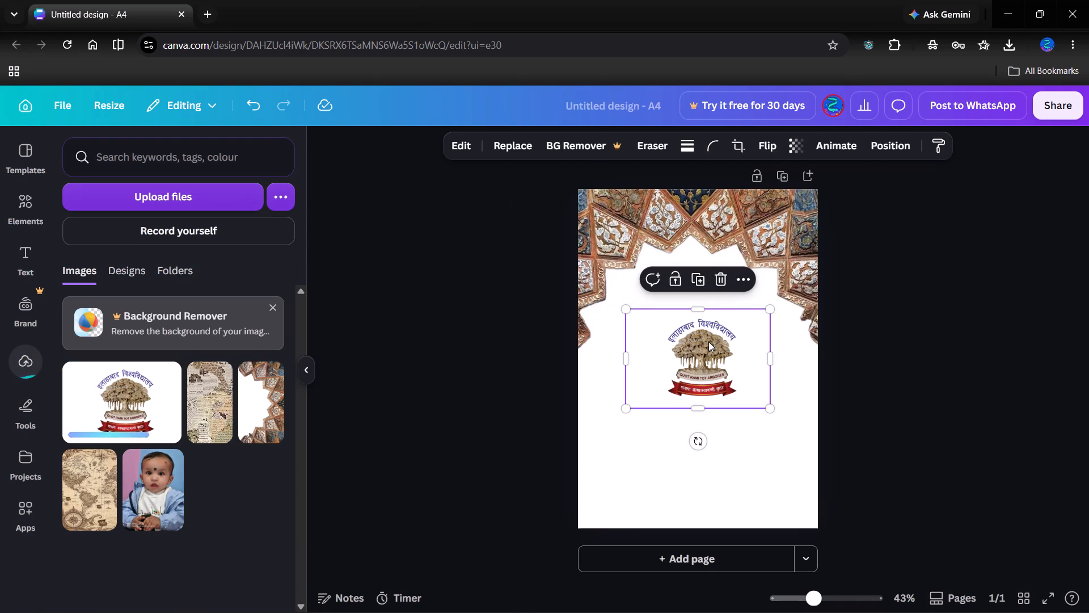
Shrink the university emblem to roughly a third of the page width and place it inside the arch opening.
left_click_drag(708, 342, 700, 305)
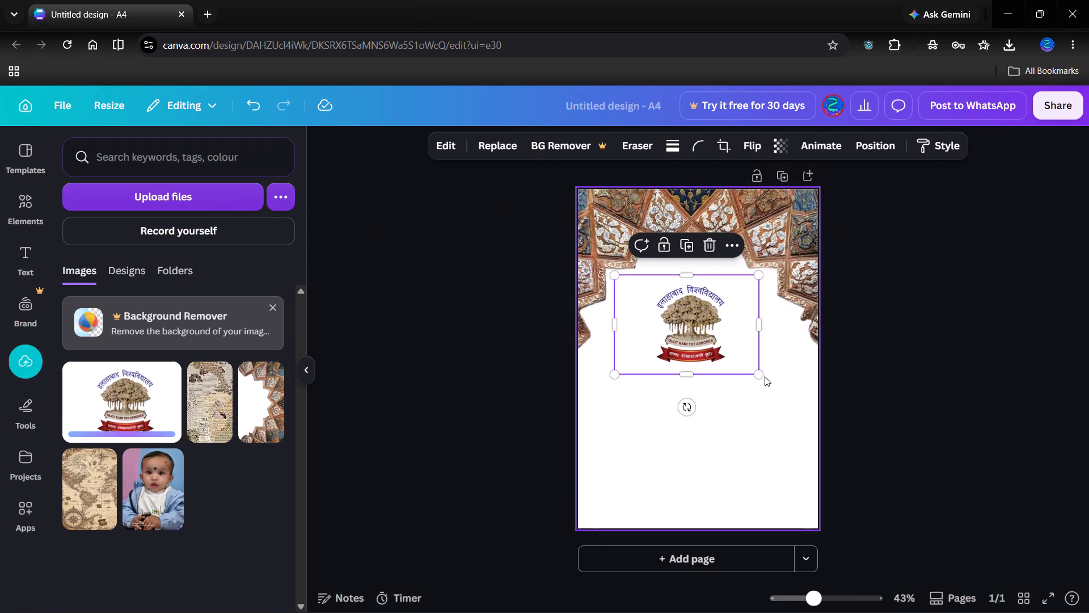
left_click_drag(759, 376, 733, 345)
left_click_drag(676, 322, 683, 320)
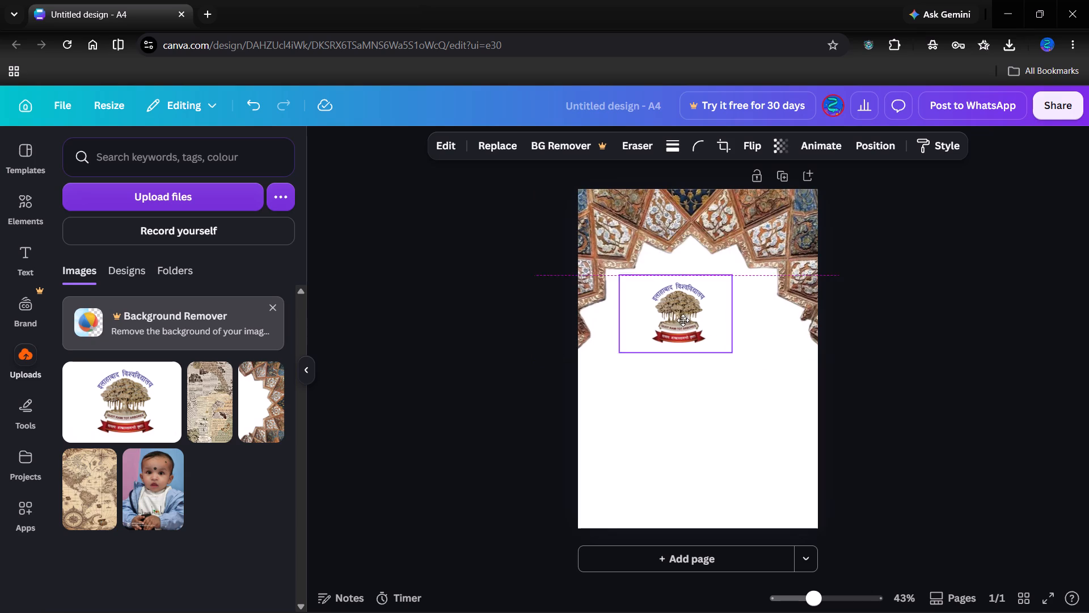
left_click_drag(683, 320, 694, 317)
left_click_drag(742, 346, 725, 322)
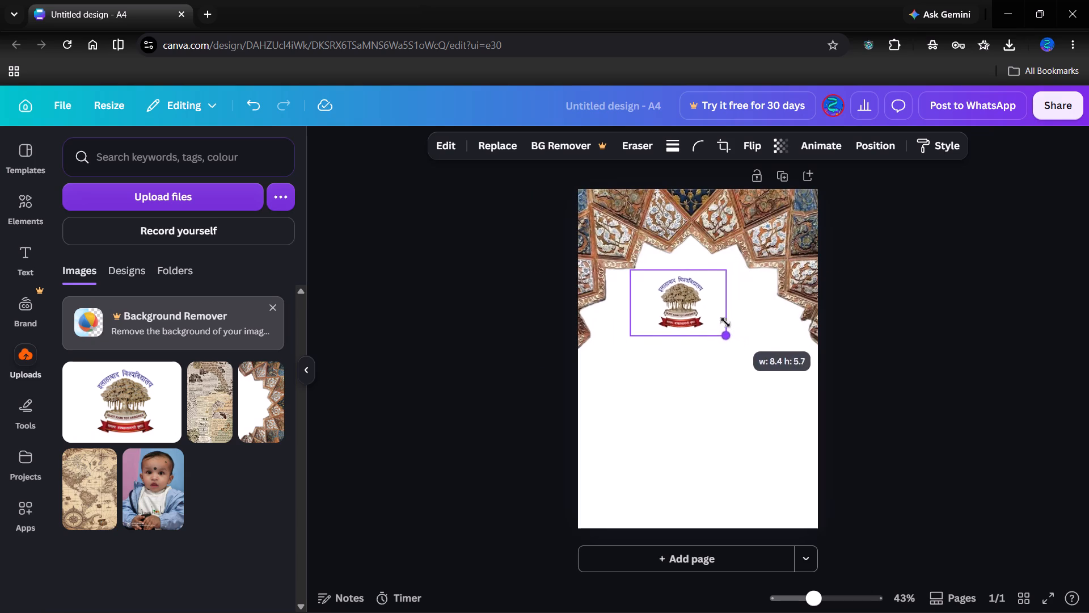
left_click_drag(725, 322, 717, 317)
left_click_drag(666, 302, 685, 301)
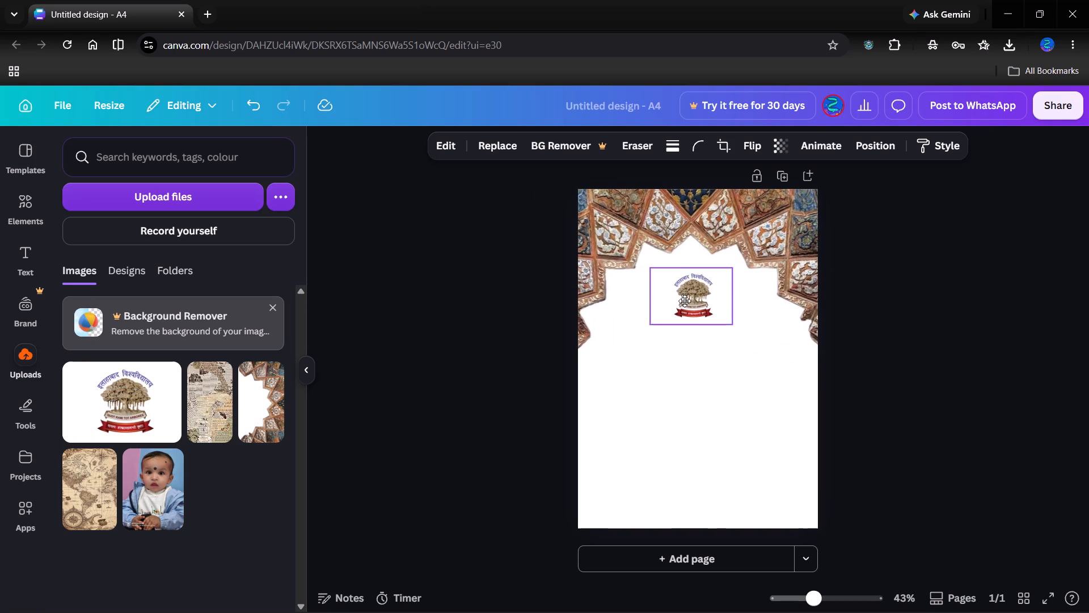
left_click_drag(685, 301, 682, 301)
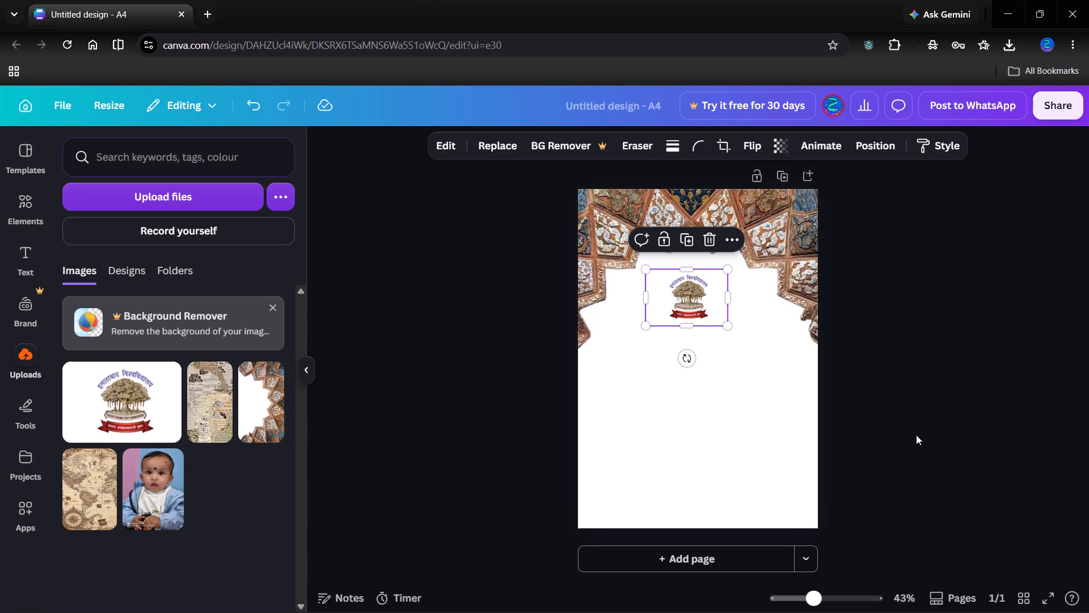
left_click(916, 435)
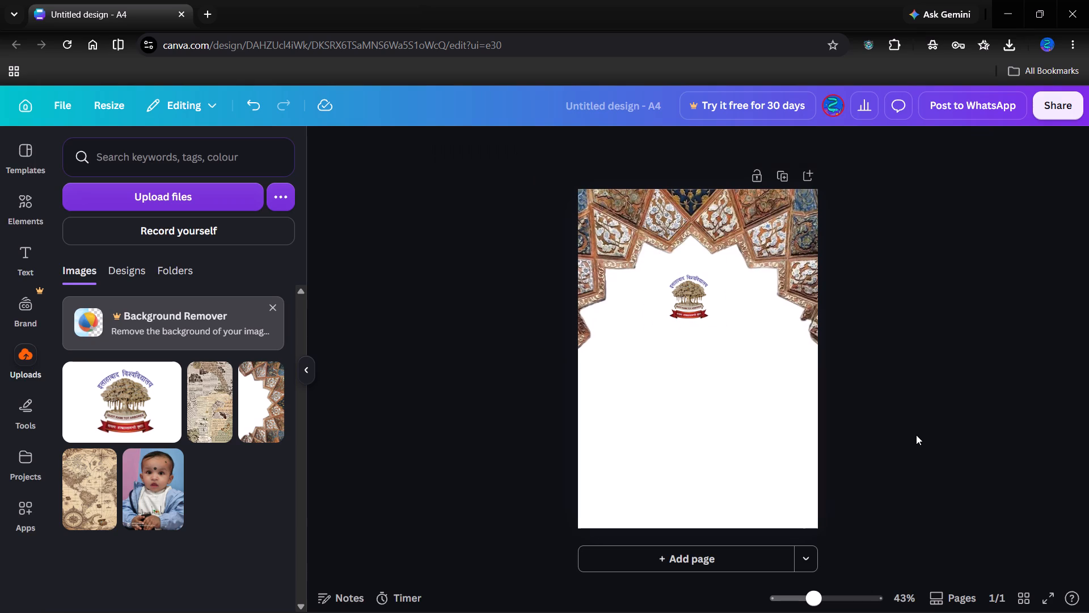
Nudge the emblem slightly lower and to the right so it sits centred beneath the arch's peak.
left_click(762, 253)
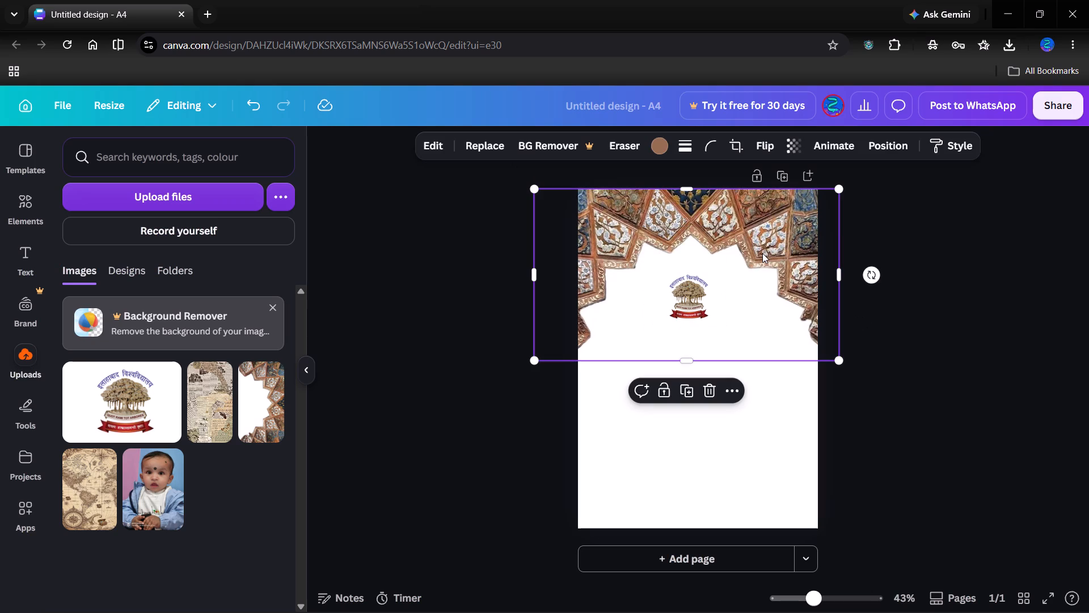
left_click_drag(689, 296, 688, 299)
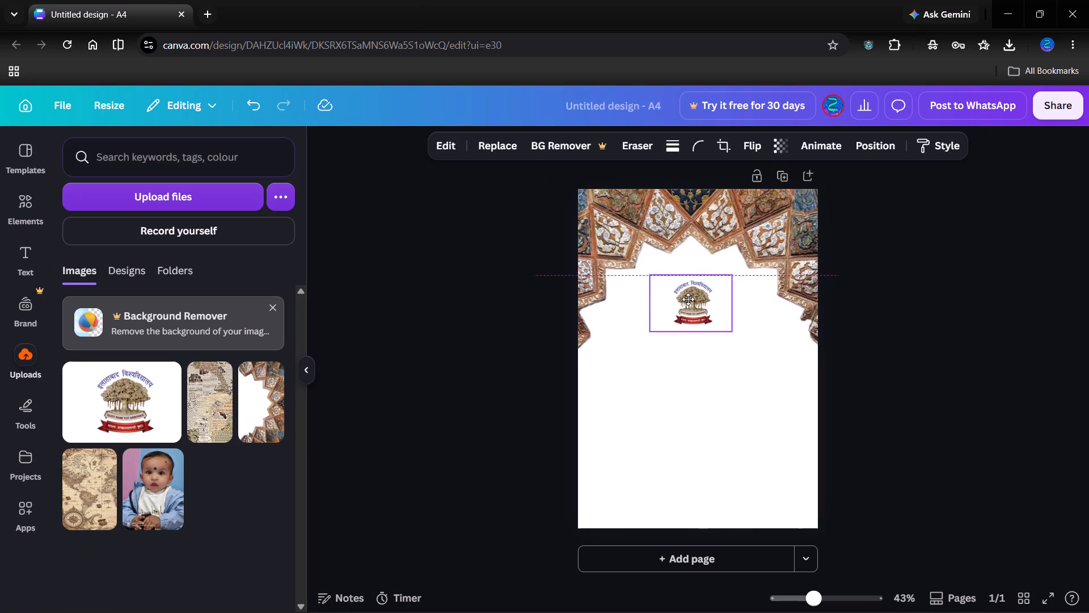
left_click_drag(688, 299, 693, 301)
left_click_drag(693, 301, 693, 301)
left_click(724, 211)
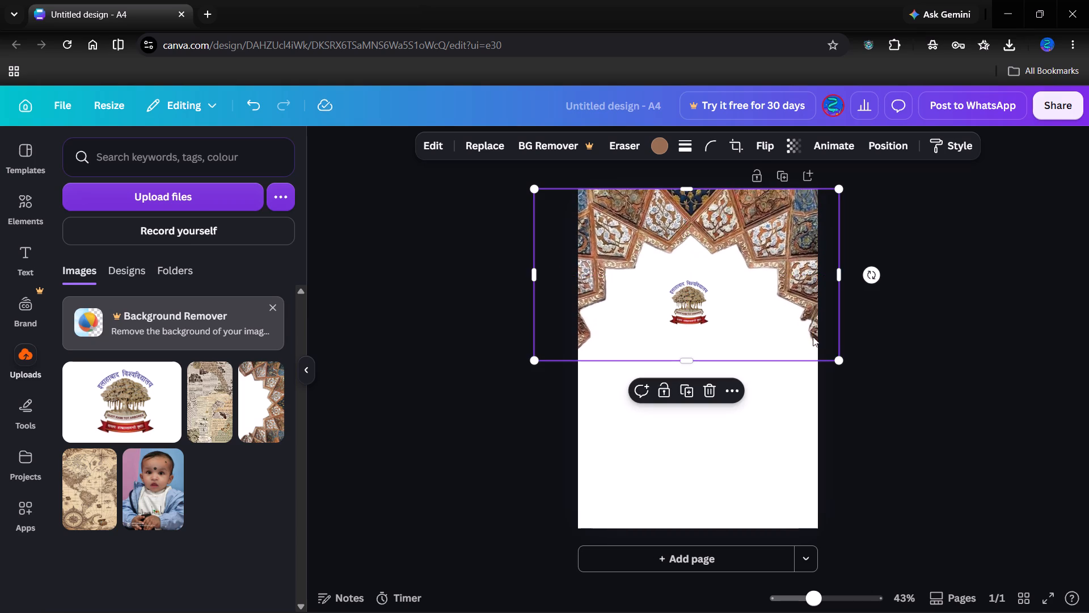
left_click(960, 440)
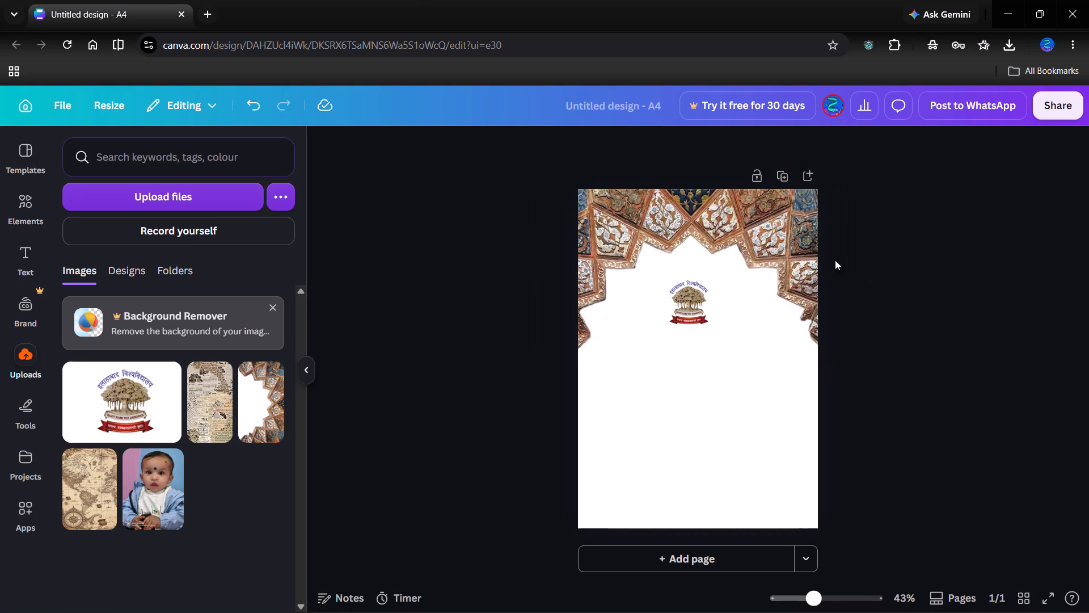
left_click_drag(665, 309, 668, 308)
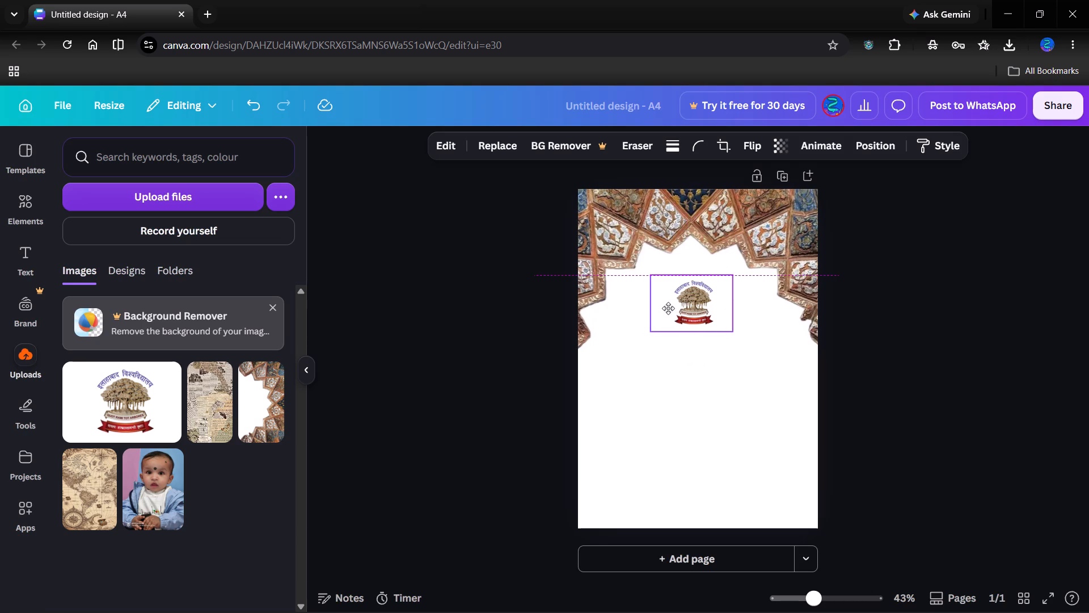
left_click_drag(668, 308, 671, 309)
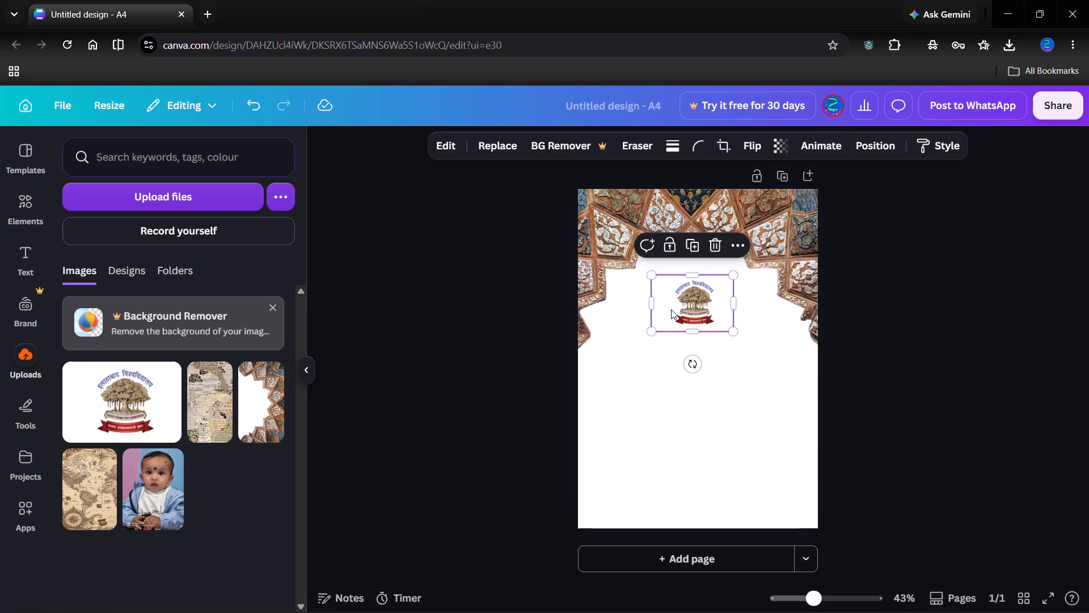
left_click(900, 390)
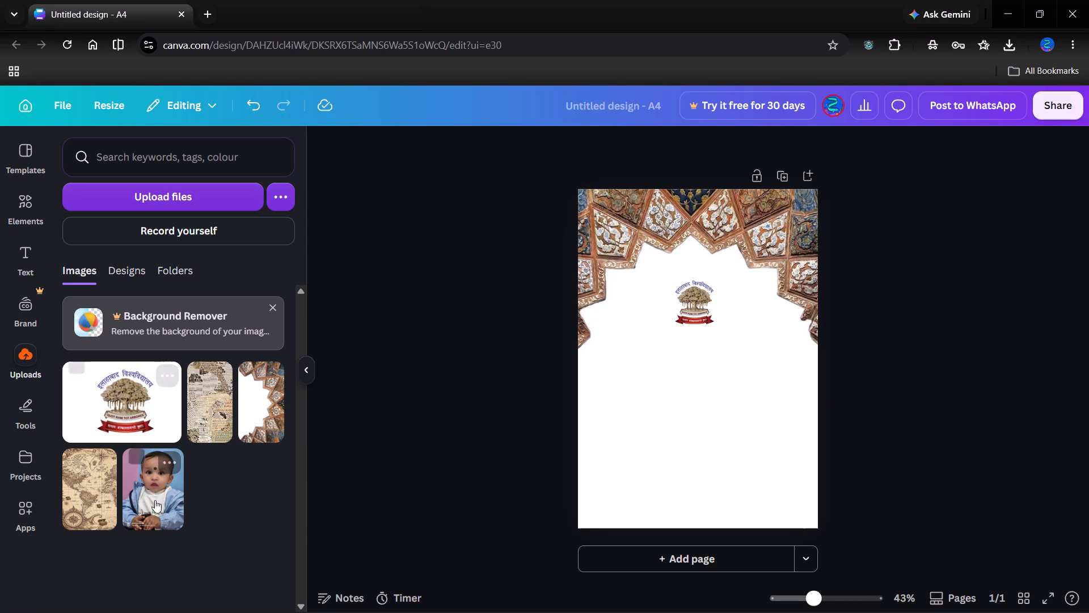
left_click(719, 408)
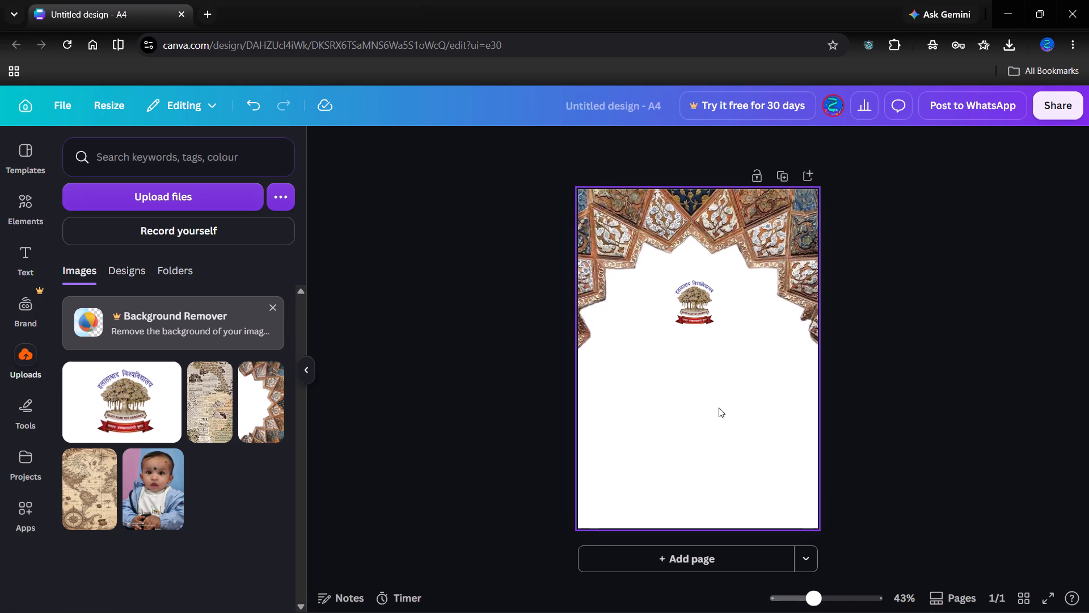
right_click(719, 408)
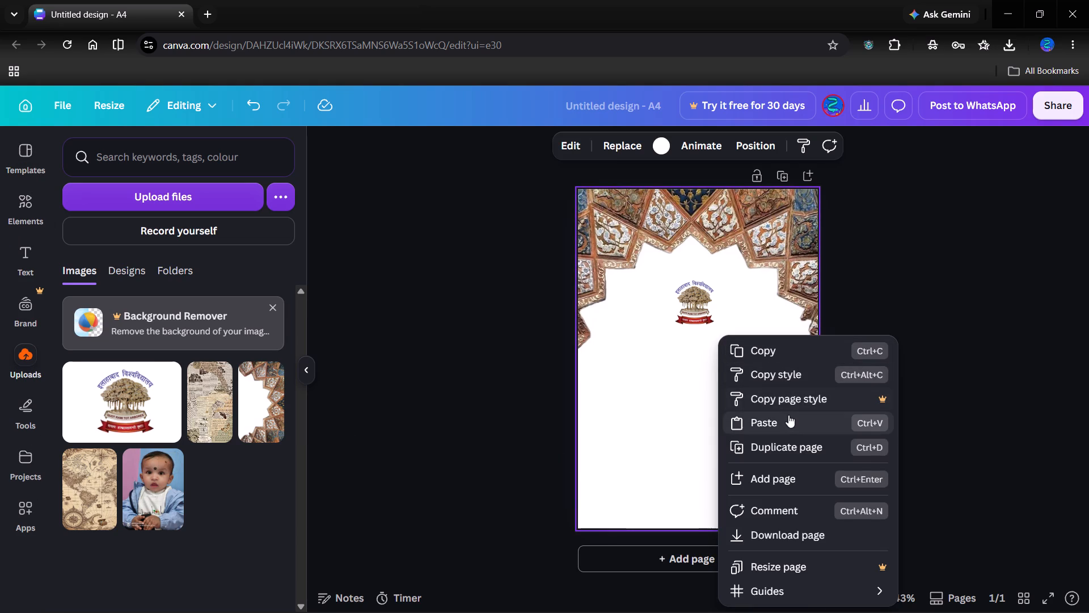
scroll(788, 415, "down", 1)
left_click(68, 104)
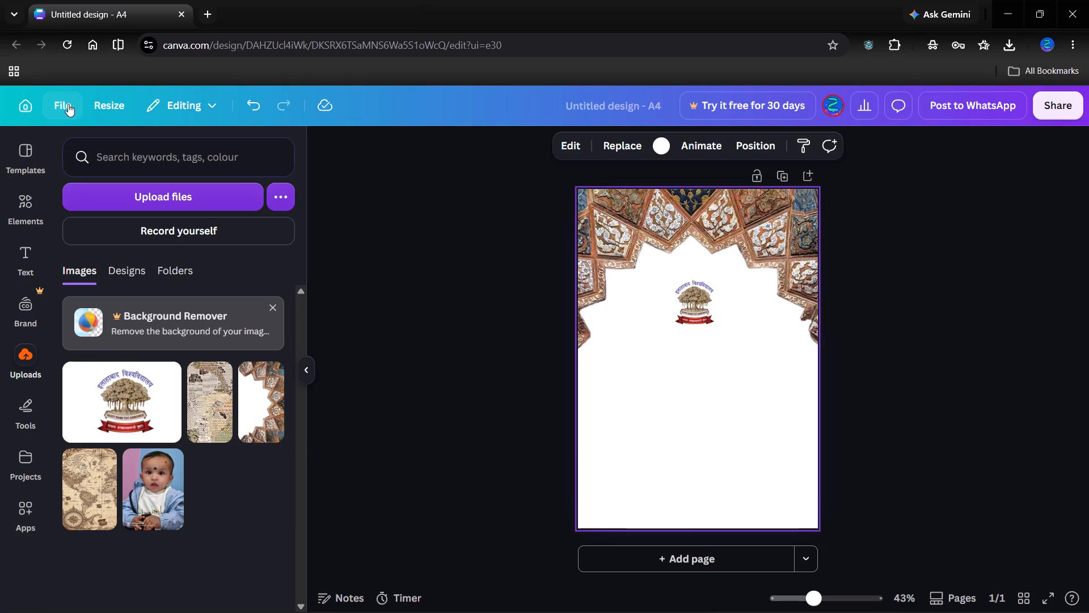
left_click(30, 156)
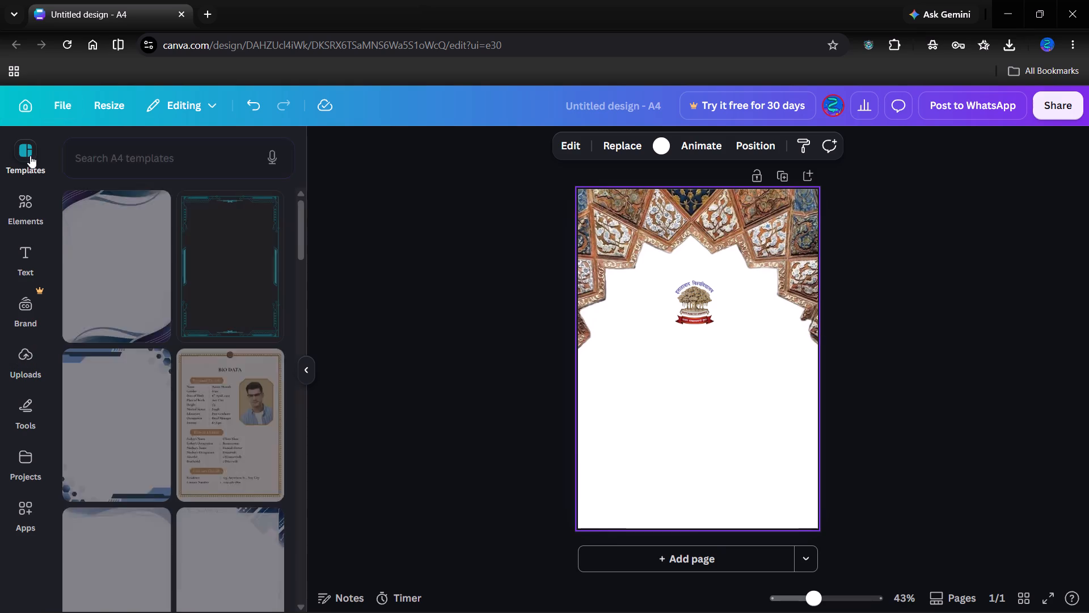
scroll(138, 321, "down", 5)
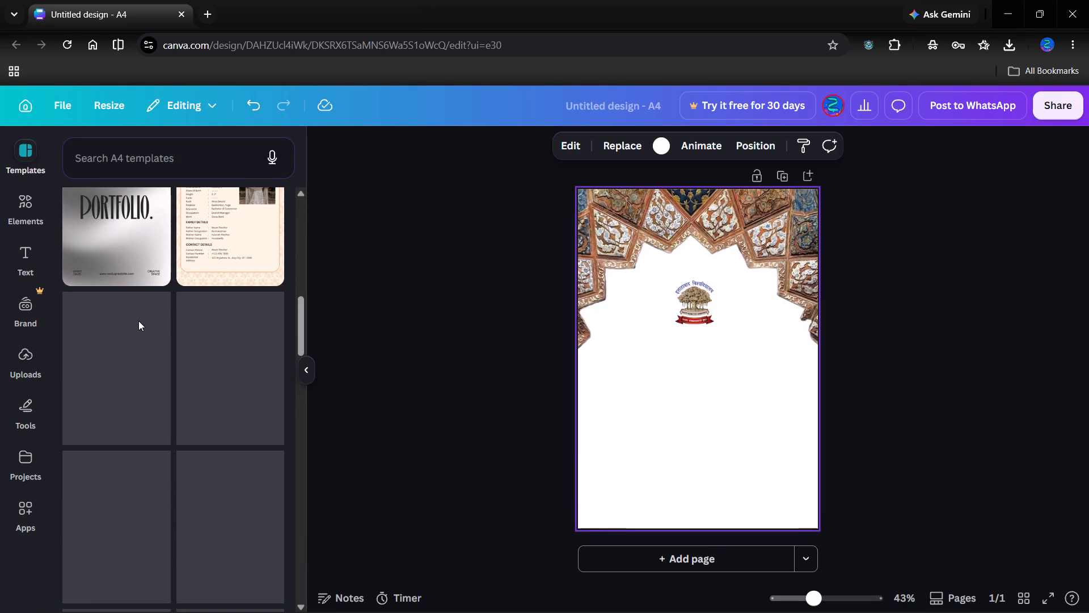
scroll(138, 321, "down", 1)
left_click(15, 259)
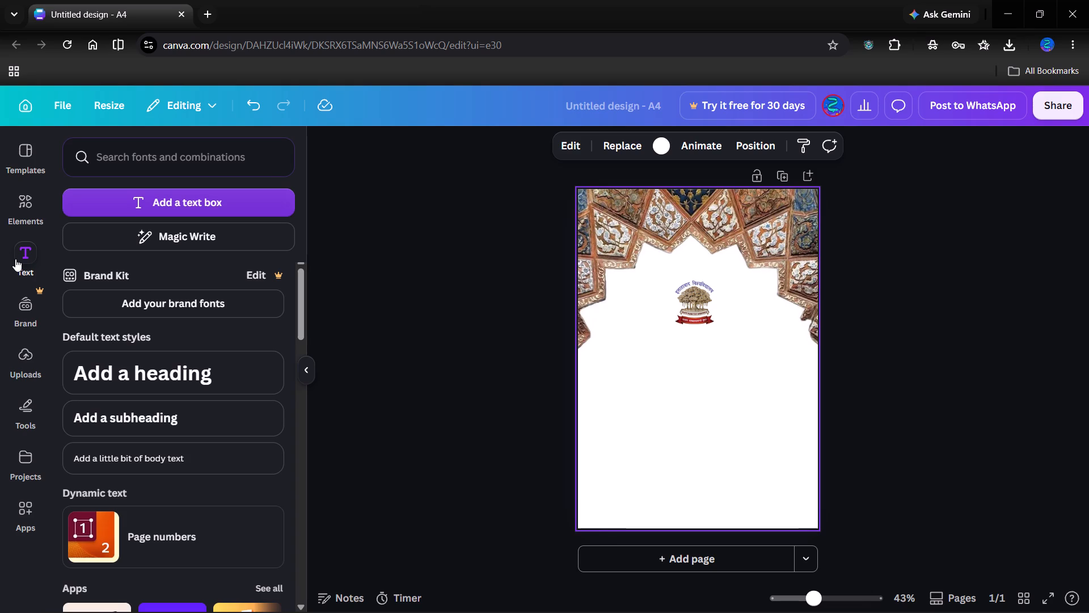
scroll(15, 259, "down", 1)
left_click(217, 198)
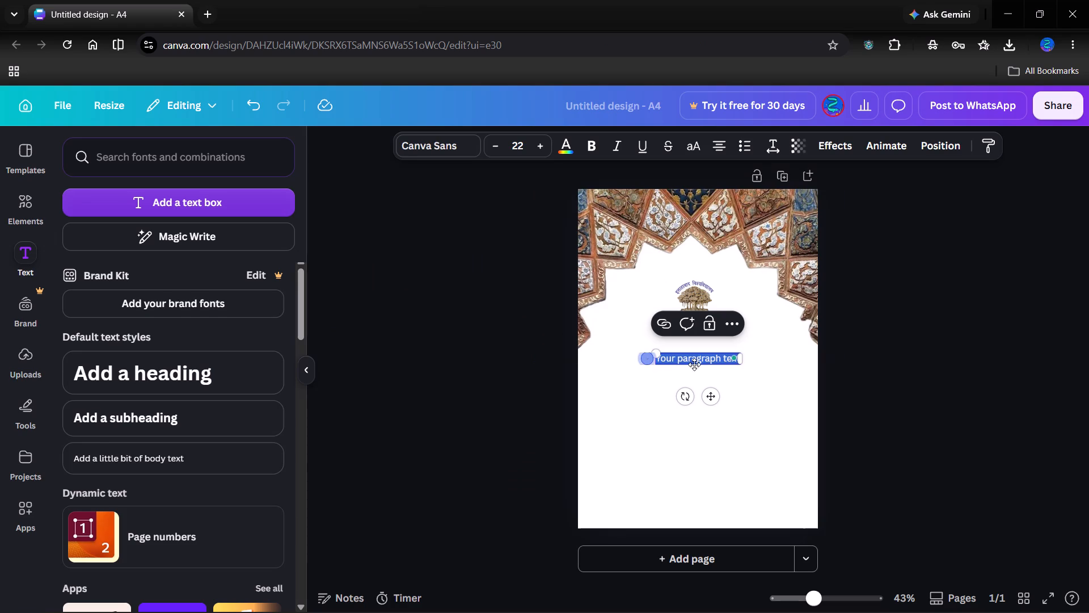
triple_click(692, 360)
key("ctrl+v")
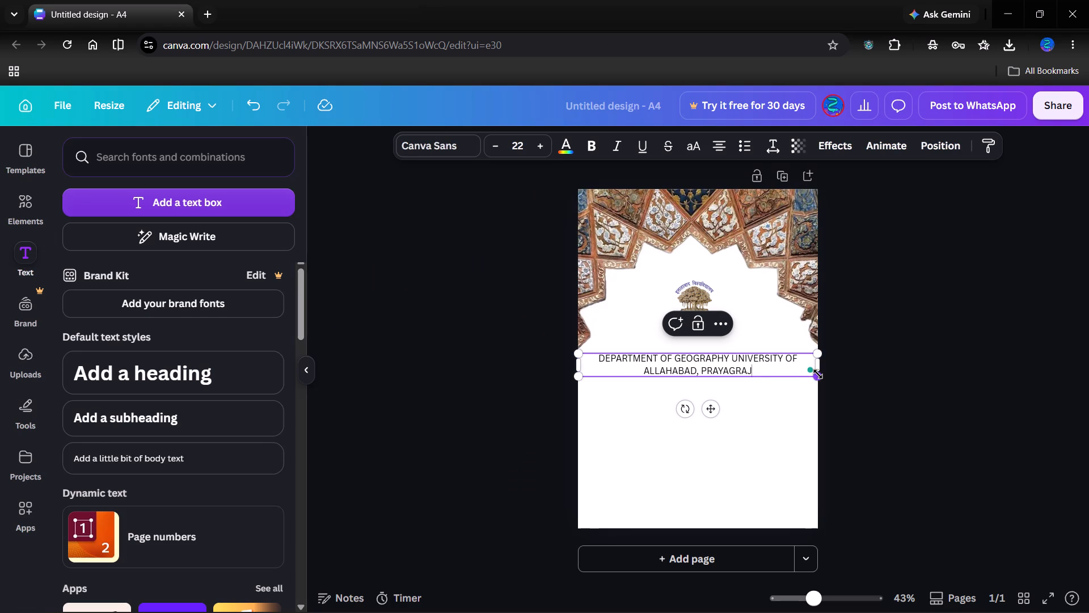
Shrink the department text box to about size 14.9 and centre it just below the university emblem.
left_click_drag(817, 375, 741, 355)
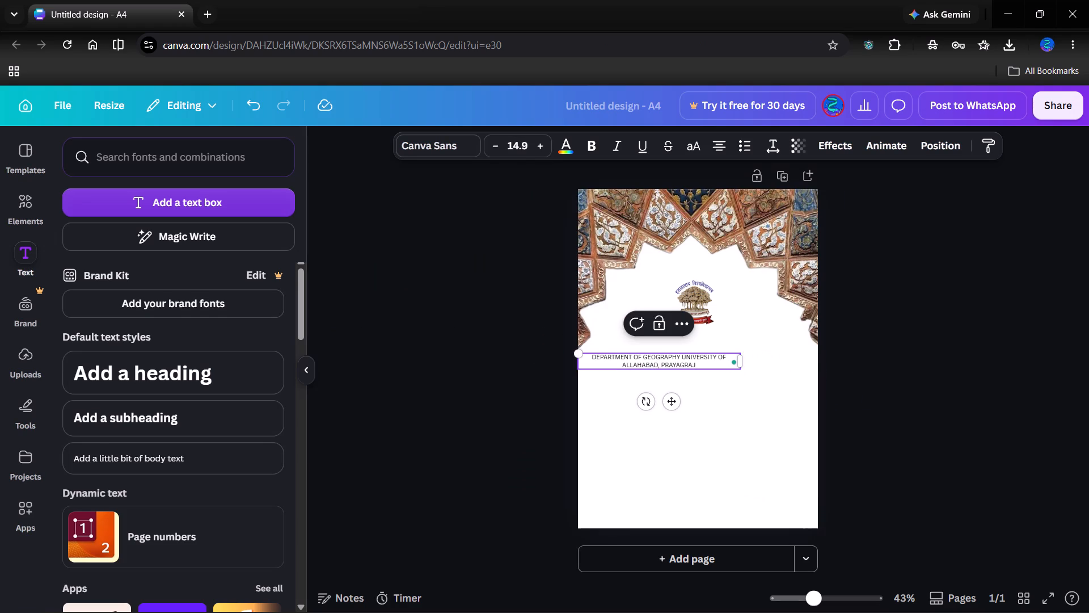
left_click(661, 362)
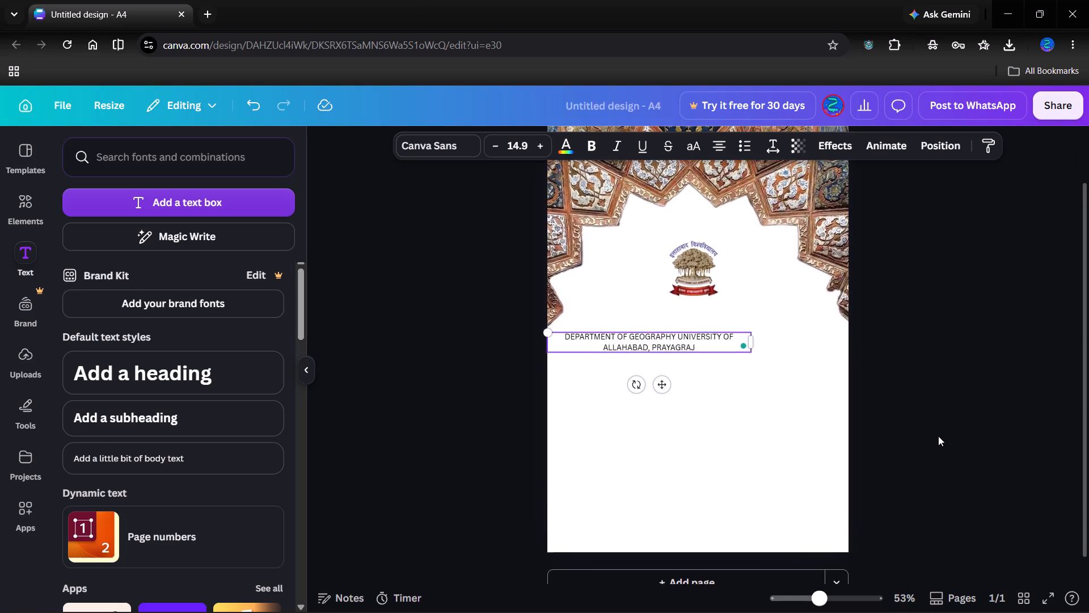
scroll(699, 430, "up", 2)
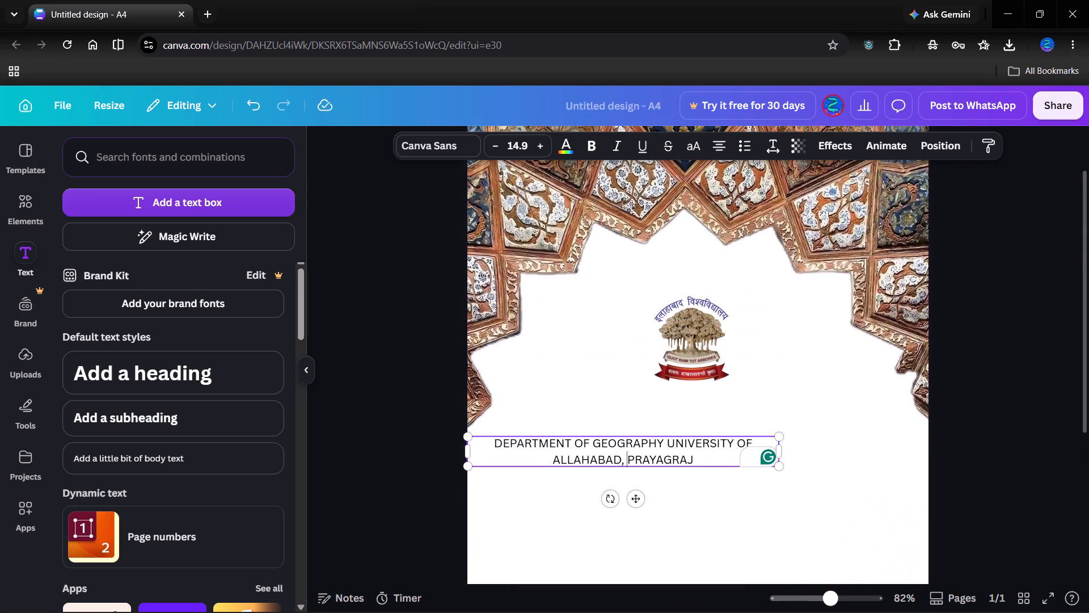
left_click_drag(677, 435, 761, 395)
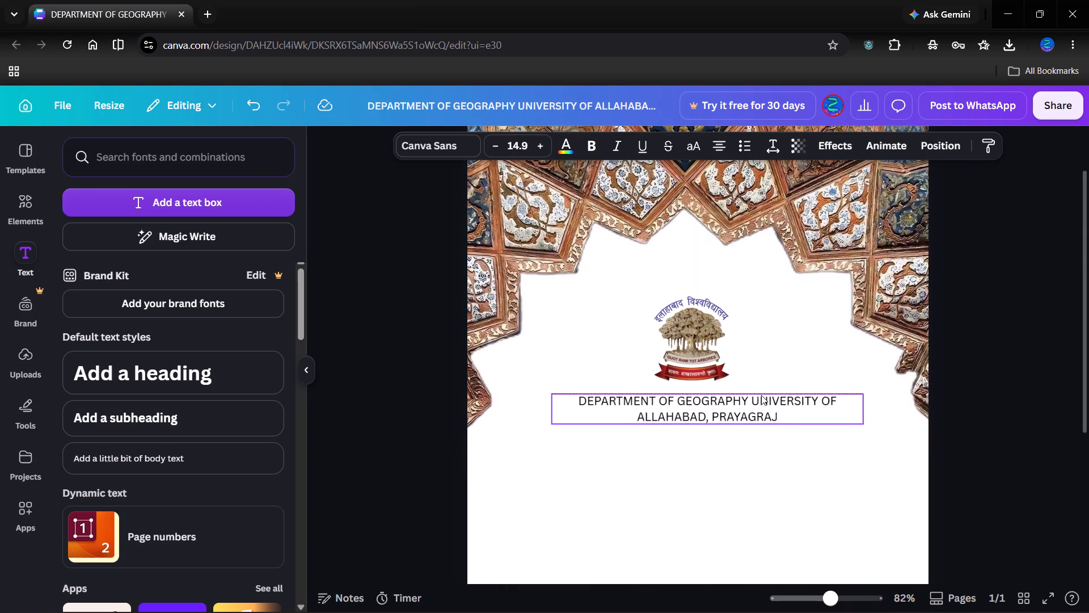
left_click_drag(761, 395, 748, 403)
Nudge the university emblem slightly to the right above the department text.
left_click_drag(692, 329, 700, 329)
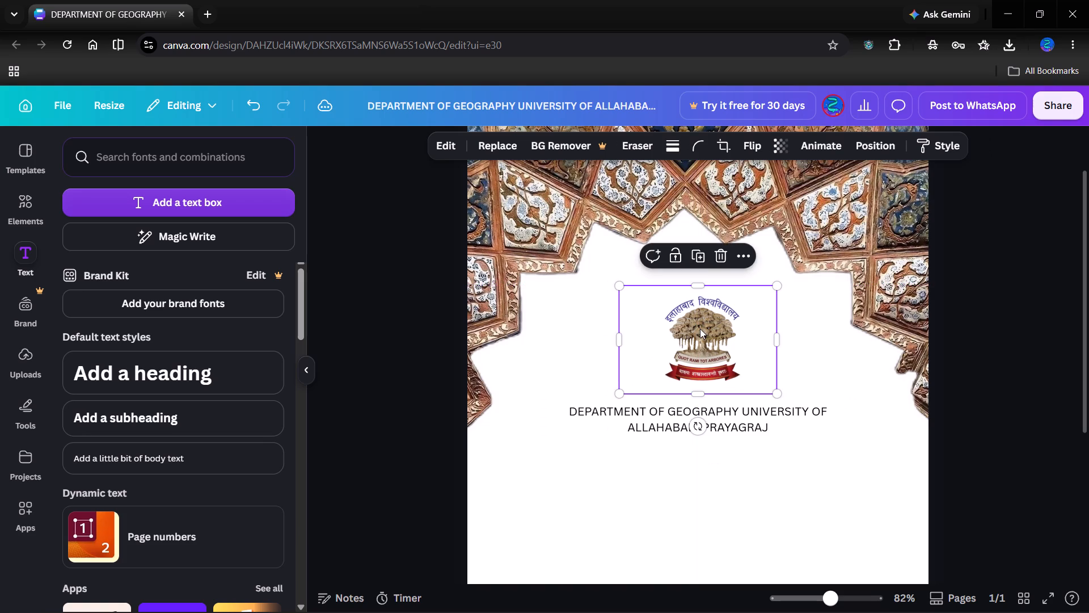
Shift the tile arch slightly right and down, and rotate it clockwise to -88° to level it.
left_click_drag(711, 200, 729, 202)
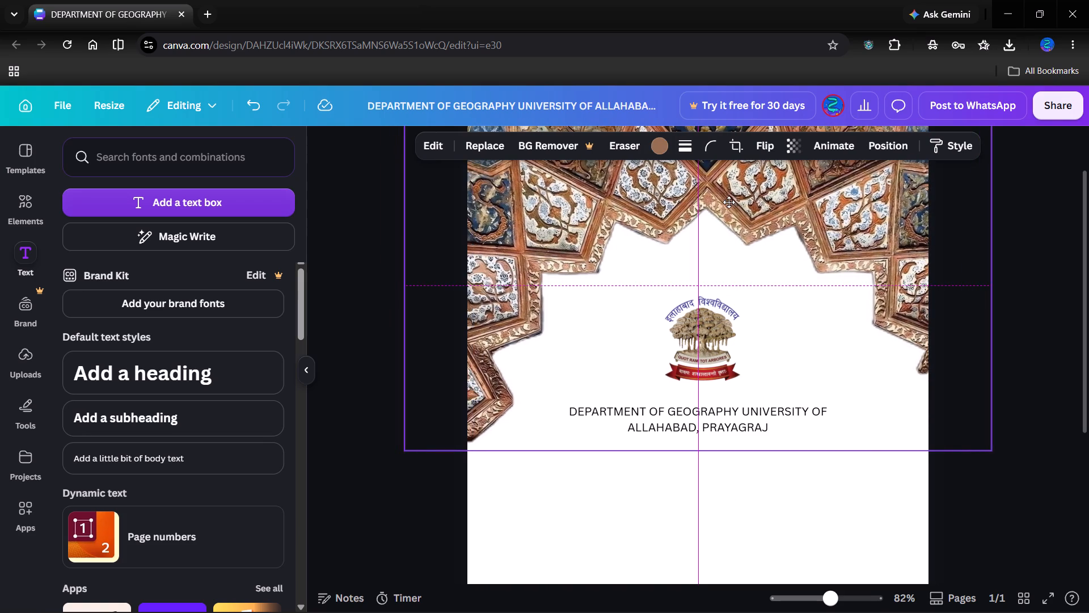
left_click_drag(729, 202, 725, 204)
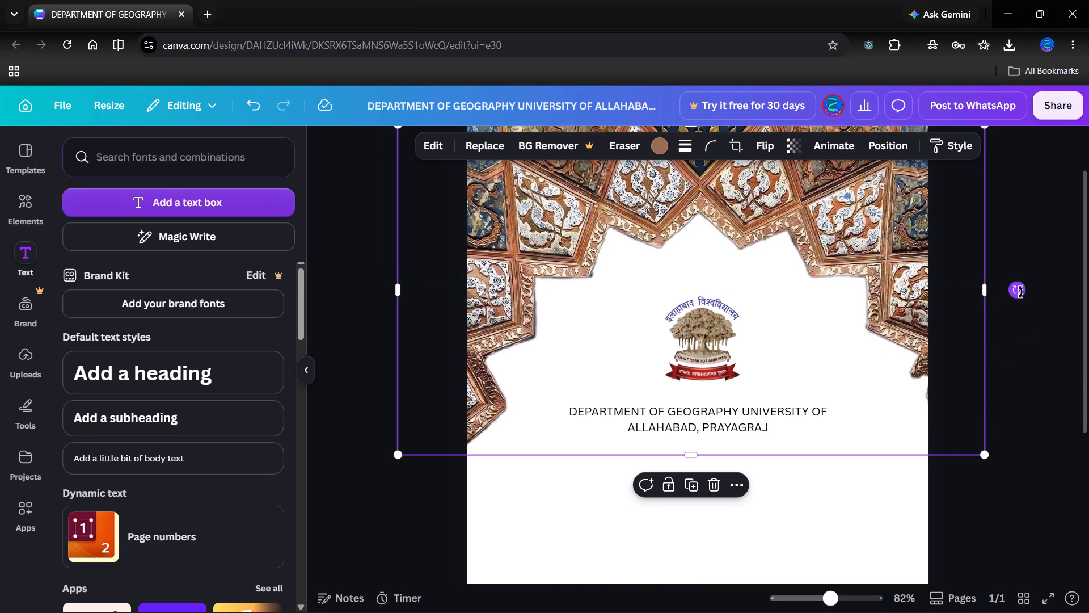
left_click_drag(1020, 292, 1021, 303)
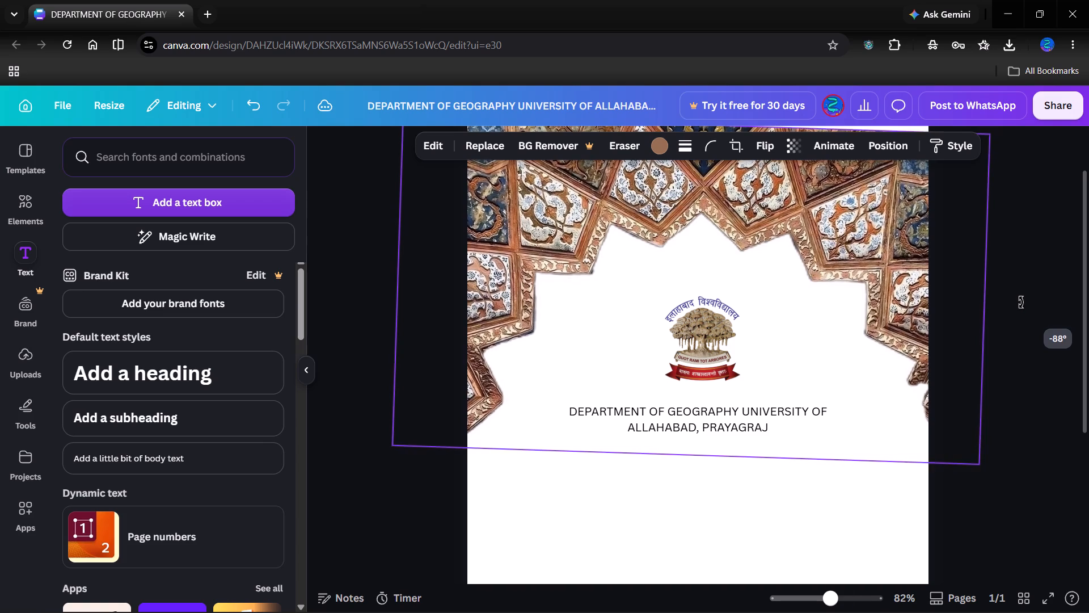
left_click_drag(1021, 303, 1021, 301)
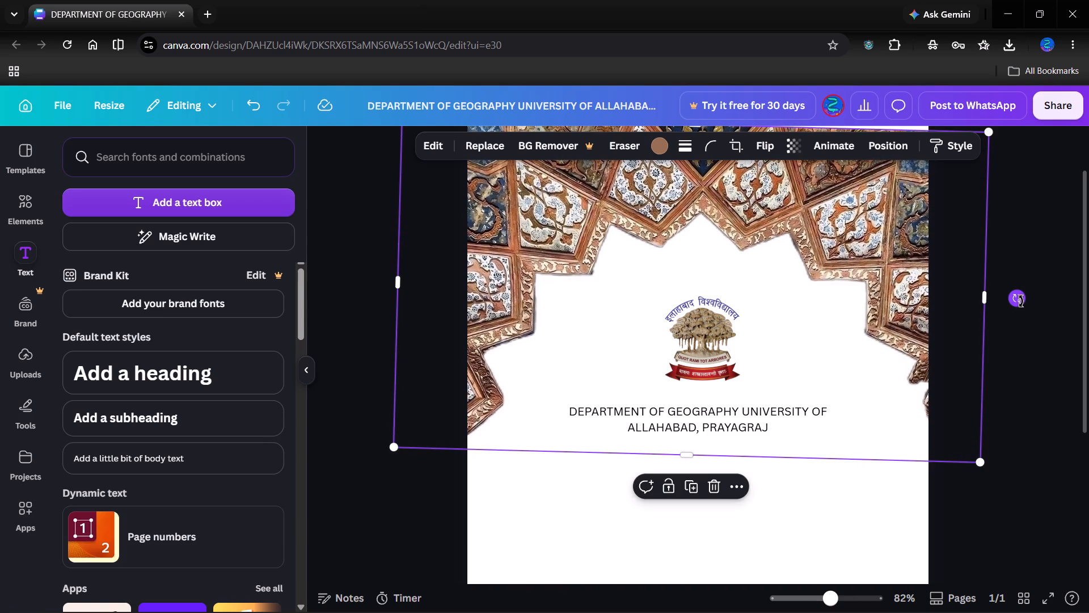
left_click(1021, 301)
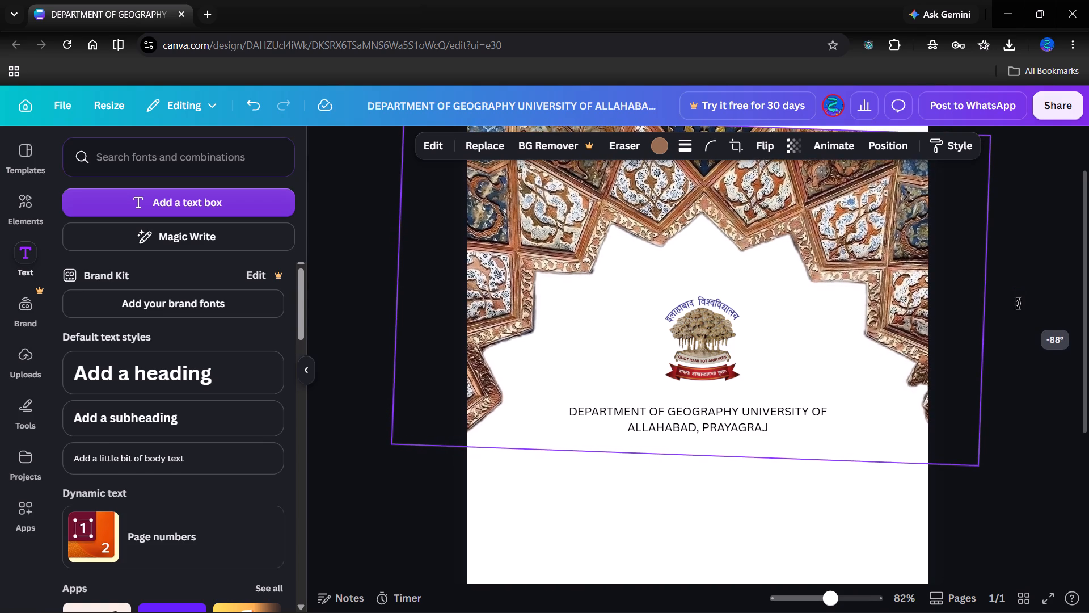
Enlarge the tile arch slightly and move it up a little to cover more of the page's top edge.
scroll(1039, 480, "up", 1)
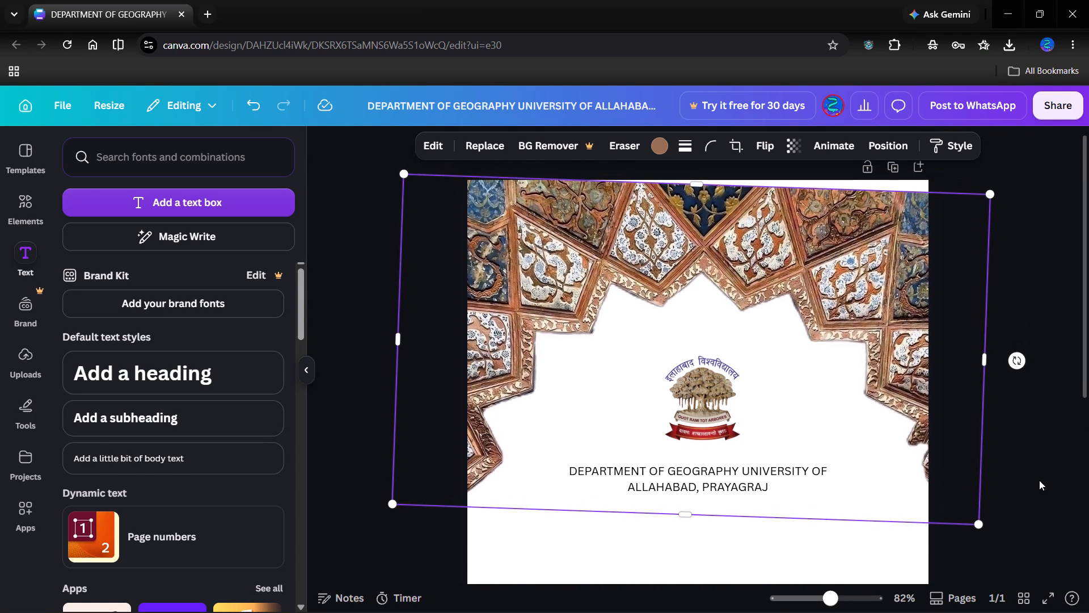
scroll(1039, 480, "up", 1)
left_click_drag(980, 526, 988, 527)
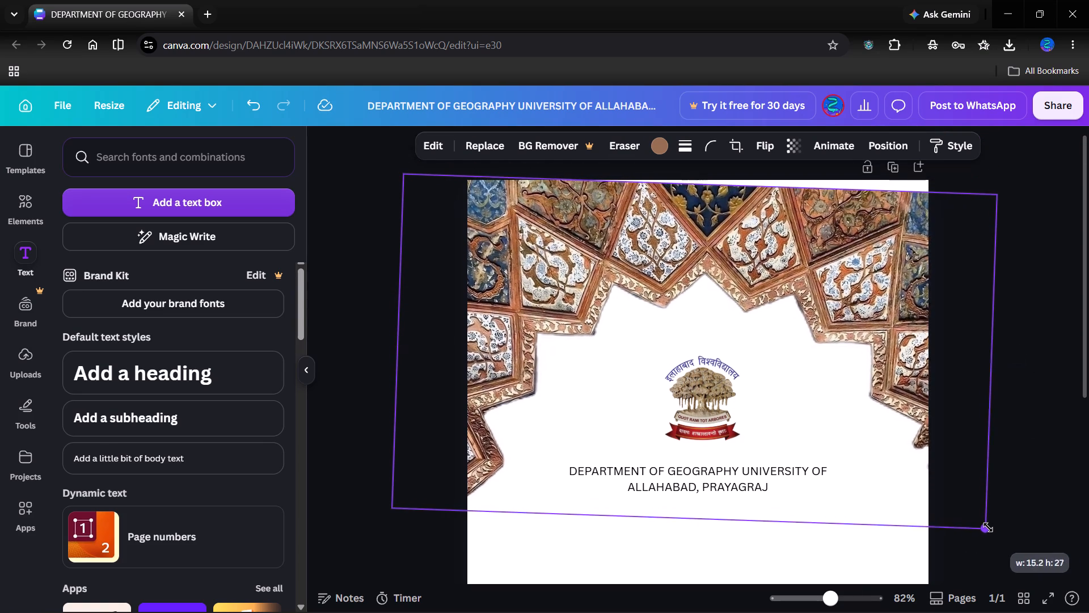
left_click_drag(988, 527, 995, 528)
left_click_drag(815, 285, 814, 272)
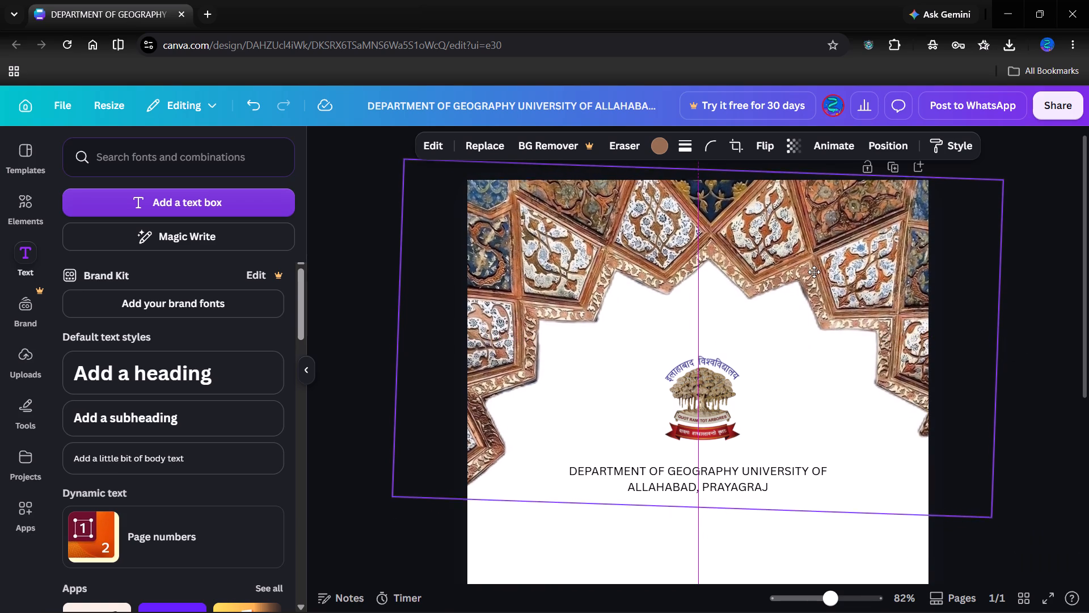
left_click_drag(814, 272, 814, 274)
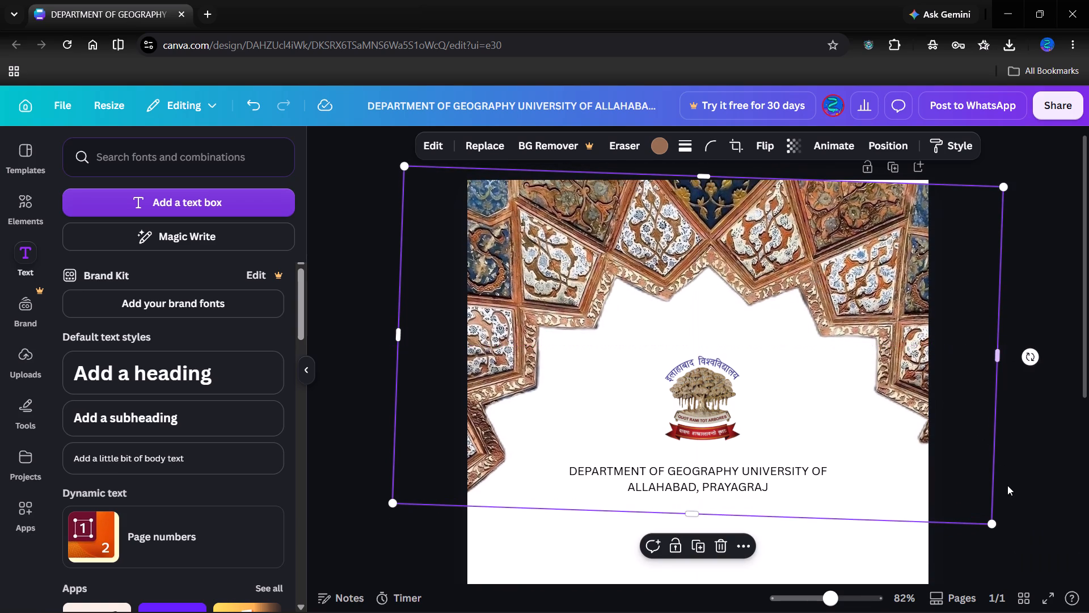
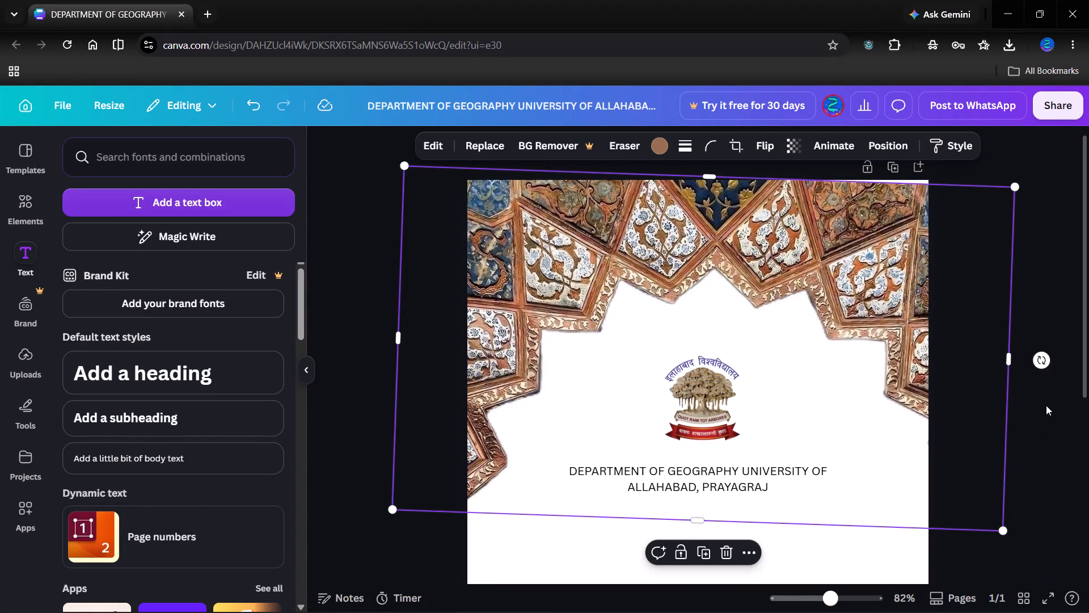
Rotate the tile arch a few degrees clockwise and reposition it so its central peak sits above the university emblem.
left_click_drag(1044, 359, 1043, 373)
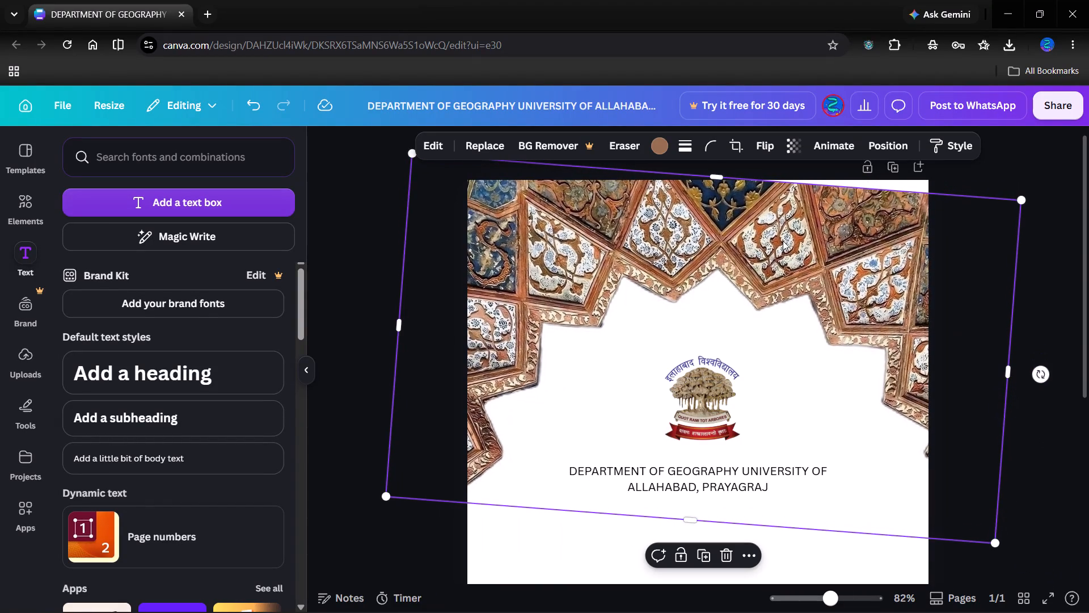
left_click_drag(783, 241, 788, 228)
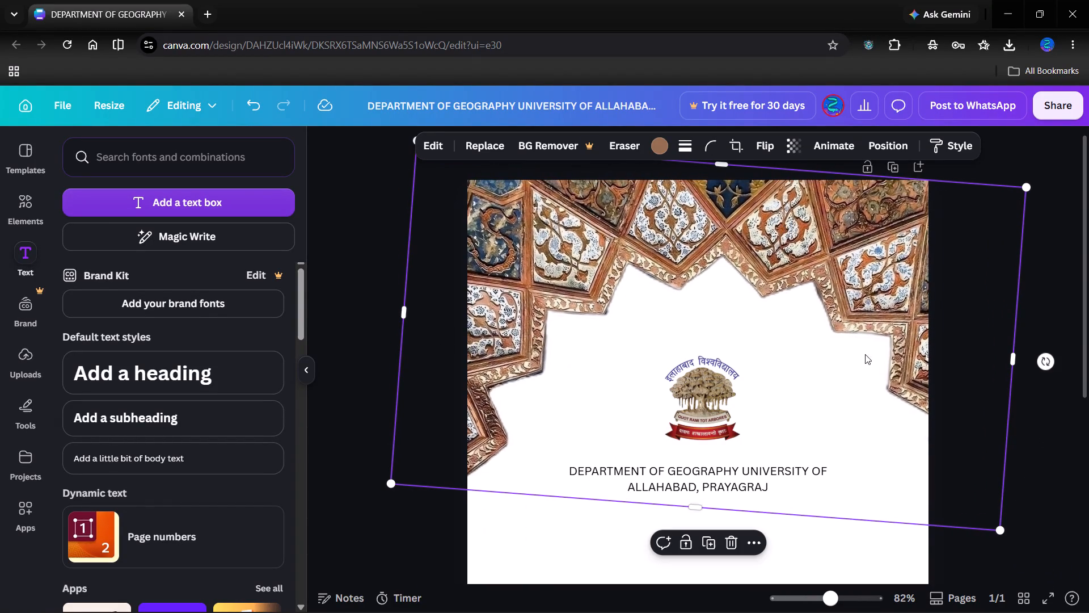
left_click_drag(877, 317, 858, 309)
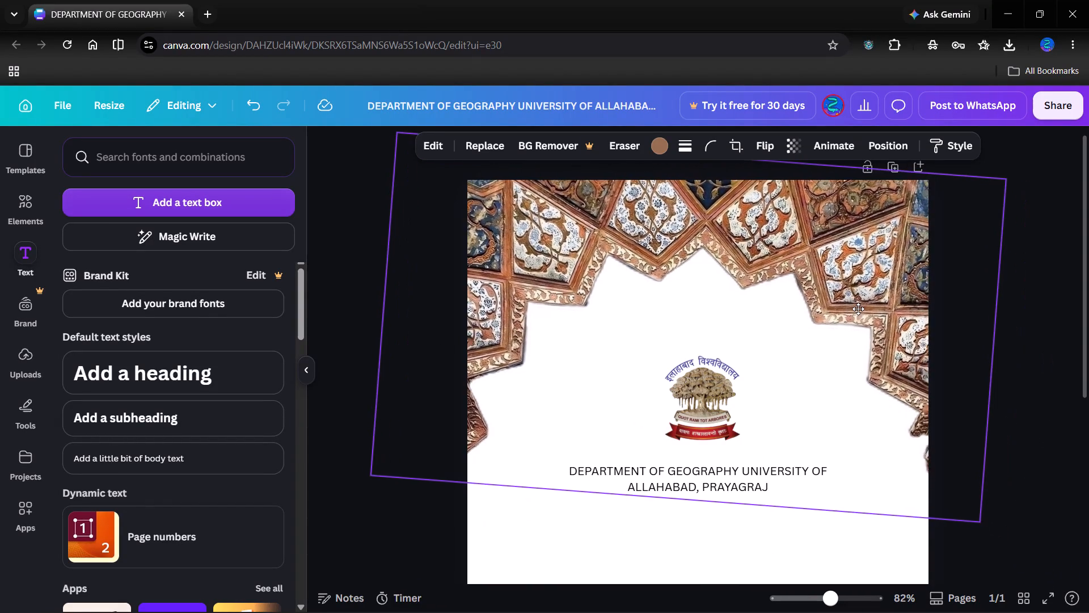
left_click_drag(858, 309, 859, 314)
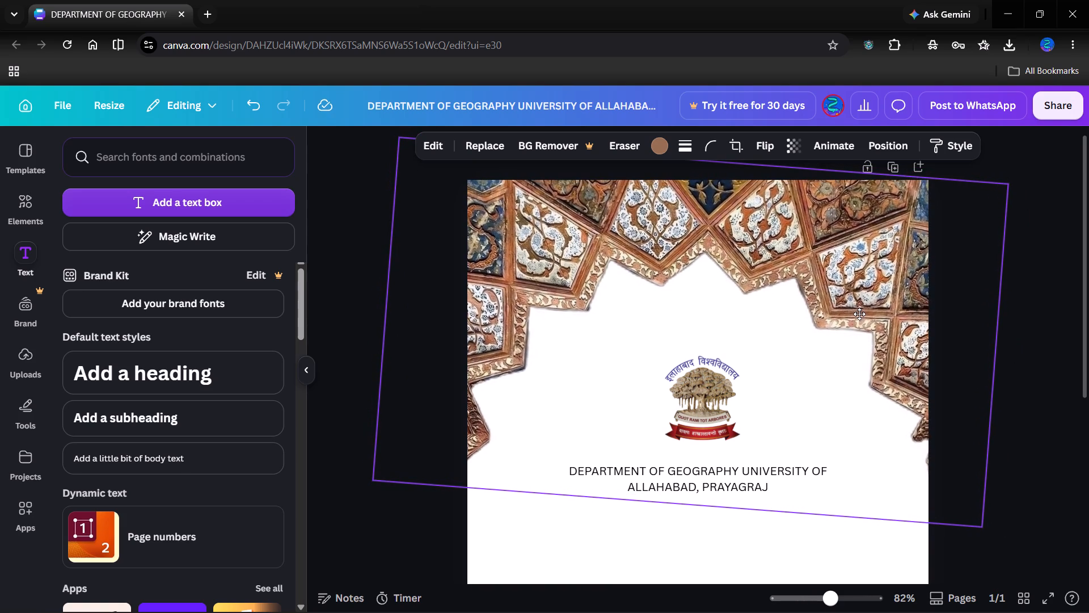
left_click_drag(859, 314, 866, 314)
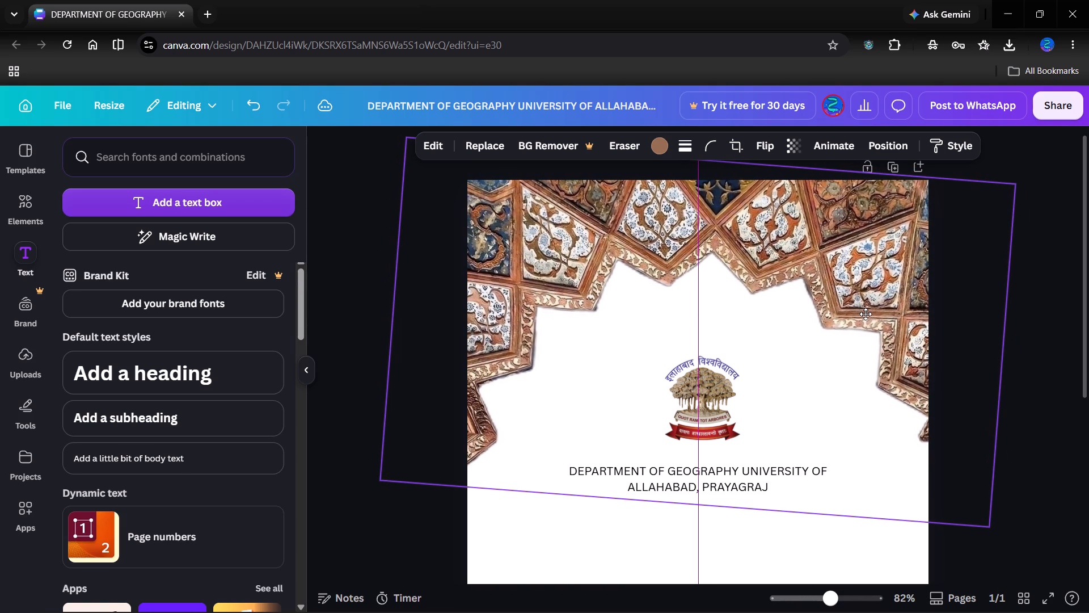
left_click_drag(866, 314, 853, 314)
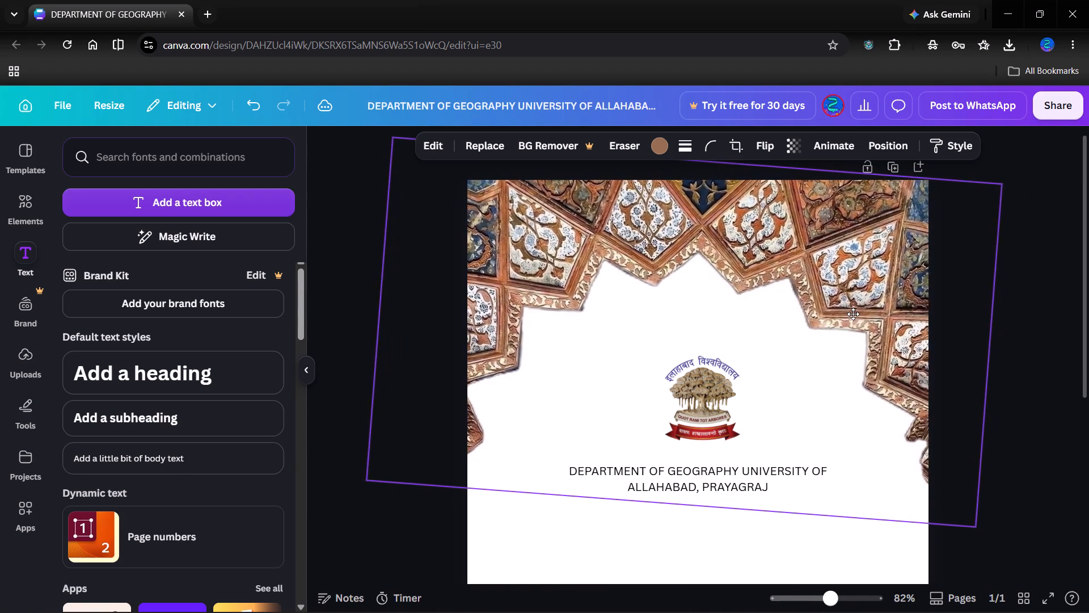
left_click_drag(853, 314, 852, 313)
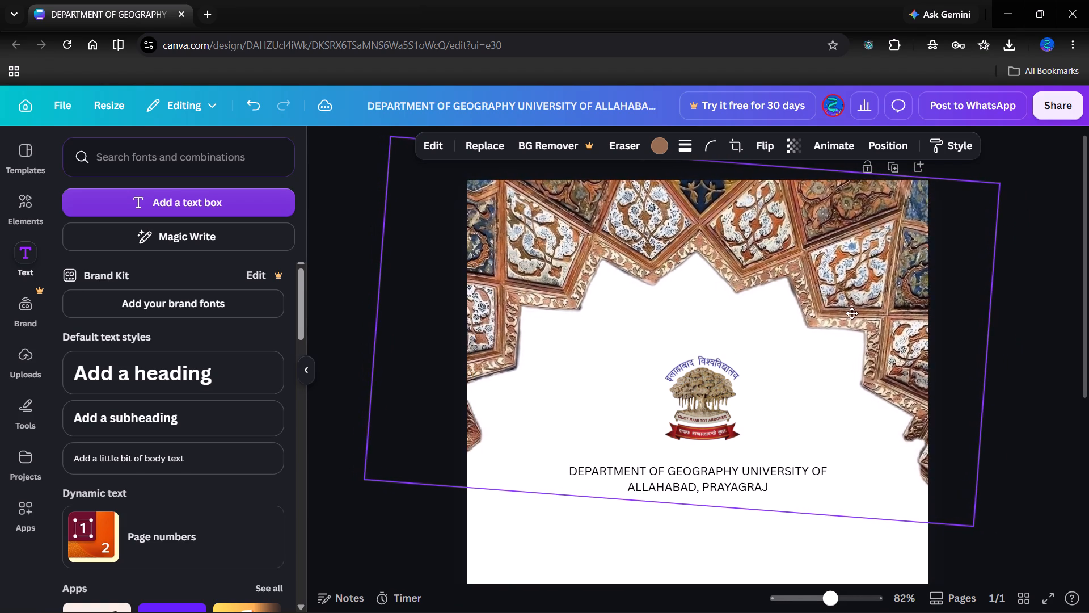
left_click_drag(852, 313, 864, 319)
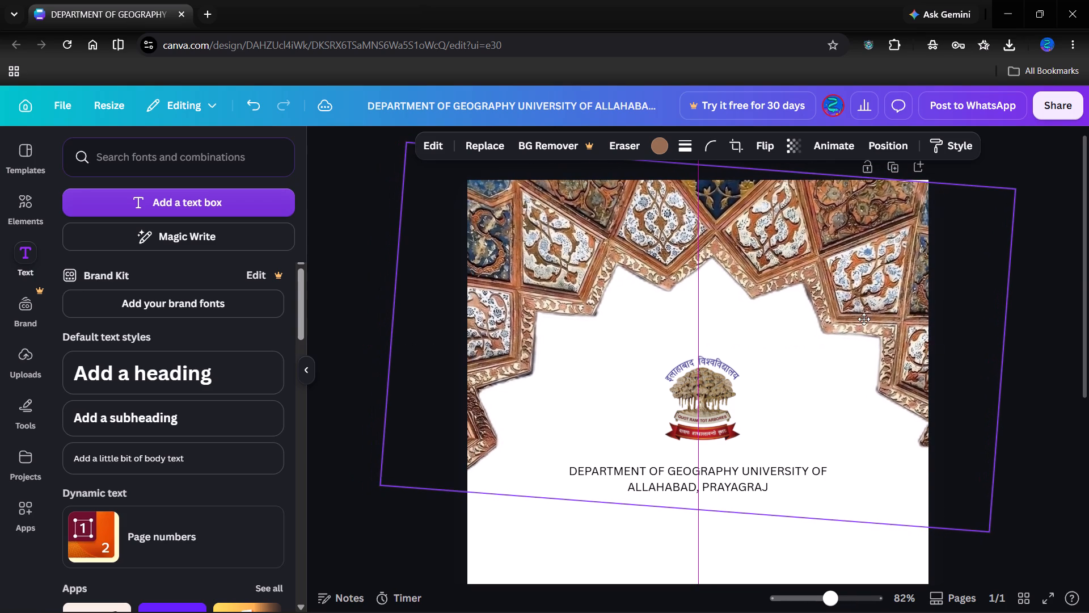
left_click_drag(864, 319, 864, 318)
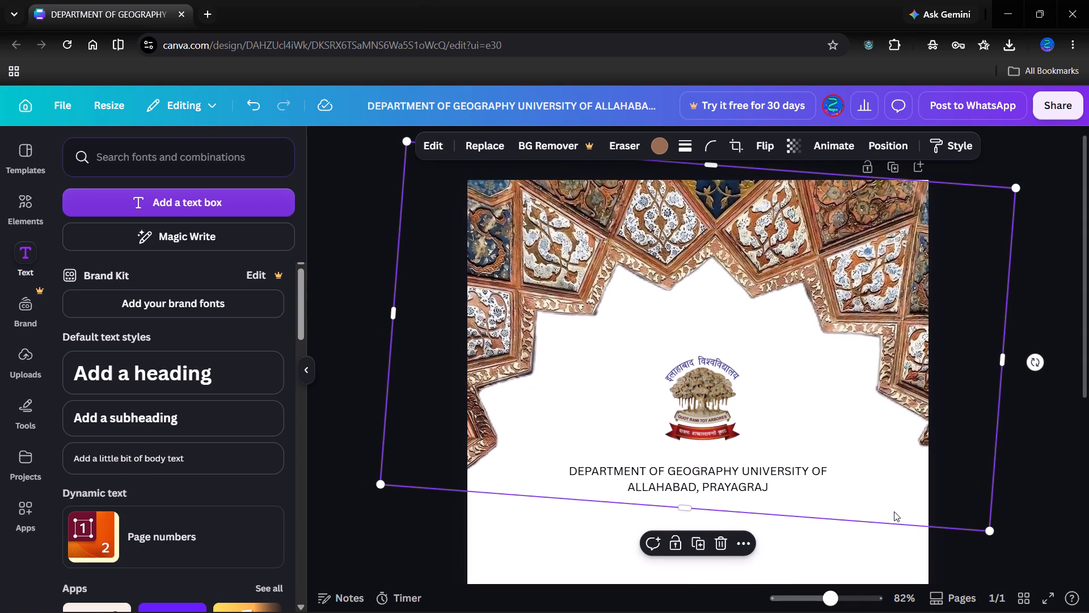
left_click_drag(748, 229, 741, 226)
Rotate the tile arch slightly counterclockwise to fine-tune its levelling, and deselect it.
left_click(685, 411)
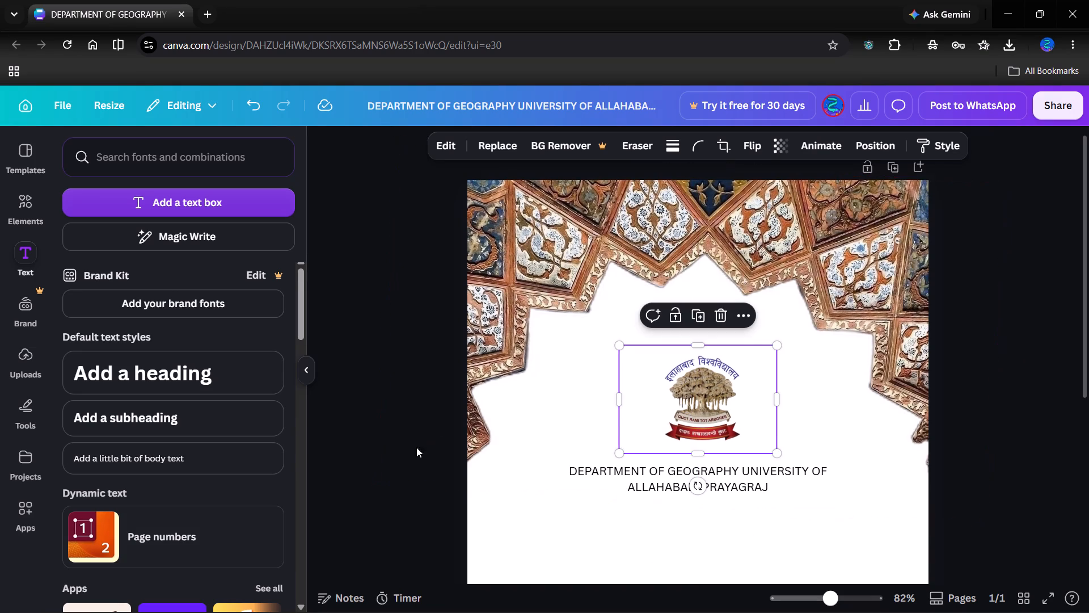
left_click(912, 362)
left_click_drag(1029, 356, 1029, 350)
left_click(1066, 300)
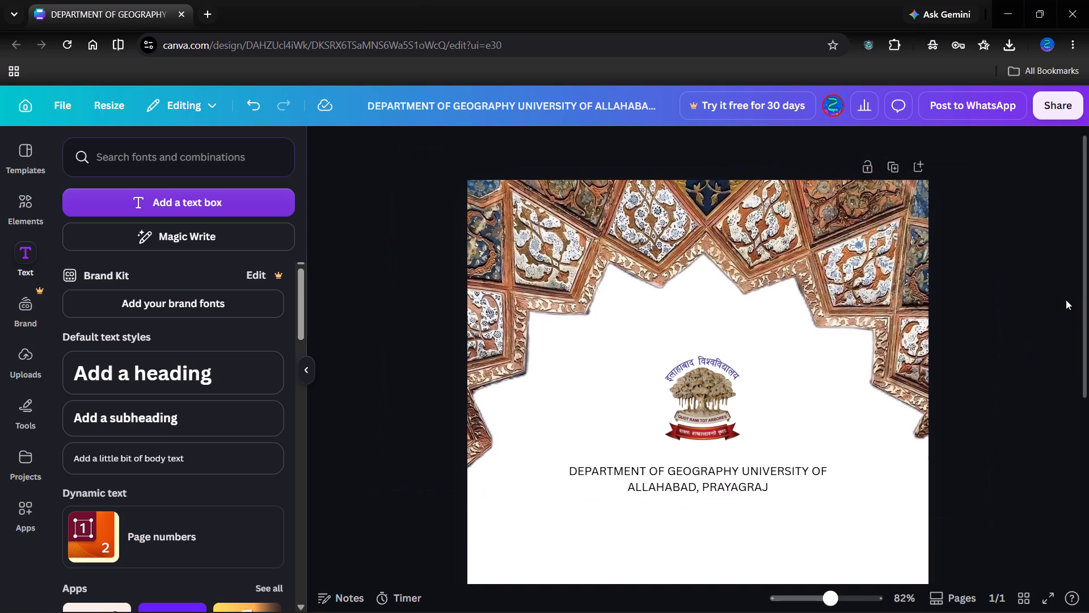
Move the university emblem up into the arch opening, keeping it horizontally centred on the page.
scroll(1066, 300, "down", 2)
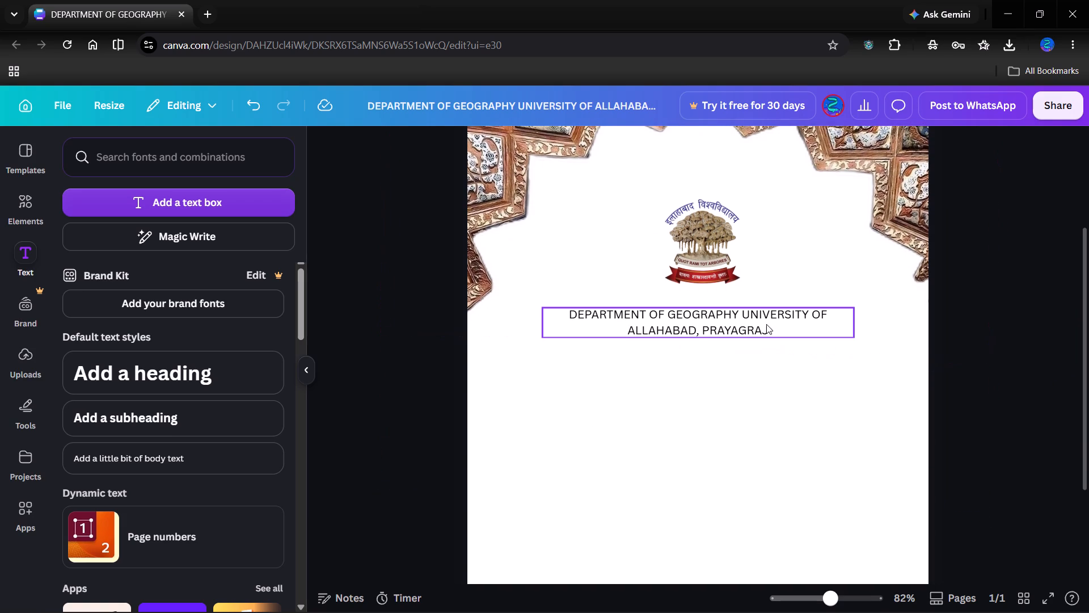
left_click(766, 324)
scroll(907, 383, "up", 1)
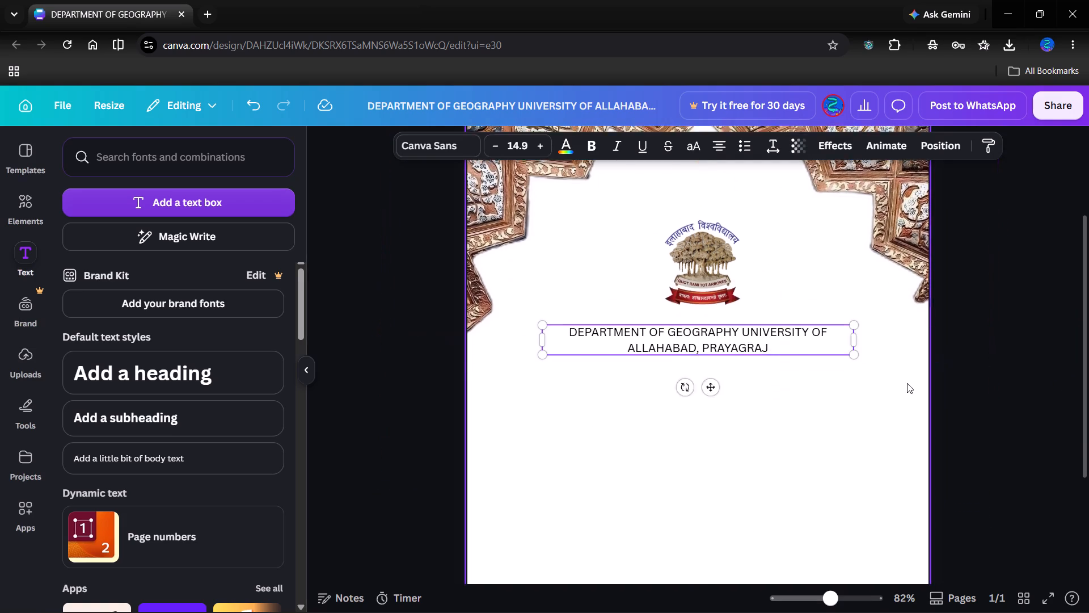
scroll(907, 383, "up", 1)
left_click_drag(715, 309, 715, 291)
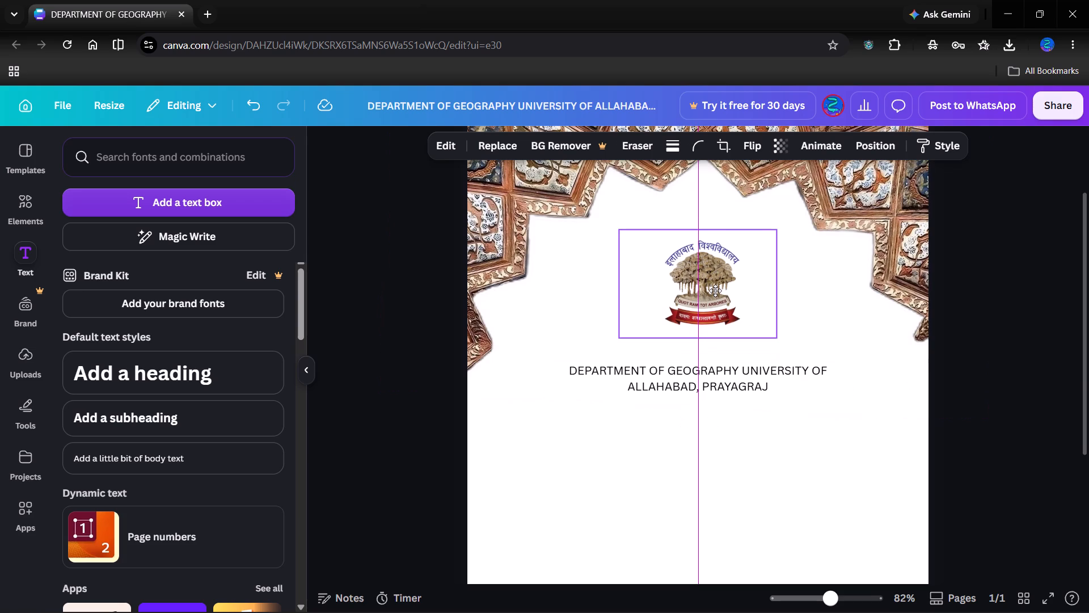
left_click_drag(715, 291, 713, 268)
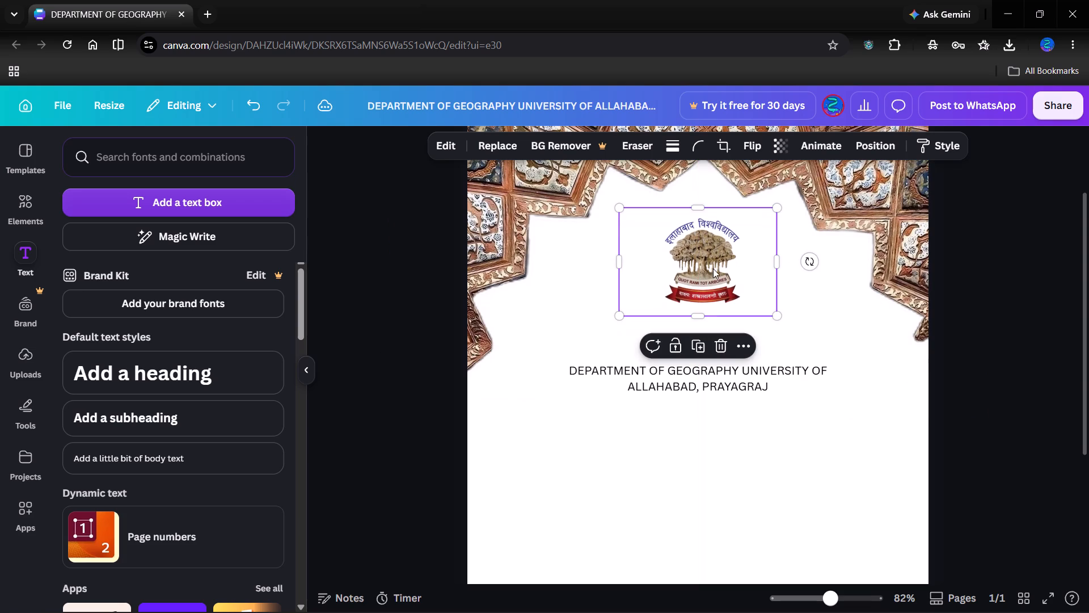
Move the department text up to sit centred just below the university emblem.
left_click_drag(753, 383, 749, 338)
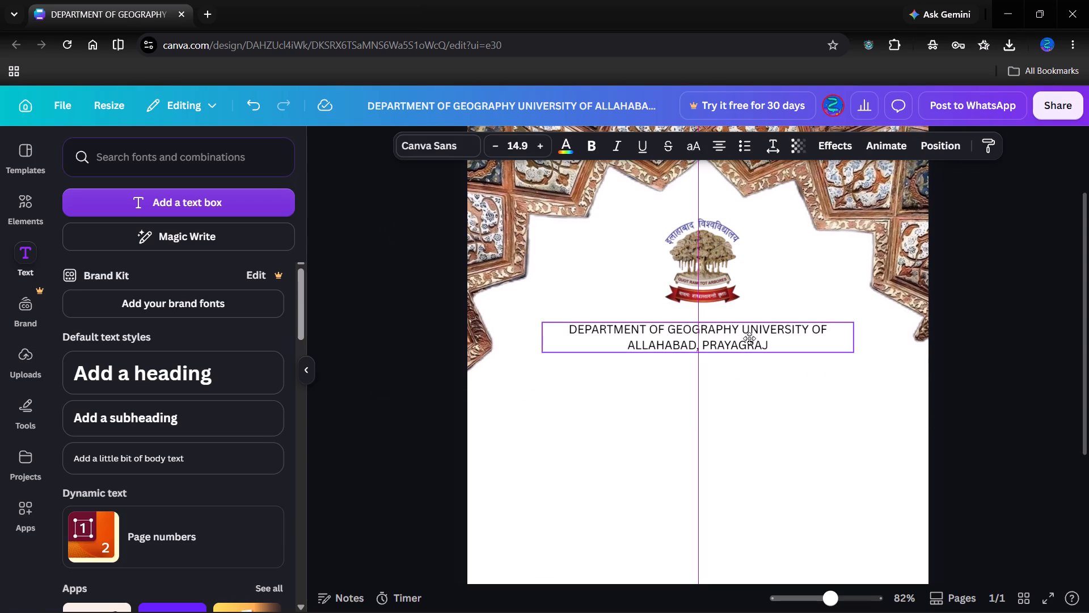
left_click_drag(749, 338, 755, 337)
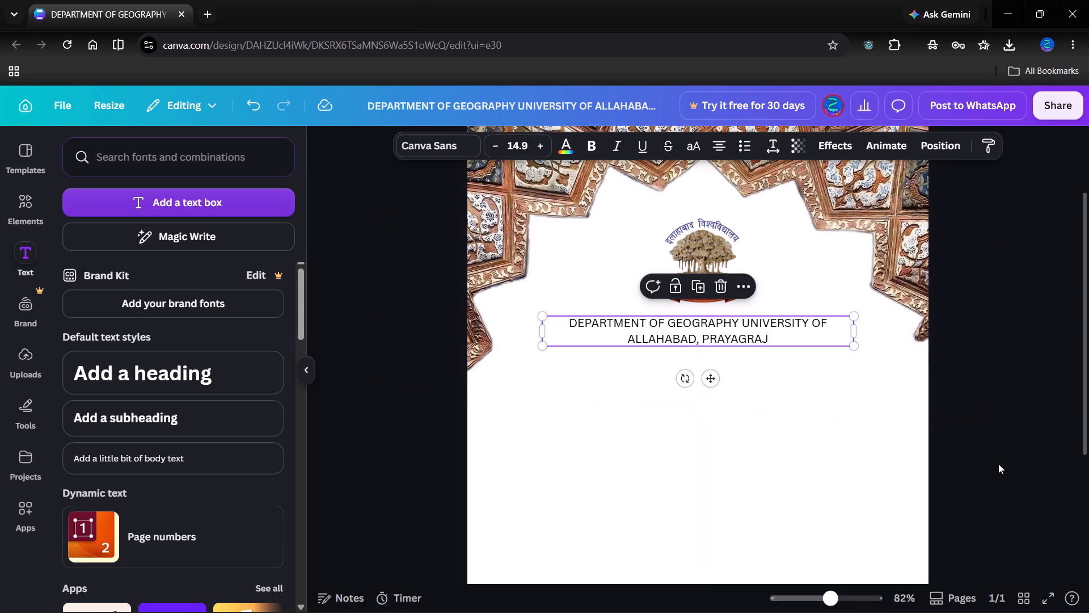
left_click(998, 464)
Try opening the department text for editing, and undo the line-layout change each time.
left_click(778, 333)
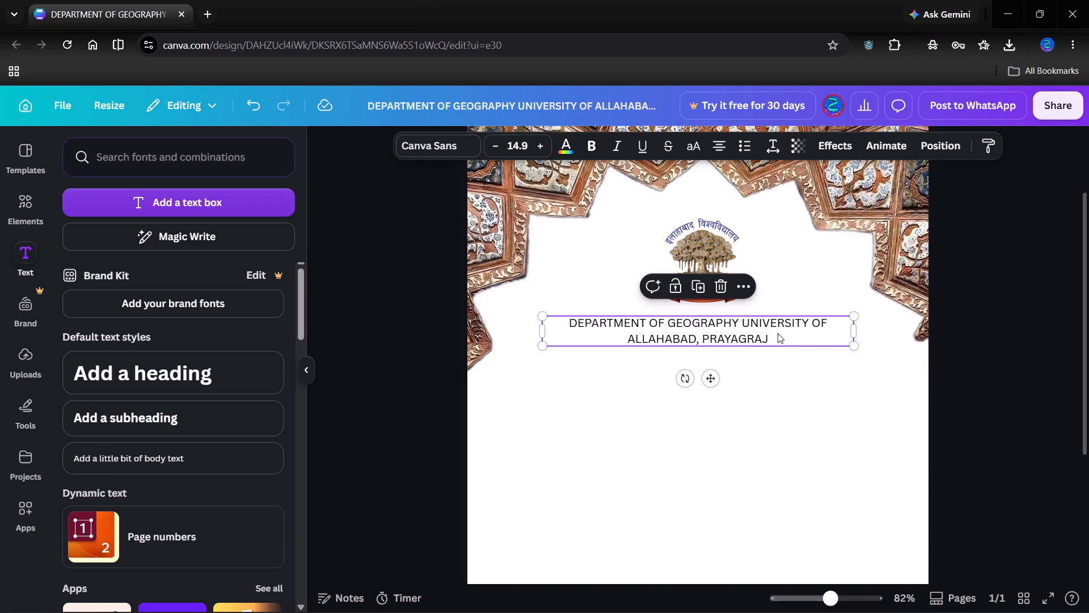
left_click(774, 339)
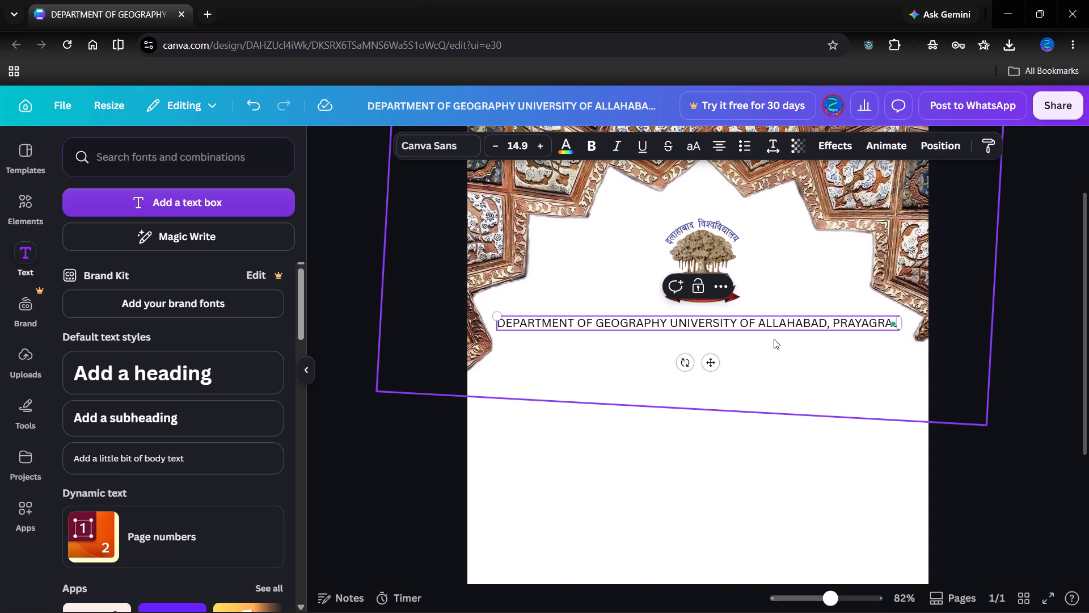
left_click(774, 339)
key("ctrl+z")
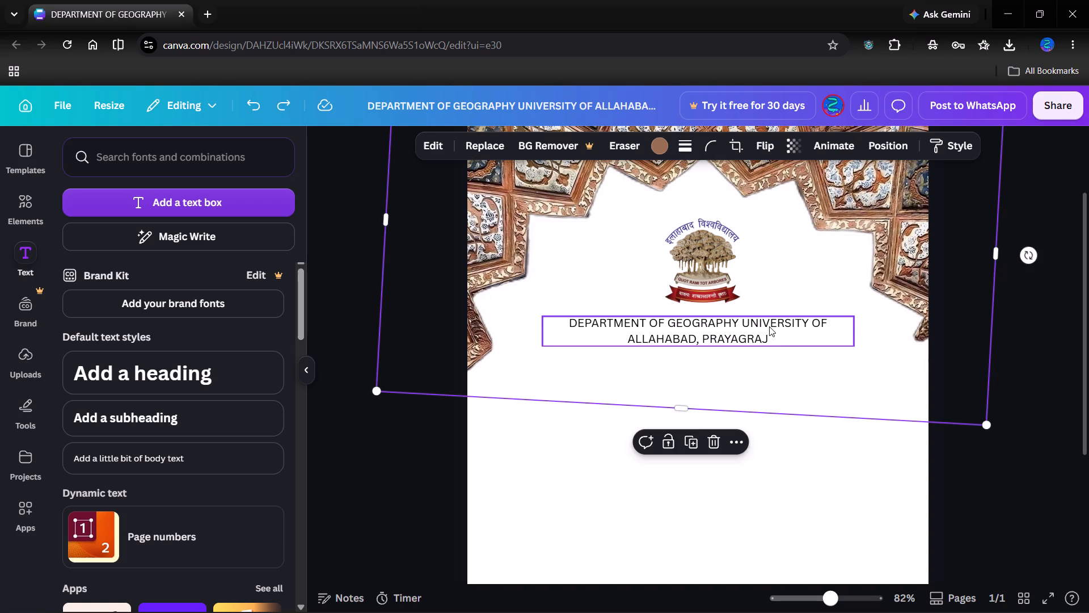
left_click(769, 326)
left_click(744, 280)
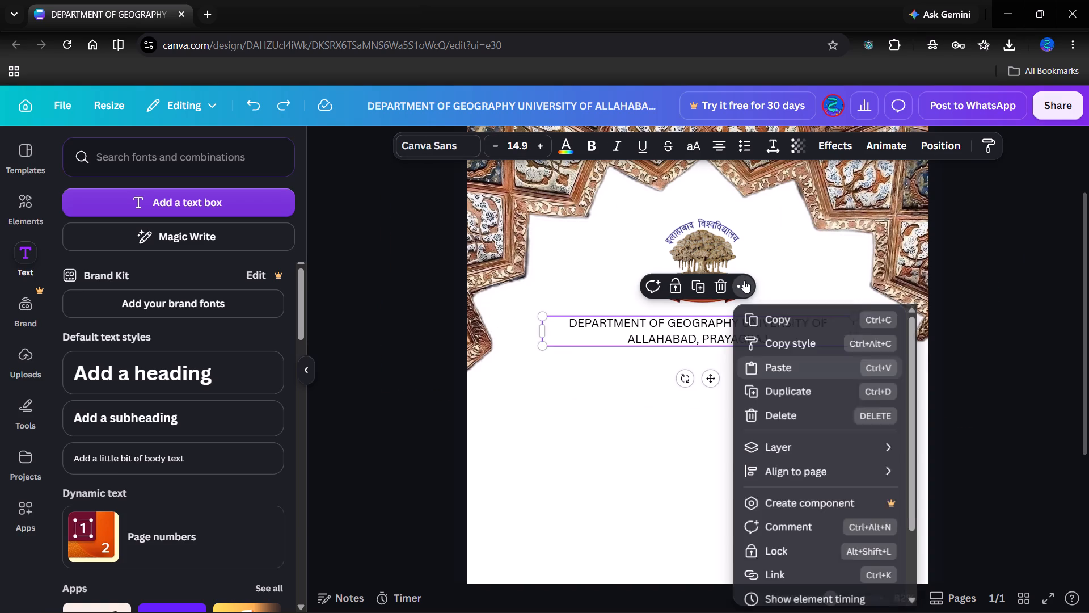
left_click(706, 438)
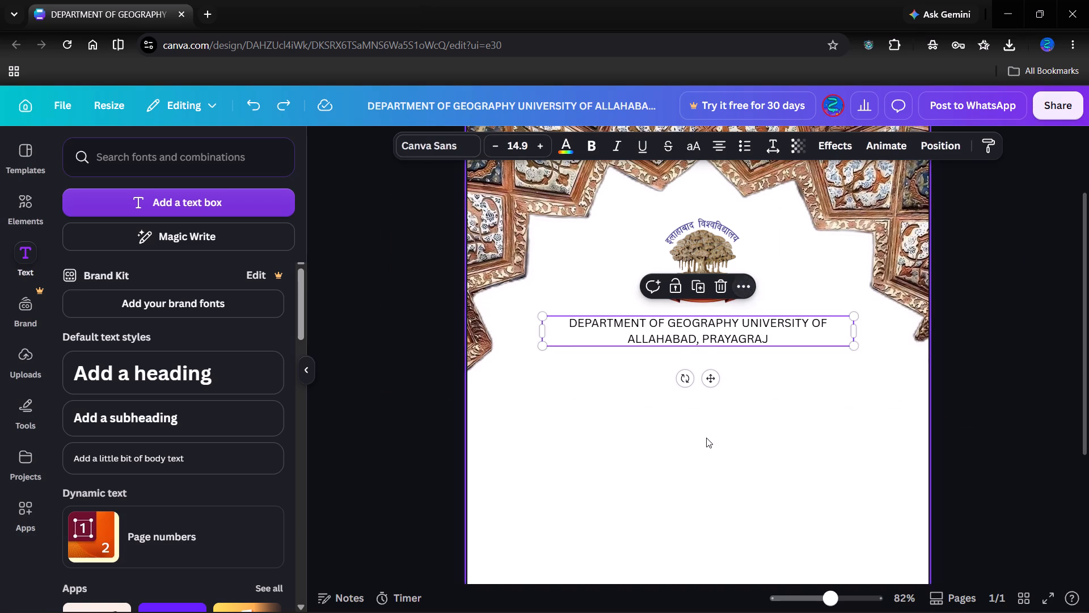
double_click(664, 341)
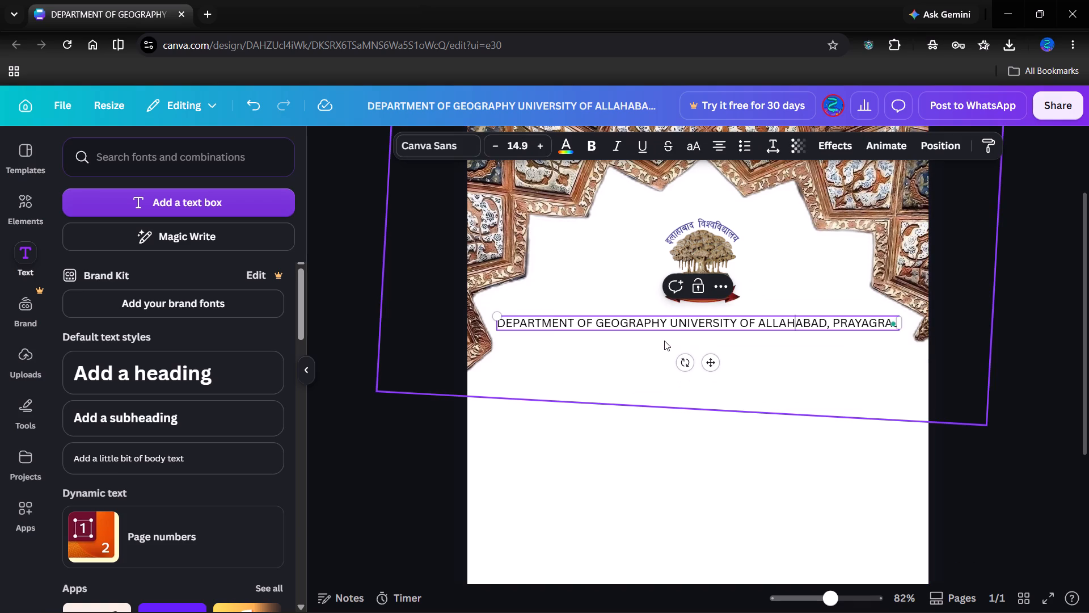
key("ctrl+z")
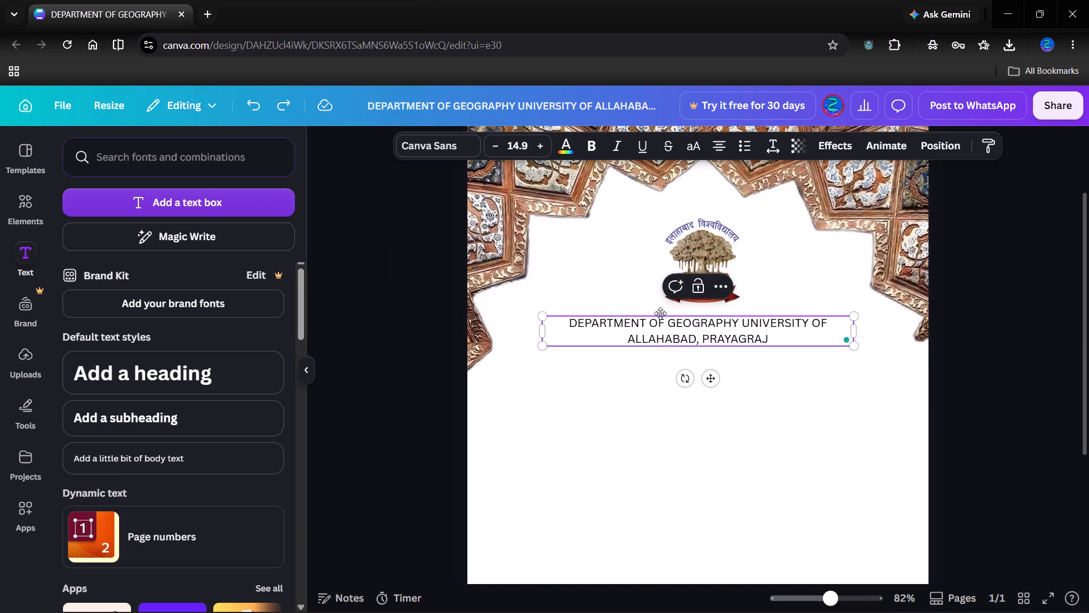
Change the department text's font to Gagalin.
left_click(445, 140)
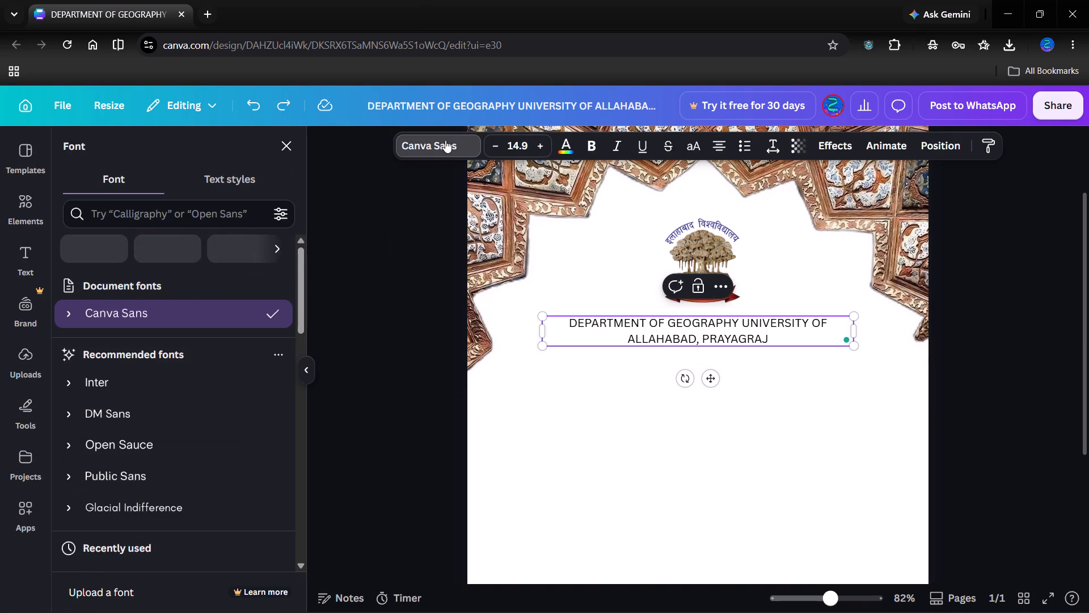
scroll(103, 404, "down", 2)
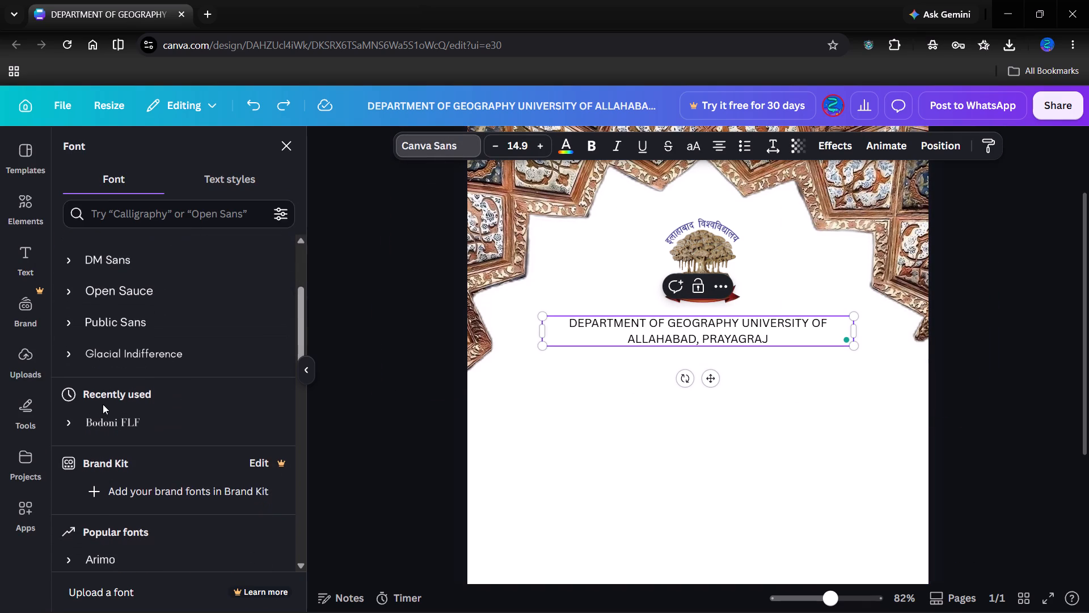
scroll(132, 357, "down", 3)
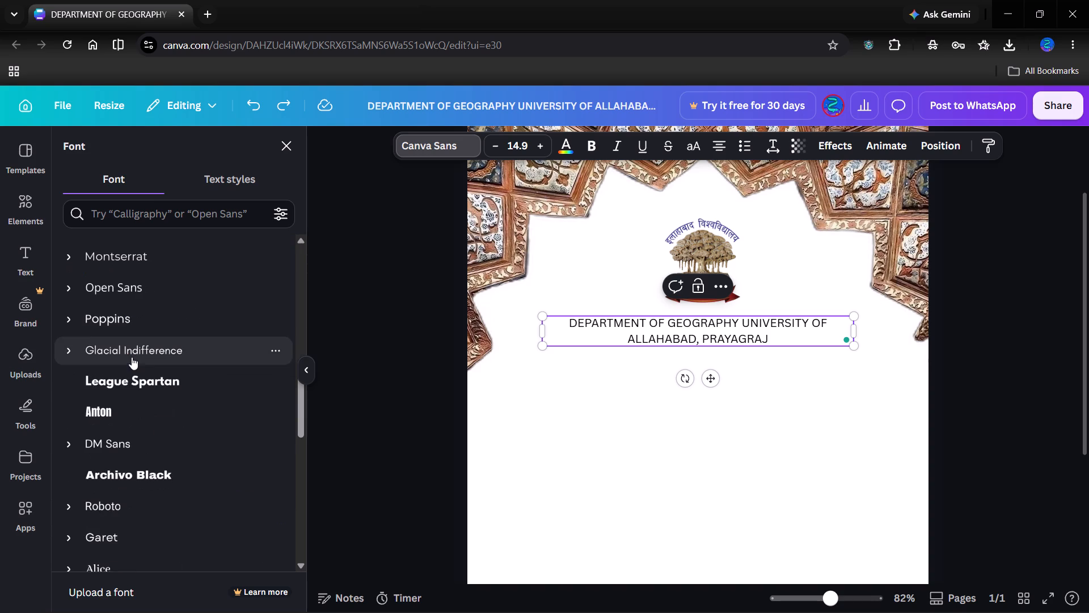
scroll(121, 424, "down", 2)
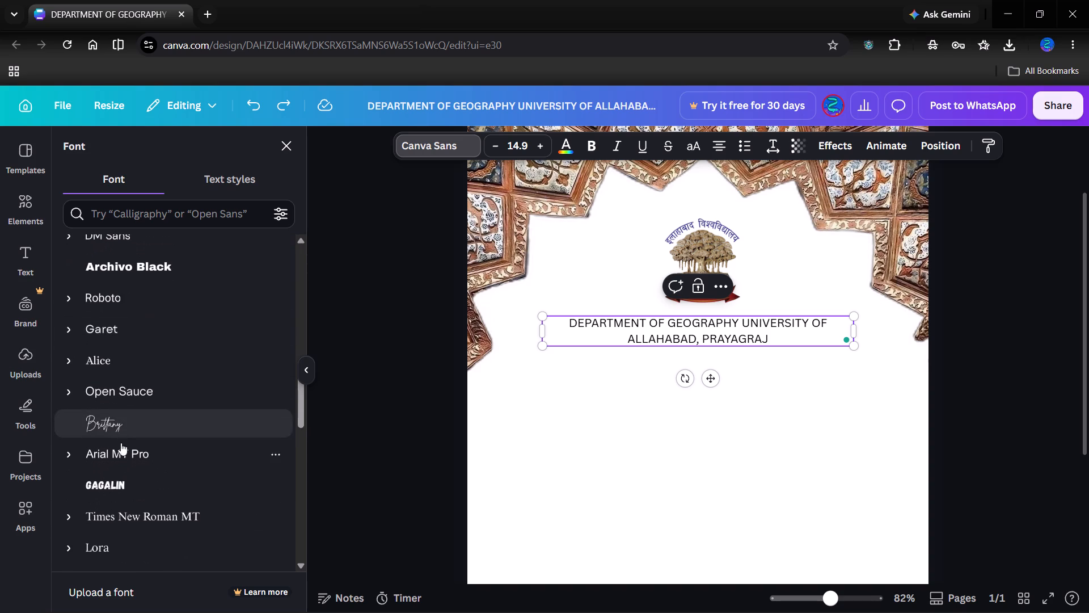
left_click(119, 484)
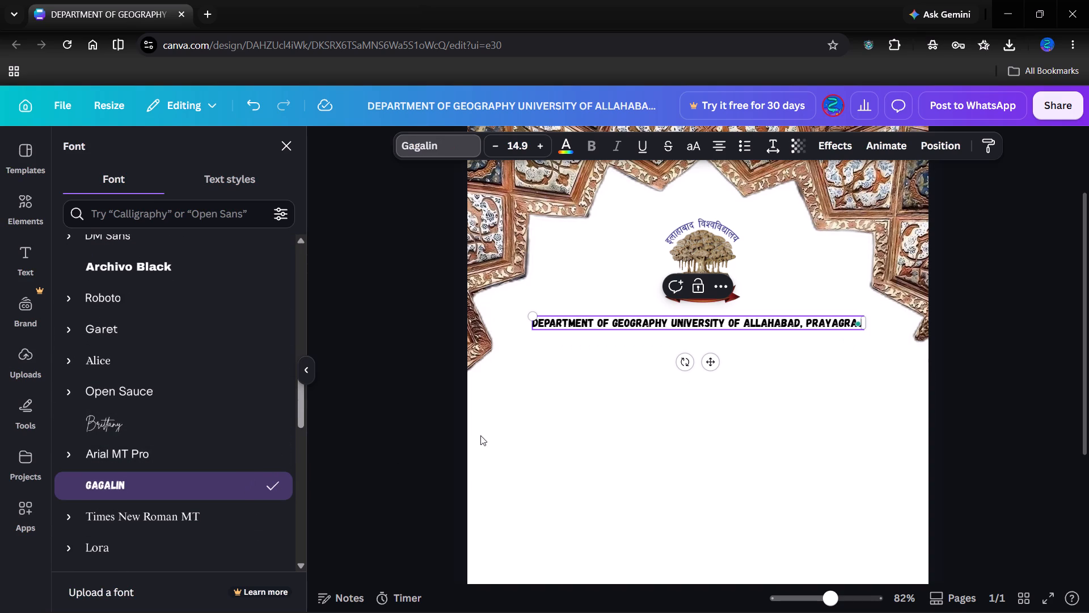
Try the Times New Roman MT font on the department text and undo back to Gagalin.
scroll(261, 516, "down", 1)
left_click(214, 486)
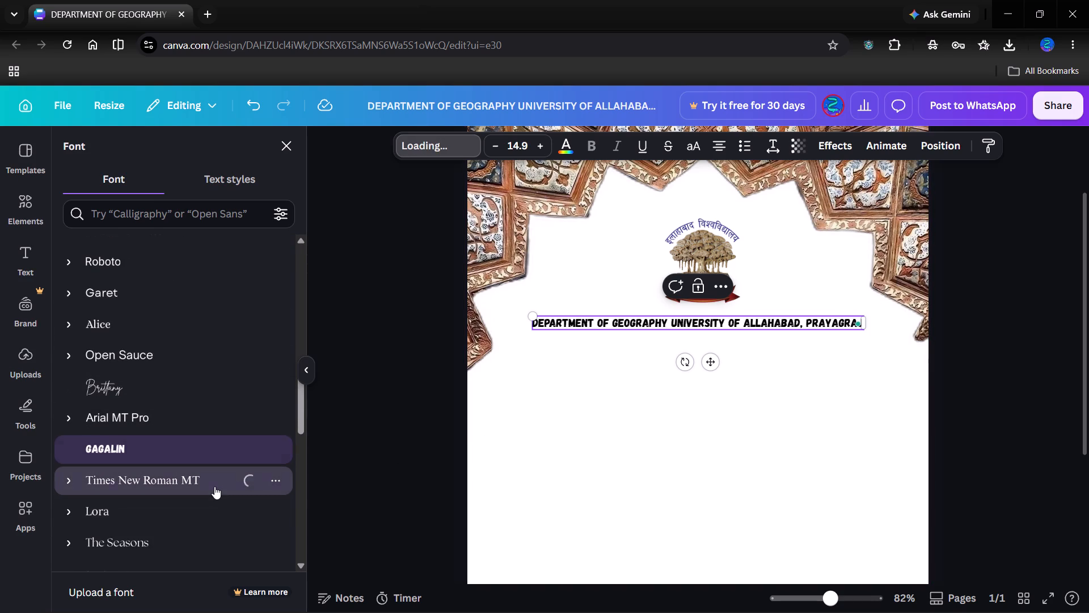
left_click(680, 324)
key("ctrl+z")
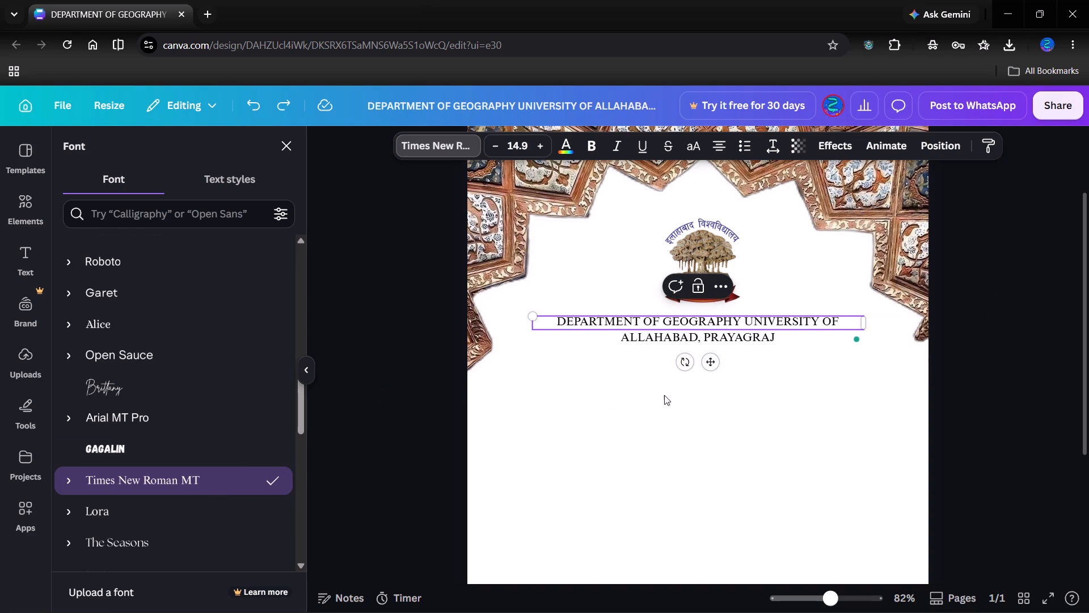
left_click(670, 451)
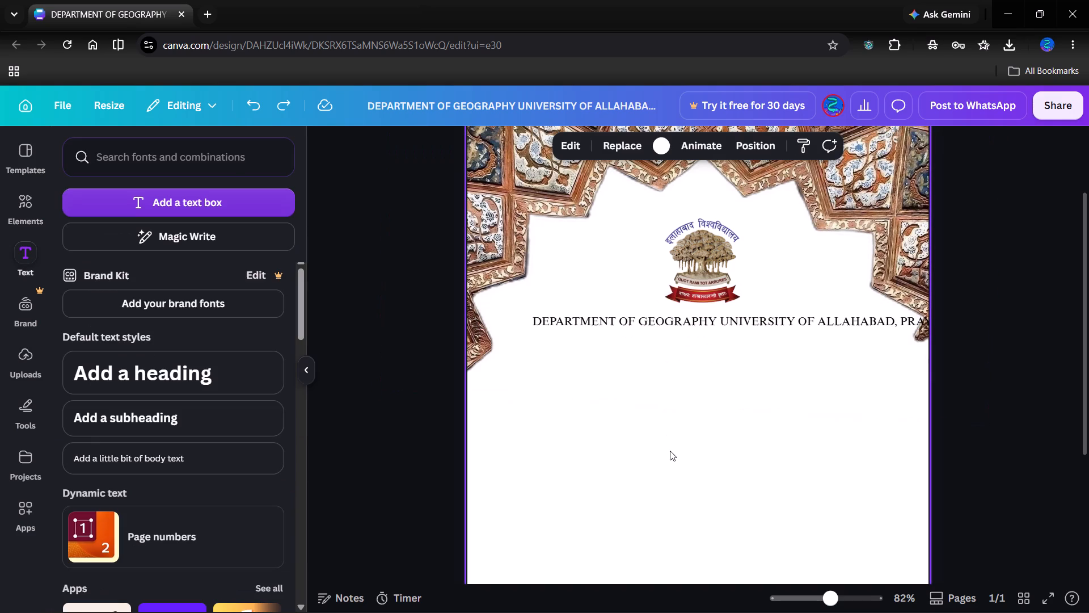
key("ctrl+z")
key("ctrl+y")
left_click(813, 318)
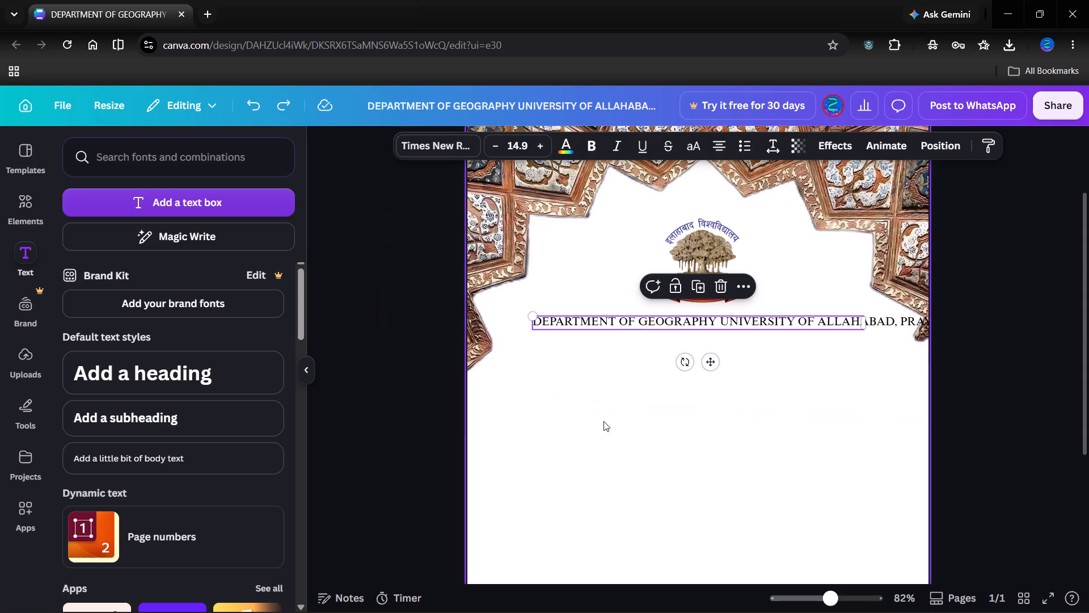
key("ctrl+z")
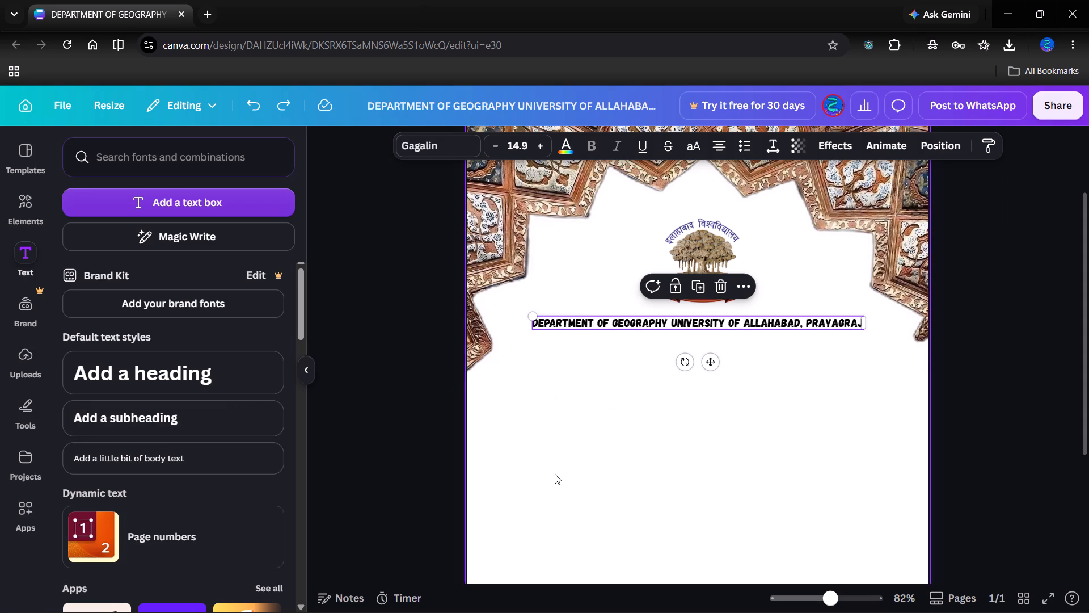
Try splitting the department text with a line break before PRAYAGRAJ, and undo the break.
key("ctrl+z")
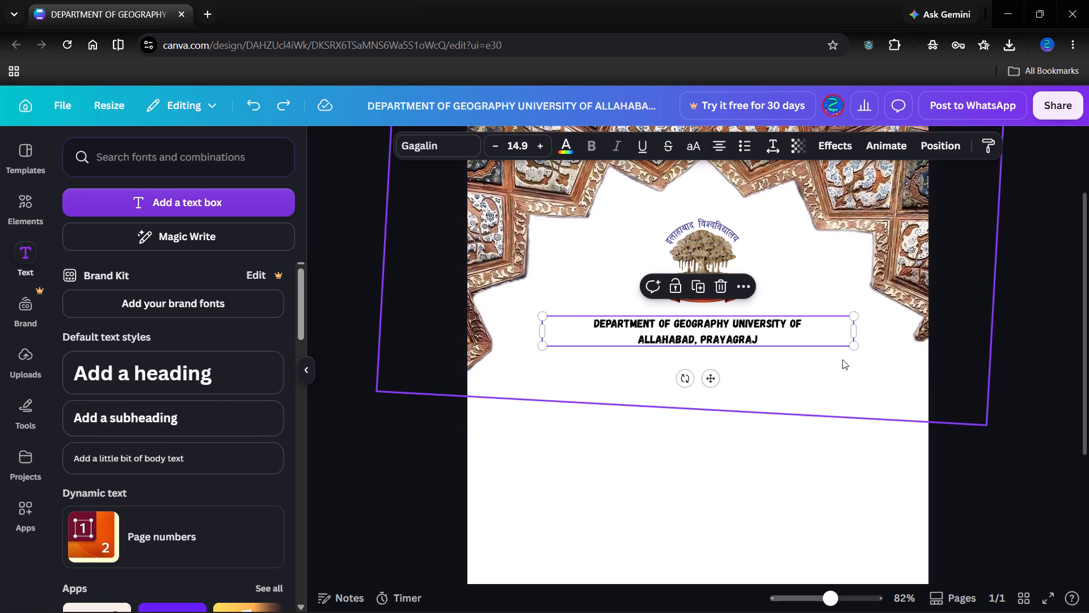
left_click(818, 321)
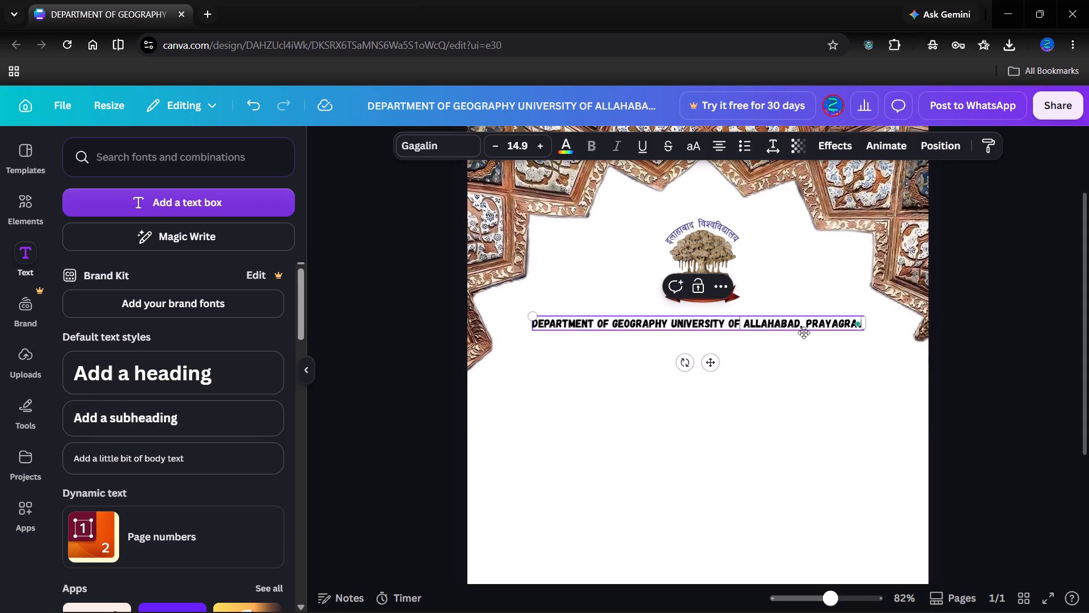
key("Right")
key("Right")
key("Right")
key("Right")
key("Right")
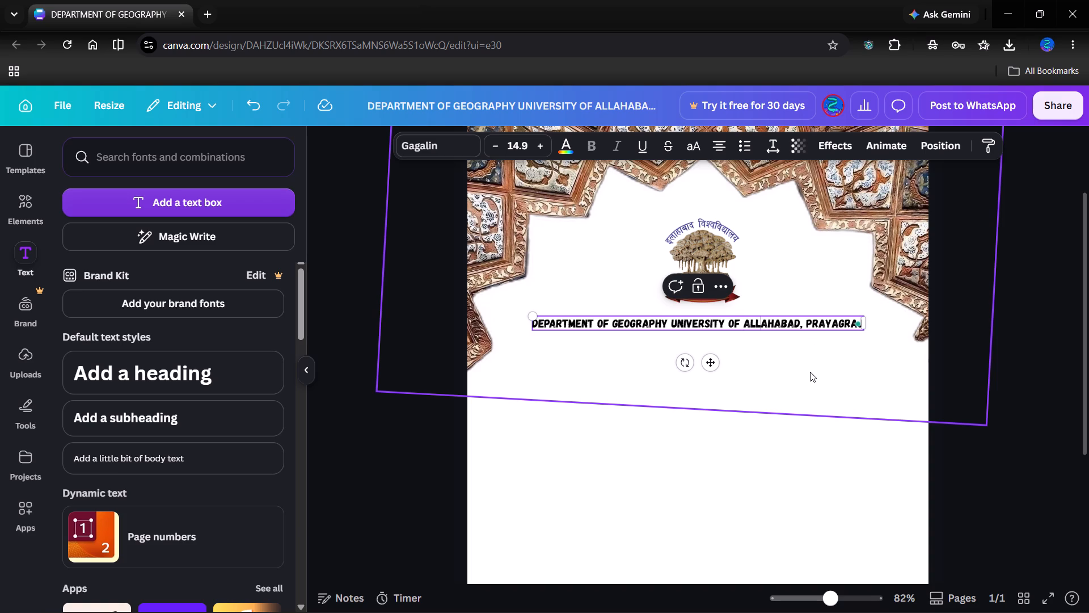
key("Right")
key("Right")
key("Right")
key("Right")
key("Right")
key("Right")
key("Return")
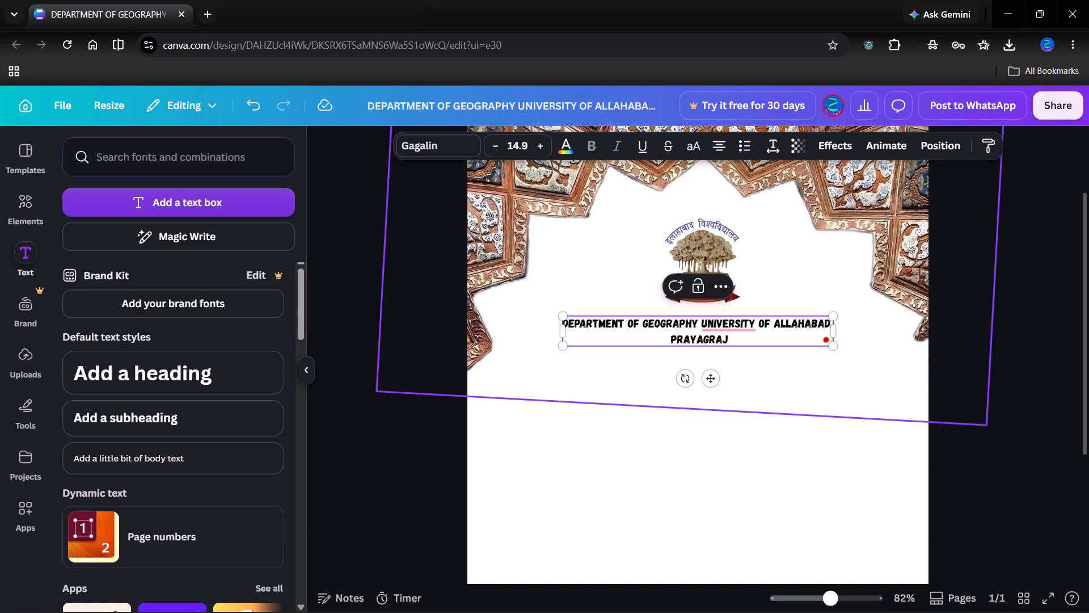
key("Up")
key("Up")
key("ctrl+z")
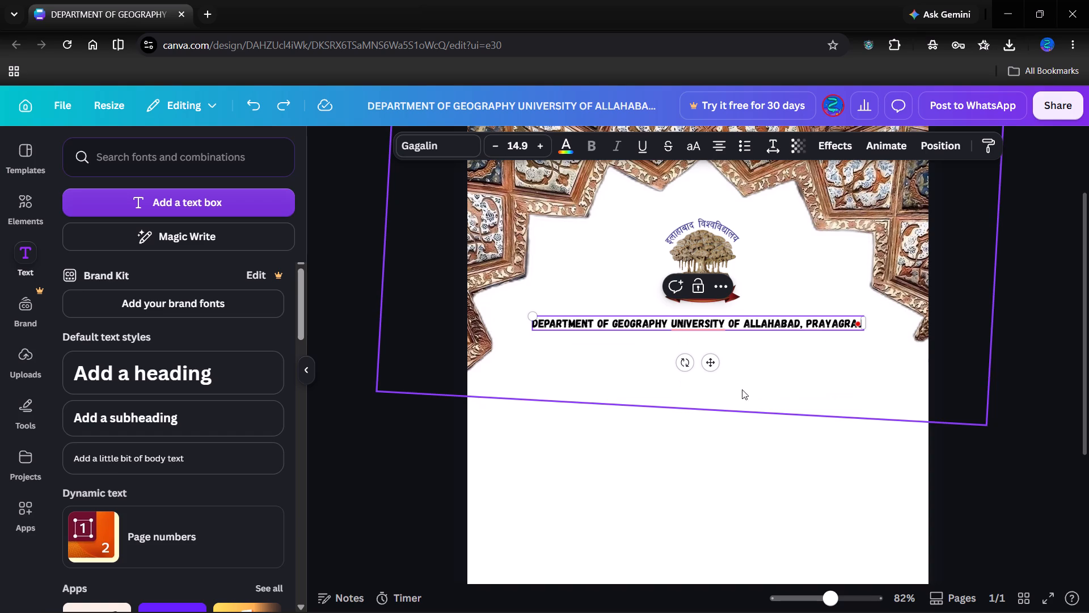
Break the department text after GEOGRAPHY so UNIVERSITY OF ALLAHABAD, PRAYAGRAJ starts the second line.
left_click(668, 324)
key("Return")
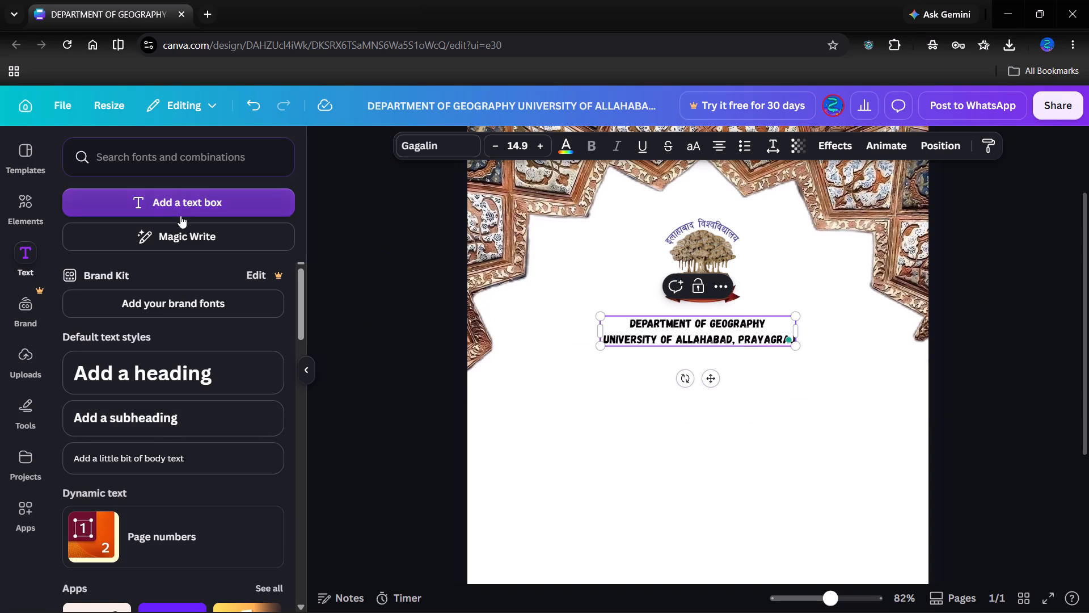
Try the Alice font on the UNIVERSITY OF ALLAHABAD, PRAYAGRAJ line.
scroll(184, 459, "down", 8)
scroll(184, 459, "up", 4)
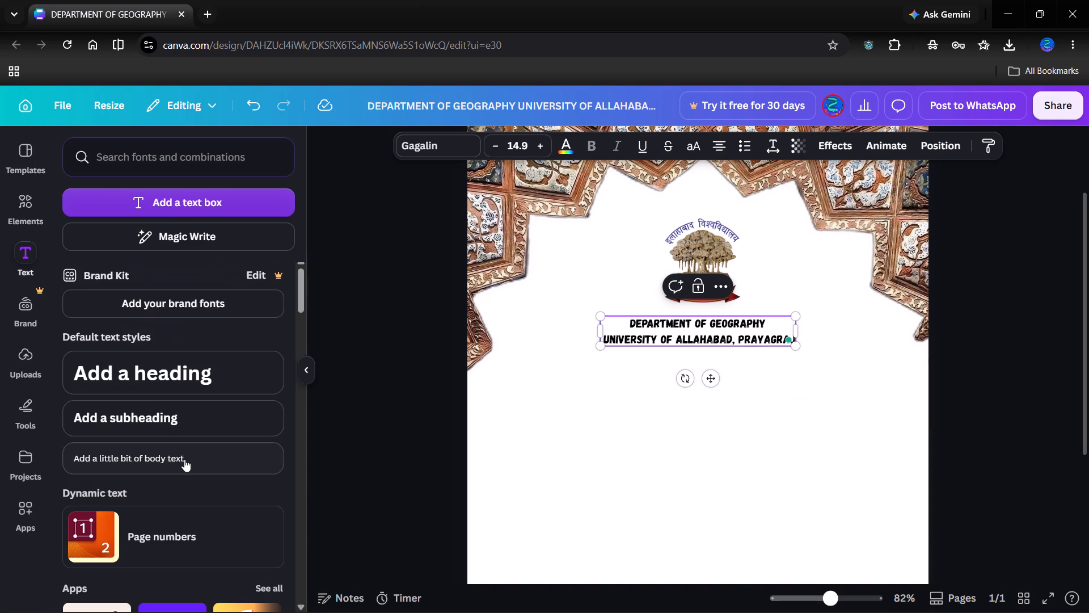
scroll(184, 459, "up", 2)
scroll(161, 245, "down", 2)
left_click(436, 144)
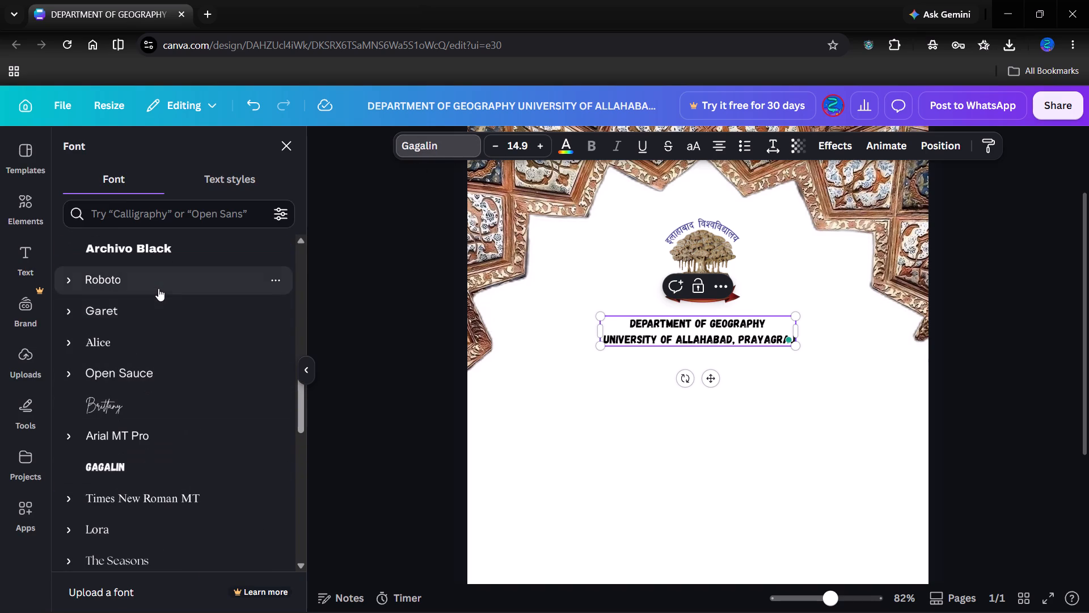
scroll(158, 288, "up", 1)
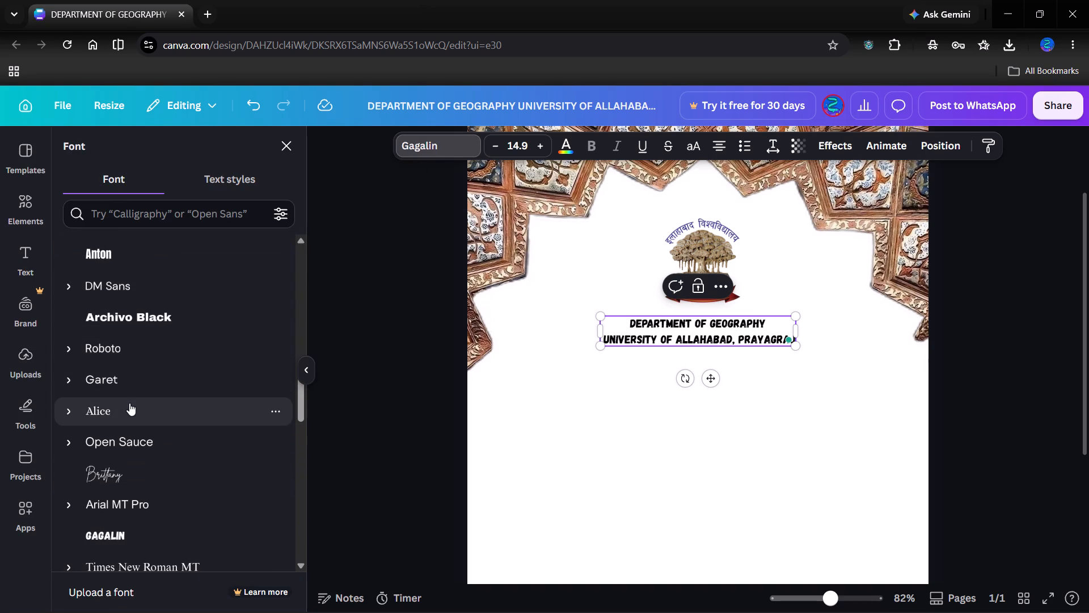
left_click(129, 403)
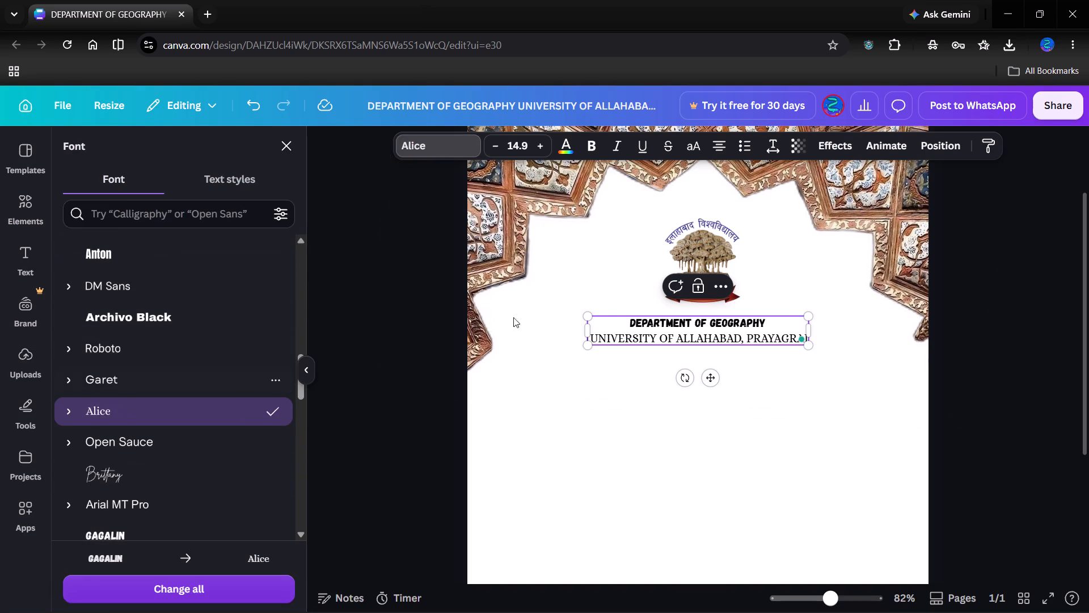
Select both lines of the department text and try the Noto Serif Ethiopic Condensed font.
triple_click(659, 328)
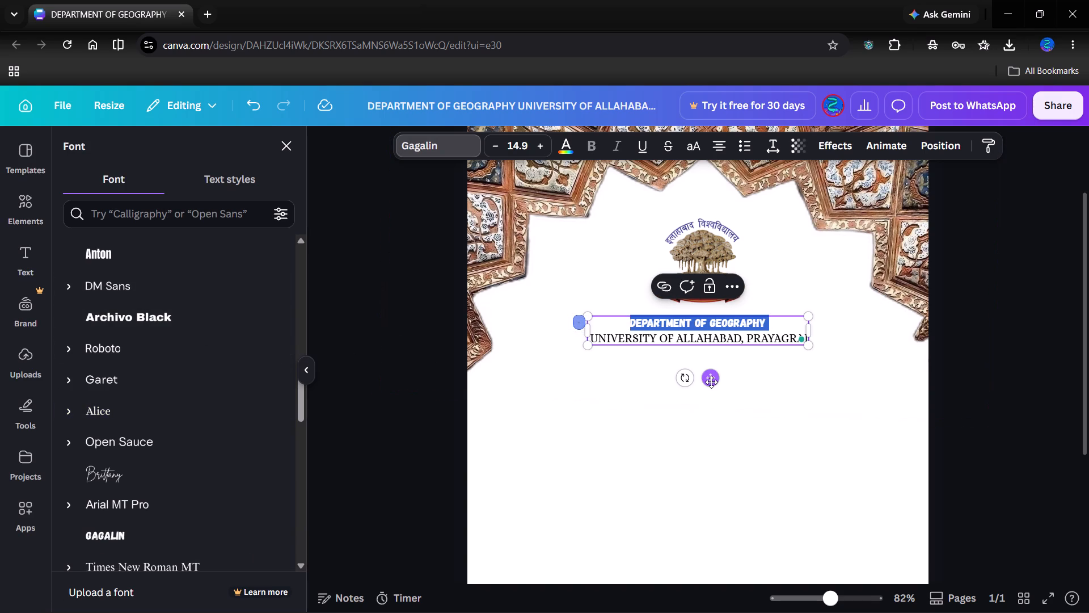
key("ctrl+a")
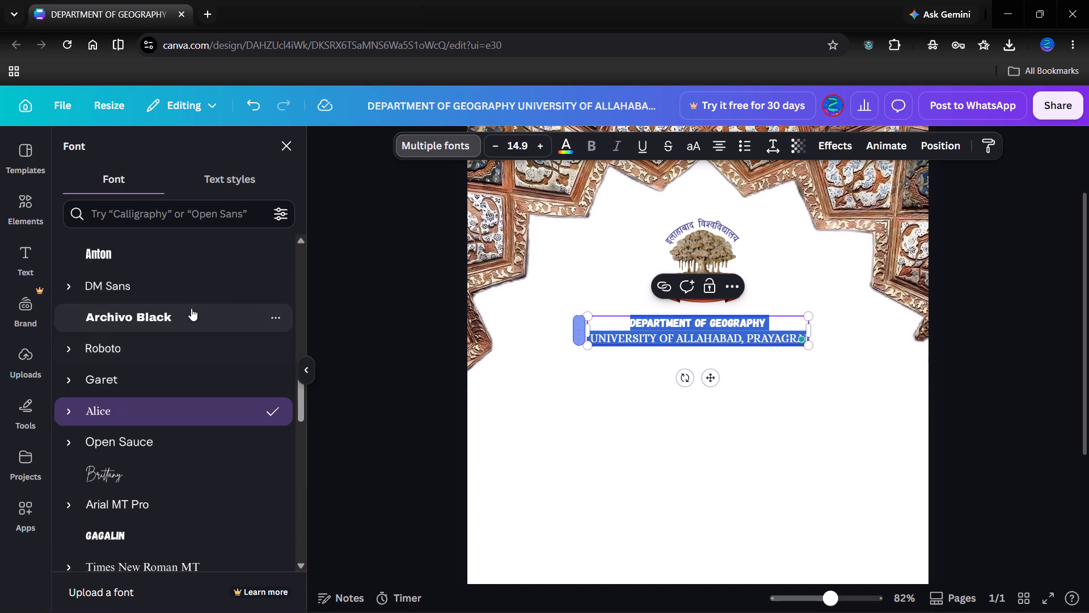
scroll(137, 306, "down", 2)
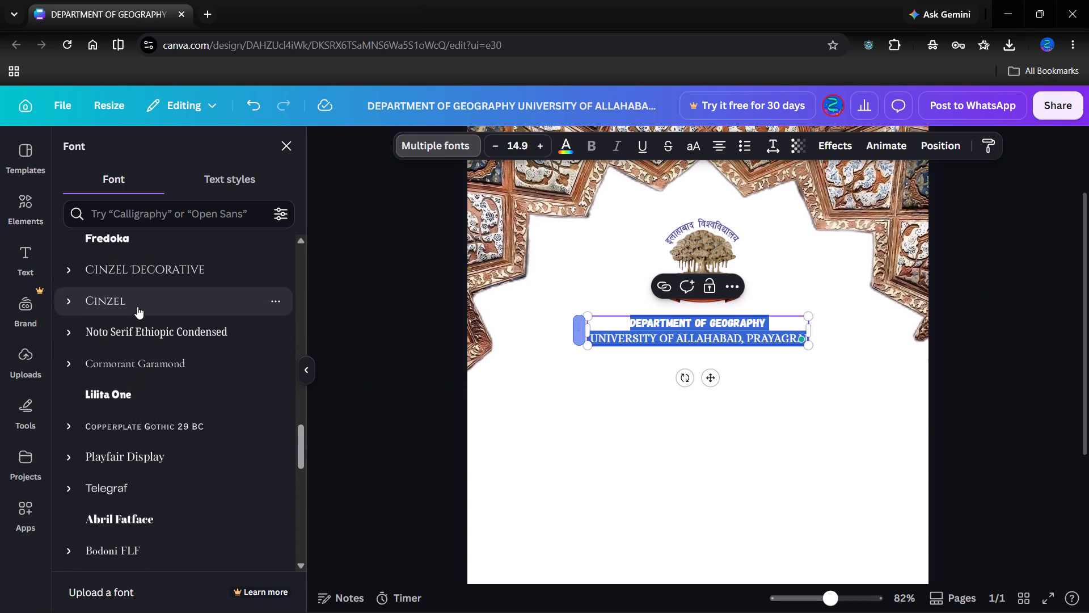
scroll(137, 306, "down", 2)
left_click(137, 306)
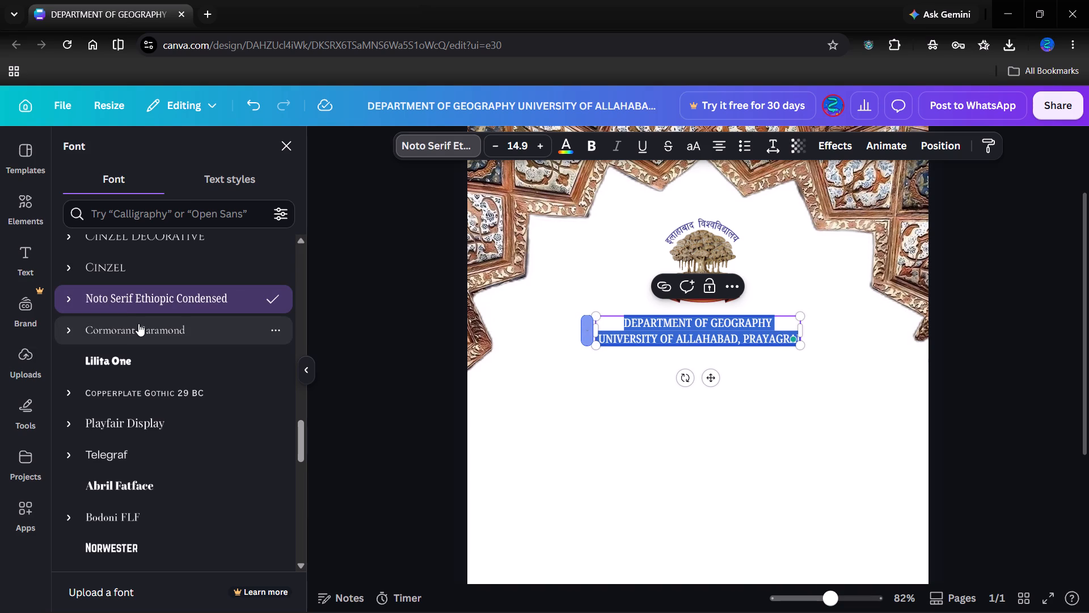
Change the font of both department text lines to Old Standard and deselect the text.
scroll(140, 482, "down", 1)
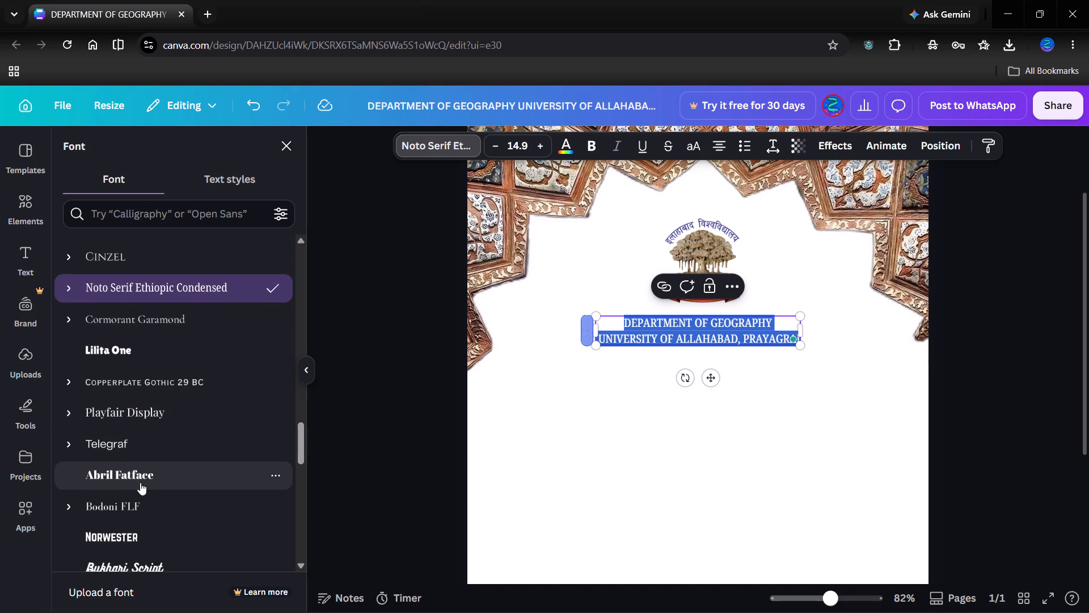
scroll(140, 482, "down", 5)
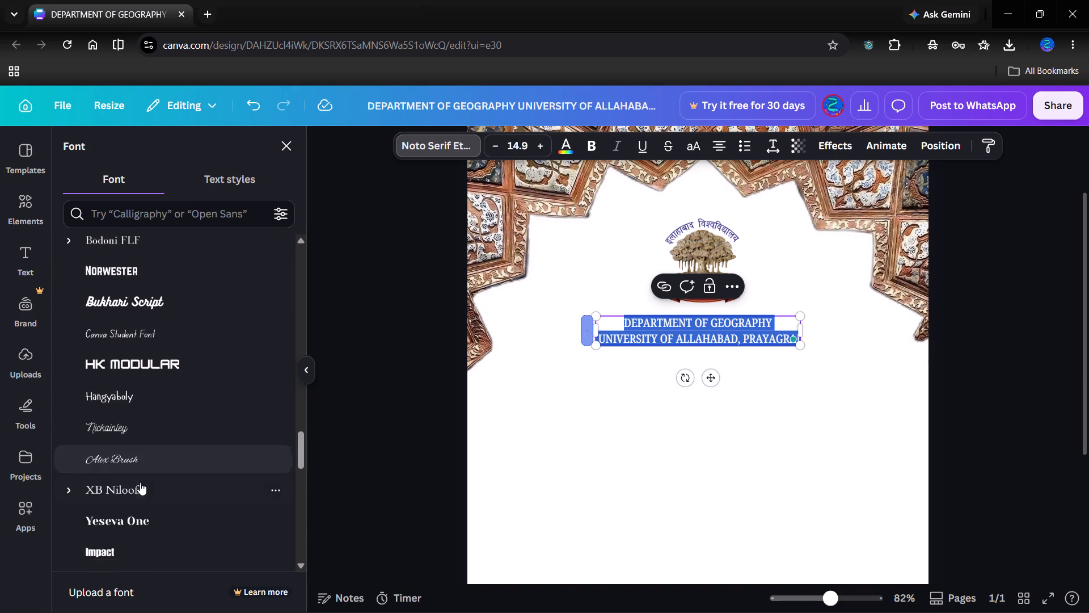
scroll(140, 482, "down", 6)
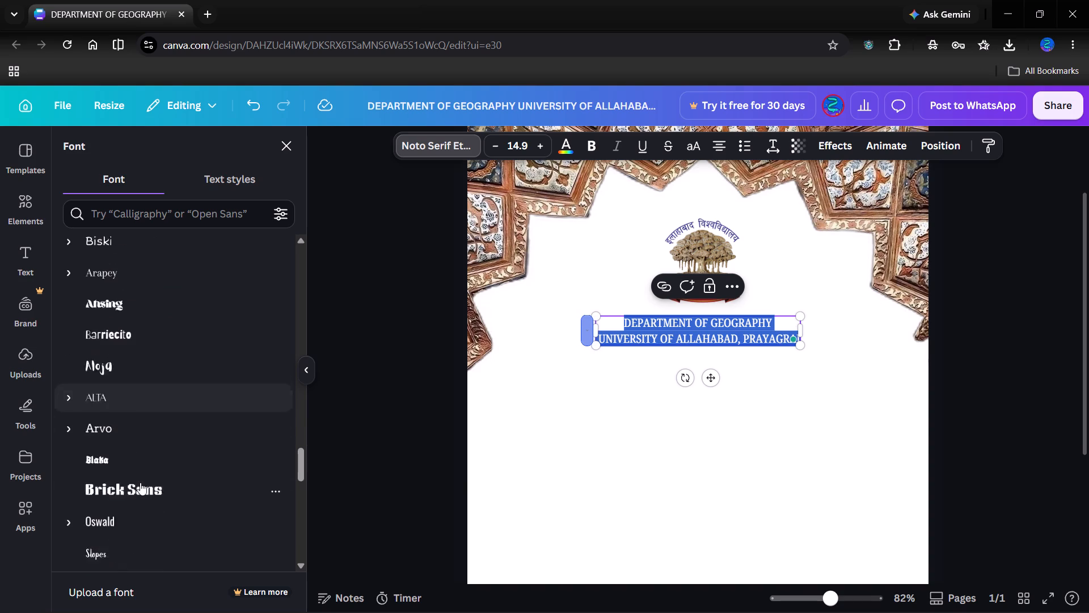
scroll(140, 482, "down", 4)
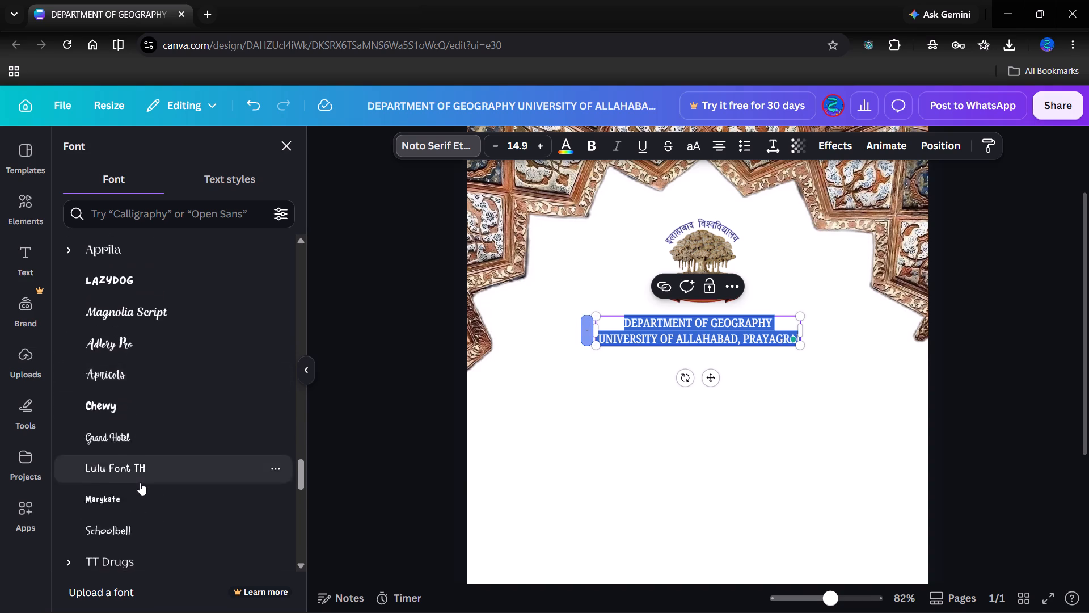
scroll(140, 482, "down", 2)
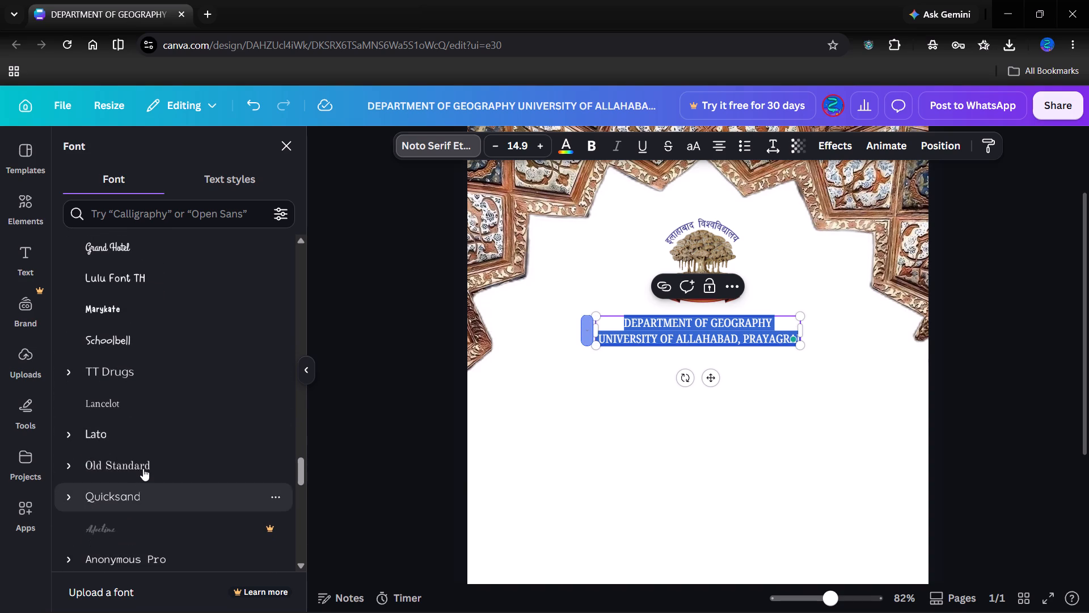
left_click(143, 467)
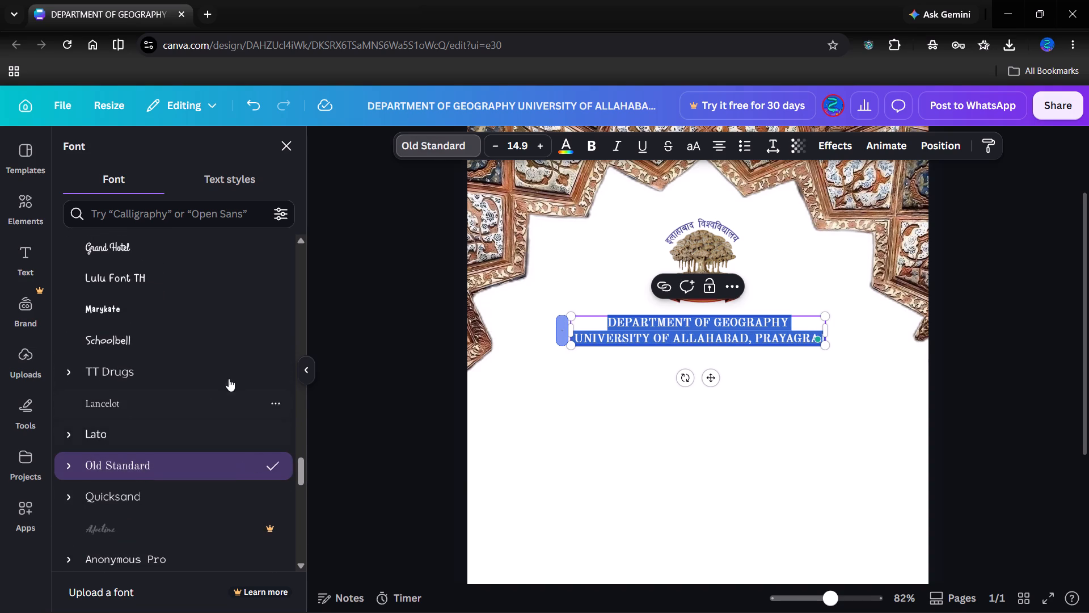
left_click(320, 363)
left_click(400, 372)
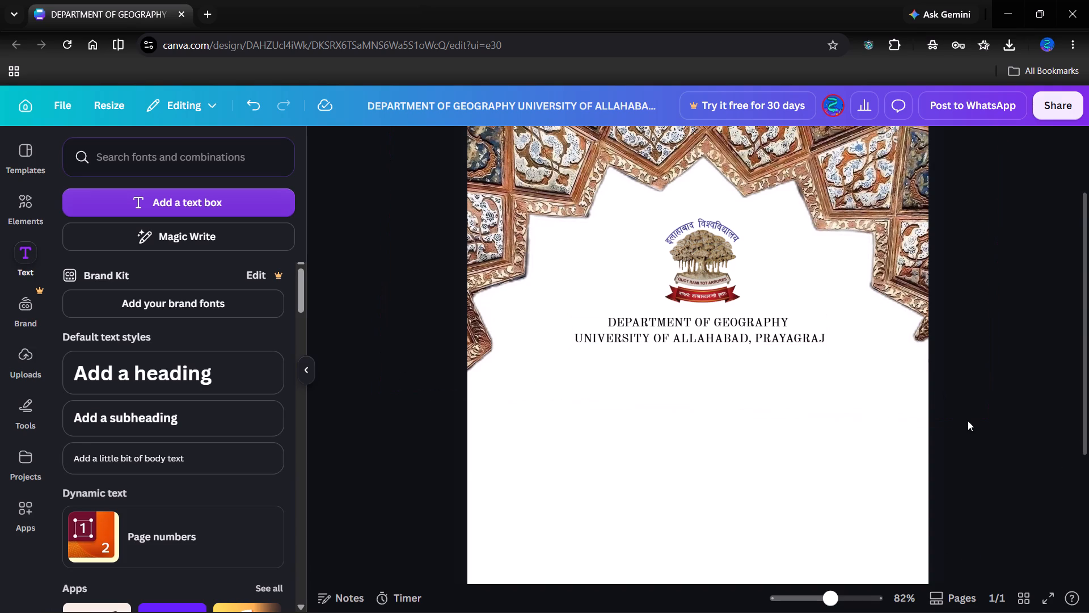
scroll(968, 421, "up", 2)
scroll(968, 421, "down", 1)
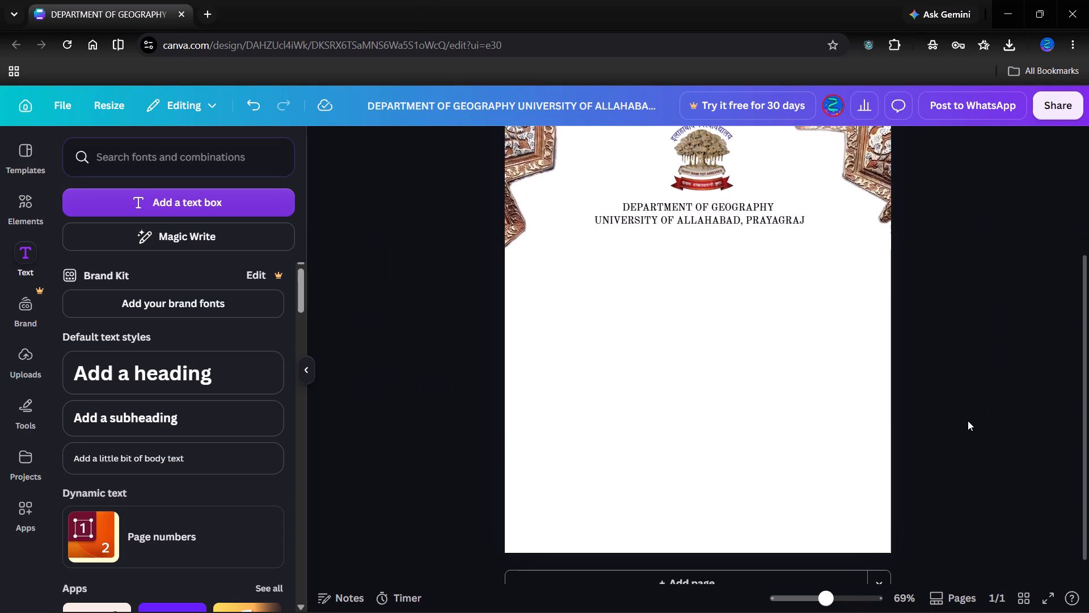
scroll(968, 421, "up", 1)
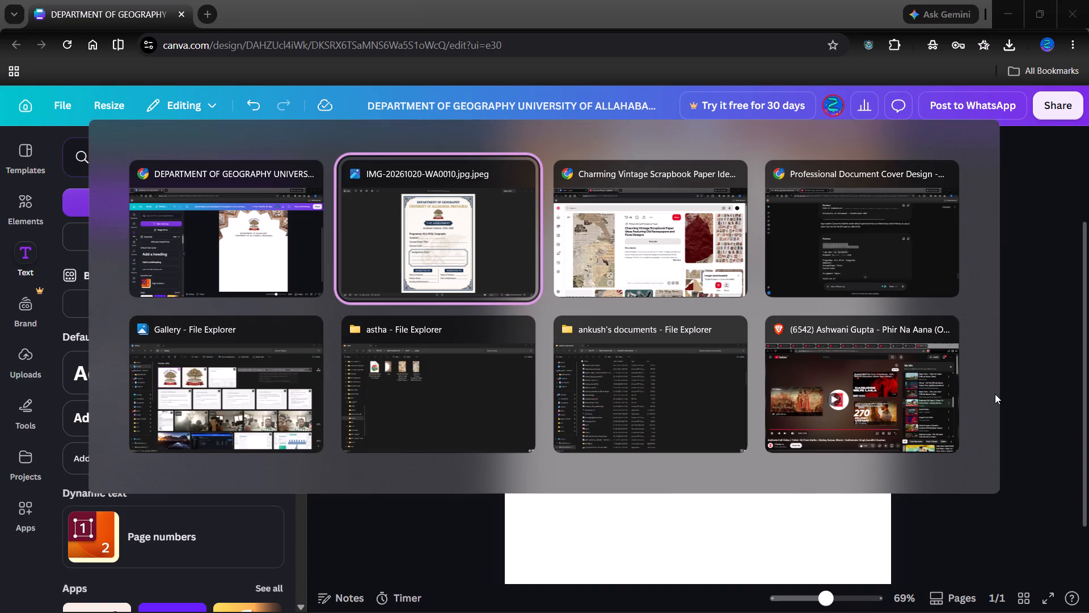
scroll(614, 335, "up", 1, "ctrl")
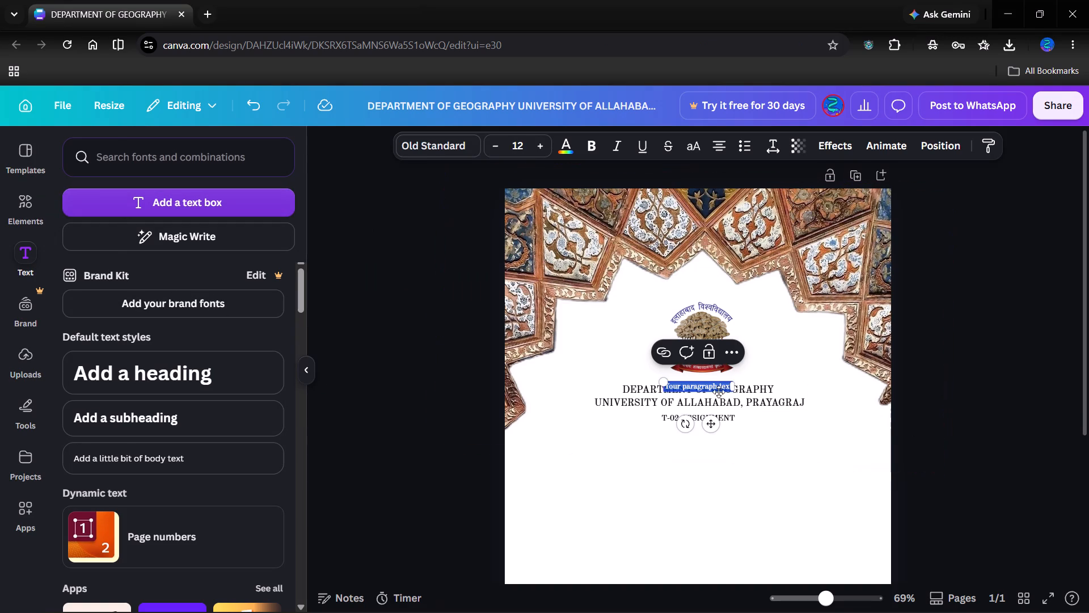
left_click_drag(710, 384, 719, 436)
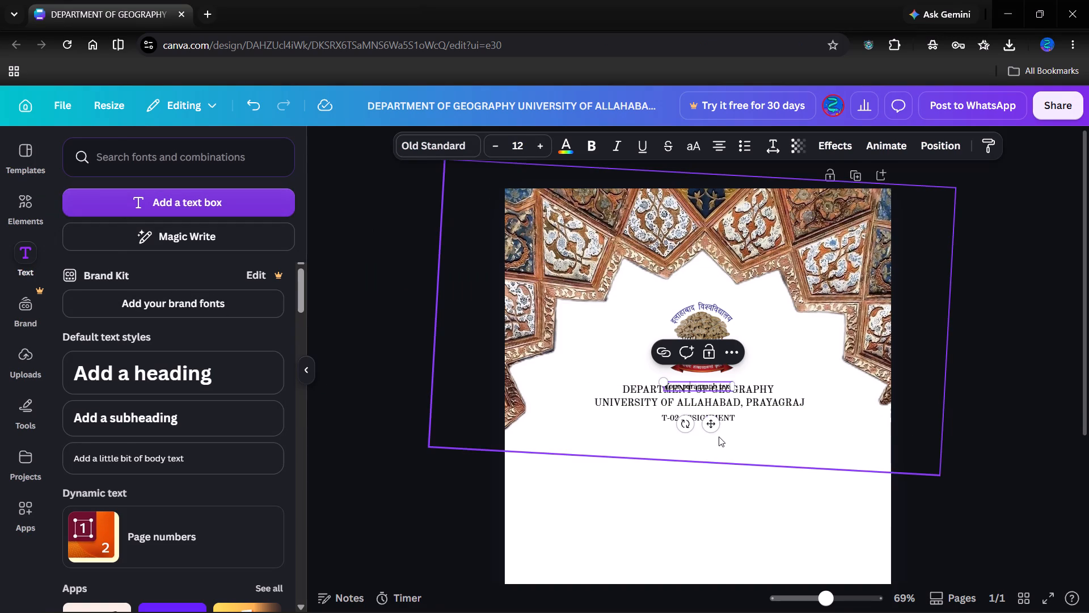
left_click_drag(719, 436, 719, 437)
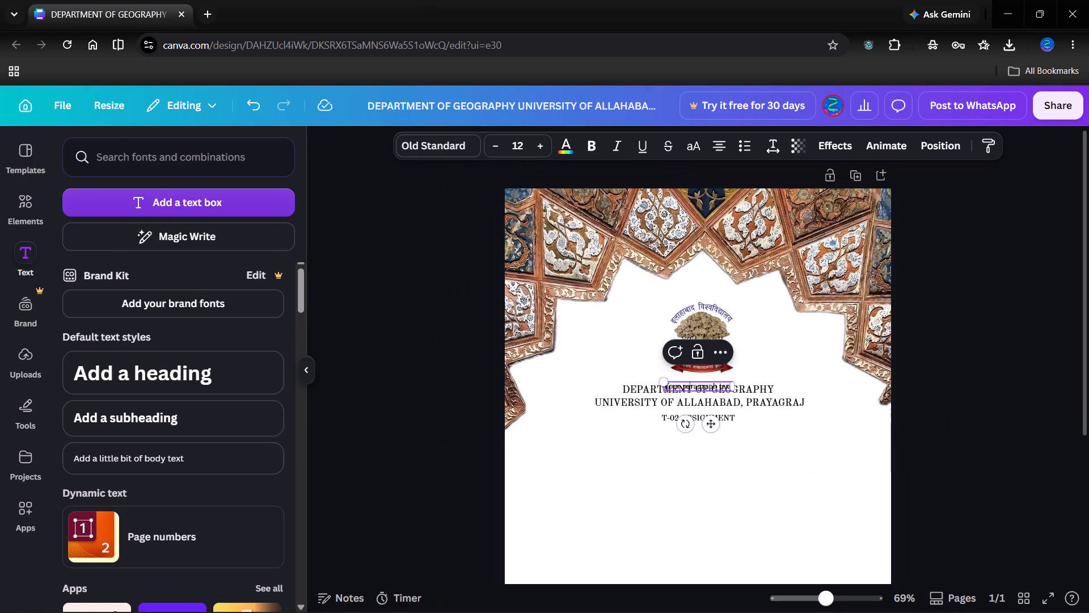
triple_click(708, 388)
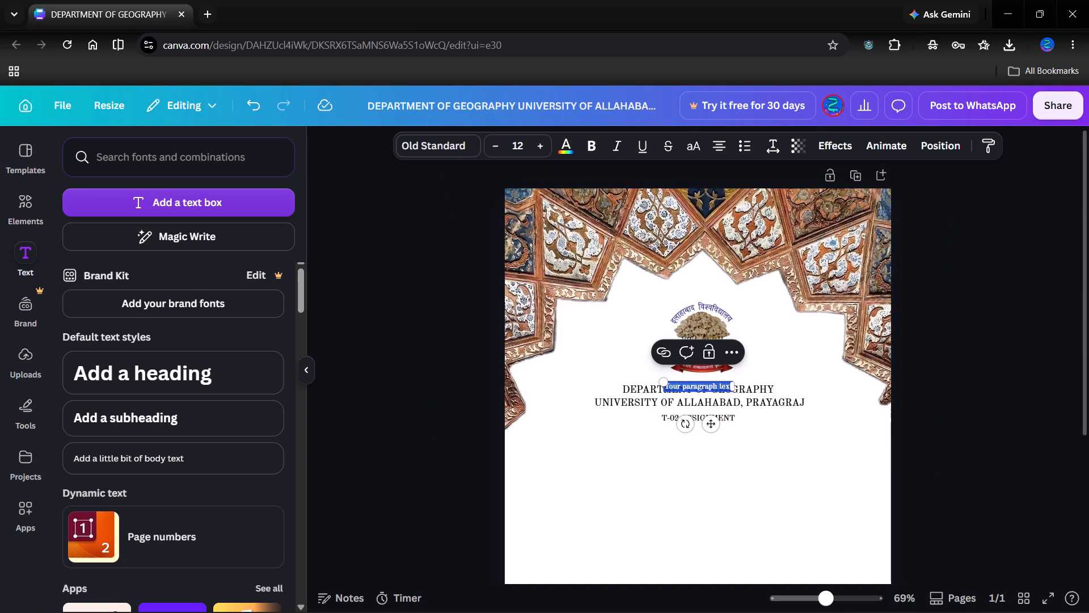
key("ctrl+v")
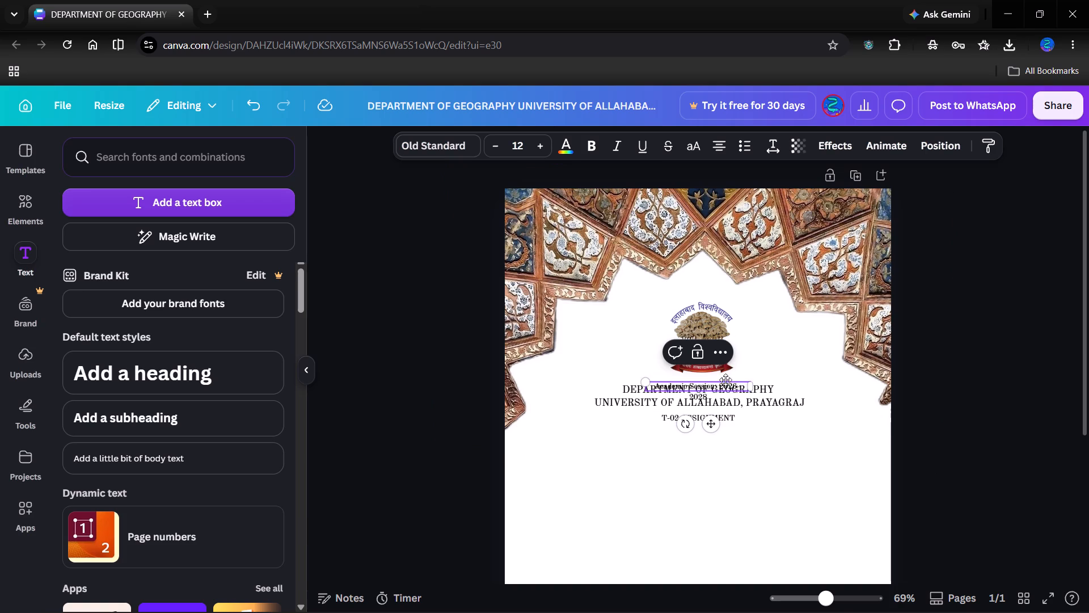
Move the Academic Session text down to sit centred below the T-02 ASSIGNMENT line.
left_click_drag(726, 379, 726, 423)
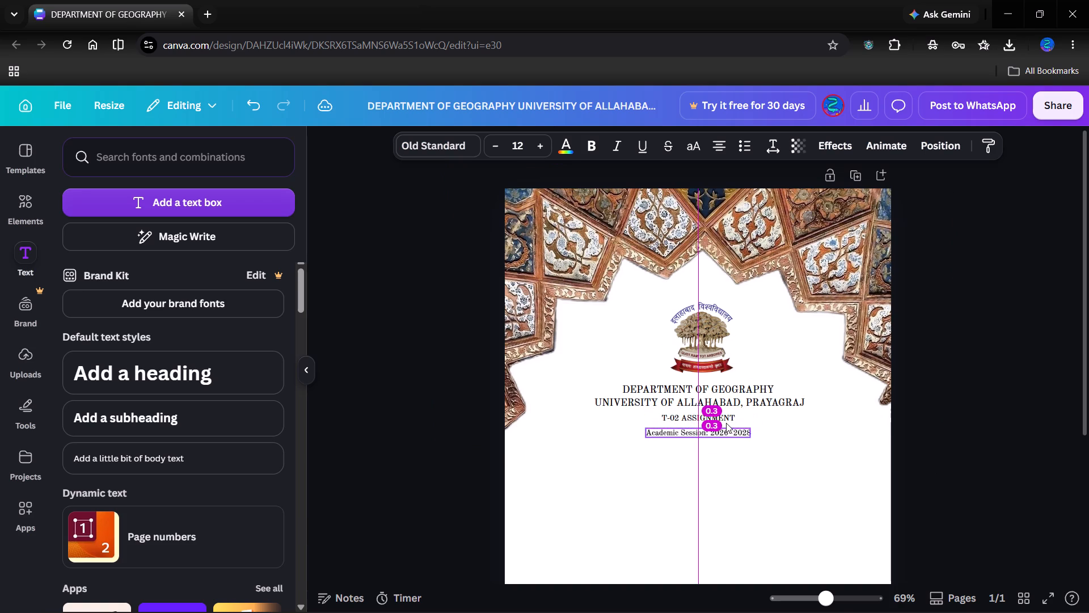
left_click_drag(726, 423, 725, 424)
left_click_drag(725, 424, 724, 424)
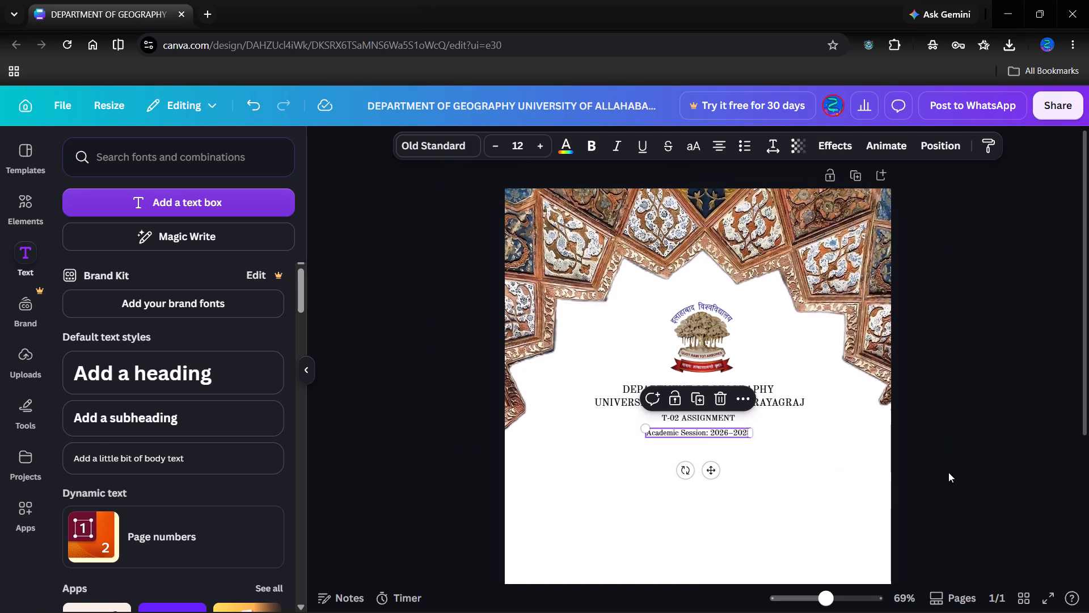
left_click(973, 488)
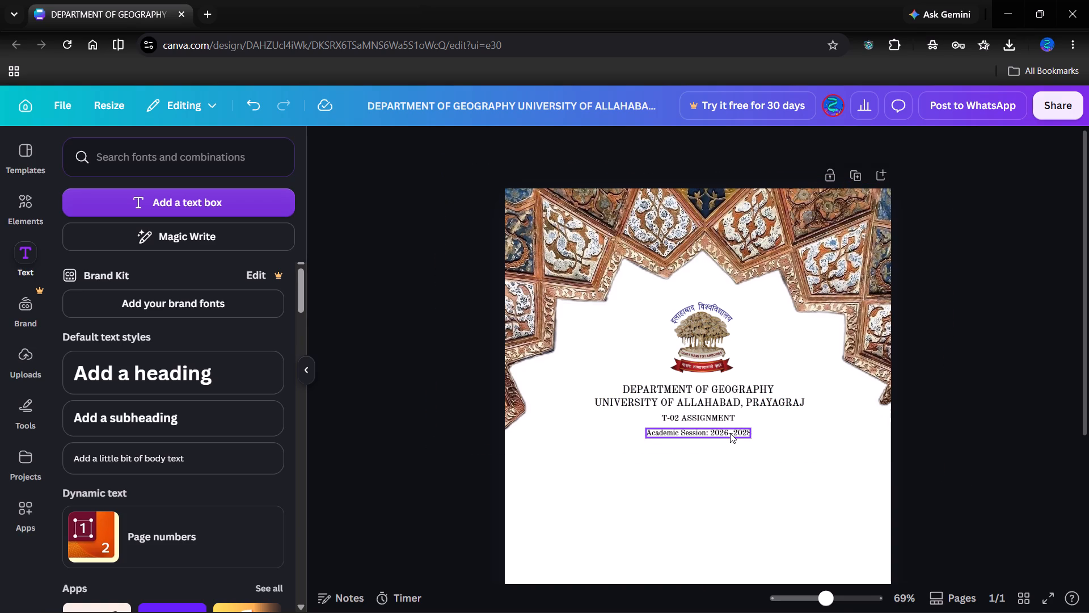
Enlarge the Academic Session text to size 13.6 and recentre it below the T-02 ASSIGNMENT line.
left_click(730, 433)
left_click_drag(752, 438, 758, 438)
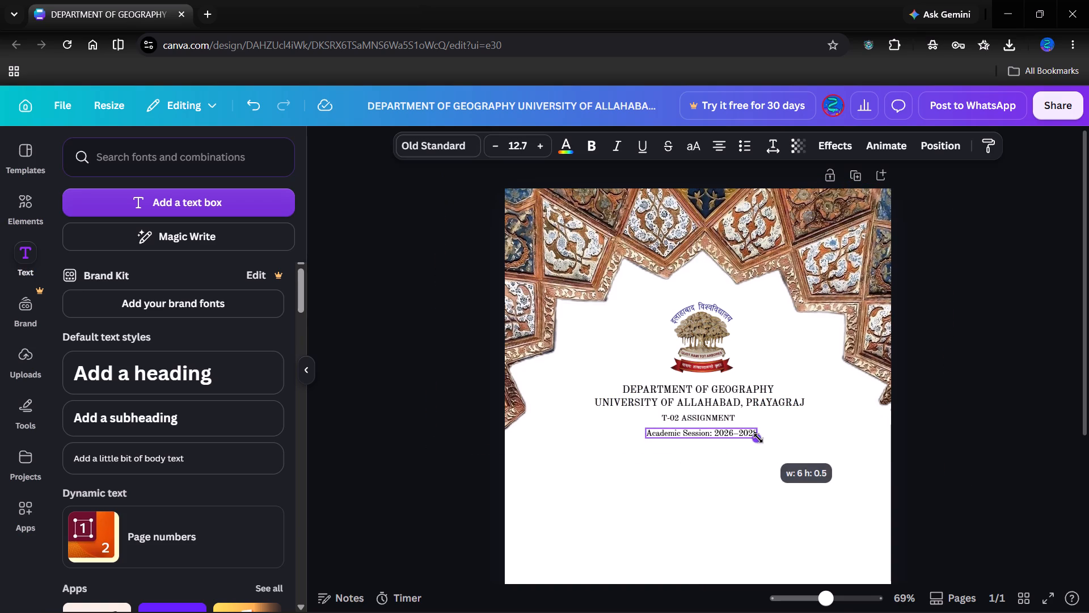
left_click_drag(758, 438, 768, 442)
left_click_drag(714, 433, 714, 433)
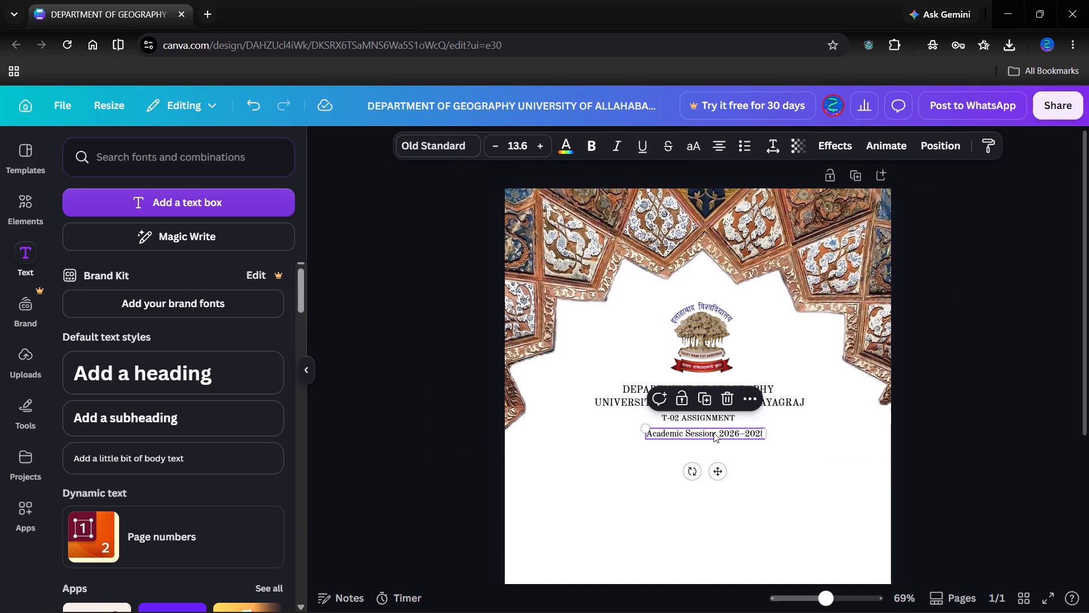
left_click_drag(714, 433, 709, 431)
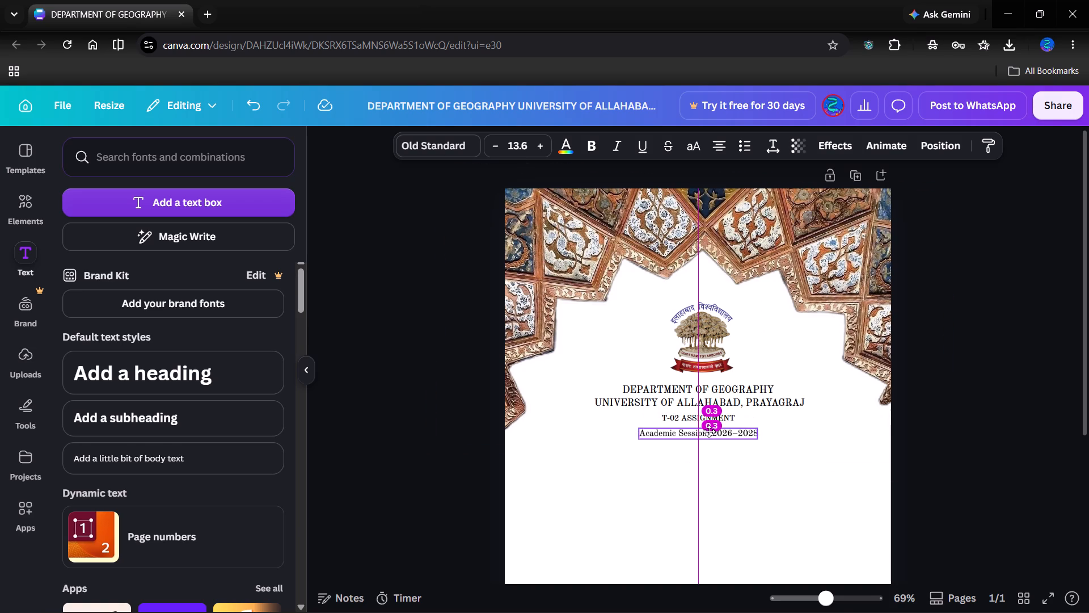
left_click_drag(709, 431, 709, 431)
left_click(969, 445)
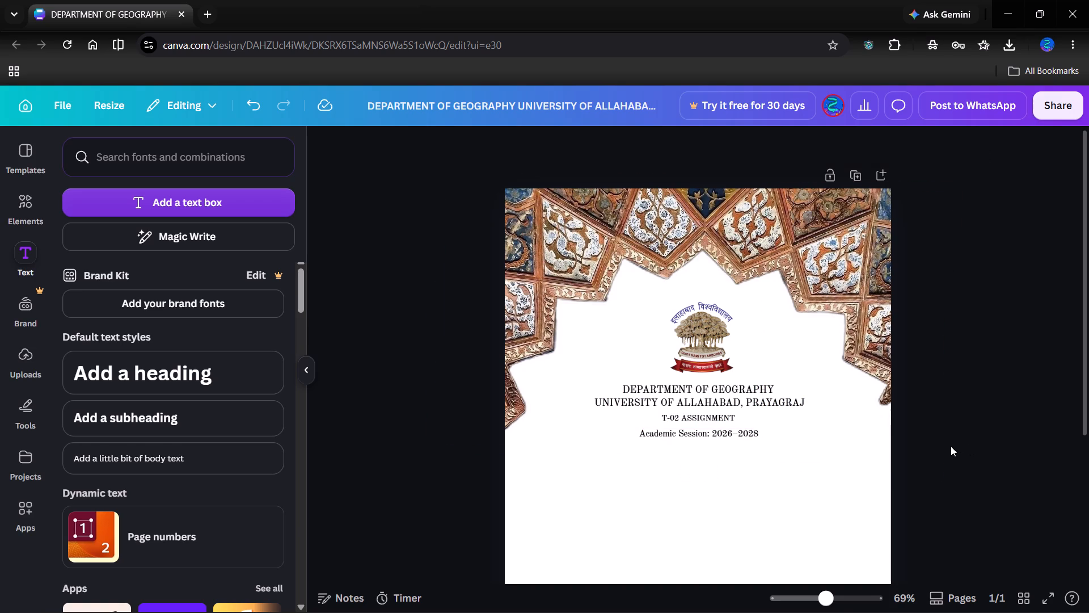
Move the Academic Session line up closer to the T-02 ASSIGNMENT line, keeping it centred.
left_click(733, 435)
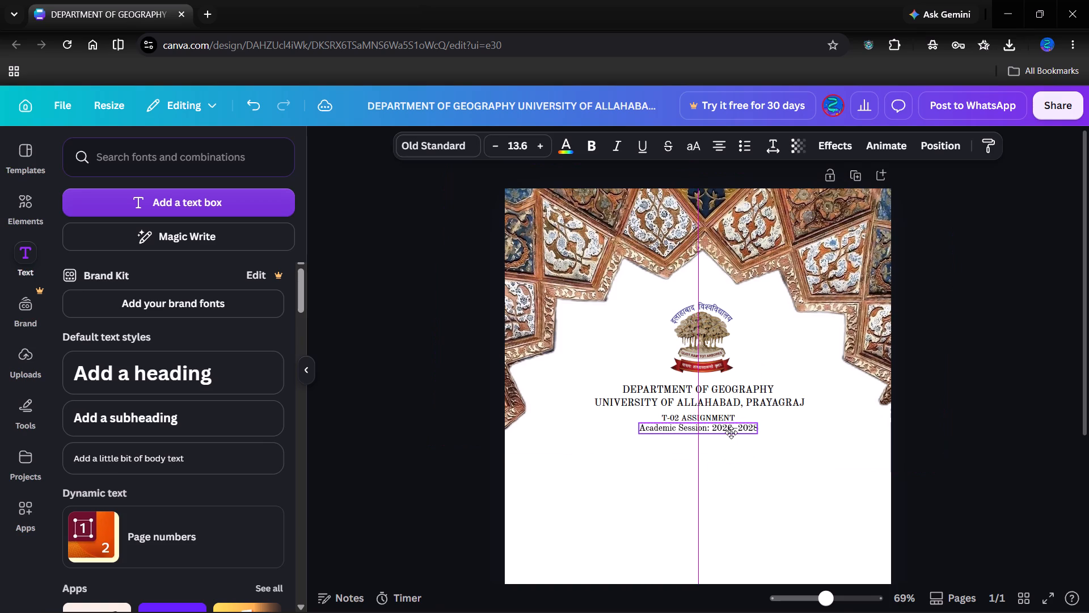
left_click(940, 447)
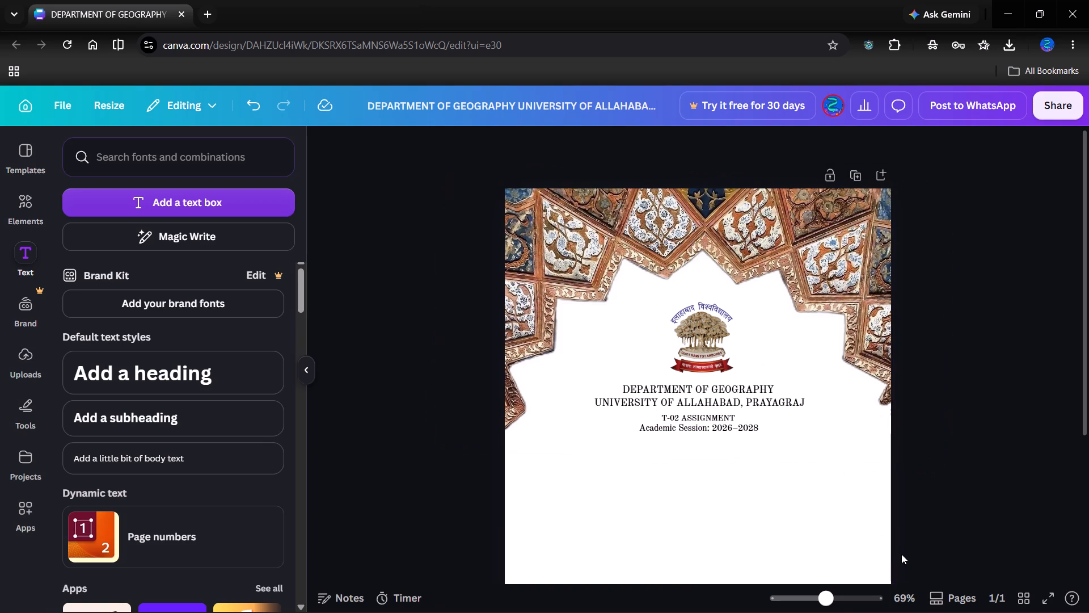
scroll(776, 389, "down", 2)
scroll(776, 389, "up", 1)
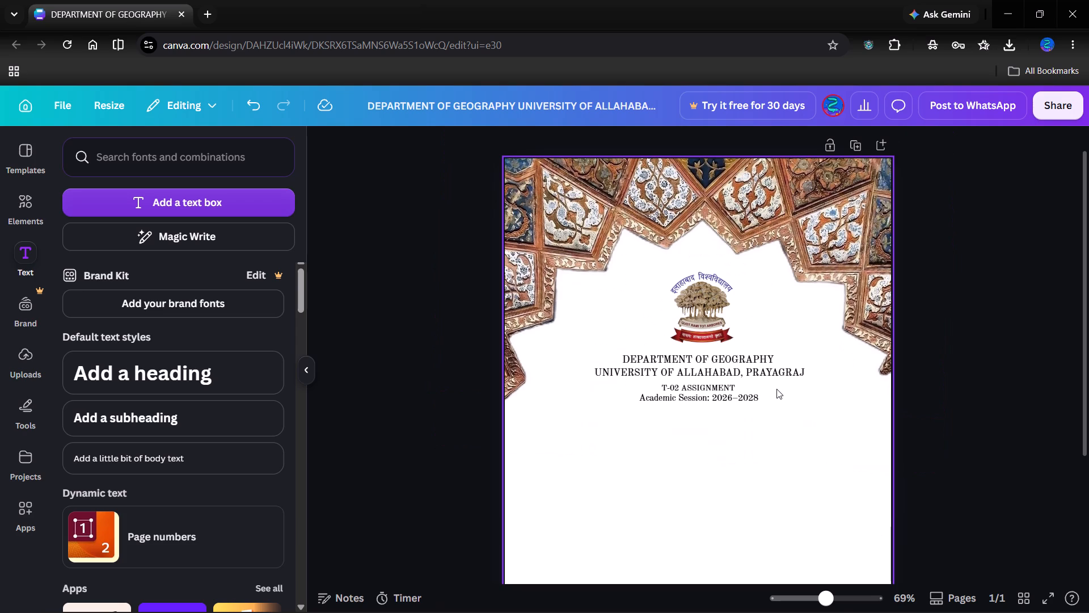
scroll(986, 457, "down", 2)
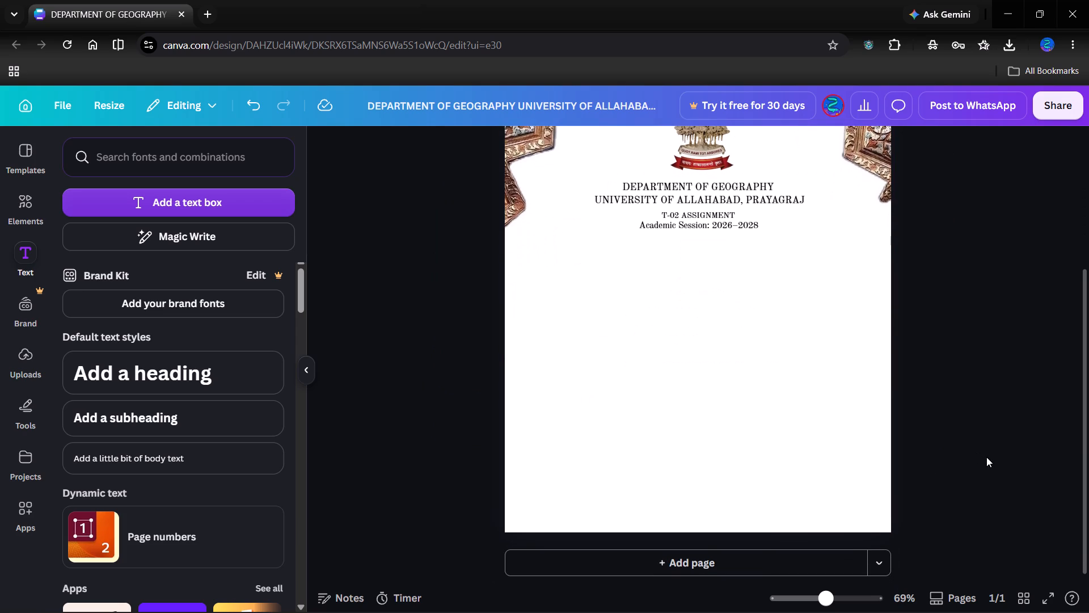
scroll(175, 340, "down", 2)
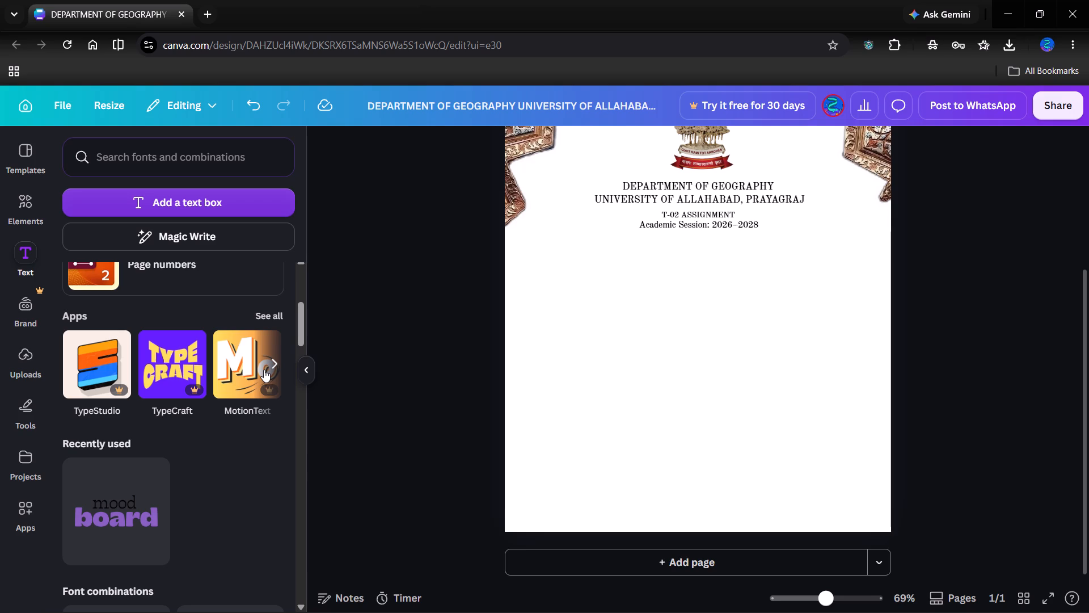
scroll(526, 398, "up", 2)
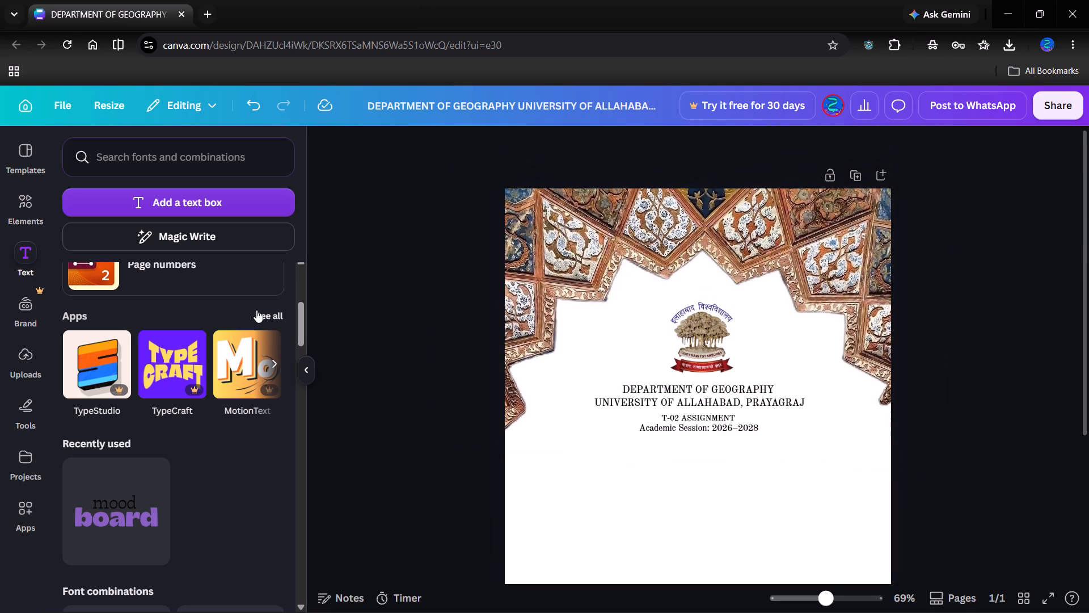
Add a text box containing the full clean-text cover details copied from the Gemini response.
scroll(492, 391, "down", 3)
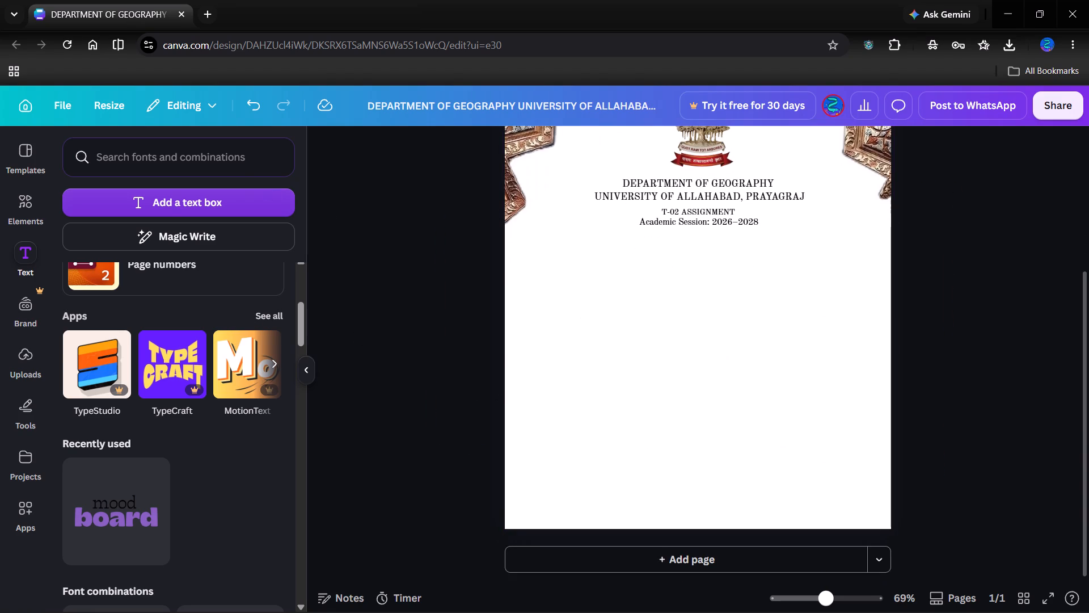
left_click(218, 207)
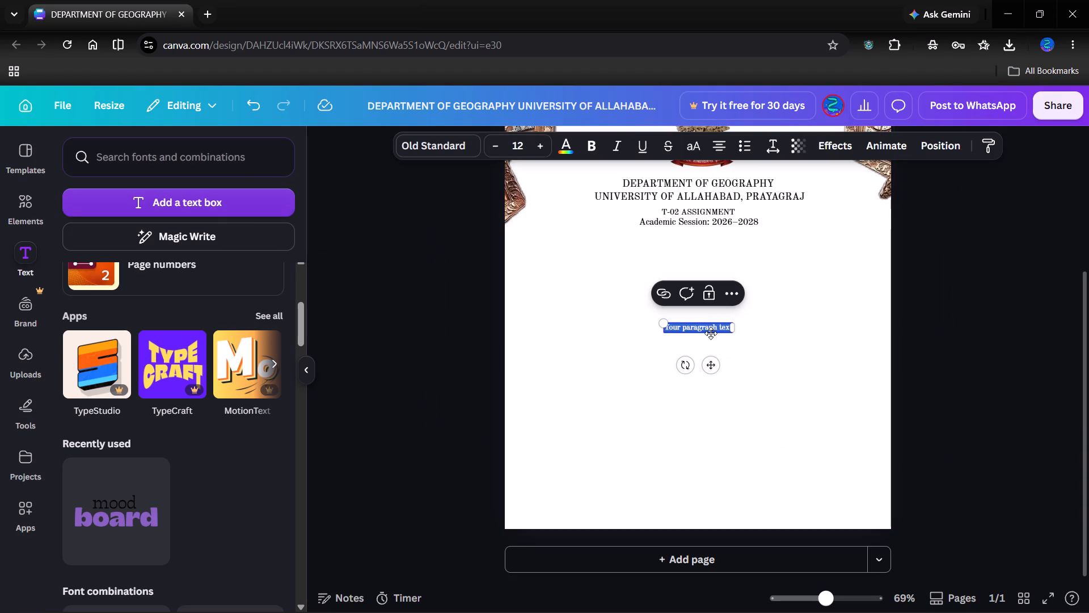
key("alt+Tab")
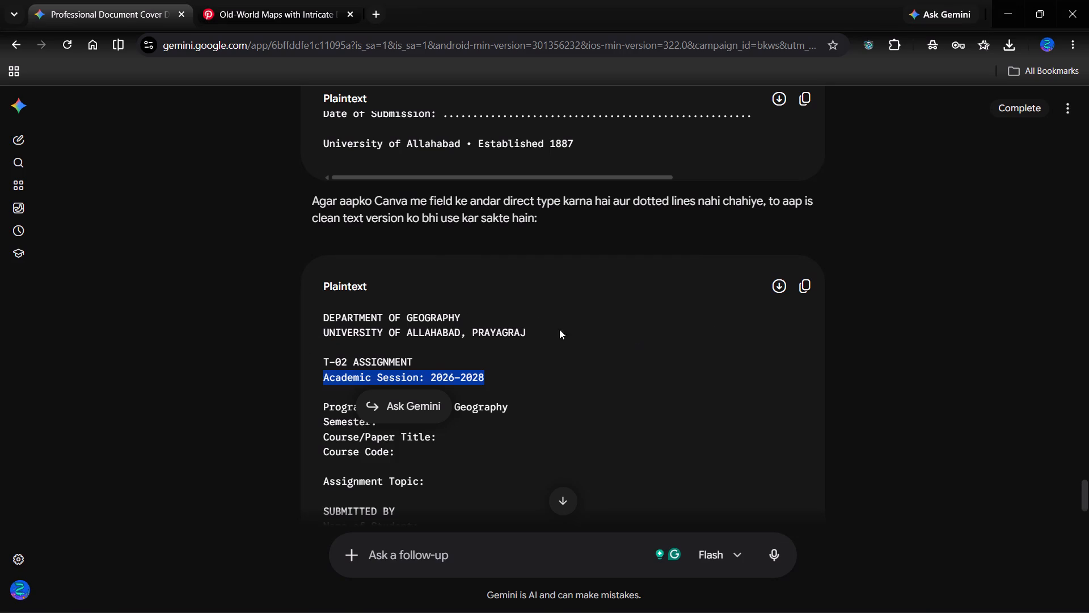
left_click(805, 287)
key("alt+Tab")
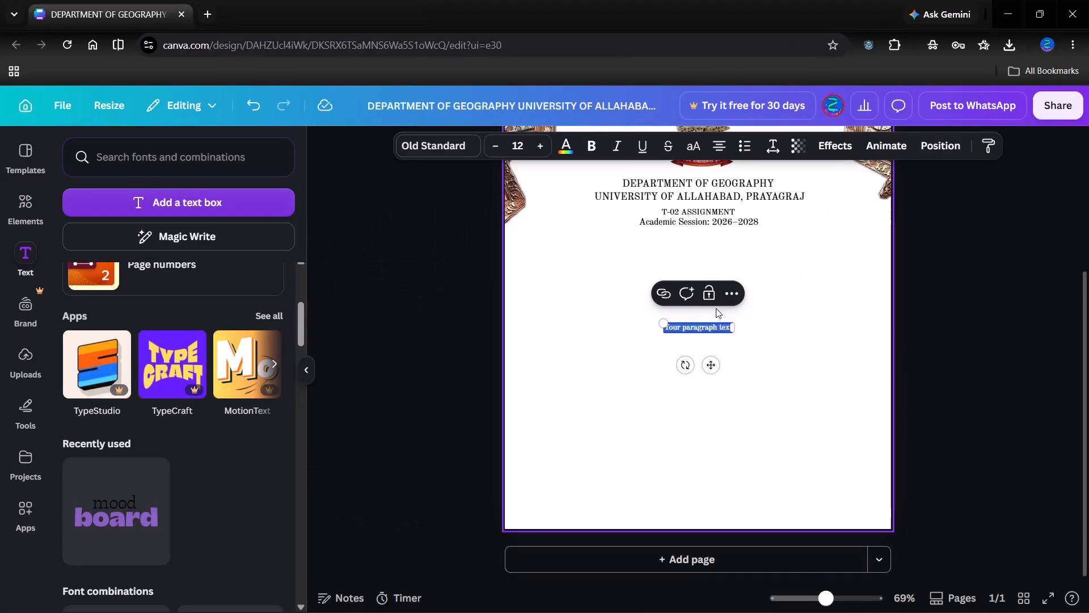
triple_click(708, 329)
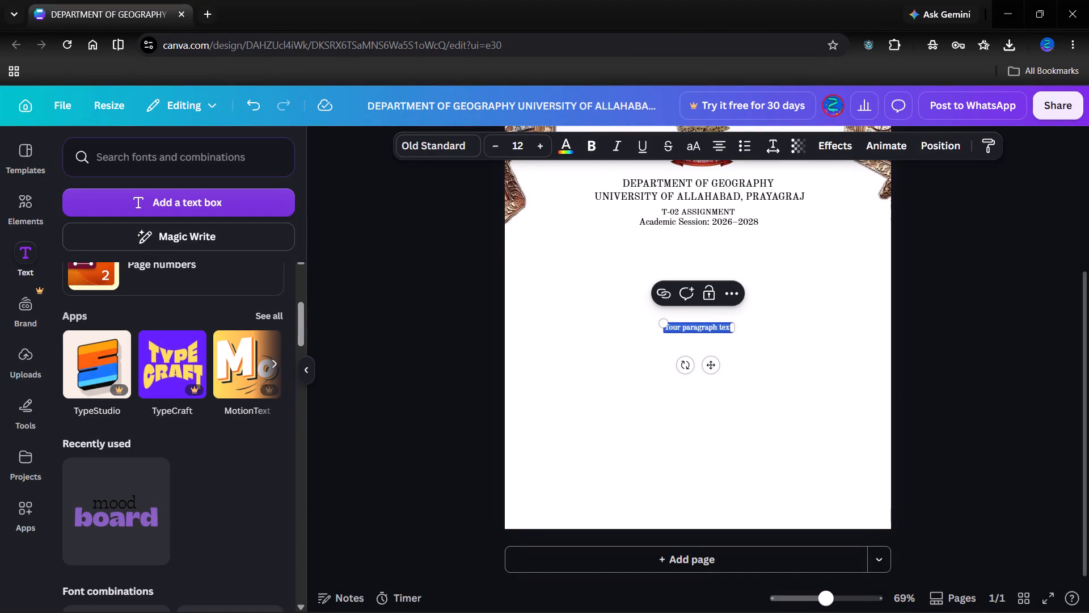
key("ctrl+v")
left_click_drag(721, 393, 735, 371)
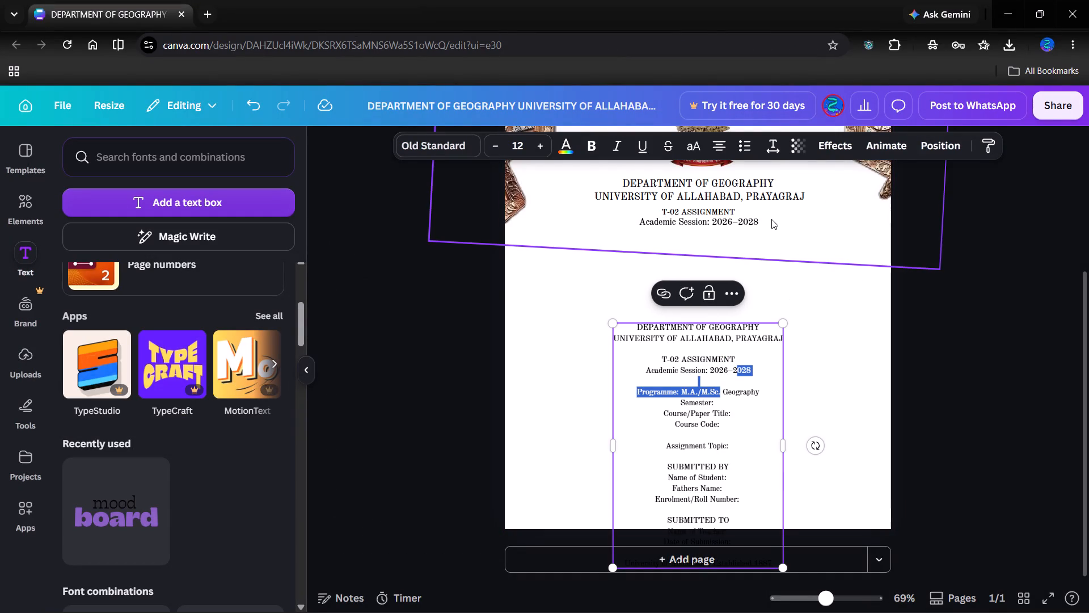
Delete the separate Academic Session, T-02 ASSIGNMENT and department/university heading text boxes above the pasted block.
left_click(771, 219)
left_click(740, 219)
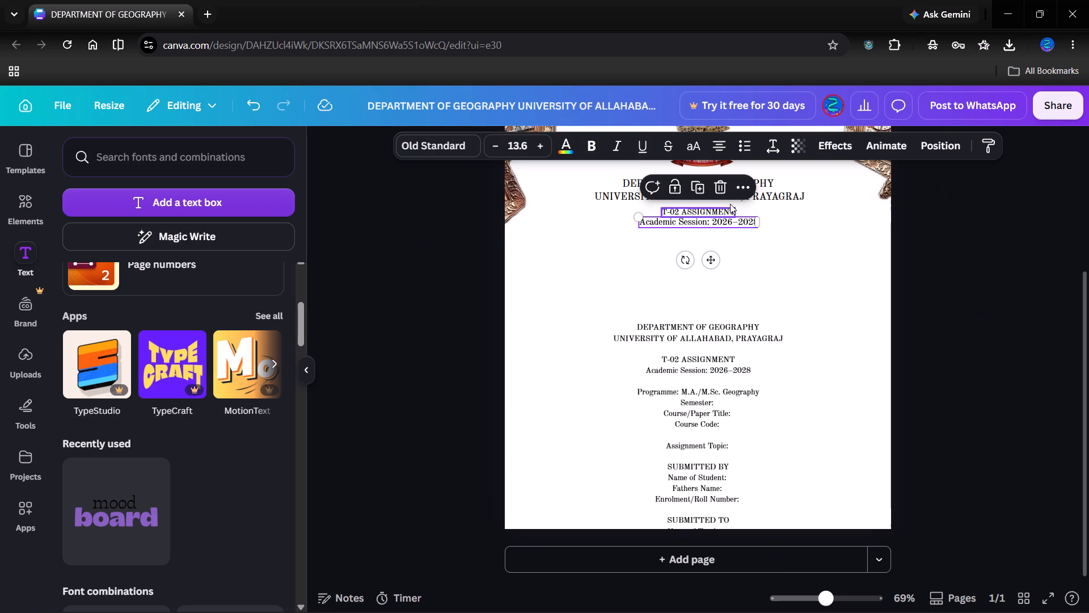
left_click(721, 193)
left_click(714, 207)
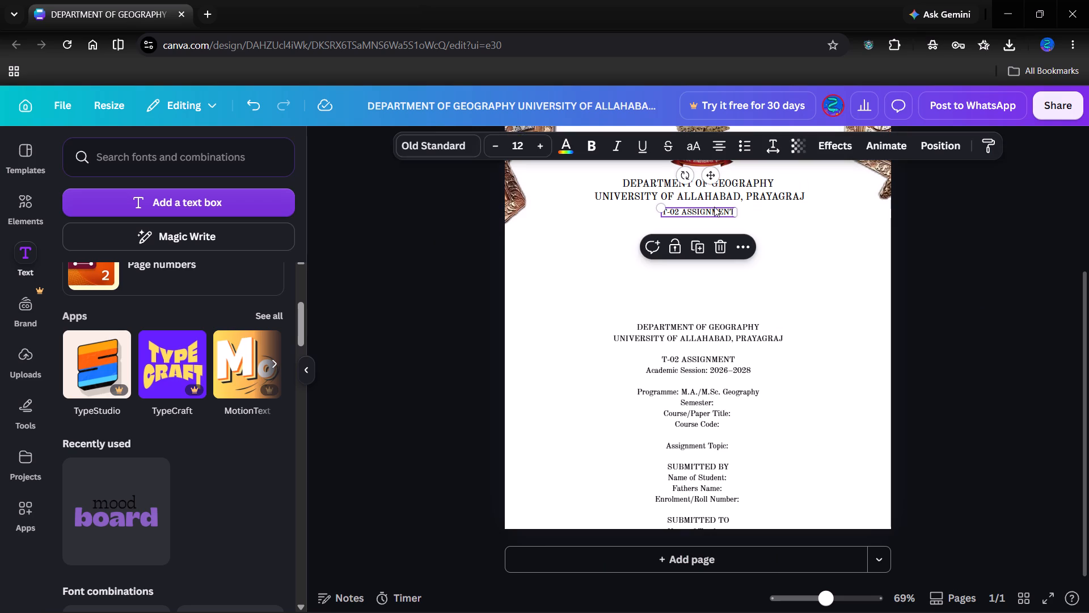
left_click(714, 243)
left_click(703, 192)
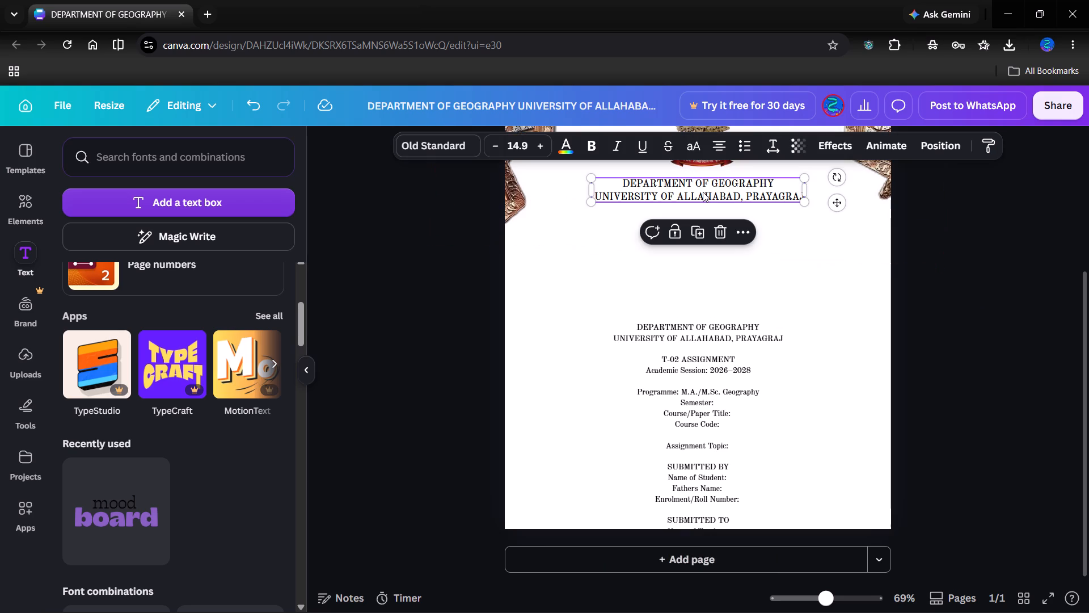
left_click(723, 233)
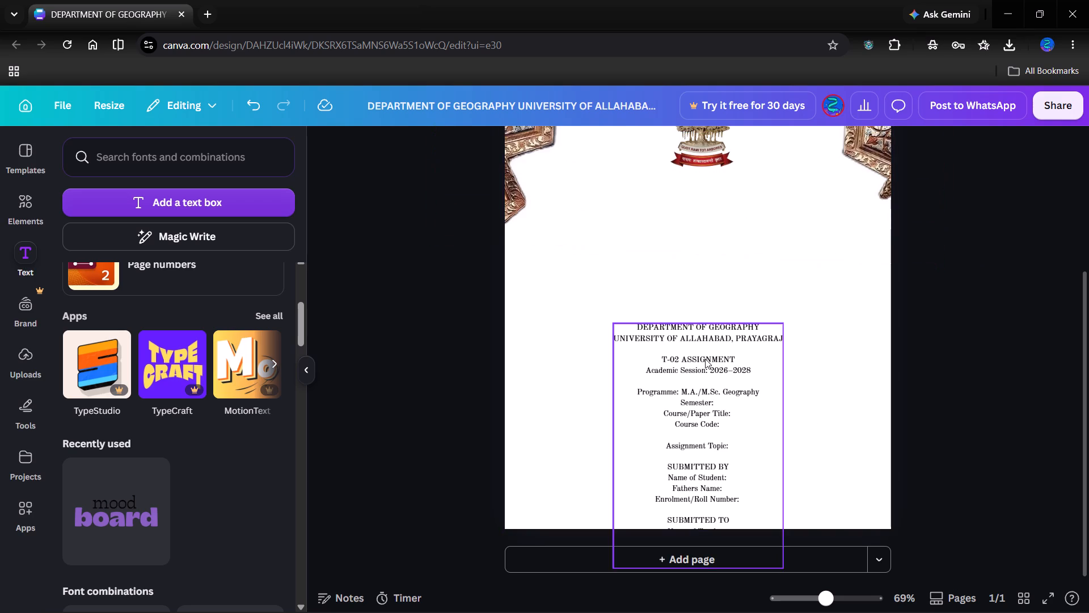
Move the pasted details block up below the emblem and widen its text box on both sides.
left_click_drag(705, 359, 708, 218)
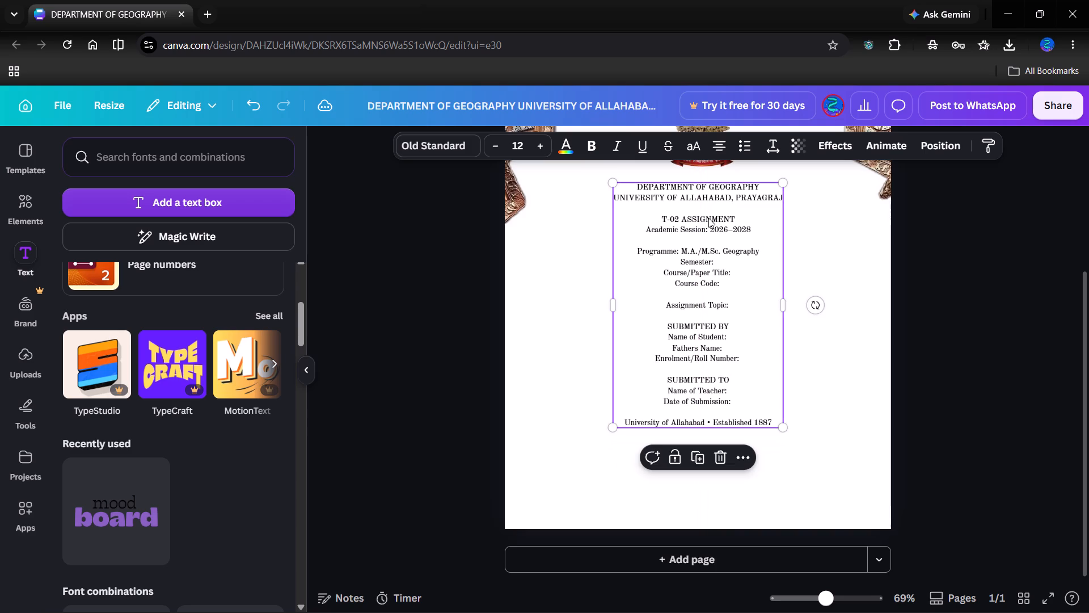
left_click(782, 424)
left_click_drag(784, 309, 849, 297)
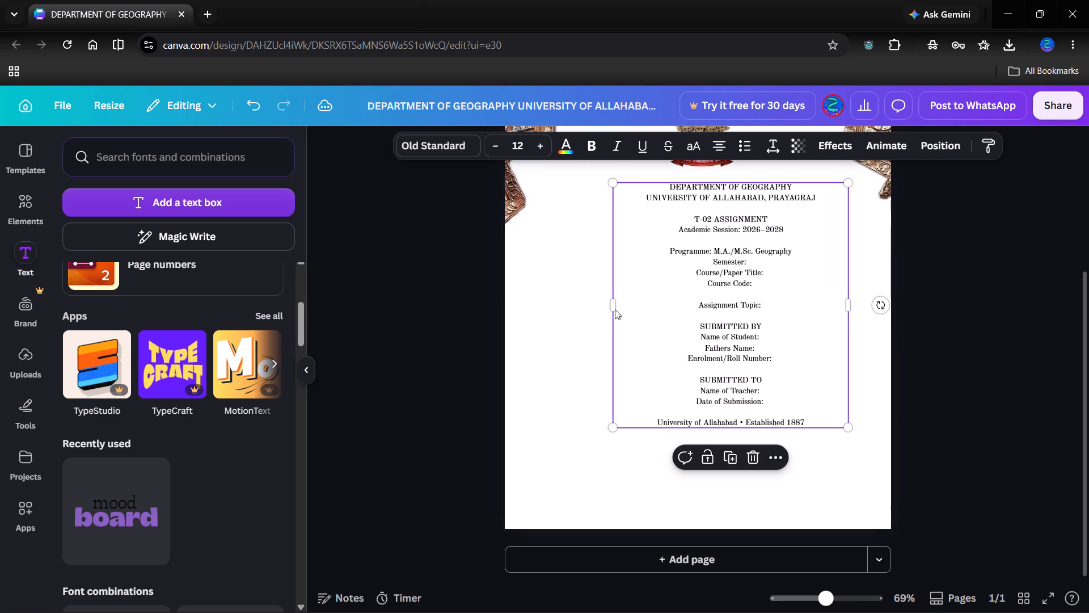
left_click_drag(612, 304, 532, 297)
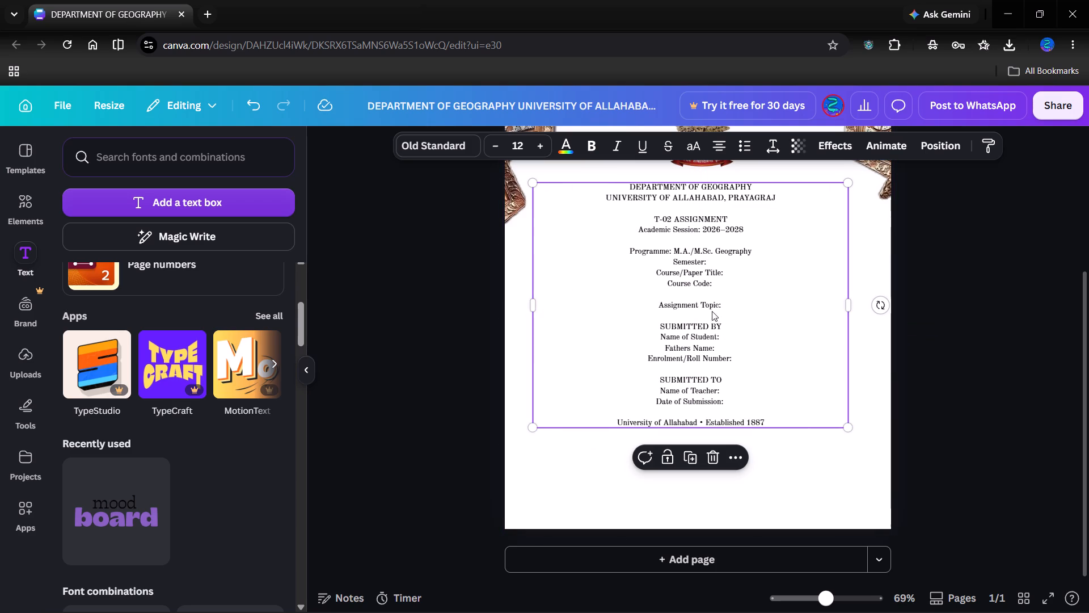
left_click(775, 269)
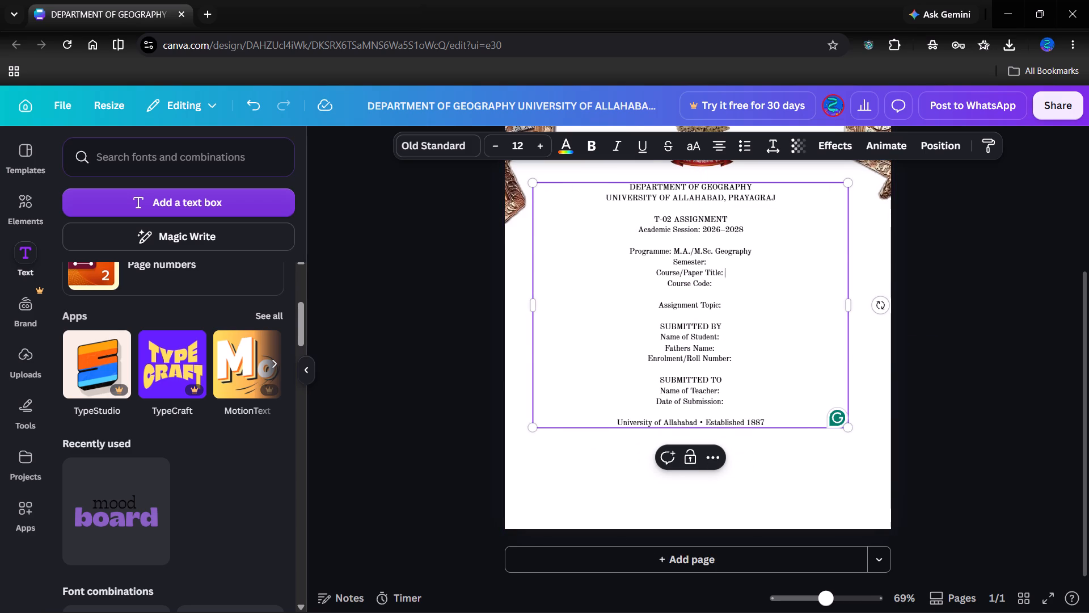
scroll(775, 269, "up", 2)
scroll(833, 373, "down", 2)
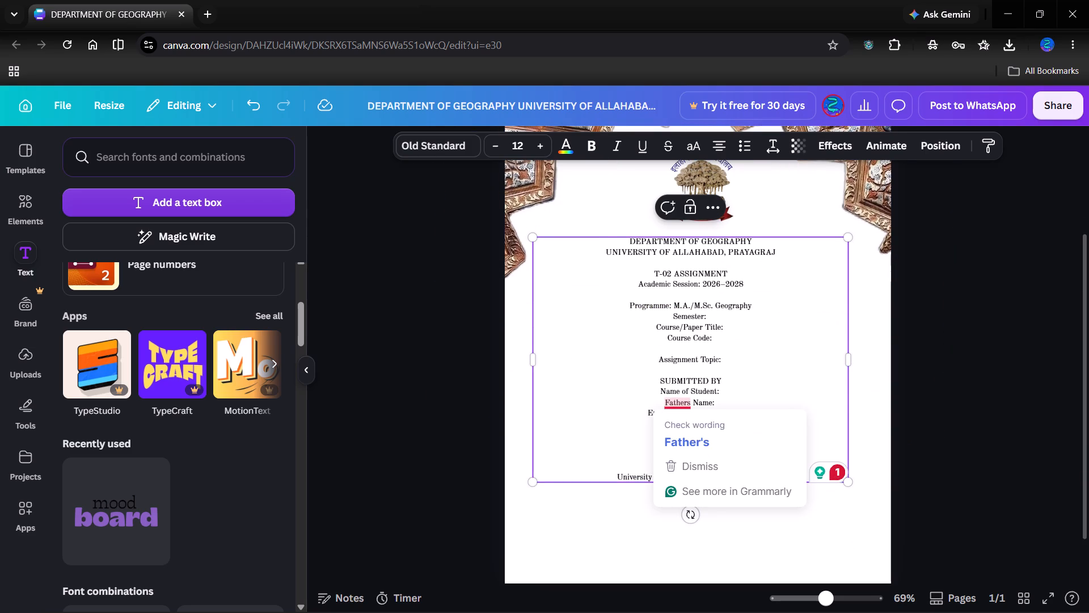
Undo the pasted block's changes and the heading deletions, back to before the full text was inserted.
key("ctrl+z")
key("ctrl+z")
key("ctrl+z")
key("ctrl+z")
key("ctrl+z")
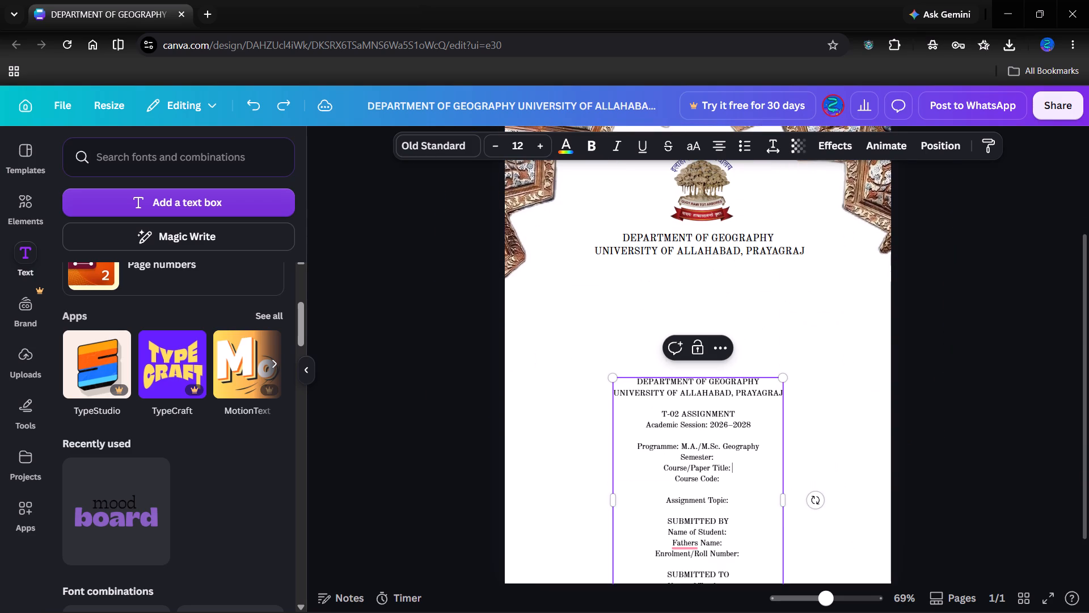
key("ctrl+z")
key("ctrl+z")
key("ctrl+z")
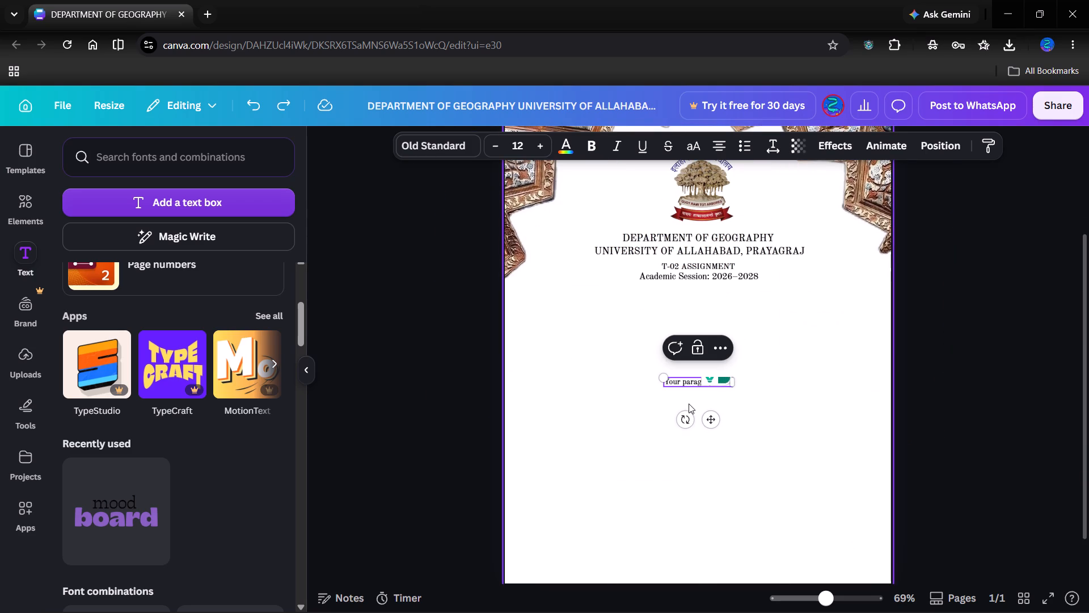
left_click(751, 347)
left_click(226, 202)
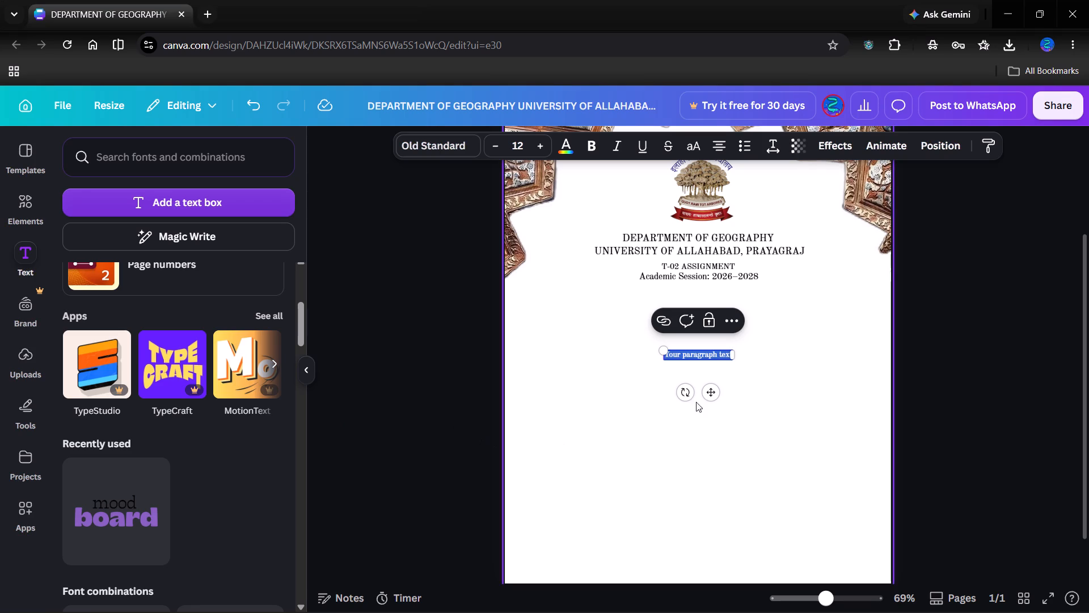
key("ctrl+v")
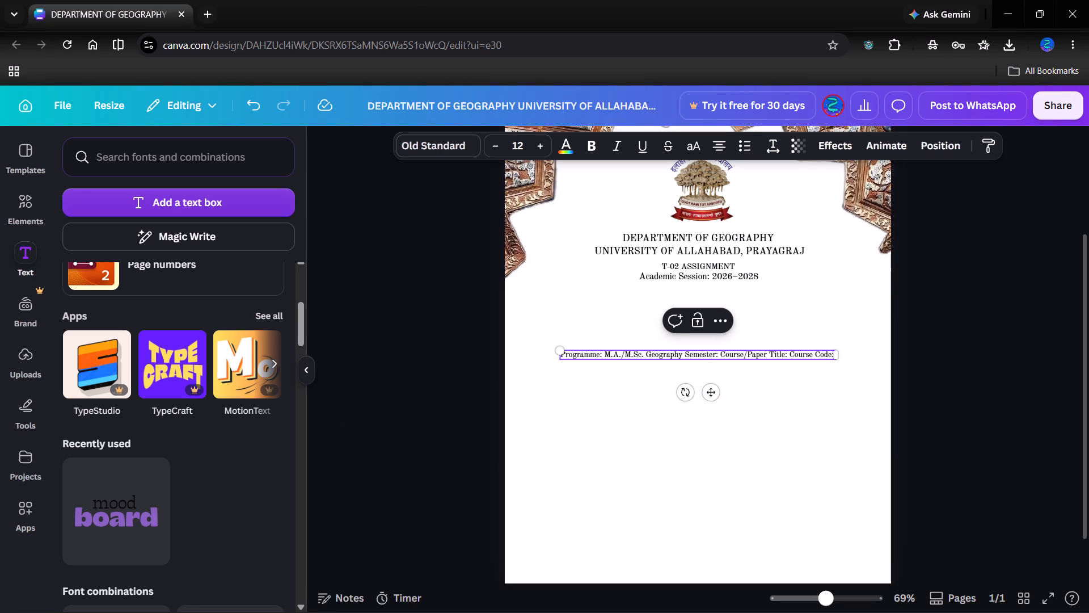
Move the Programme and course details line up to sit centred just below the Academic Session line.
left_click(745, 364)
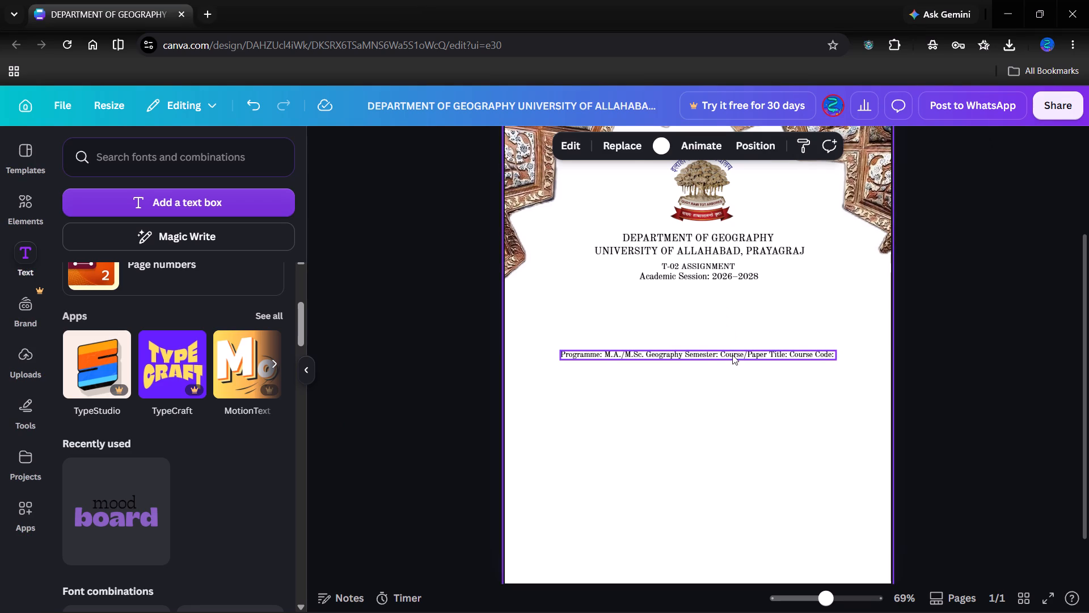
left_click(732, 355)
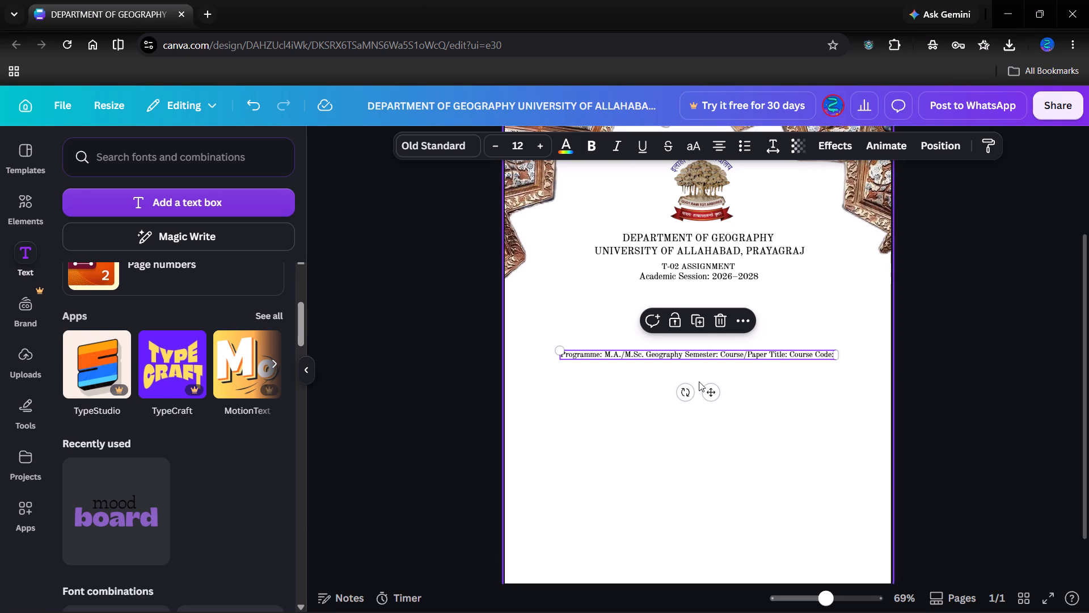
left_click_drag(710, 391, 706, 340)
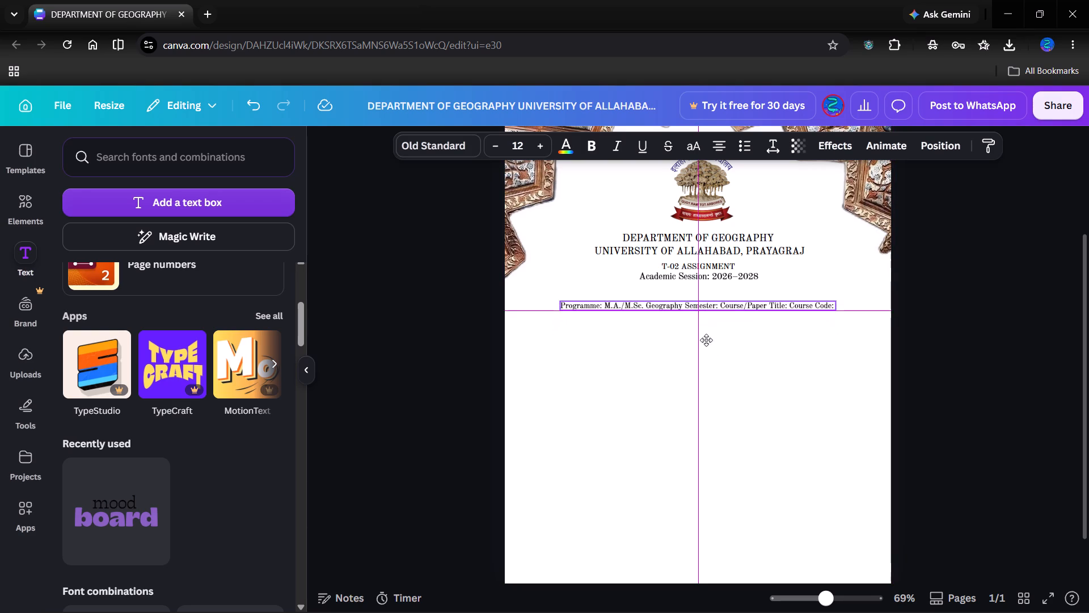
left_click_drag(706, 340, 710, 339)
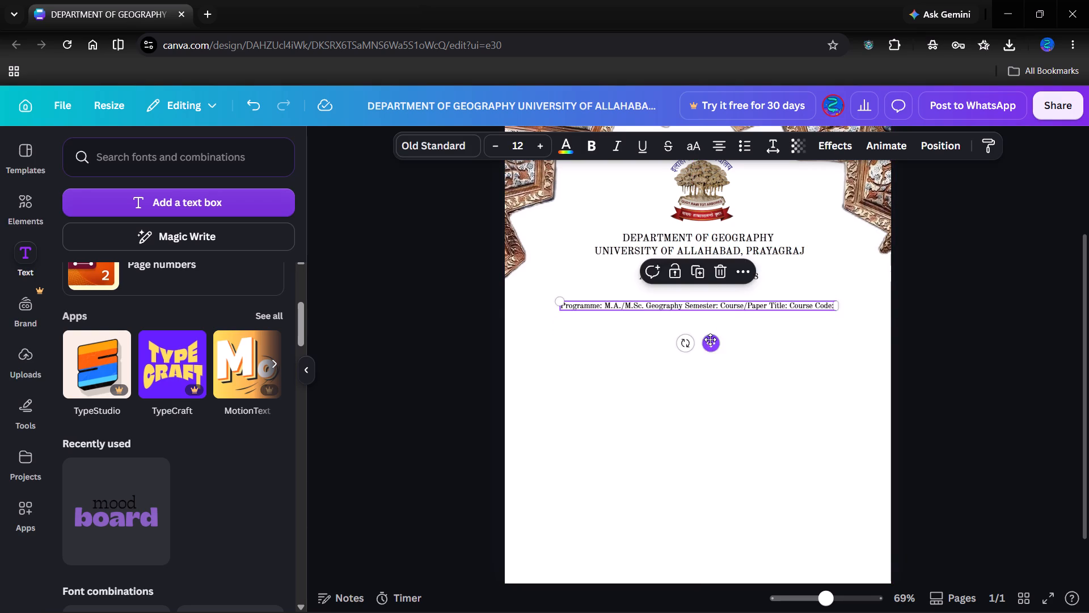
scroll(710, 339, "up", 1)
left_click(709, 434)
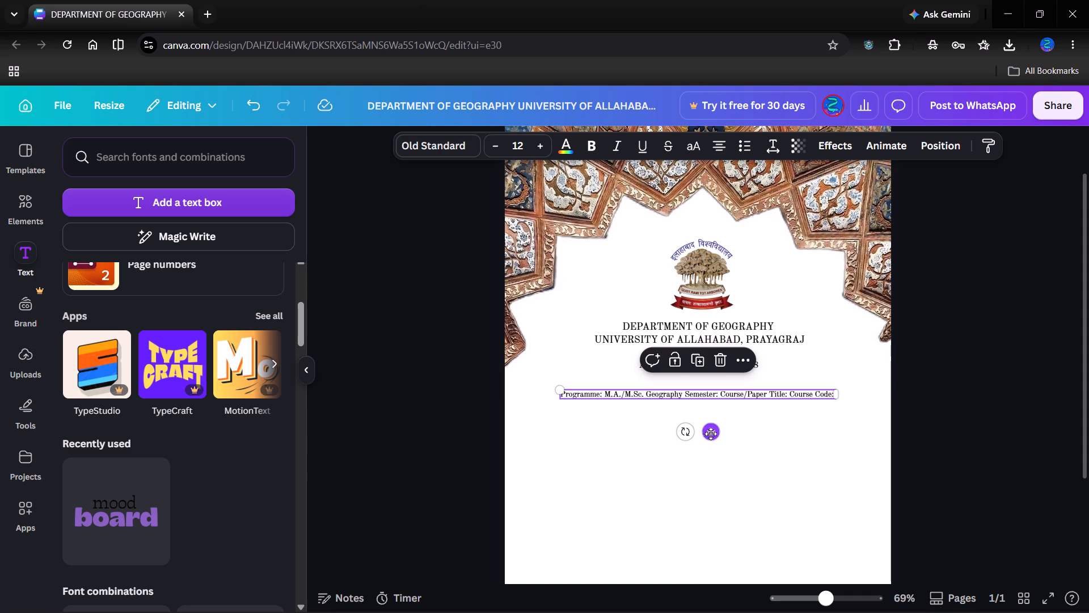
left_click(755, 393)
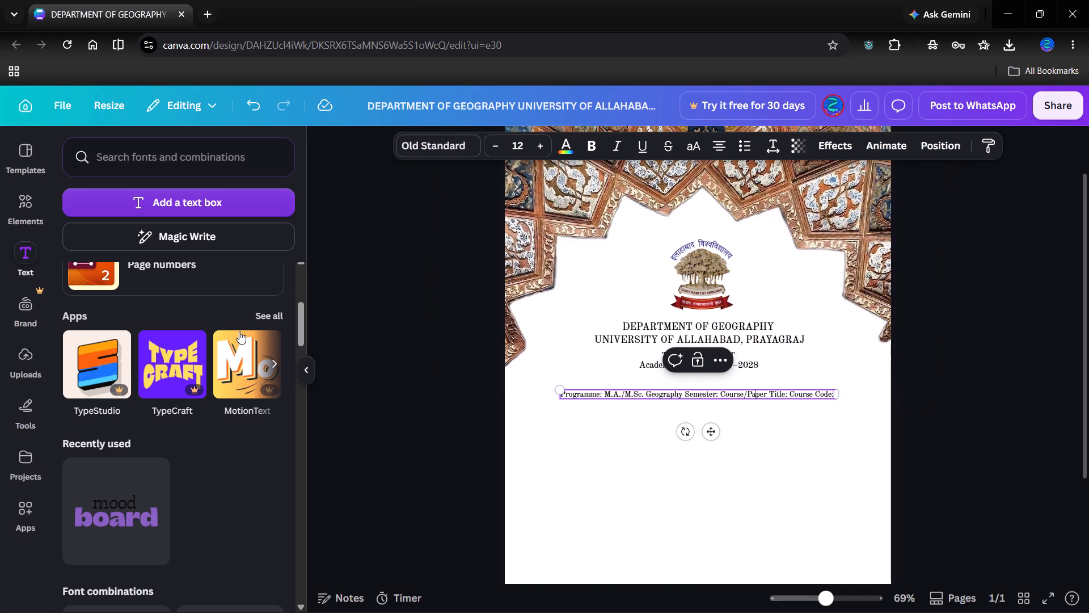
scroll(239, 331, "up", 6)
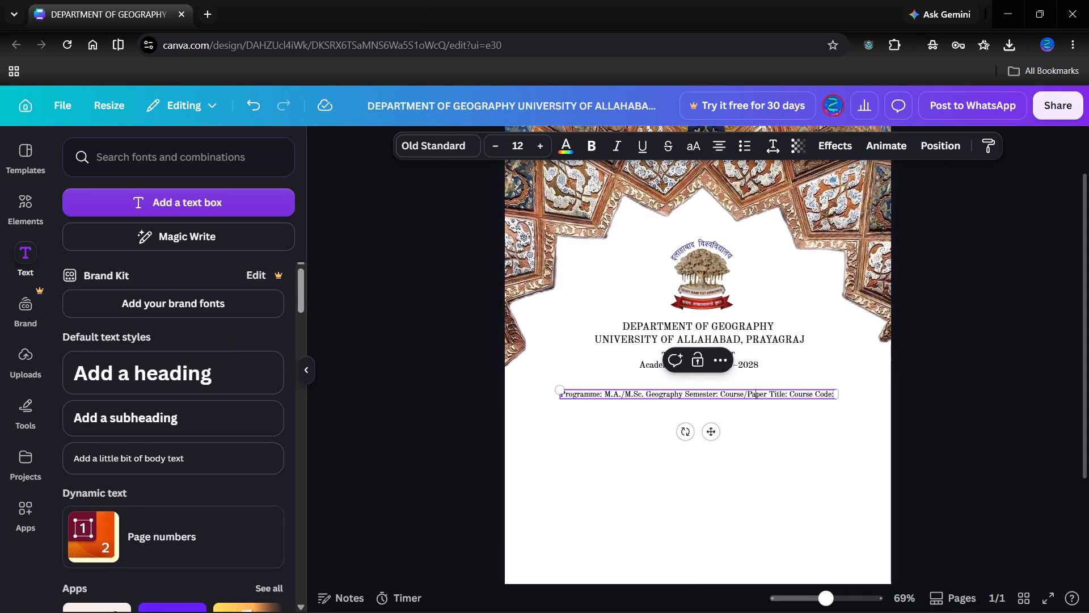
Split the programme details line so Programme, Semester, Course/Paper Title and Course Code each sit on their own line.
left_click(683, 396)
key("Return")
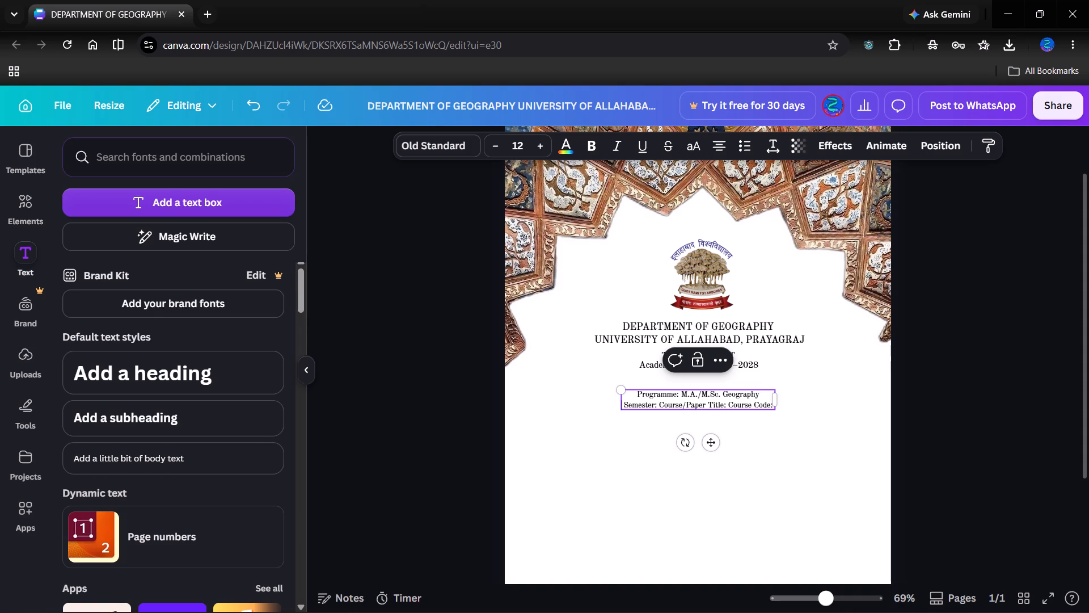
left_click(659, 408)
key("Return")
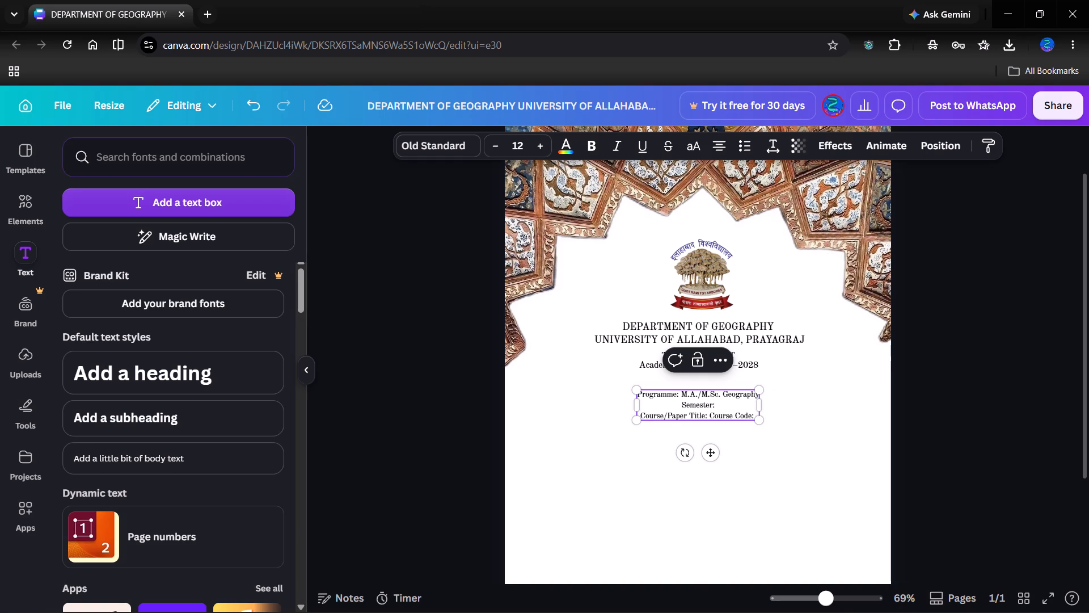
left_click(708, 418)
key("Return")
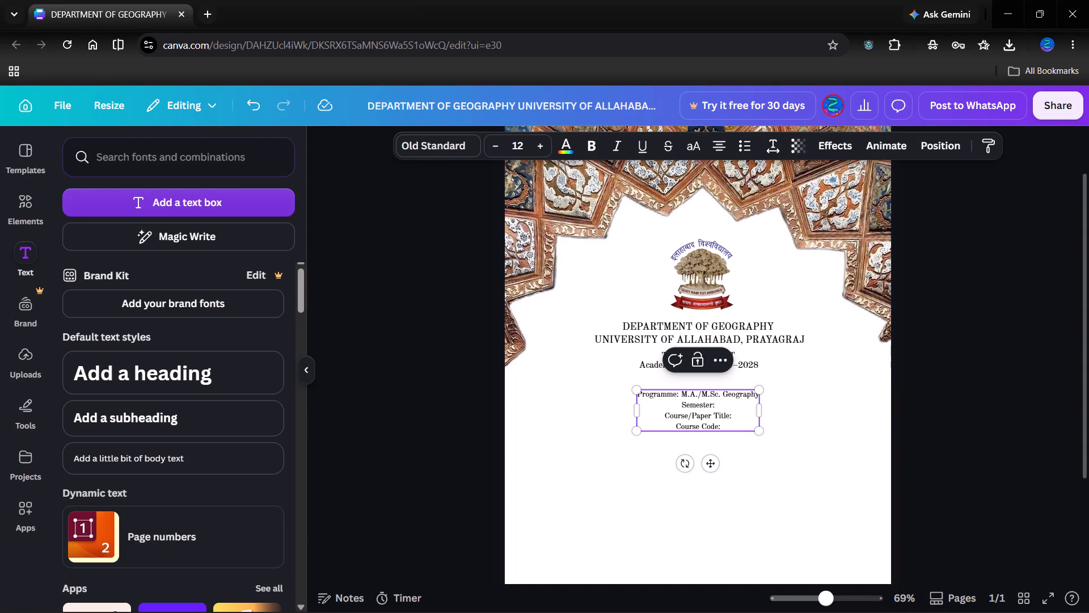
Left-align all four lines of the programme details text box.
left_click(723, 146)
left_click(723, 146)
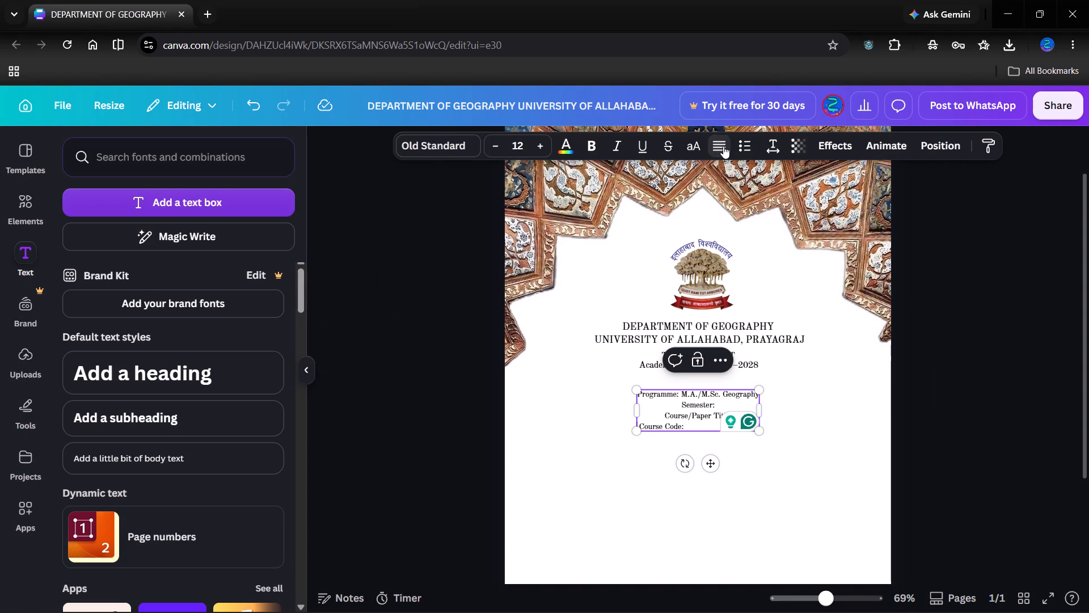
left_click(686, 429)
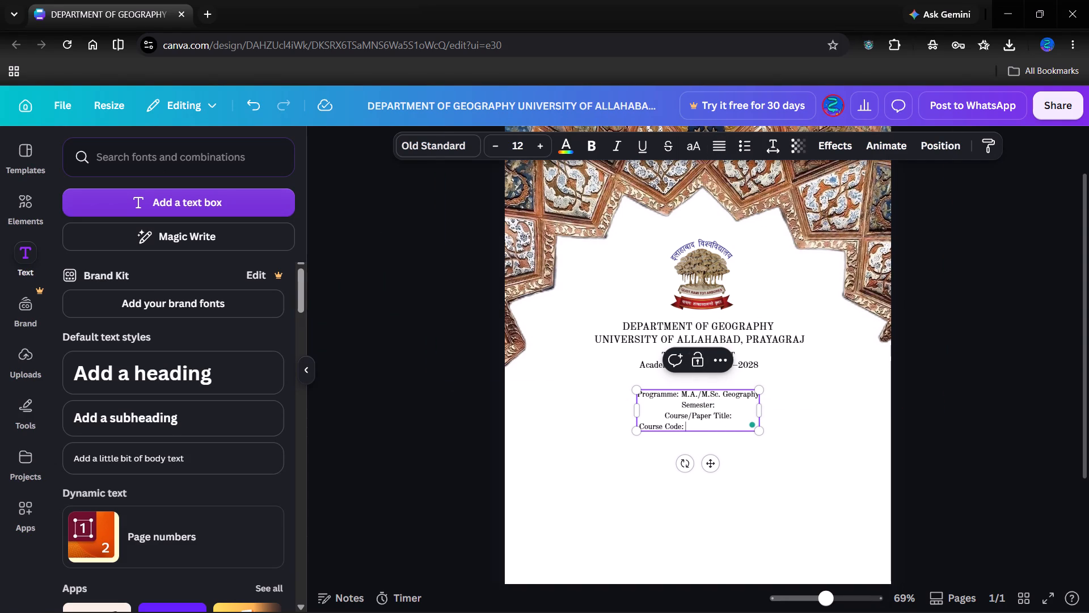
triple_click(686, 429)
left_click(686, 429)
left_click(697, 417)
key("ctrl+a")
left_click(722, 140)
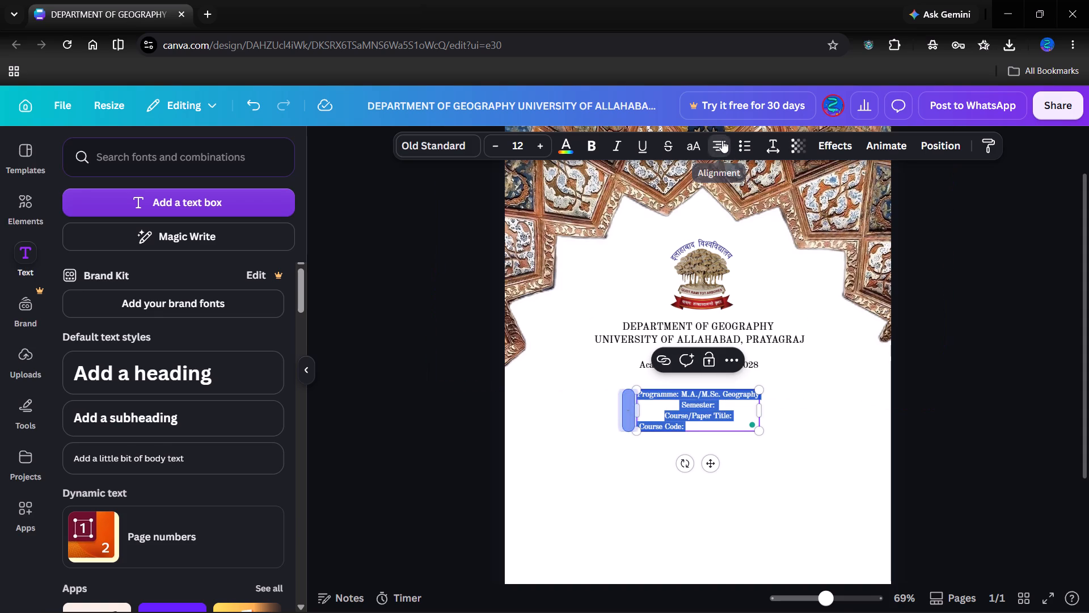
left_click(722, 140)
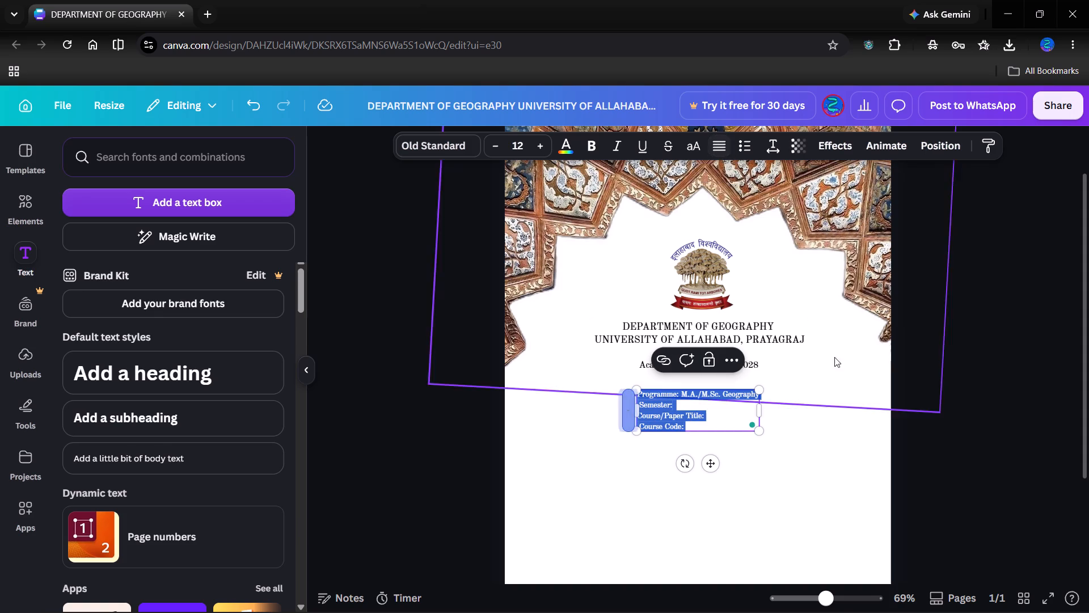
left_click(848, 471)
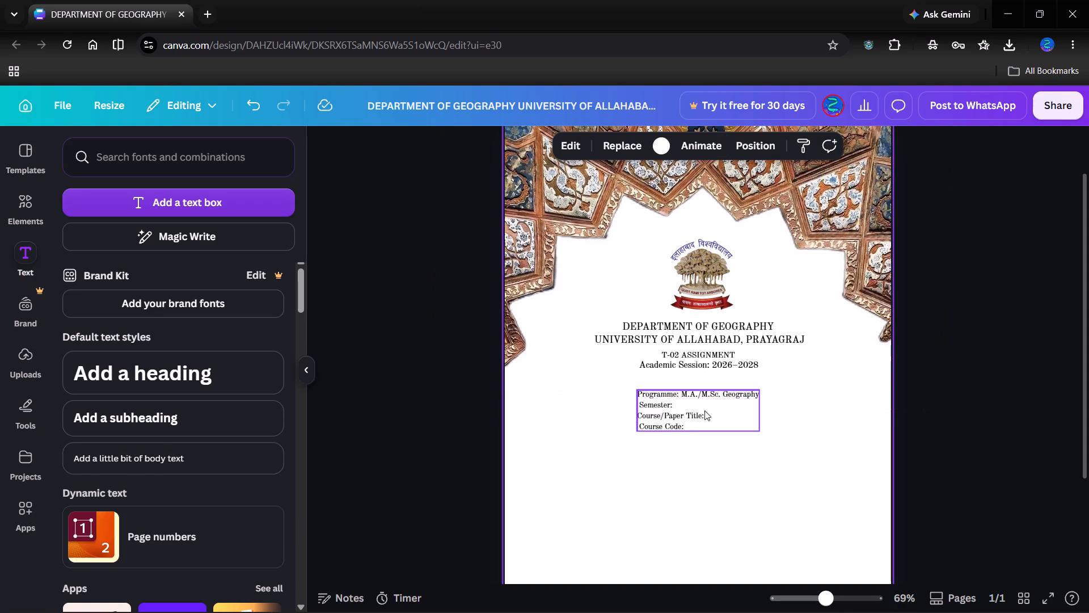
Enlarge the department and university heading by three size steps and set the T-02 ASSIGNMENT line's font size to 13.
left_click(691, 331)
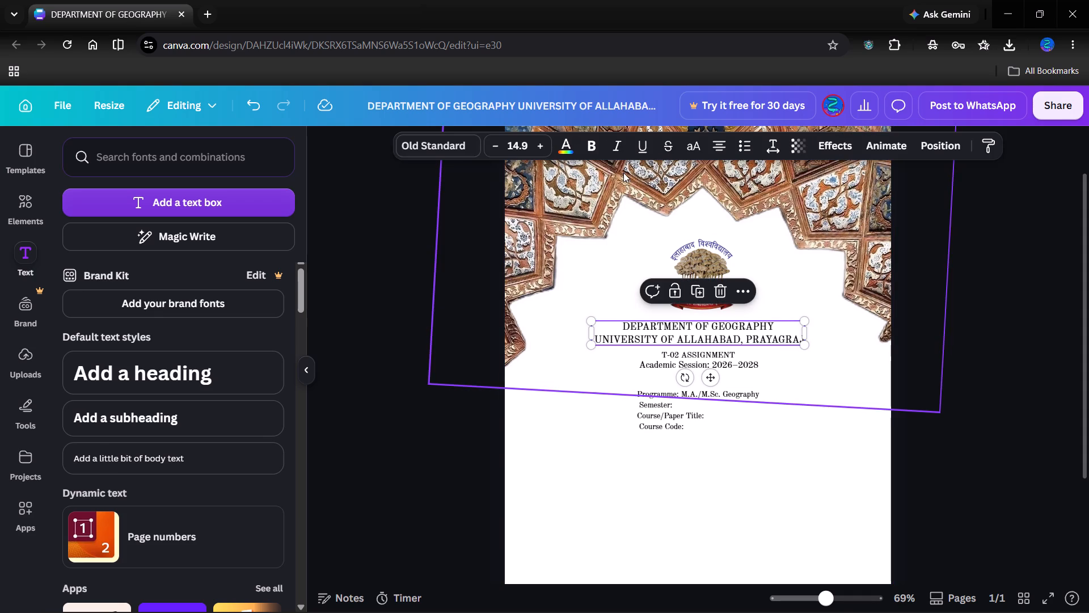
left_click(537, 146)
left_click(537, 146)
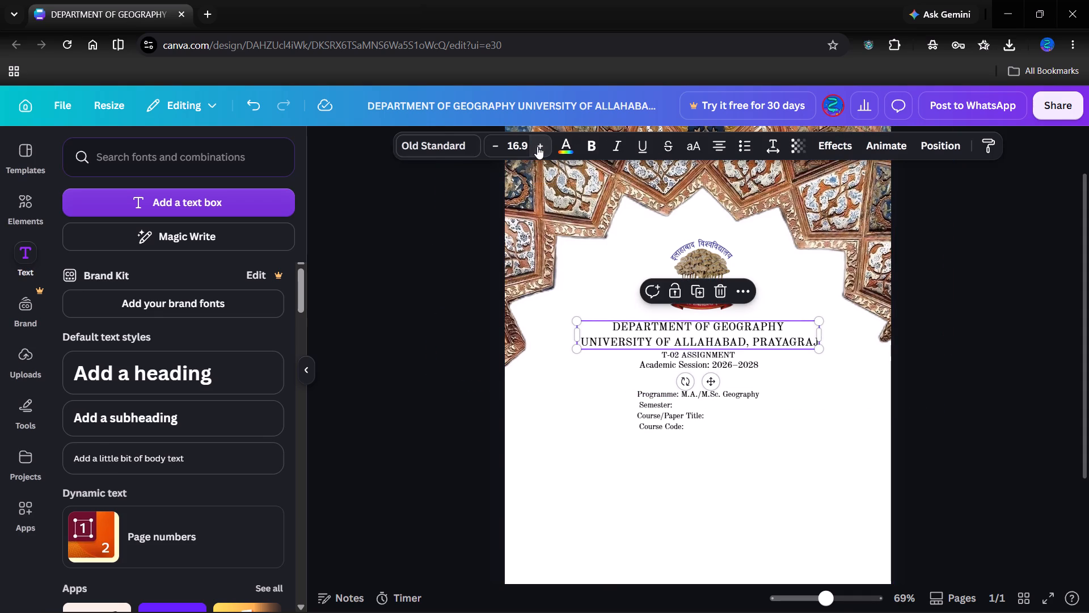
left_click(700, 349)
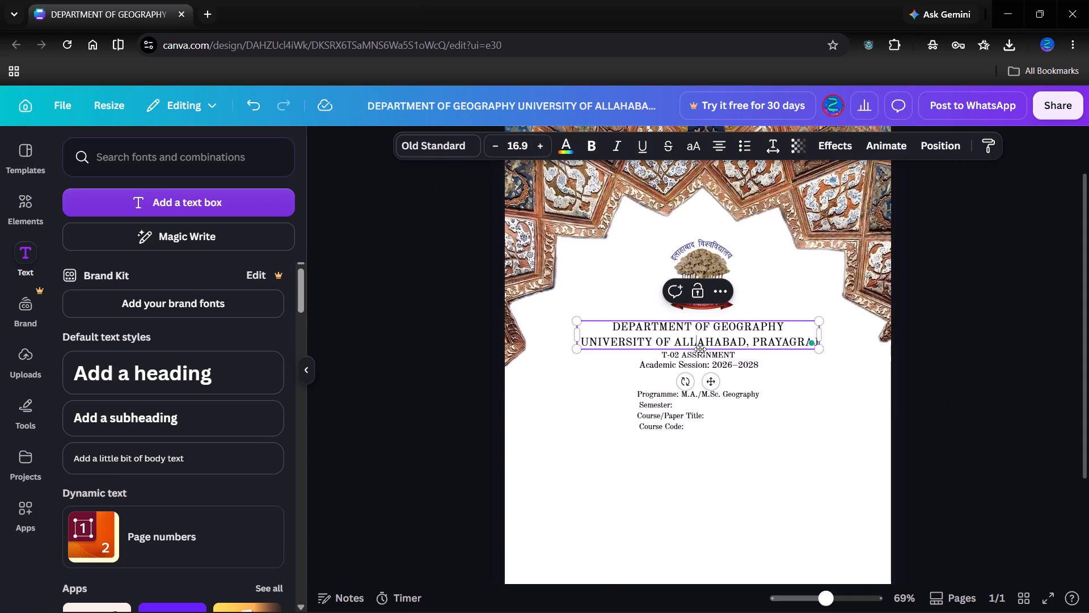
left_click(701, 355)
left_click(545, 150)
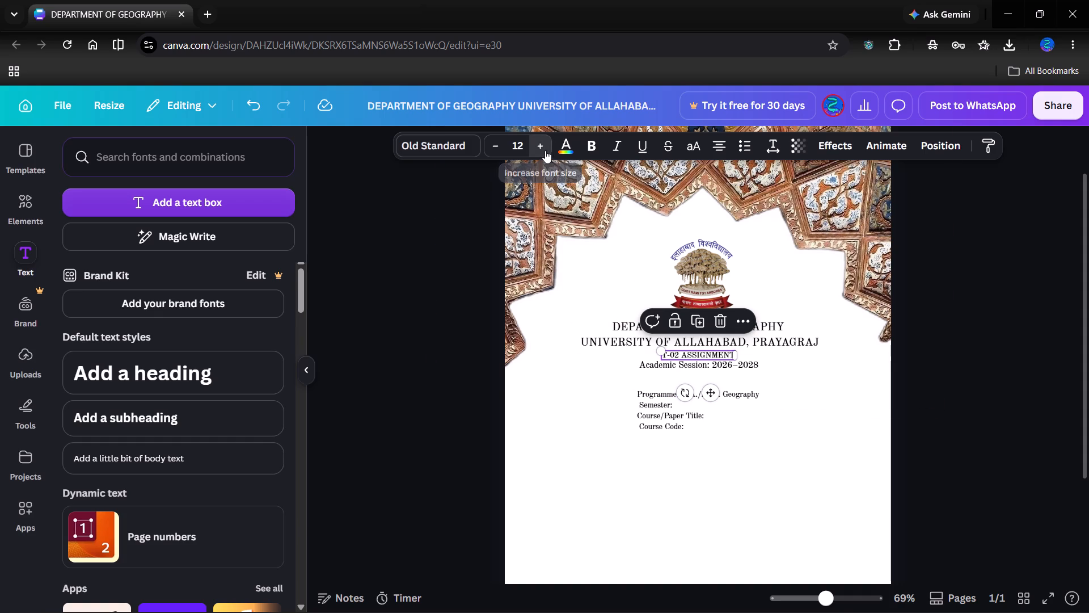
left_click(630, 335)
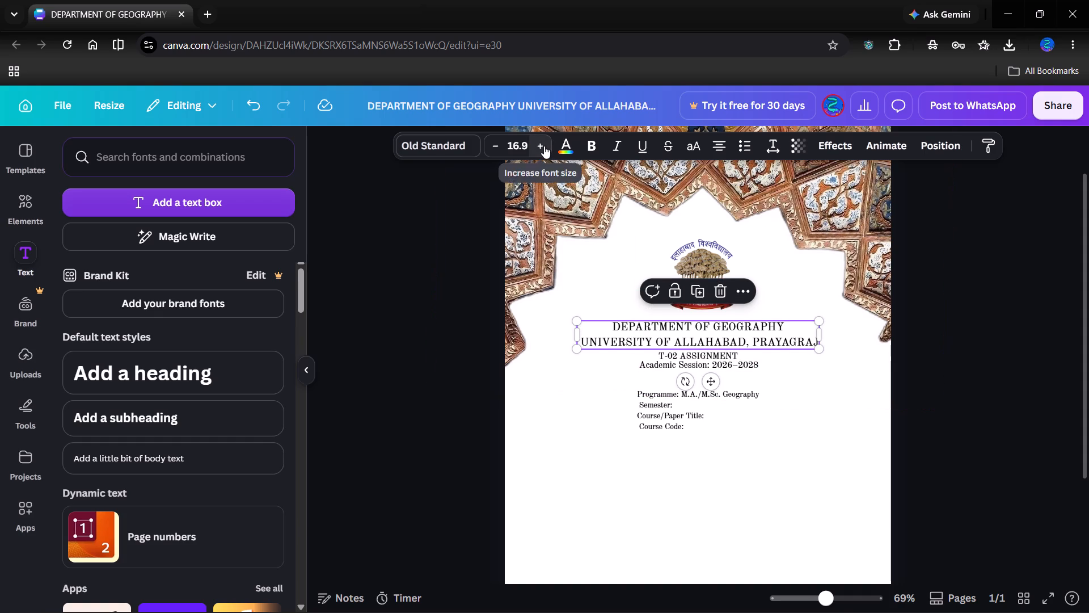
left_click(544, 146)
left_click(786, 396)
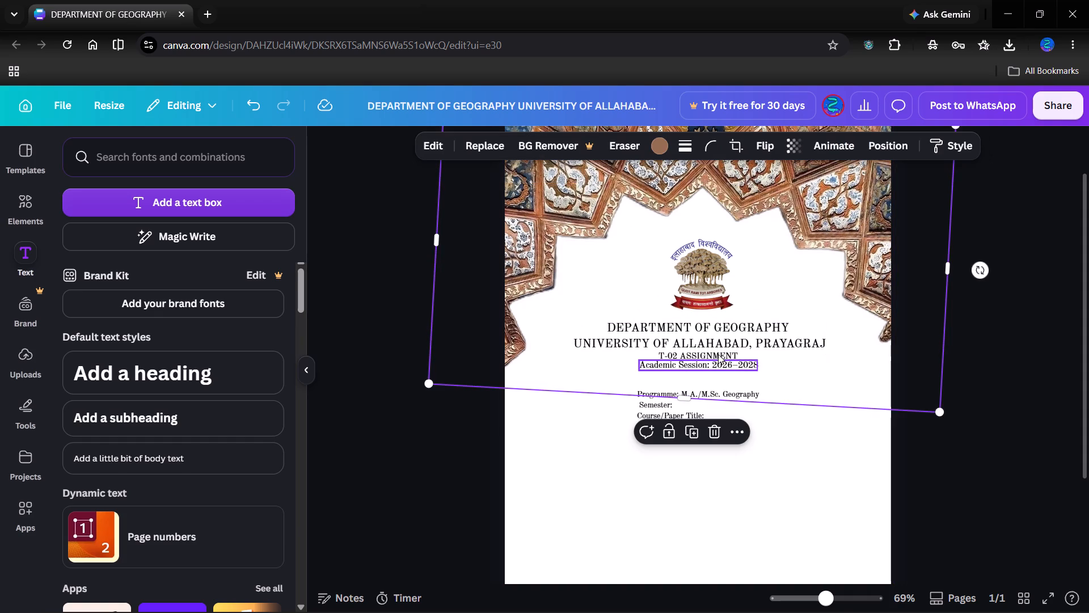
Nudge the Academic Session line slightly down below the T-02 ASSIGNMENT line.
left_click(700, 281)
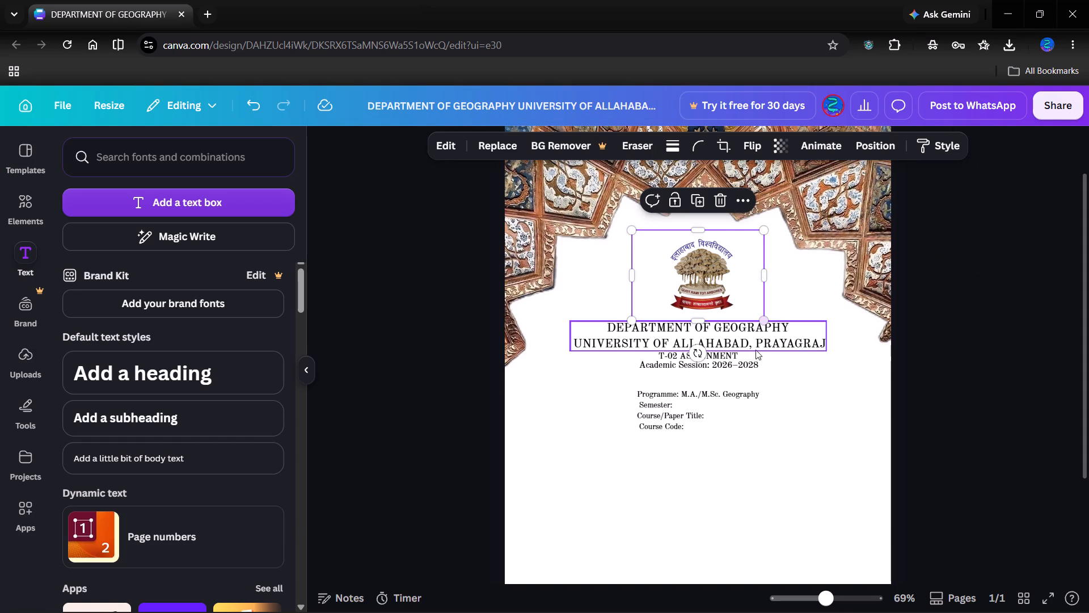
left_click(729, 364)
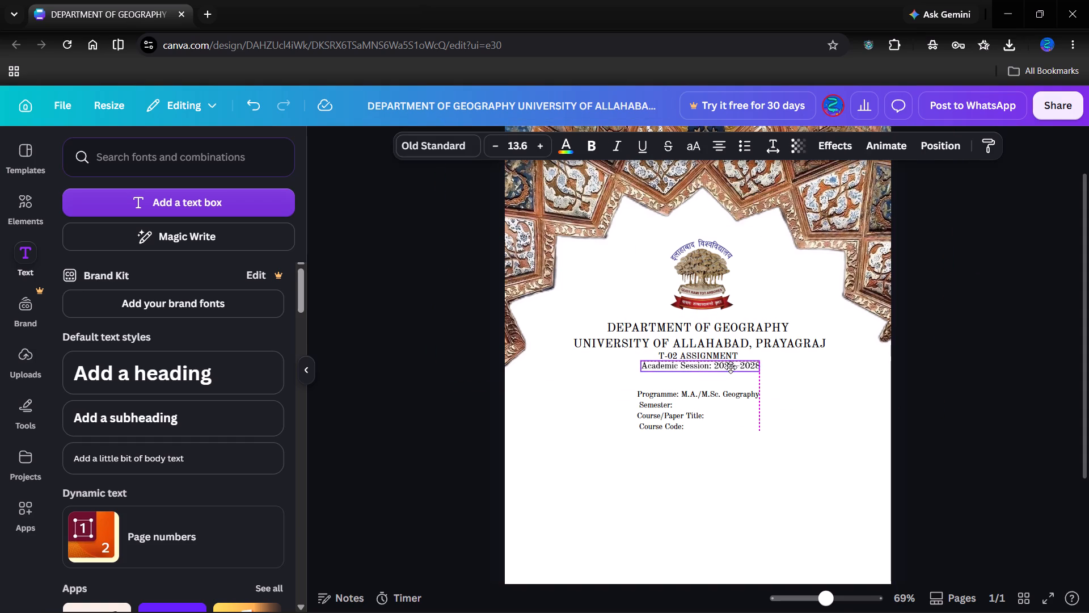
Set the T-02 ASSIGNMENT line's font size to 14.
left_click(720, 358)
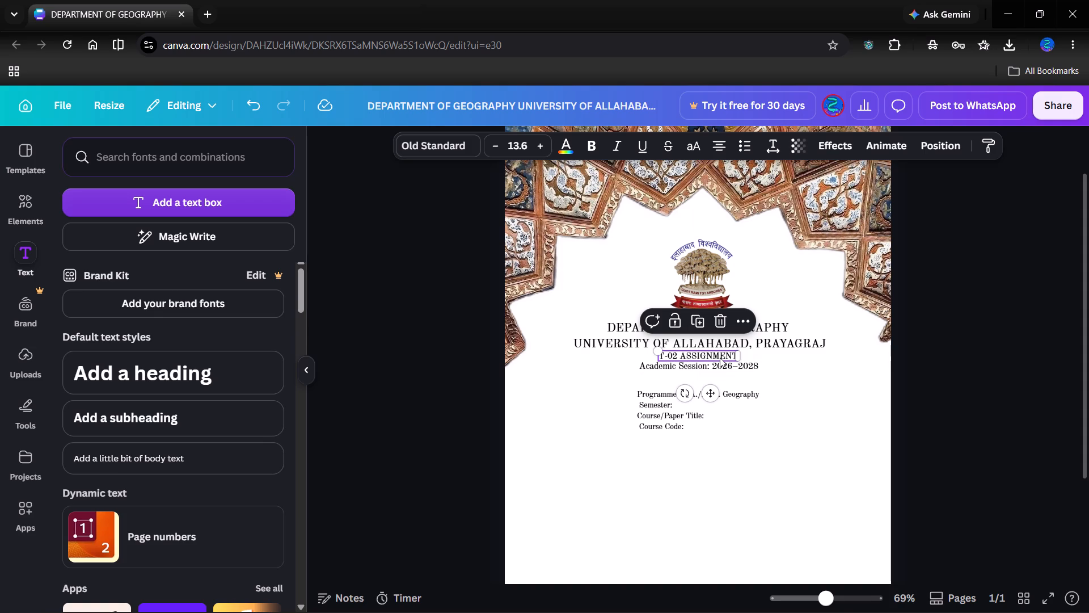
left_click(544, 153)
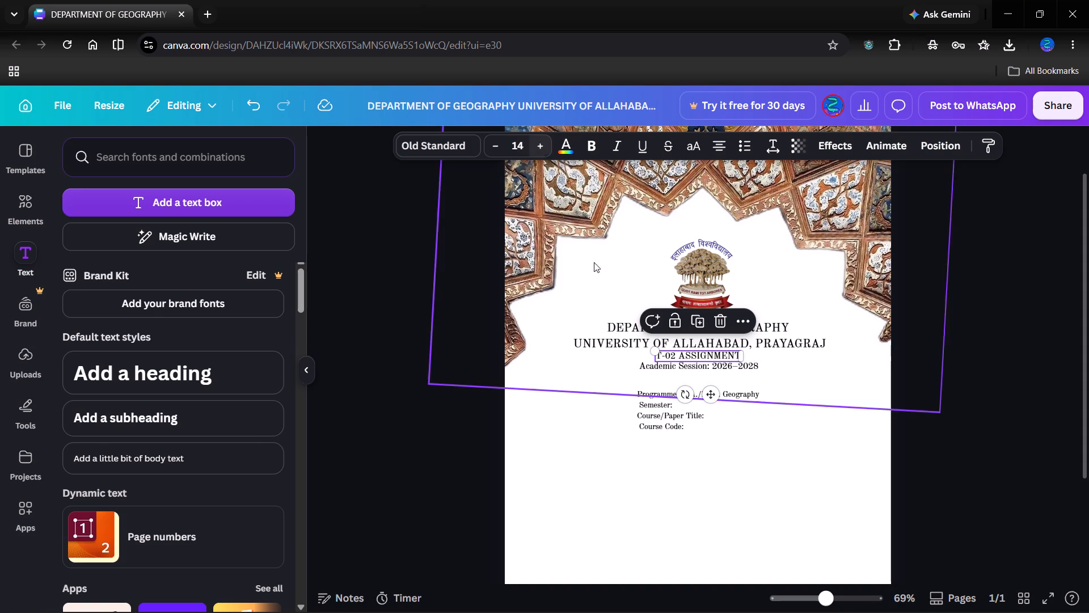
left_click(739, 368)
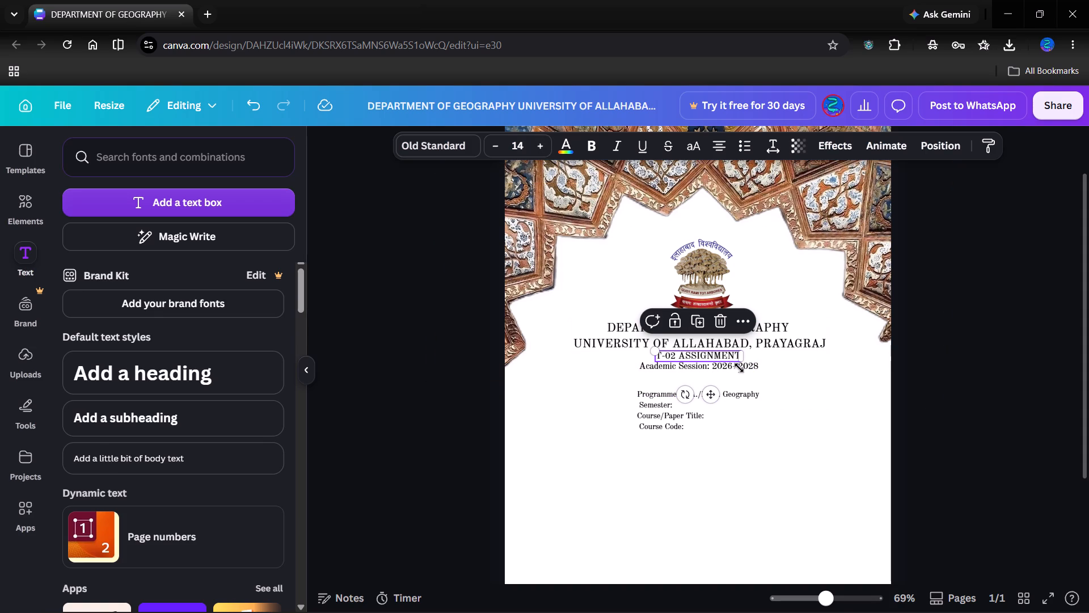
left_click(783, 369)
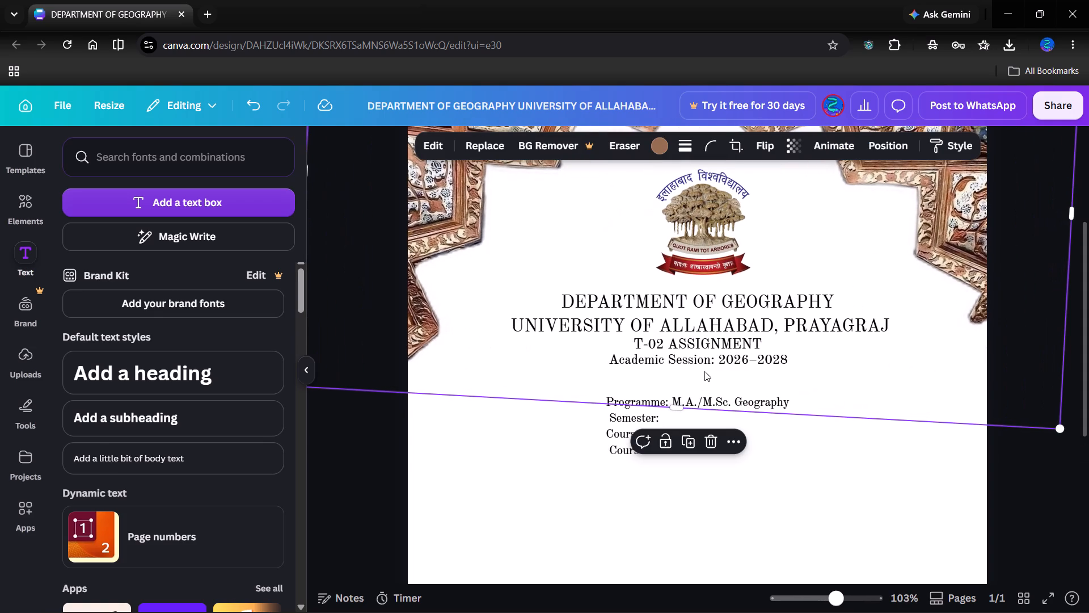
Move the Academic Session and T-02 ASSIGNMENT lines slightly down to open up spacing beneath the university heading.
left_click_drag(713, 360, 713, 368)
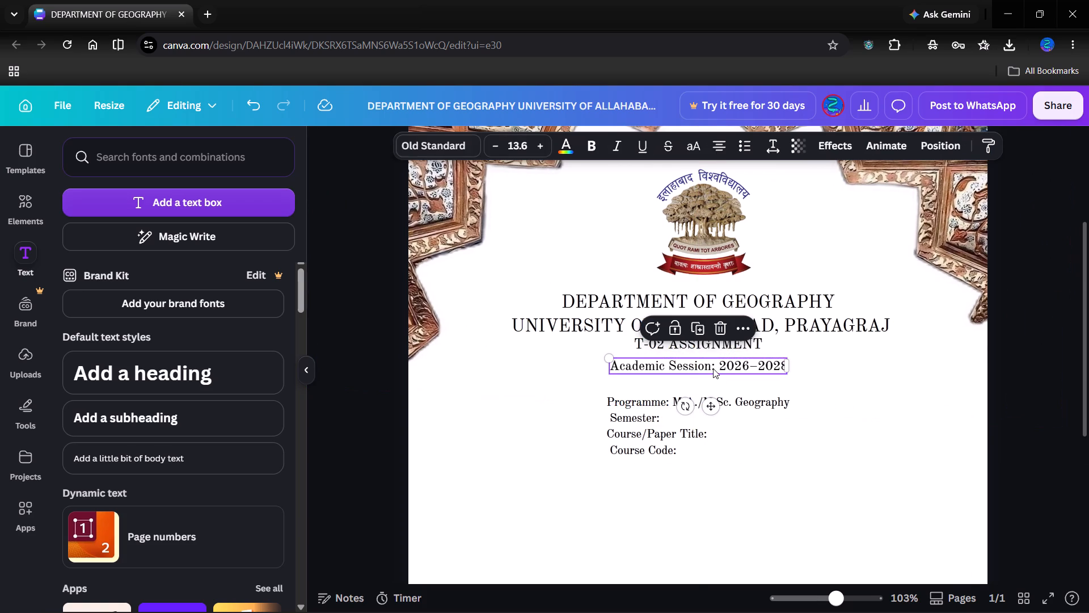
left_click(842, 354)
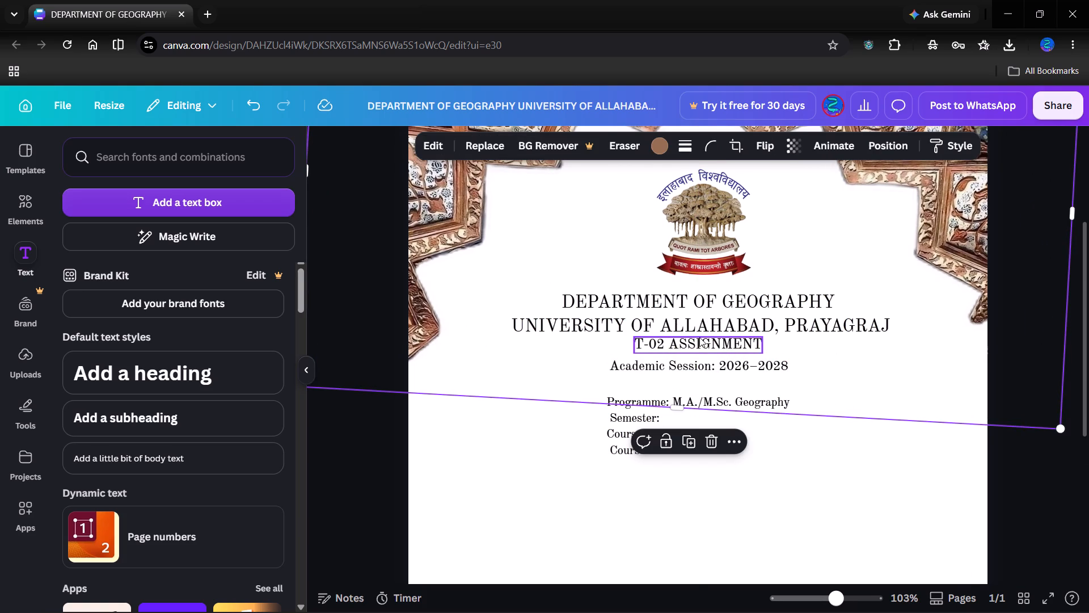
left_click(699, 339)
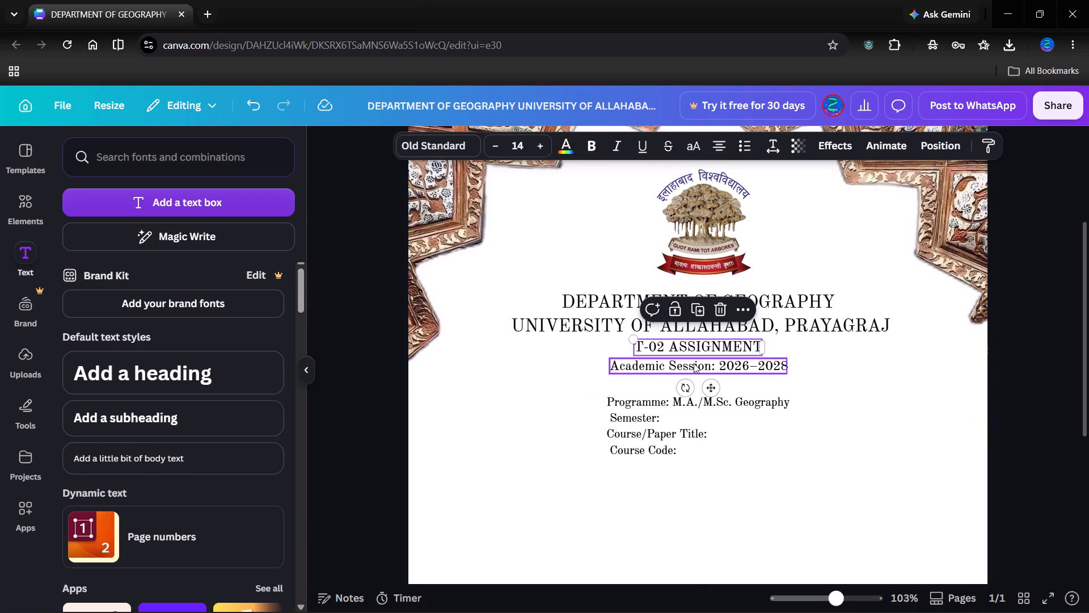
Set the T-02 ASSIGNMENT line's font size to 13.6 to match the Academic Session line.
left_click(694, 363)
left_click(647, 348)
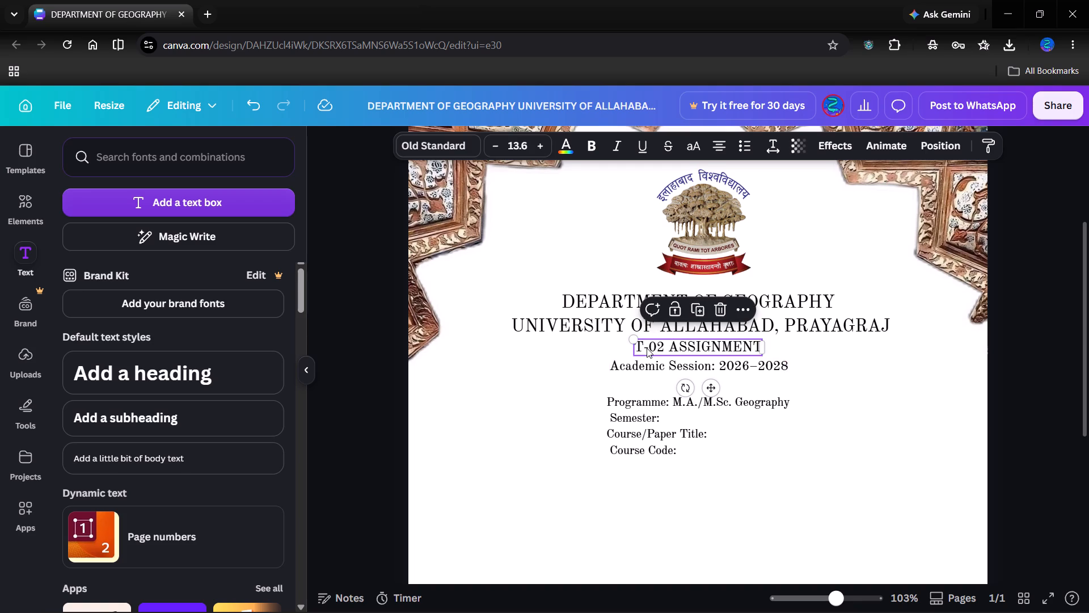
left_click(647, 359)
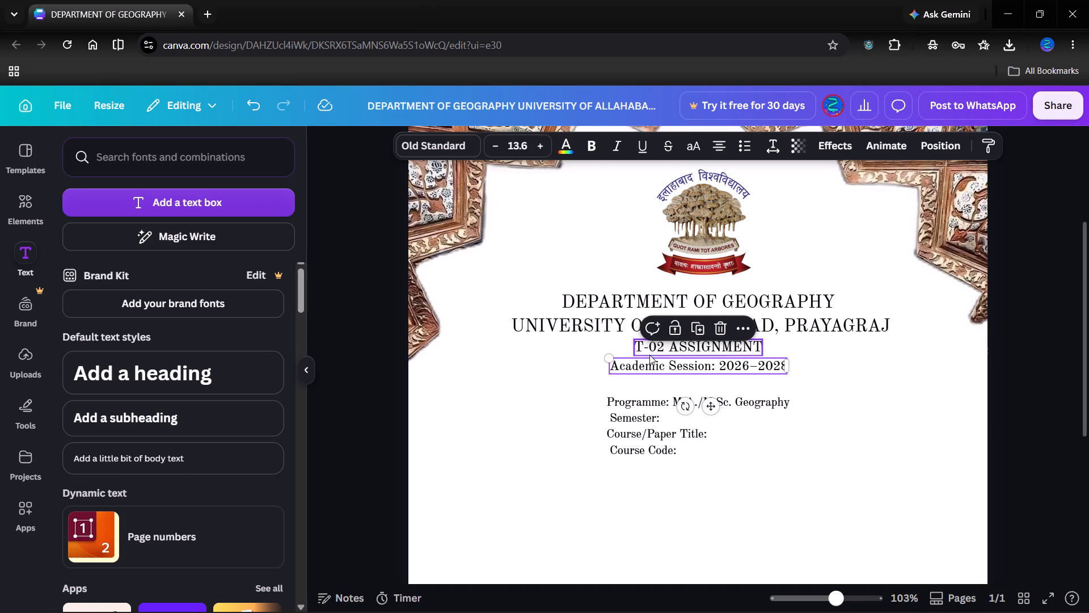
left_click(651, 352)
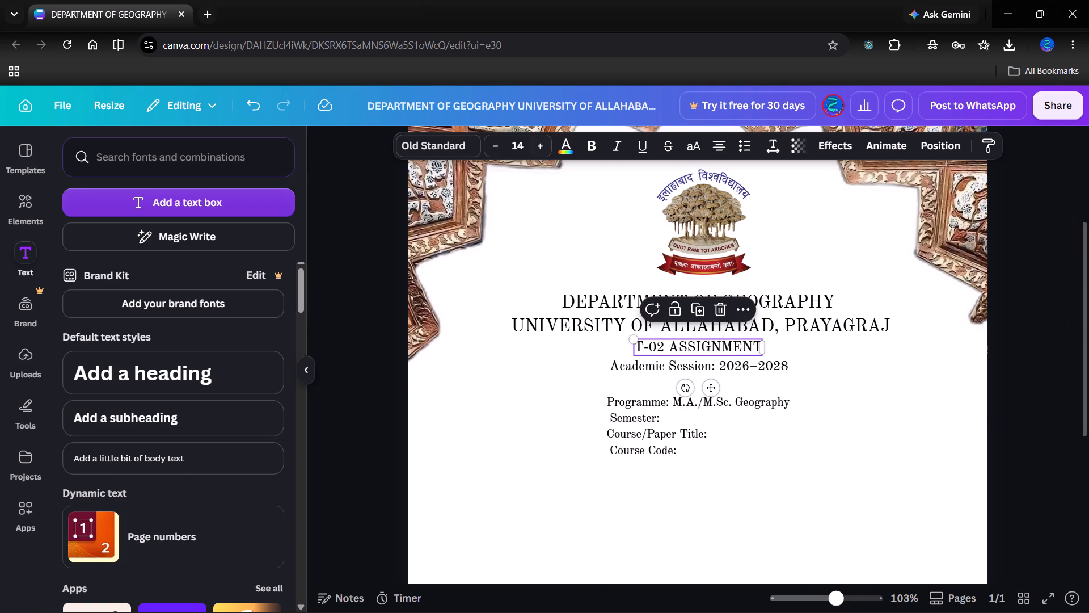
left_click(492, 148)
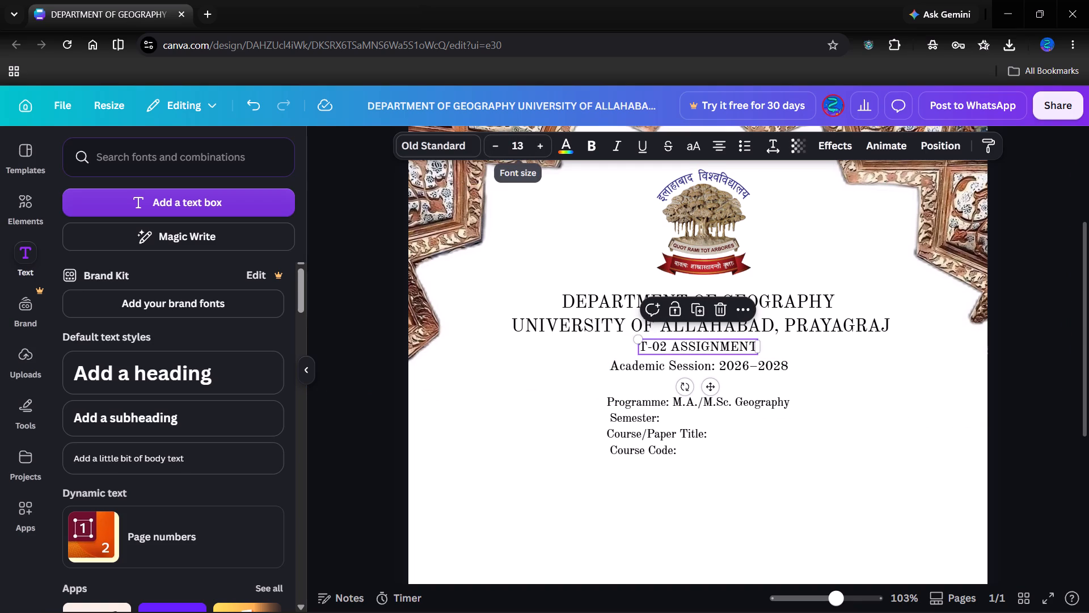
left_click(523, 147)
key("period")
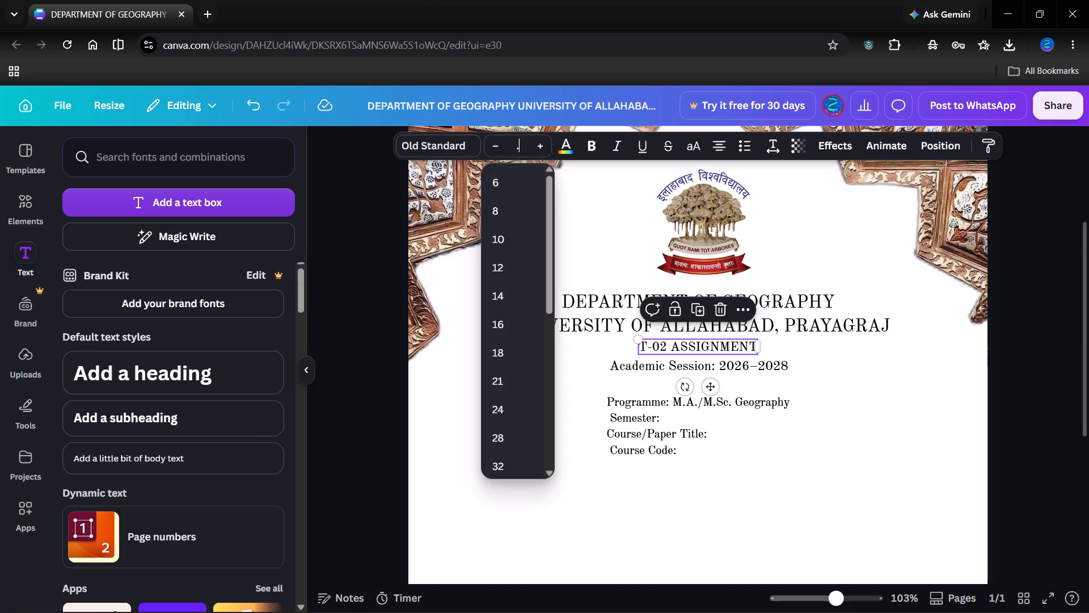
key("BackSpace")
type("13.6")
left_click(825, 385)
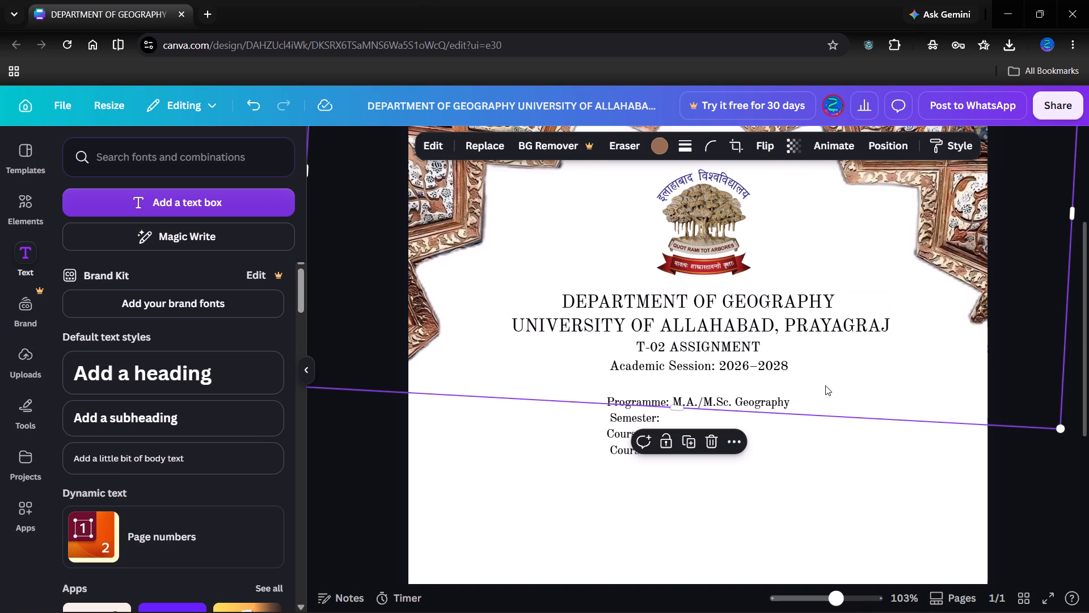
Shift the Academic Session line slightly to the right, keeping its small gap beneath the T-02 ASSIGNMENT line.
left_click(763, 358)
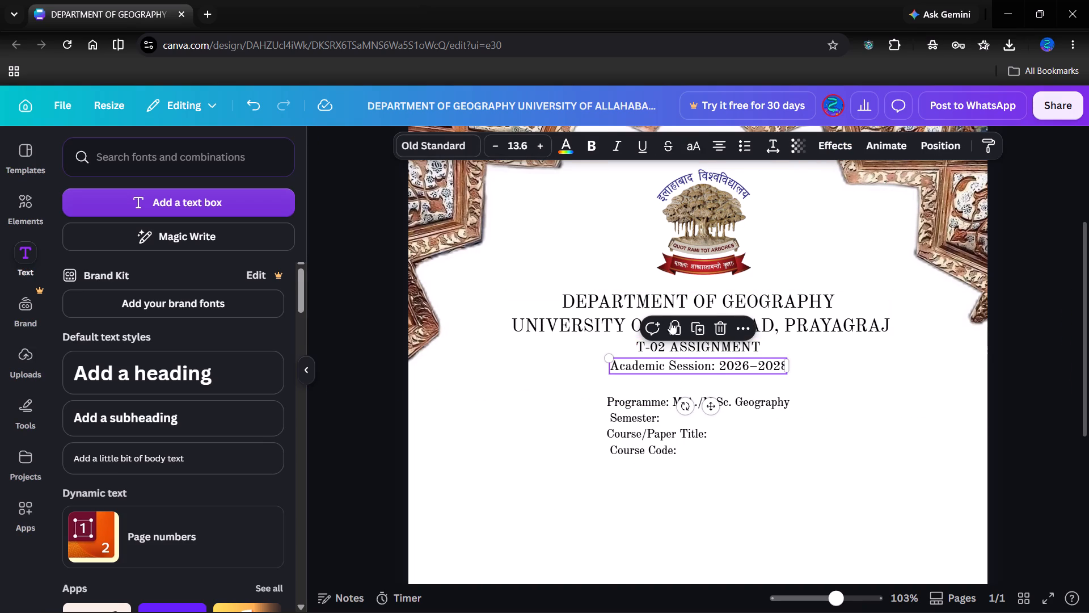
left_click(691, 347)
left_click(810, 390)
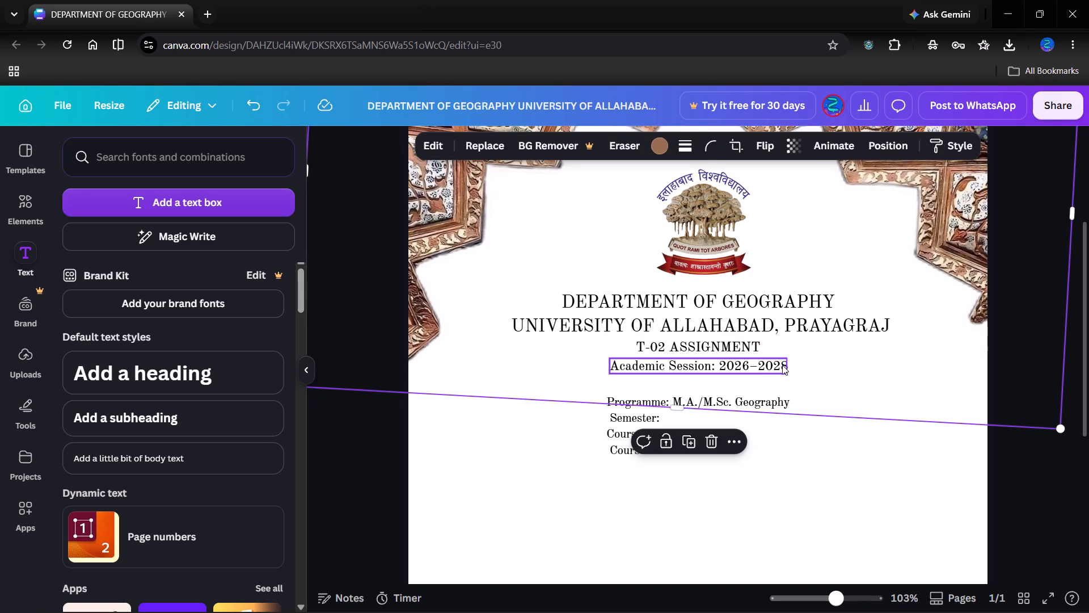
left_click(744, 370)
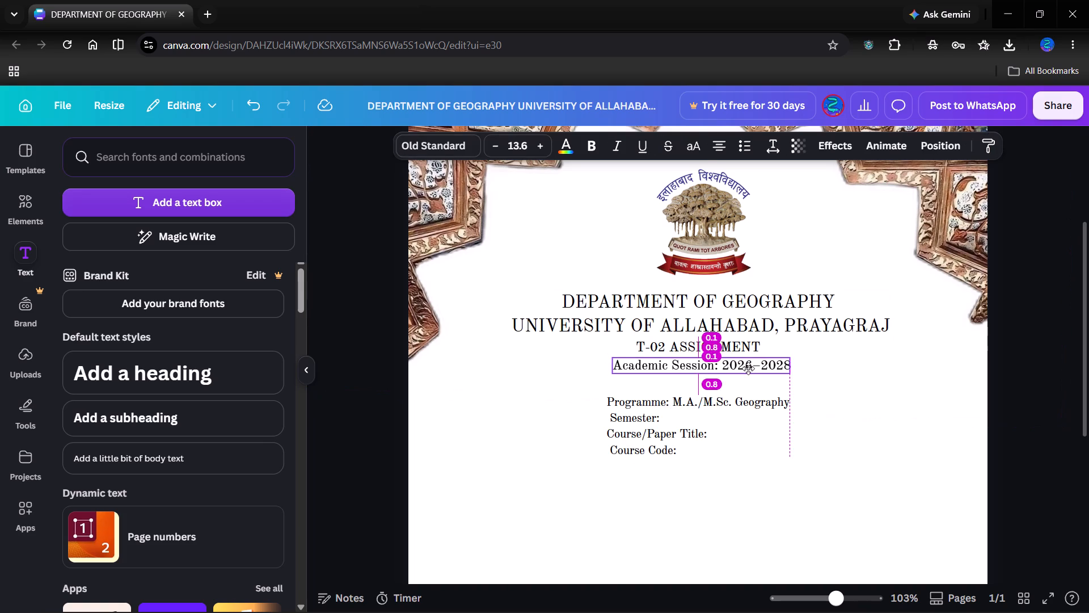
left_click(837, 389)
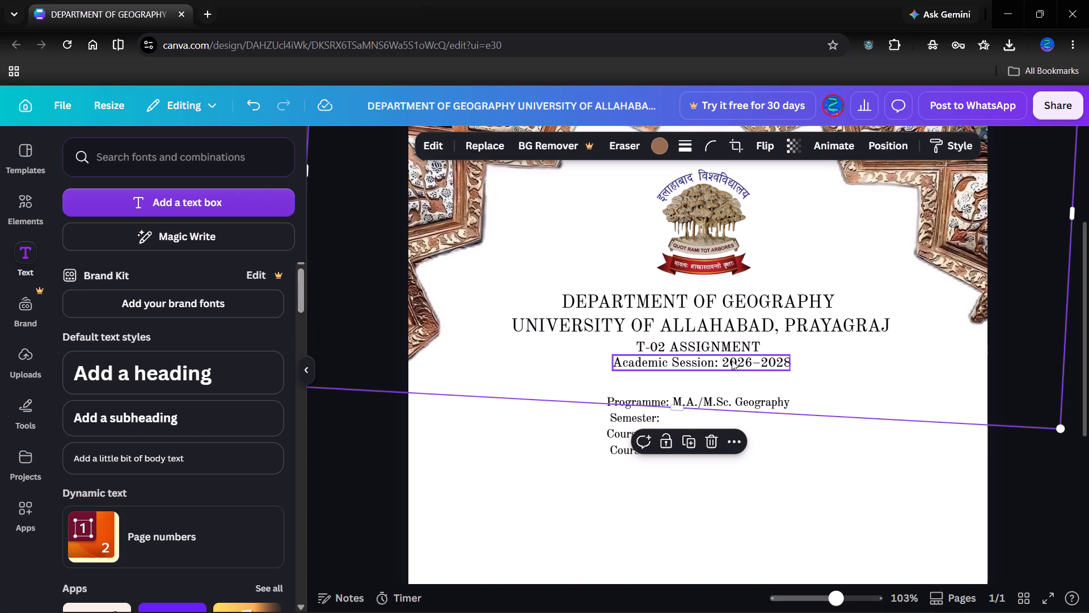
left_click_drag(728, 364, 728, 371)
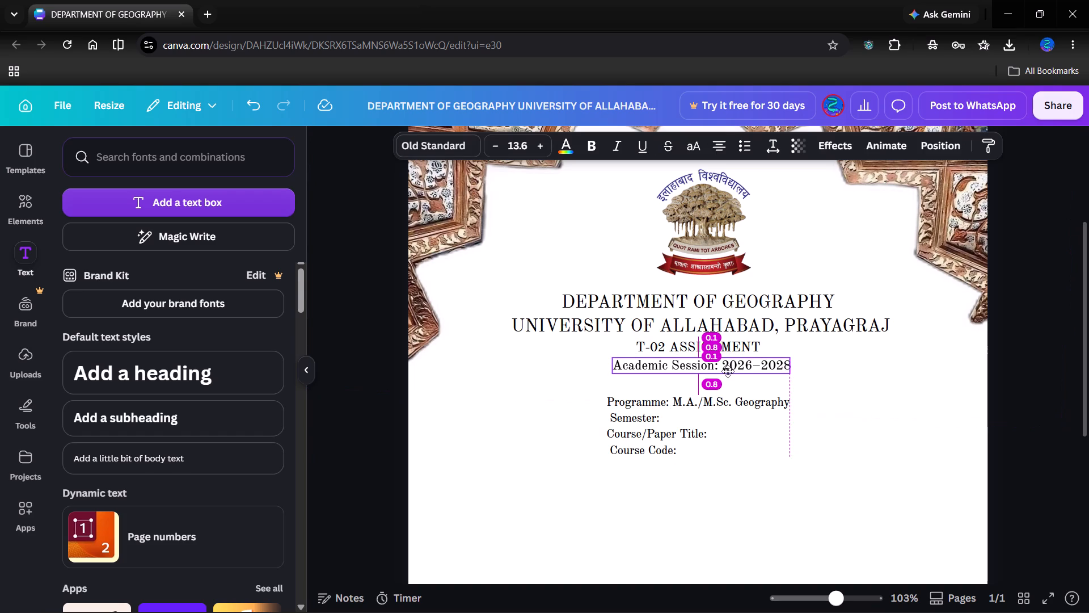
left_click_drag(728, 371, 729, 371)
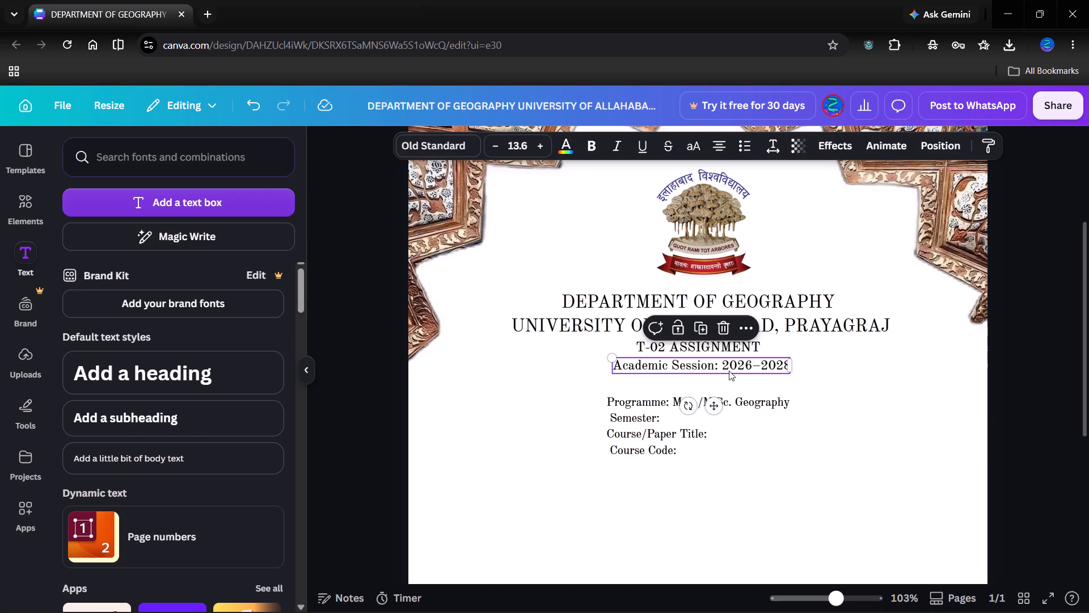
Nudge the T-02 ASSIGNMENT line slightly down, centred on the page and closer to the Academic Session line.
left_click(708, 350)
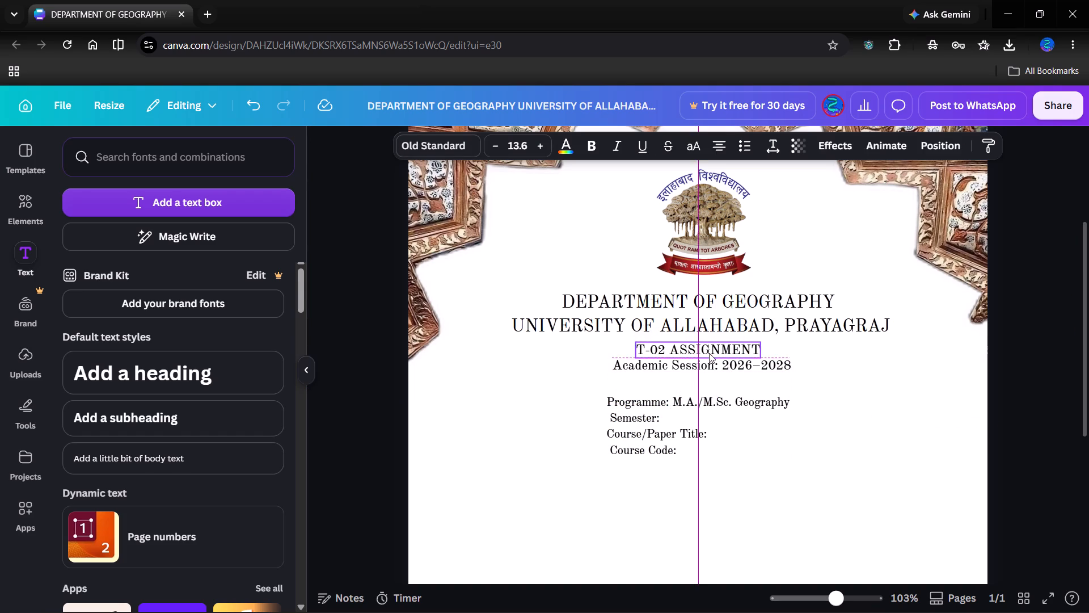
left_click(839, 379)
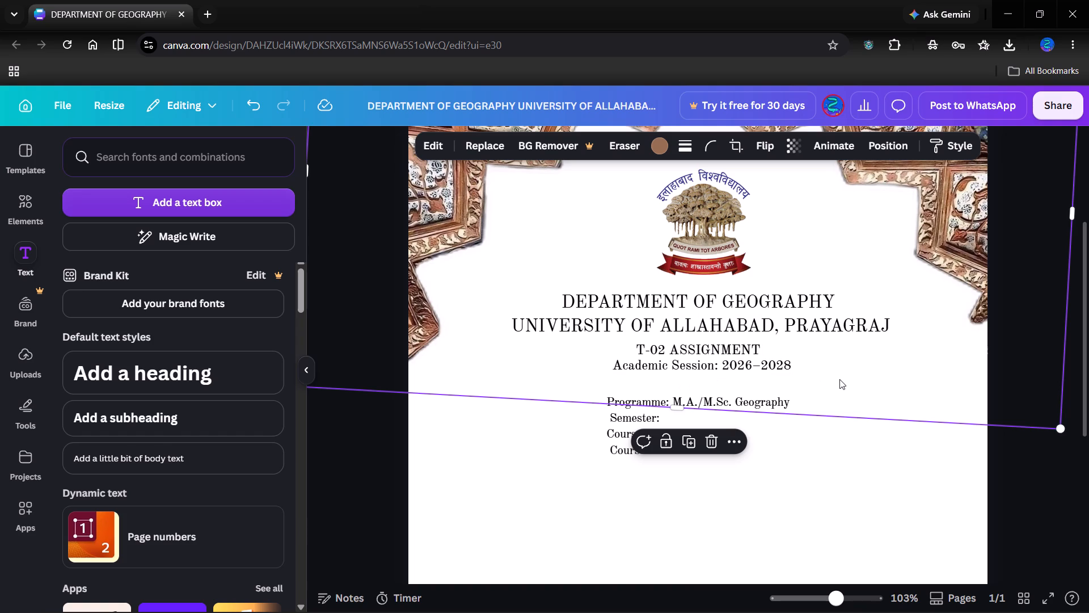
left_click(817, 498)
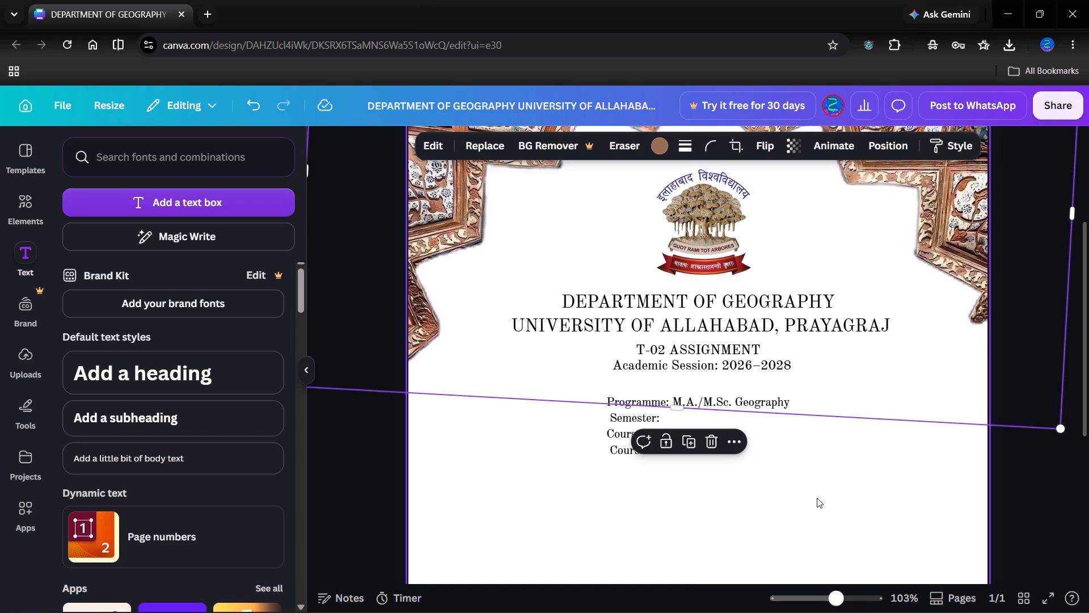
Move the Programme/Semester/Course details block down and left, leaving more space below the Academic Session line.
left_click(649, 424)
left_click_drag(666, 422, 538, 432)
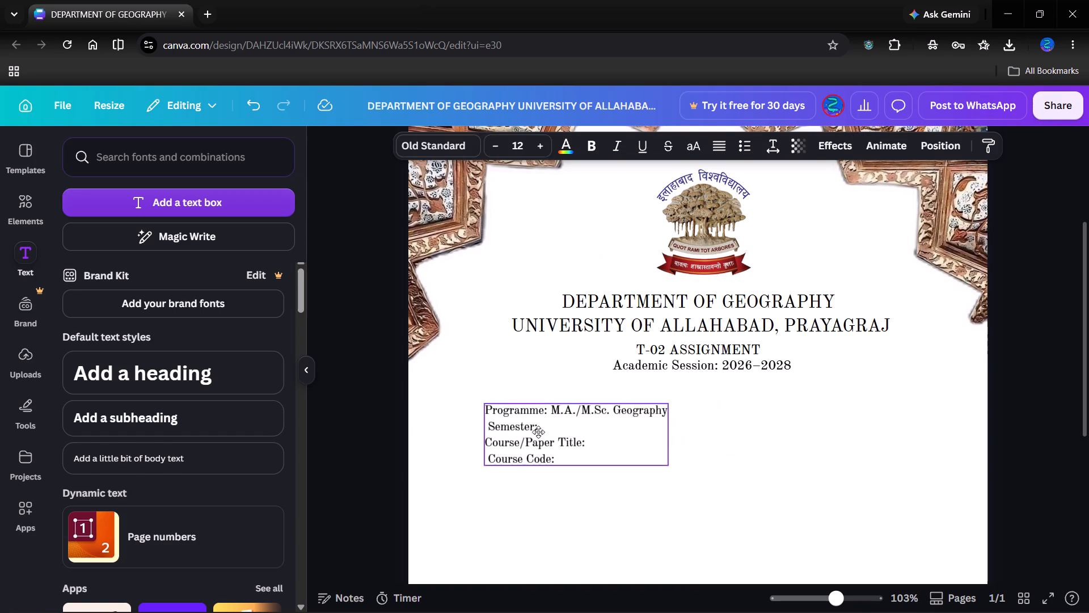
left_click_drag(538, 432, 578, 433)
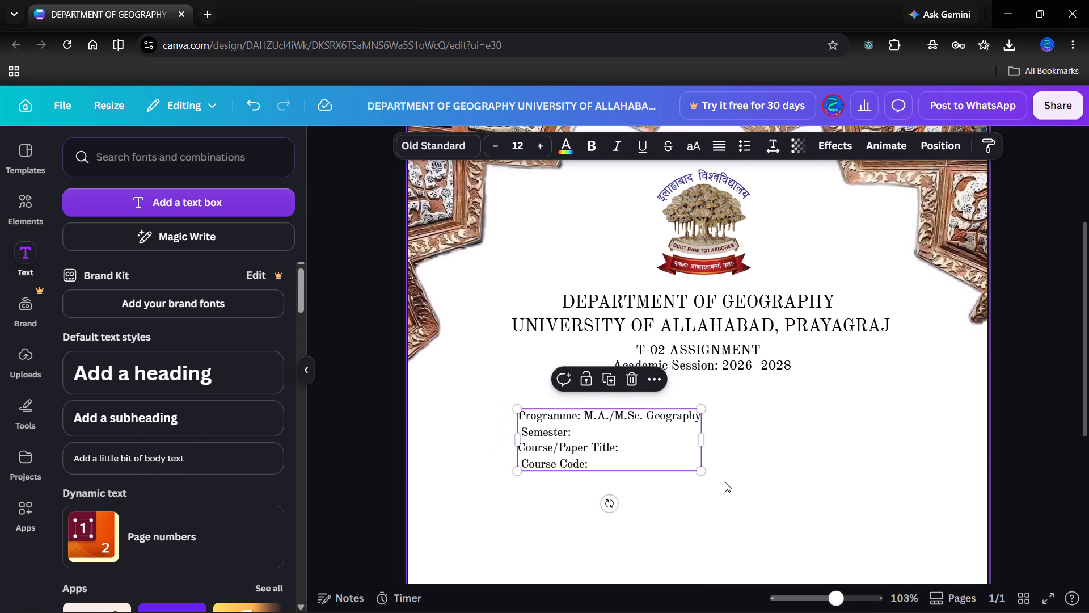
Scale the course details block up to font size 13.7 and align its left edge with the start of the university heading.
left_click_drag(699, 472, 770, 513)
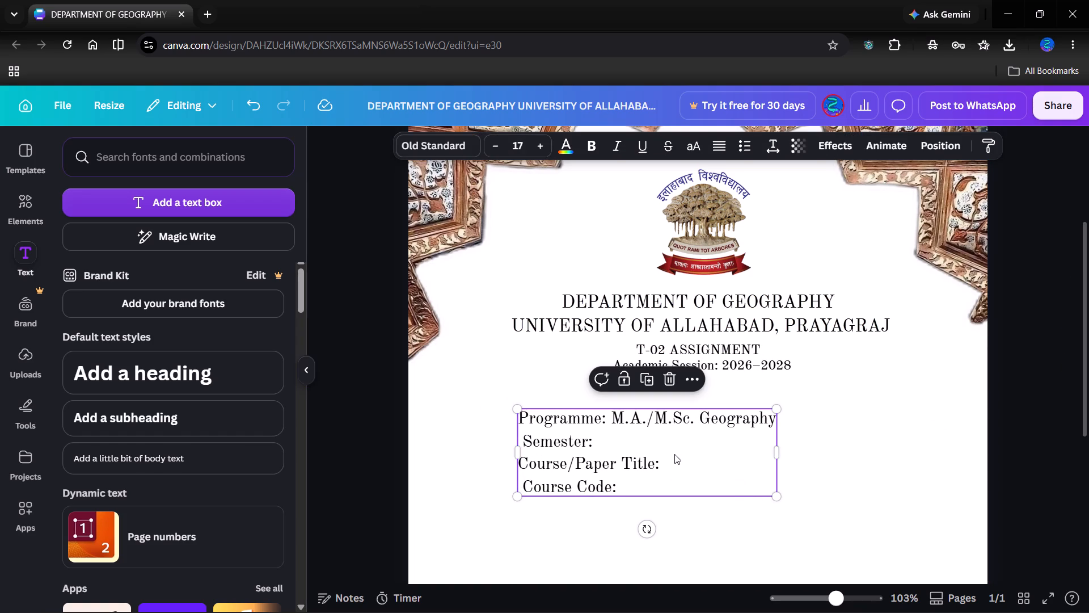
left_click_drag(674, 454, 677, 456)
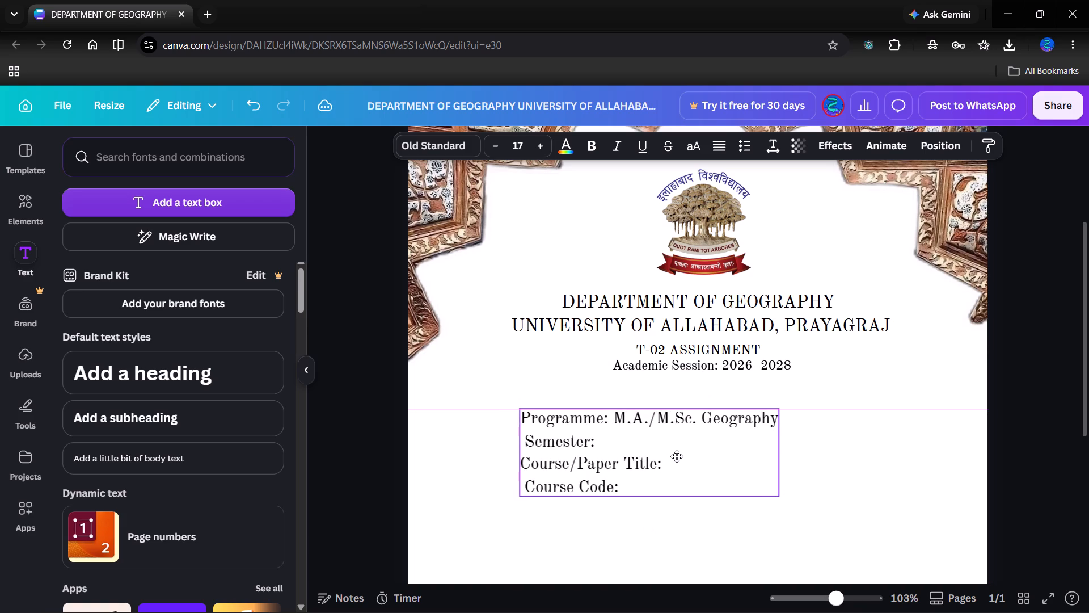
left_click_drag(677, 456, 669, 457)
left_click_drag(775, 499, 736, 482)
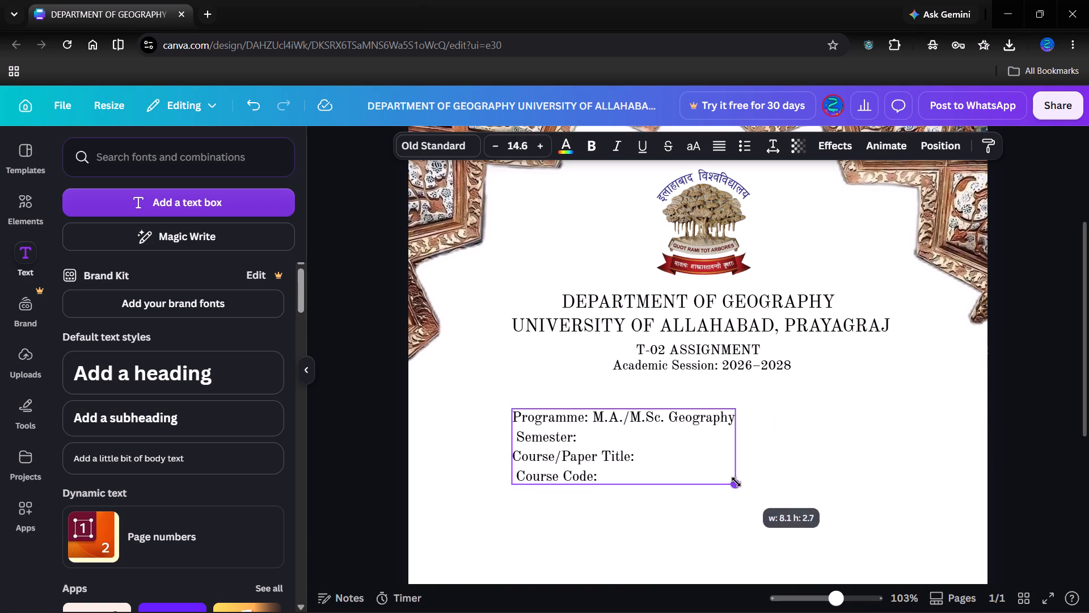
left_click_drag(736, 482, 726, 480)
Insert a space before the colon in the Programme, Semester, Course/Paper Title and Course Code labels, consulting the reference cover image.
left_click(643, 457)
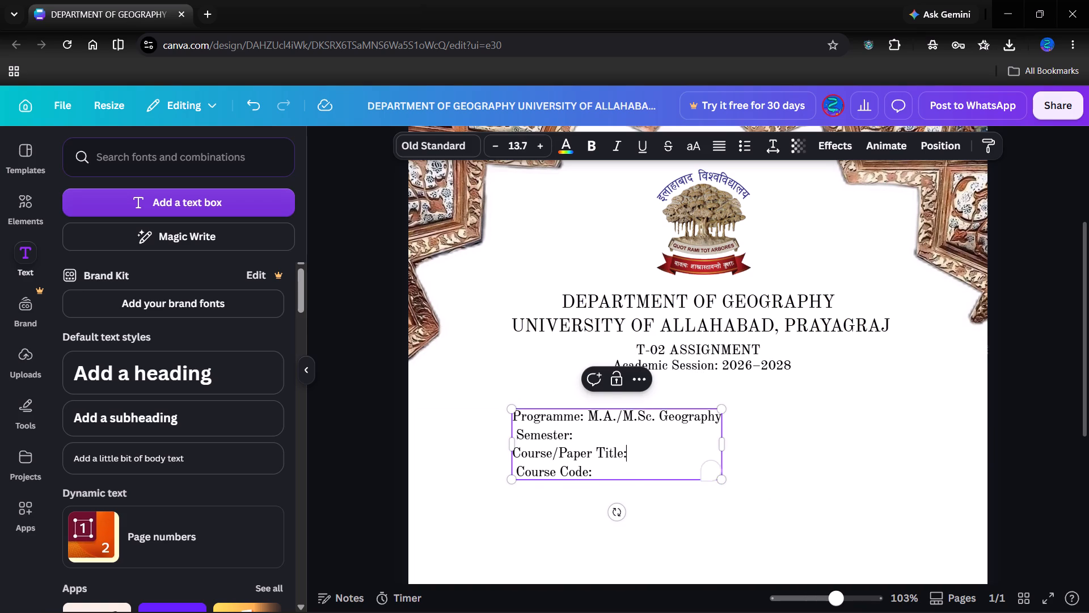
left_click(658, 420)
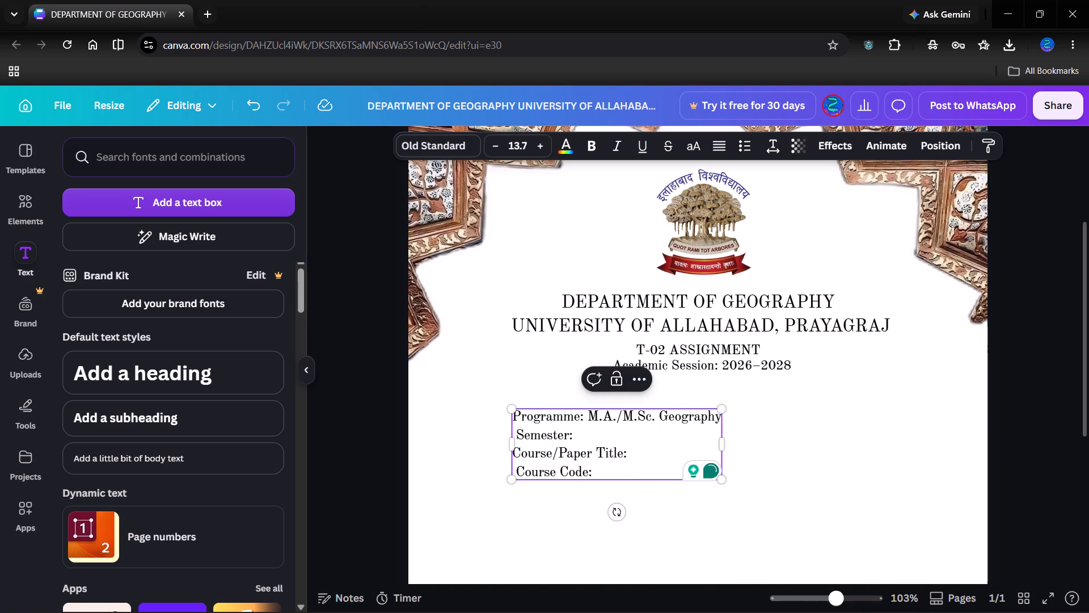
left_click(716, 420)
key("Right")
key("alt+Tab")
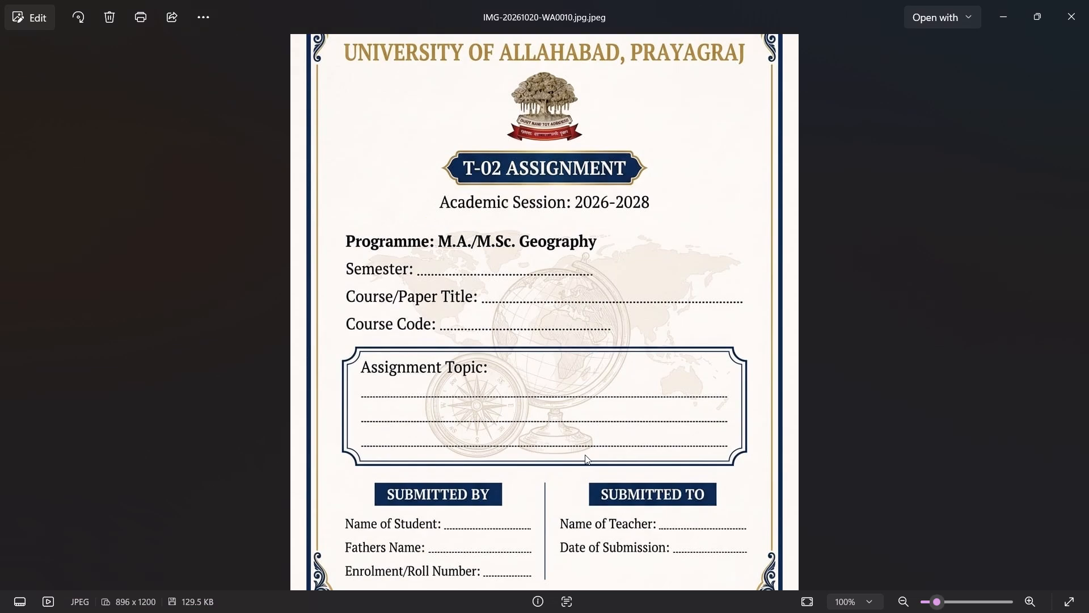
key("alt+Tab")
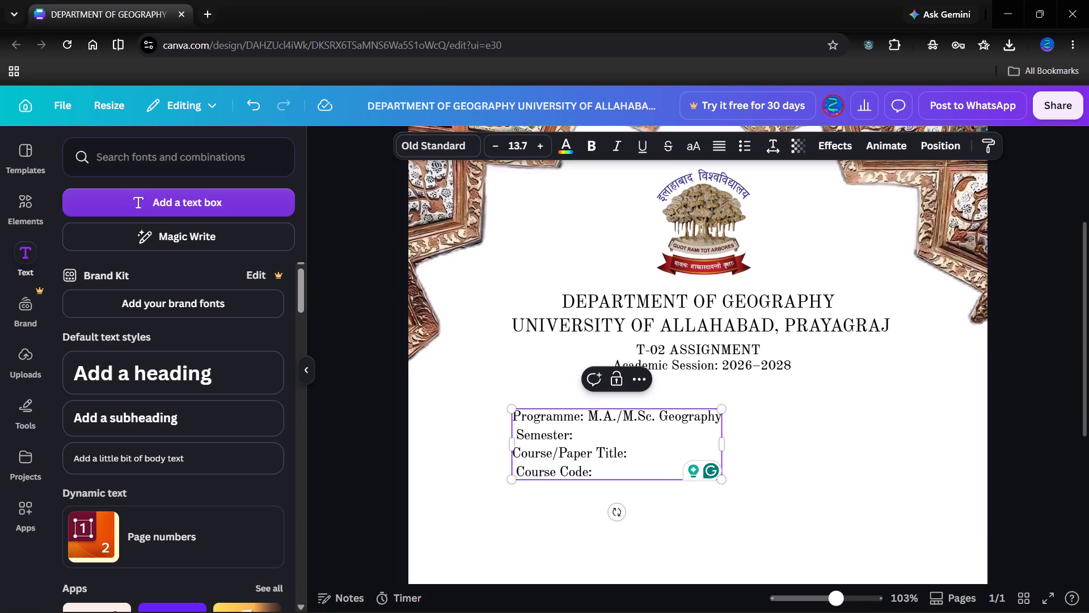
left_click(577, 435)
key("BackSpace")
key("space")
key("BackSpace")
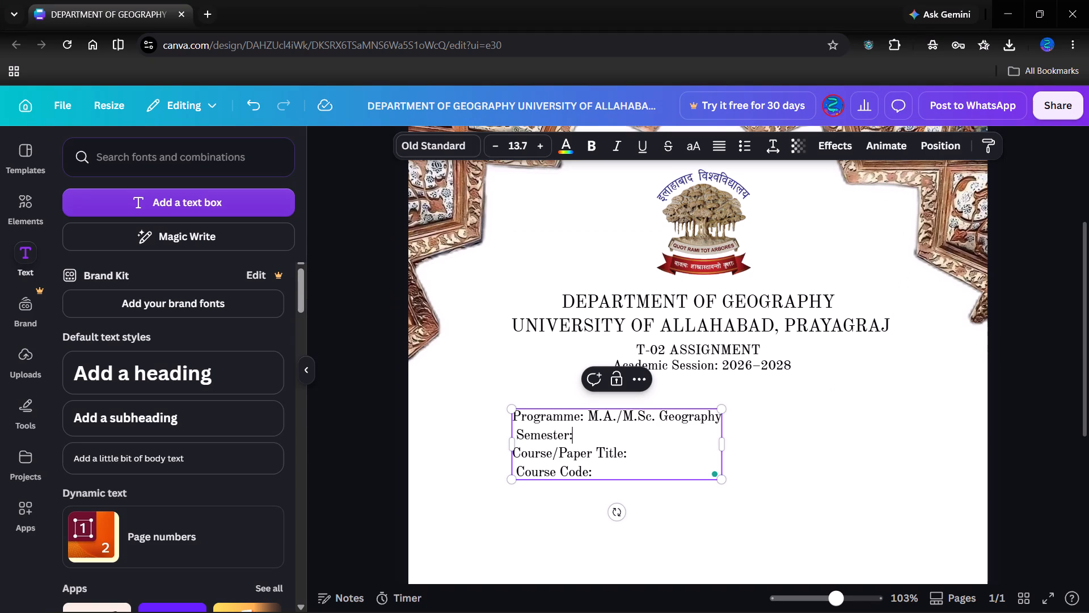
key("space")
key("Left")
key("Left")
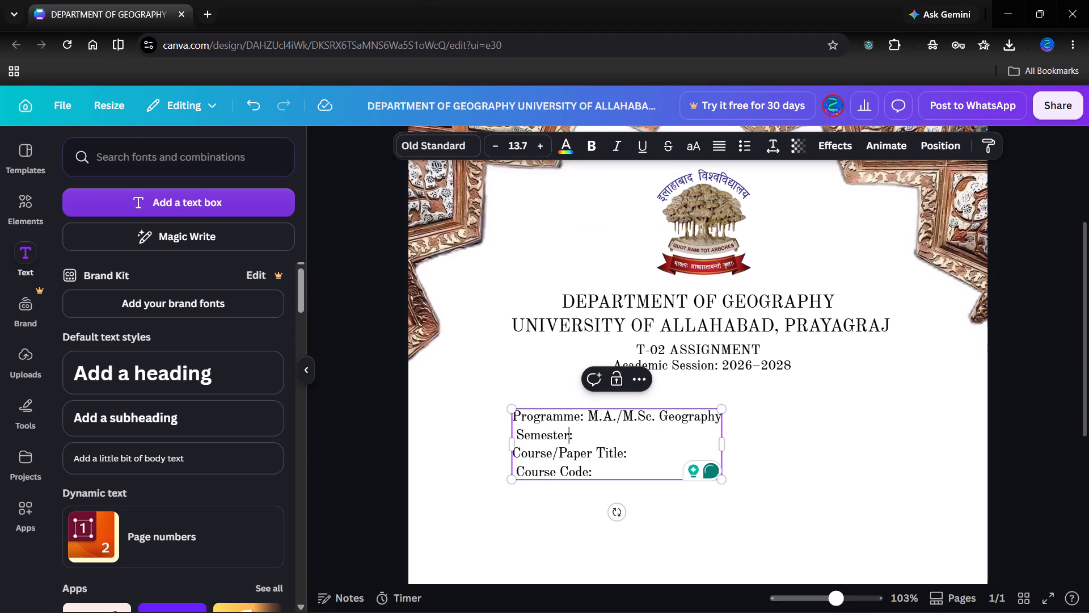
key("space")
left_click(579, 417)
key("space")
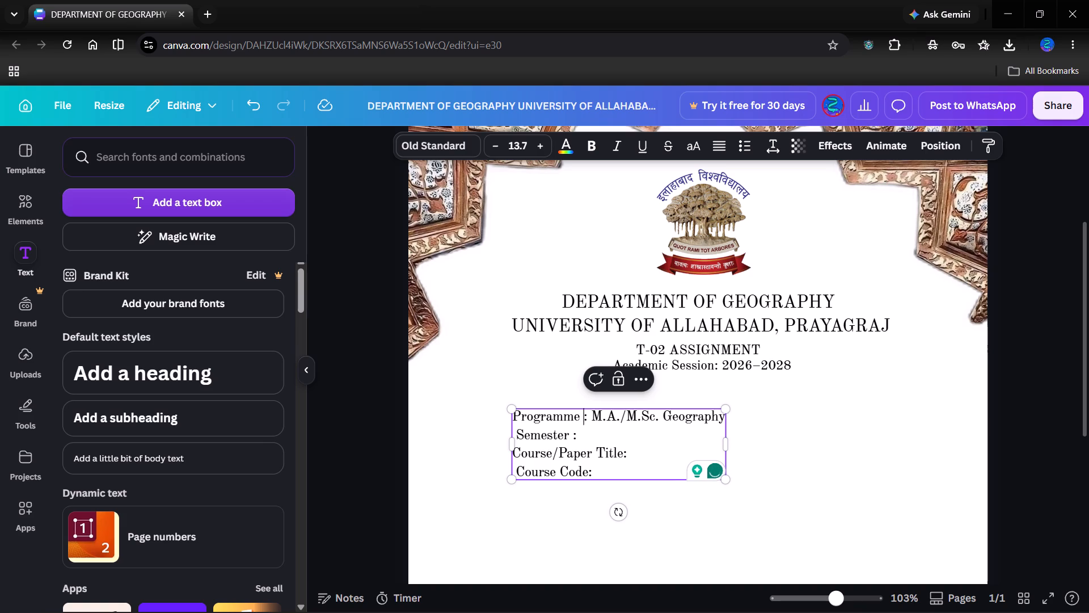
left_click(626, 463)
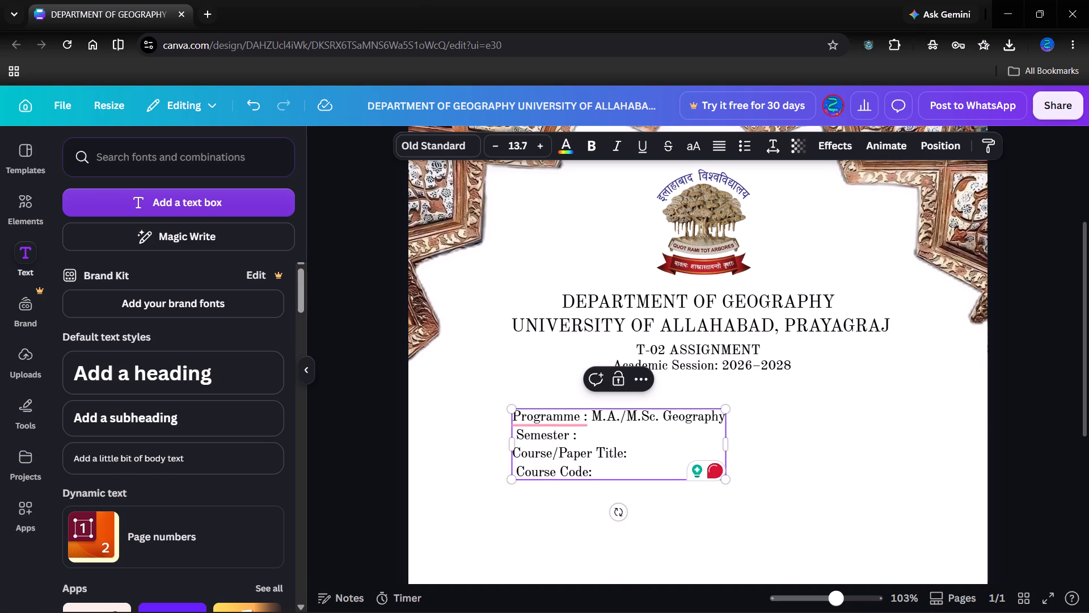
left_click(639, 456)
key("Left")
key("space")
key("Down")
key("Left")
key("Left")
key("space")
Add a dotted fill-in line after the Semester label, following the reference cover image.
left_click(621, 438)
key("Left")
key("alt+Tab")
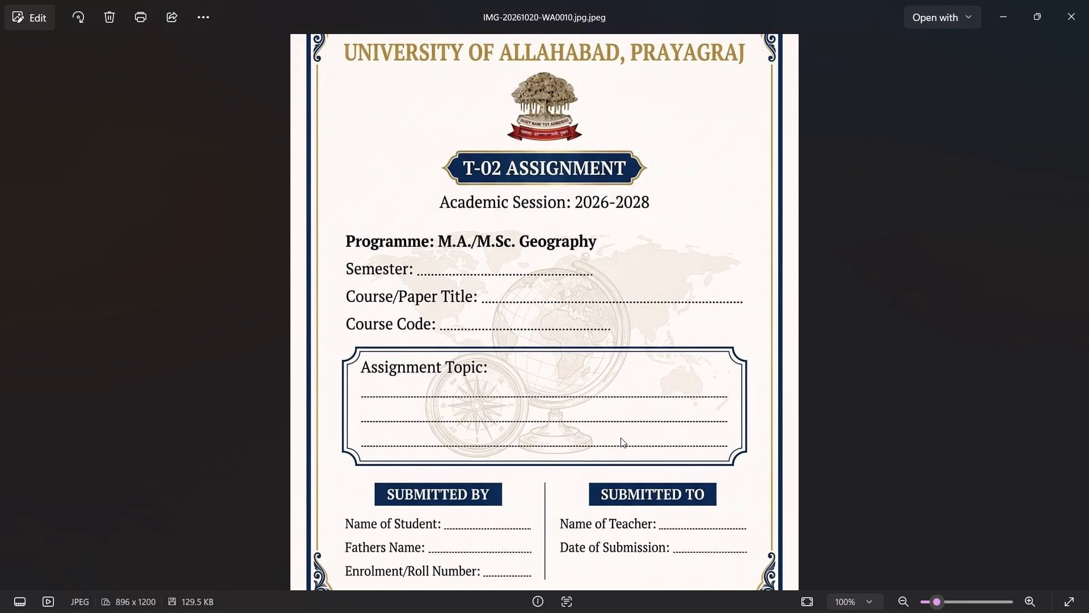
key("alt+Tab")
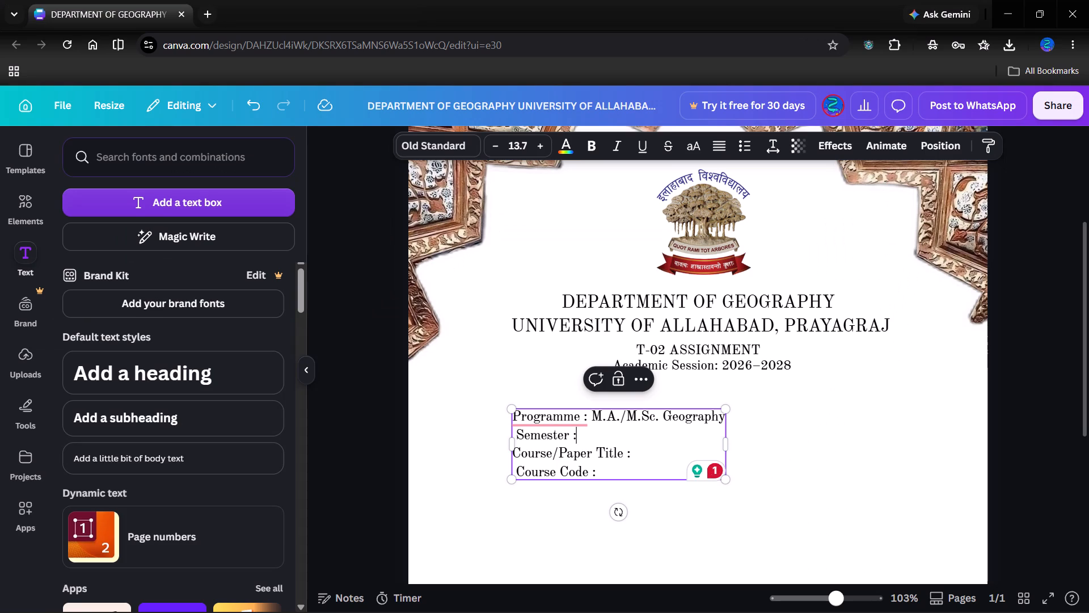
key("space")
type(".....")
type(".........")
Add a dotted fill-in line after the Course/Paper Title label, following the reference cover image.
key("Down")
key("alt+Tab")
key("alt+Tab")
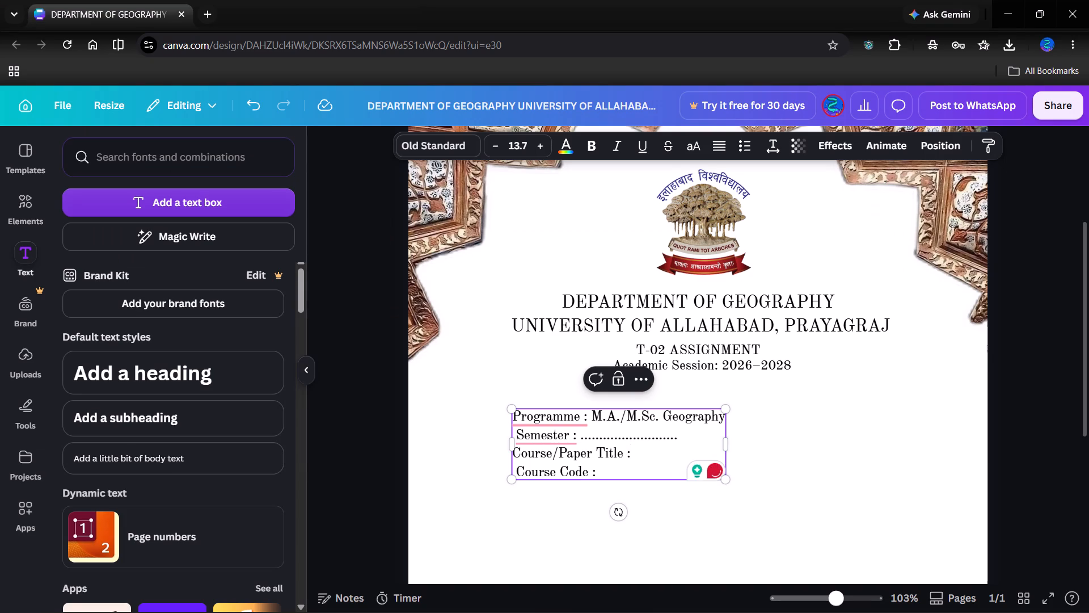
key("period")
key("period")
key("period")
key("period")
key("period")
key("period")
key("period")
key("period")
key("period")
key("period")
key("period")
key("period")
key("period")
key("period")
key("period")
key("period")
key("period")
type("...")
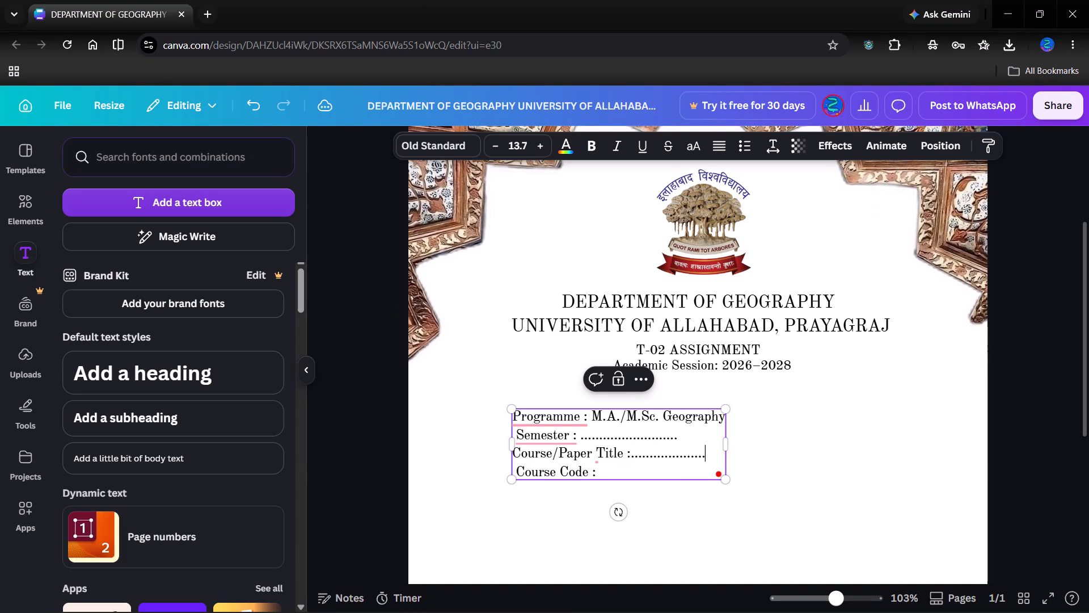
Add a dotted fill-in line after the Course Code label.
key("Down")
key("period")
key("period")
key("period")
key("period")
key("period")
key("period")
key("period")
key("period")
key("period")
key("period")
key("period")
key("period")
key("period")
key("period")
key("period")
key("period")
key("period")
key("period")
key("period")
key("period")
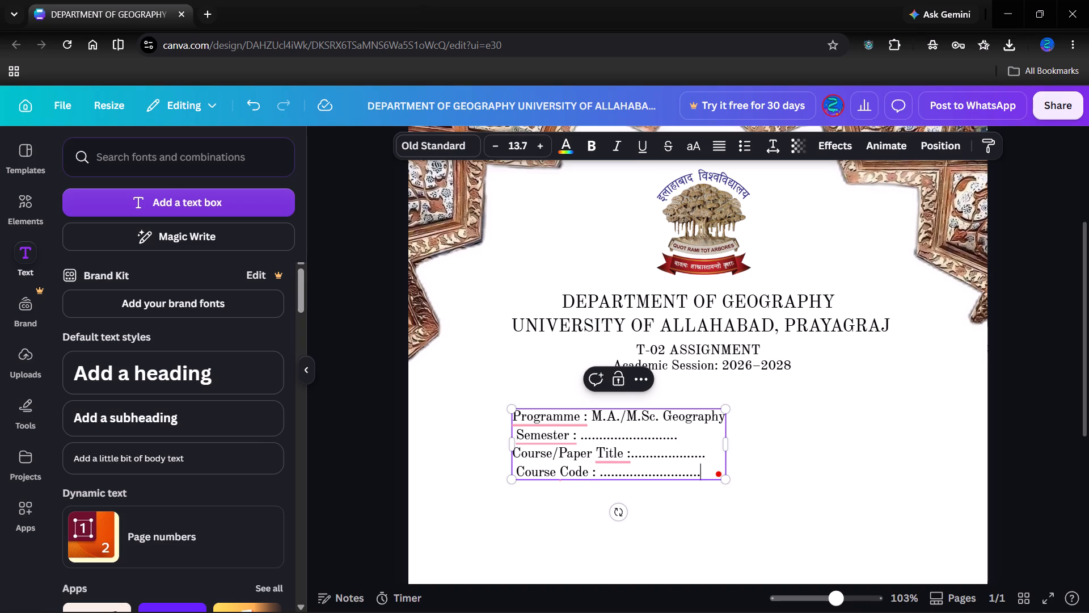
Lengthen the dotted fill-in line after the Course Code label, keeping the text block in its place.
type("...")
key("period")
left_click_drag(651, 482, 651, 477)
key("ctrl+z")
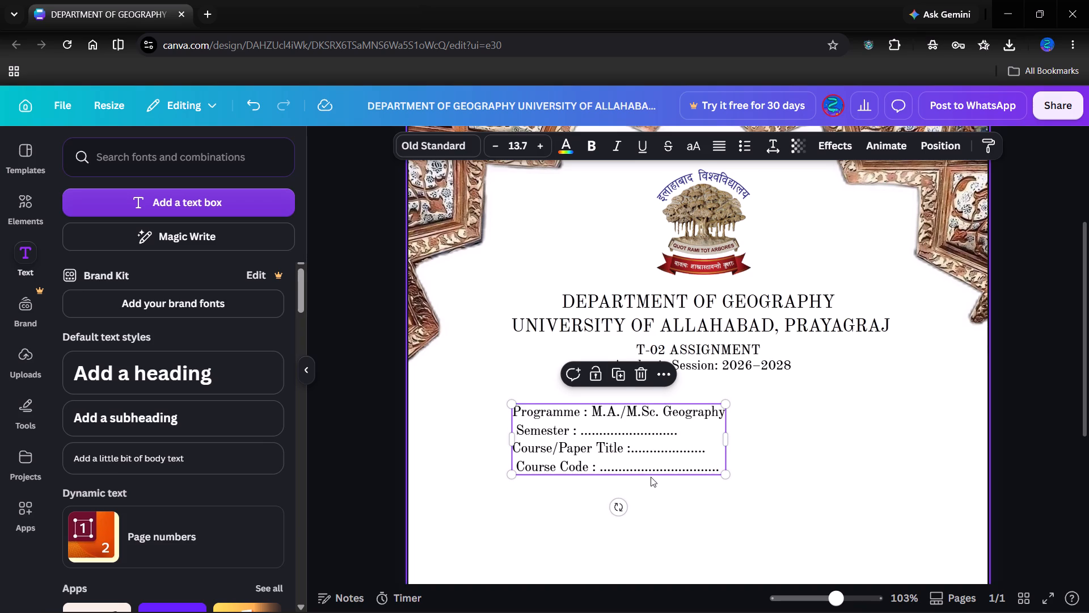
Replace the Course/Paper Title dotted line with a copy of the Course Code dotted line, adding a space after the colon.
left_click(653, 472)
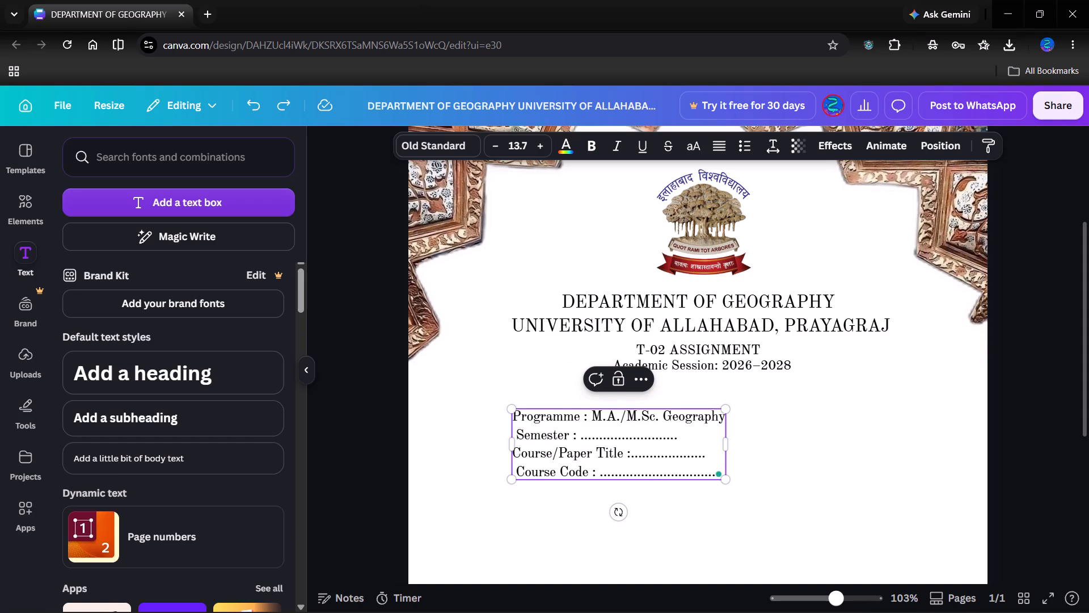
double_click(653, 472)
double_click(653, 472)
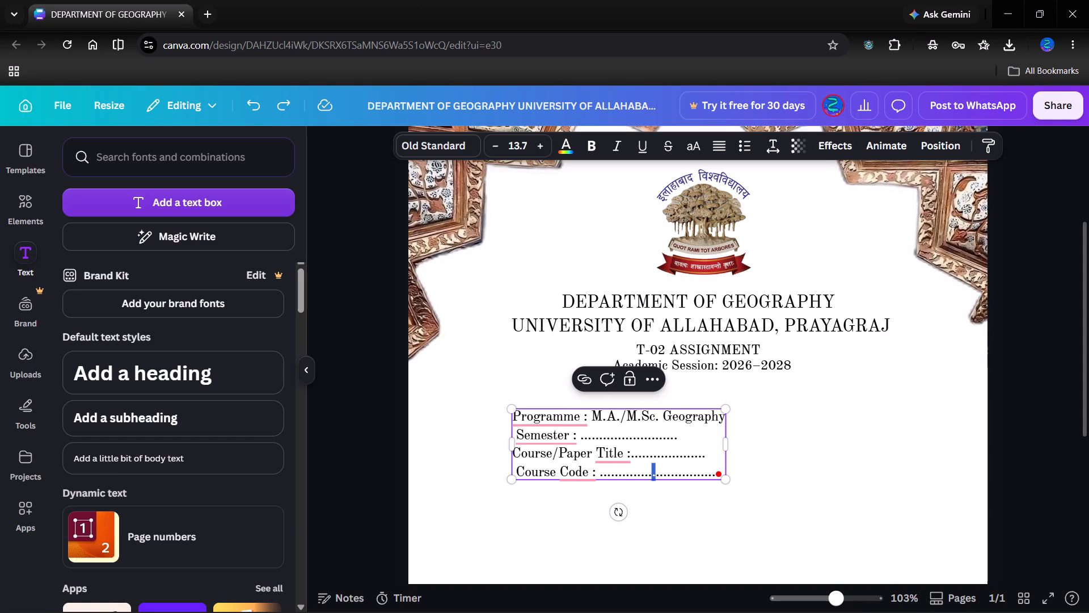
left_click_drag(601, 473, 721, 472)
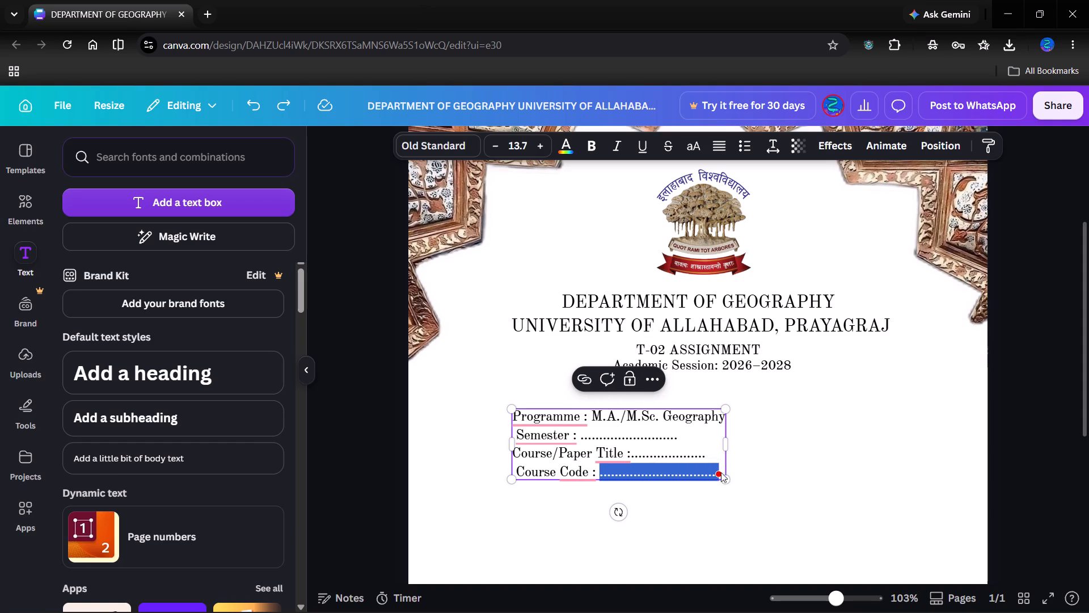
left_click_drag(721, 472, 718, 473)
key("ctrl+c")
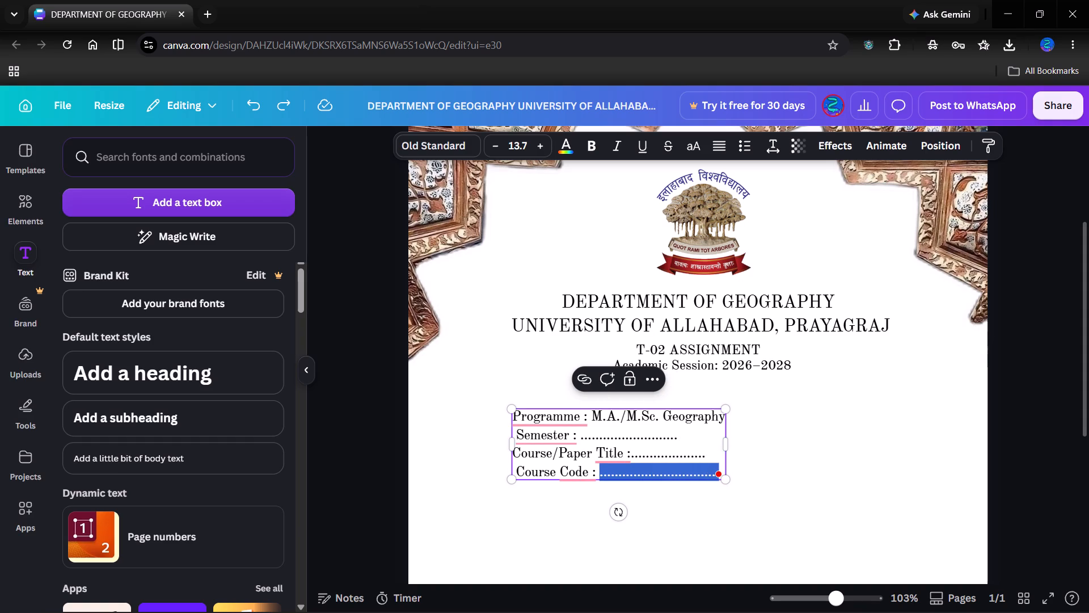
double_click(641, 456)
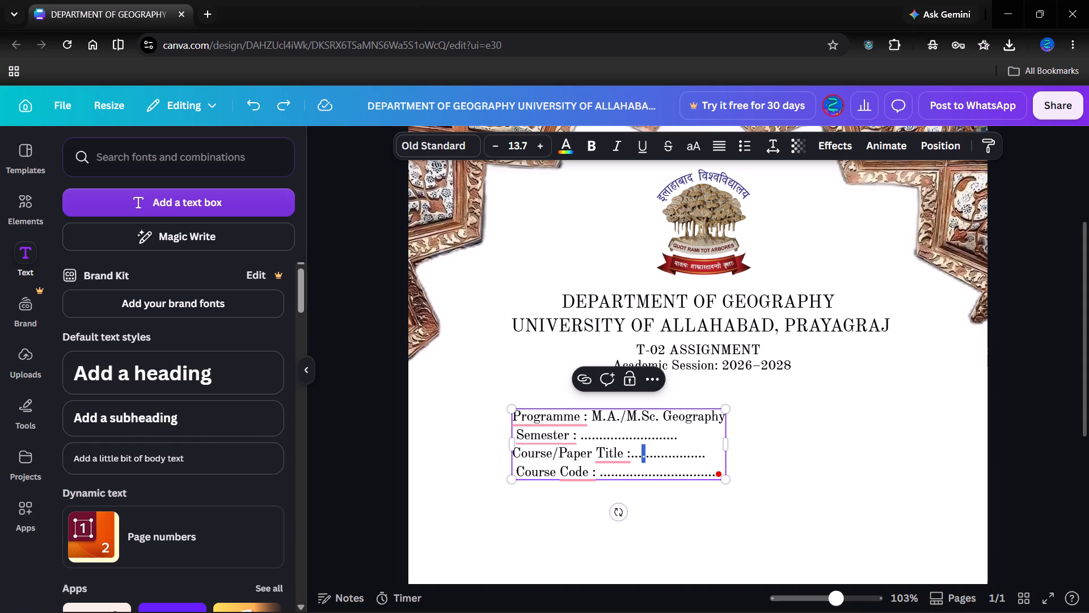
left_click_drag(630, 456, 710, 460)
key("ctrl+v")
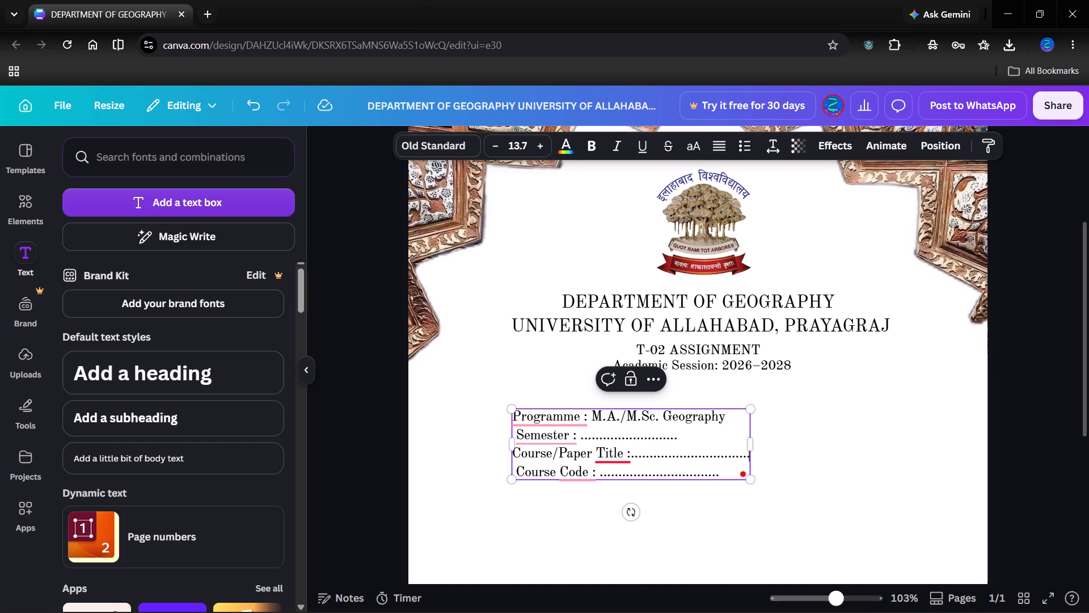
left_click(630, 455)
key("space")
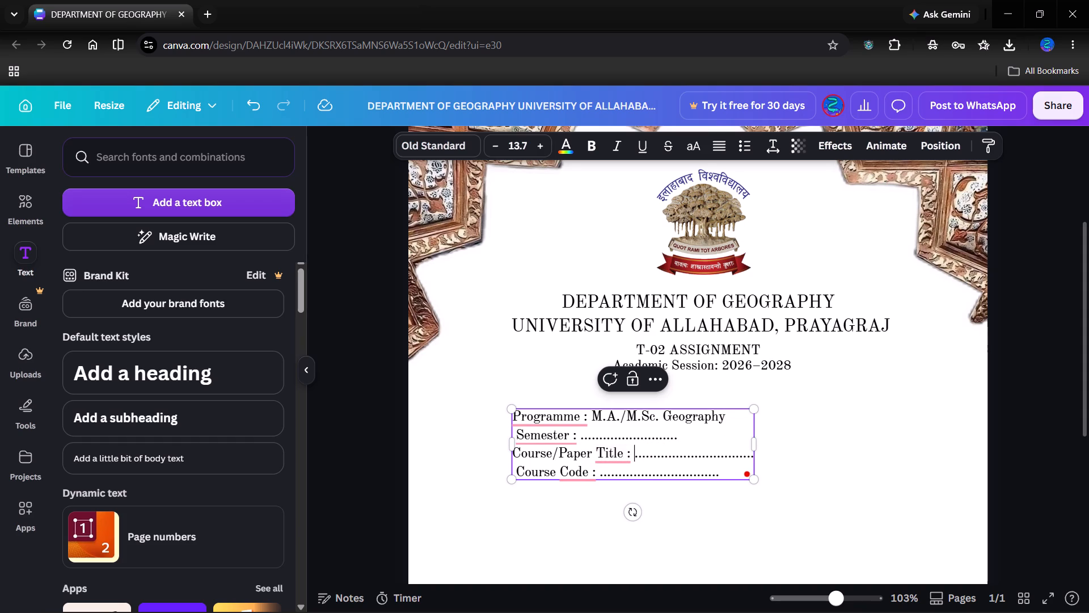
Replace the Semester dotted line with the copied Course Code dotted line.
left_click(587, 444)
left_click_drag(579, 436, 677, 436)
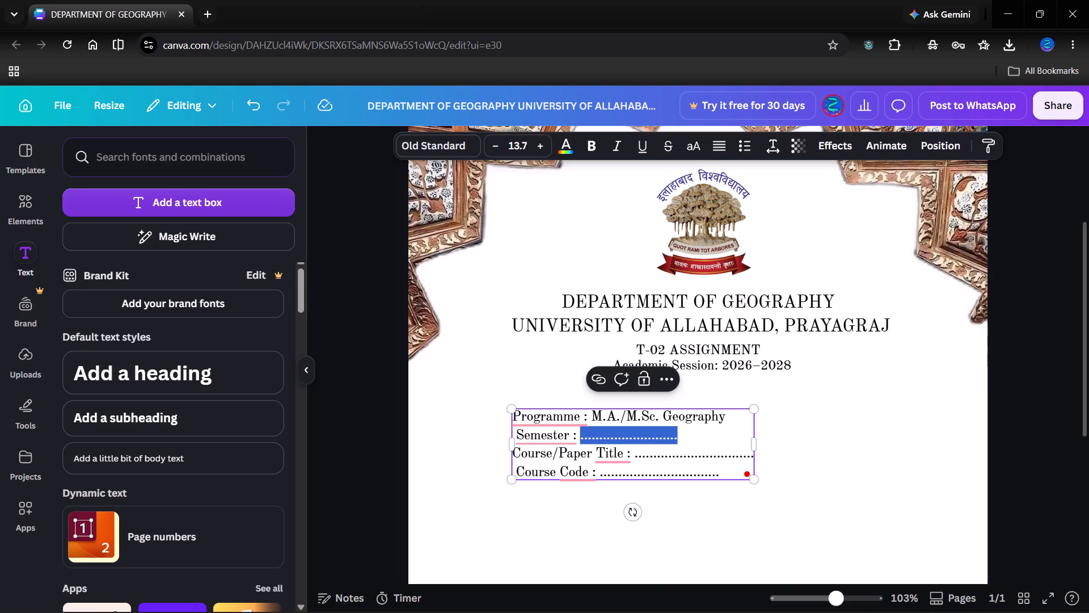
key("ctrl+v")
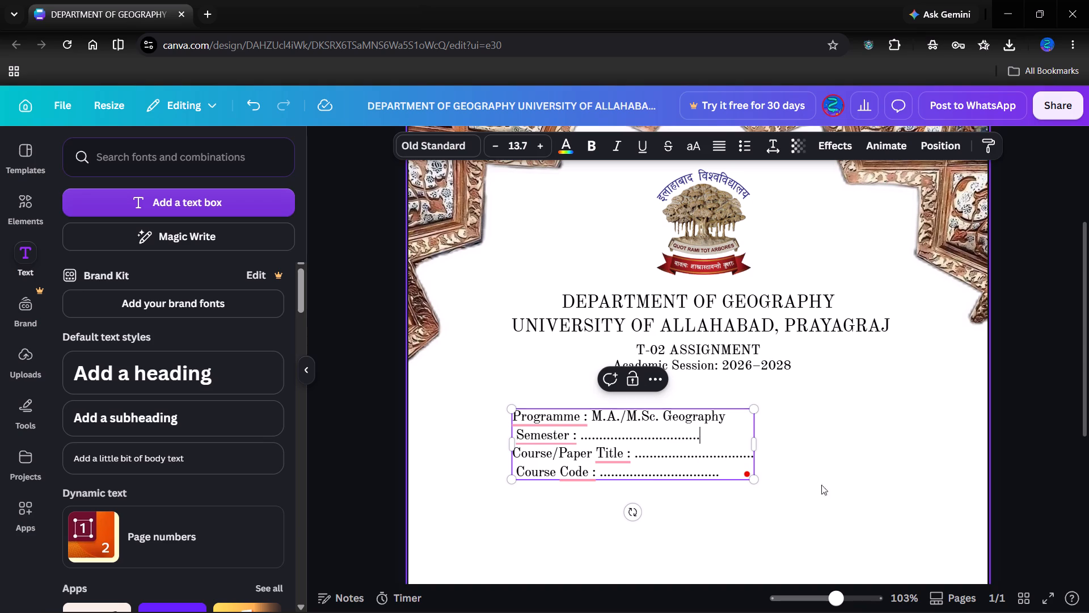
left_click(841, 481)
Enlarge the assignment details text block proportionally so its font size is 15.8.
scroll(810, 466, "down", 1)
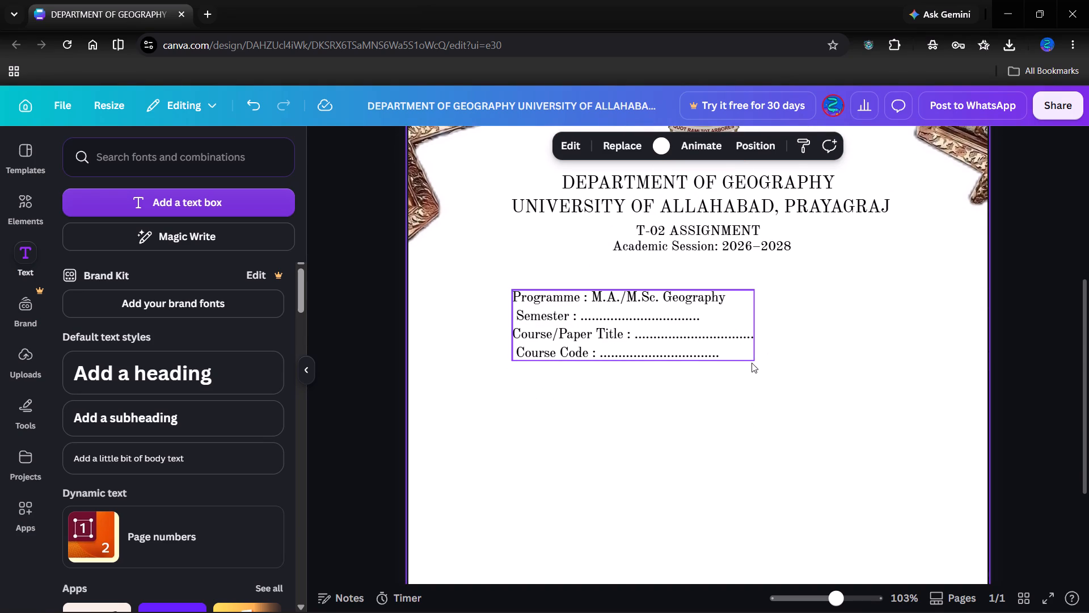
left_click(722, 336)
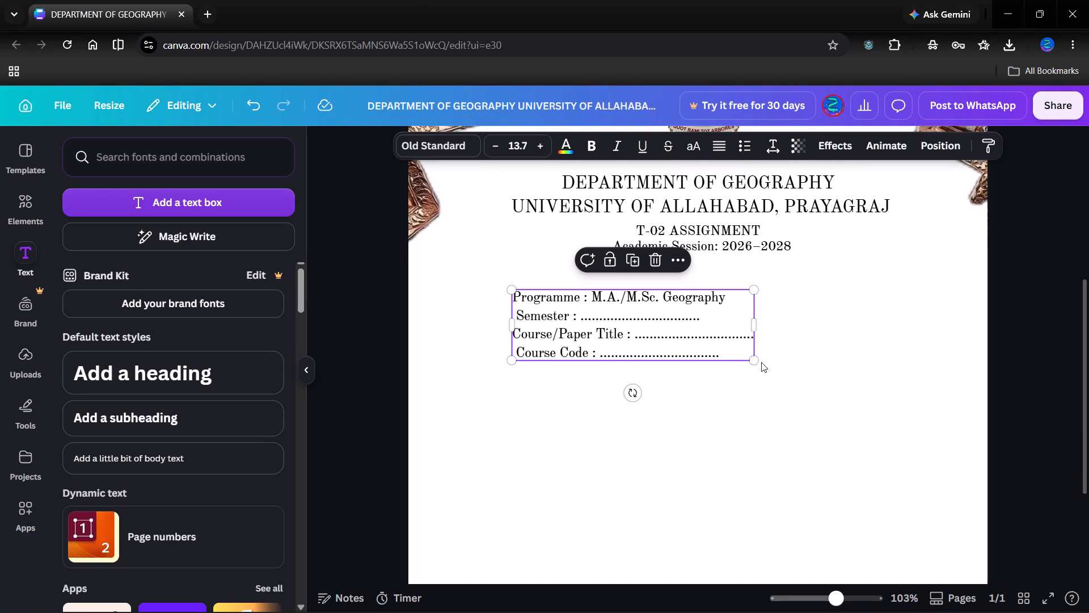
left_click_drag(753, 363, 786, 381)
left_click(828, 426)
scroll(817, 425, "up", 1)
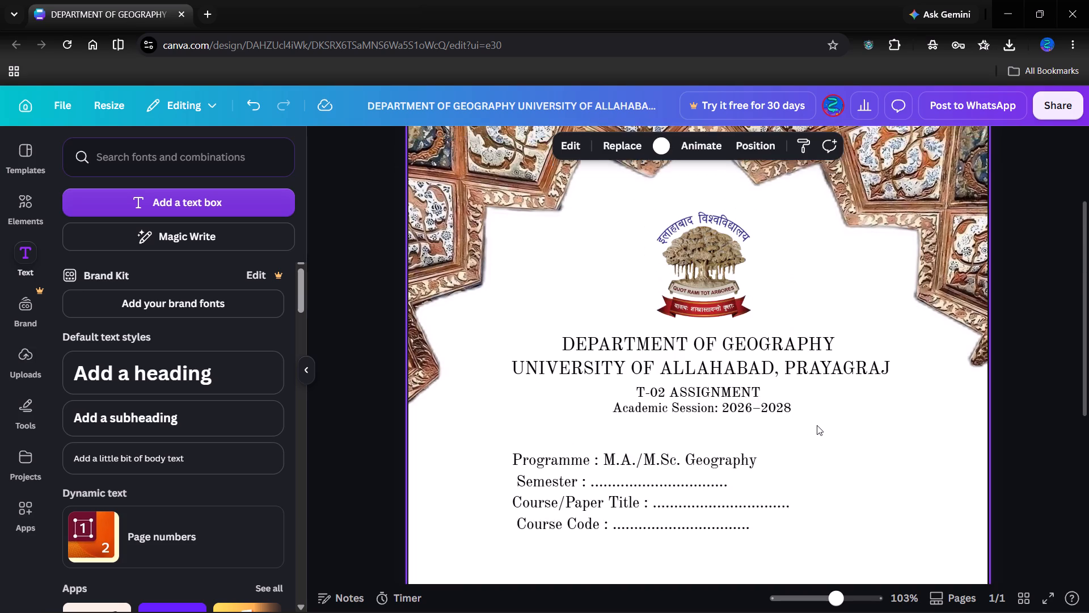
scroll(817, 425, "up", 1)
scroll(817, 425, "down", 1)
left_click(733, 383)
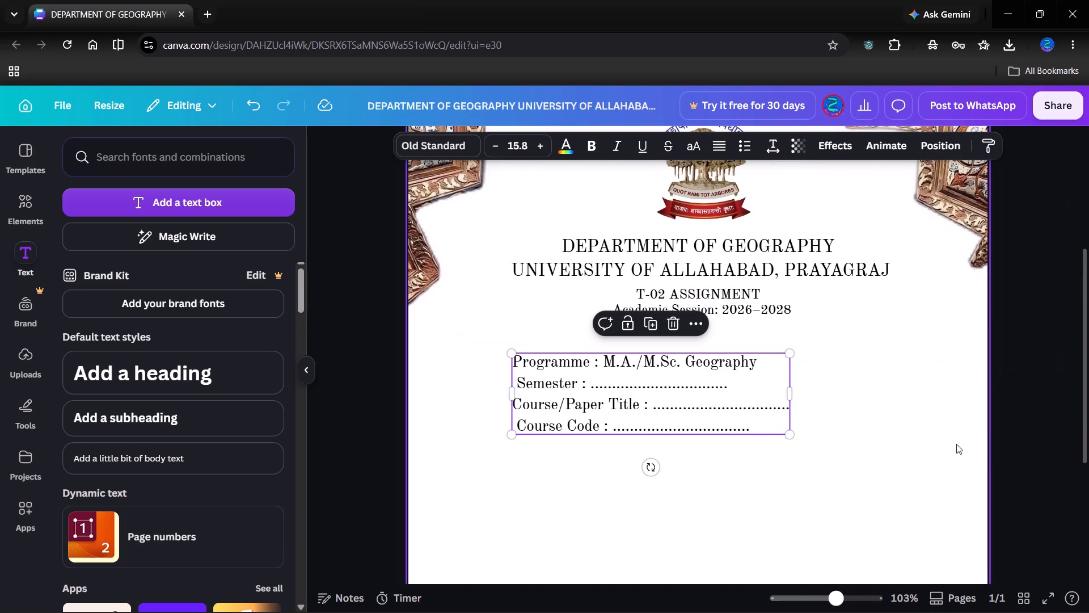
left_click(1022, 455)
Select the assignment details text block below the Academic Session line.
scroll(1022, 455, "down", 2)
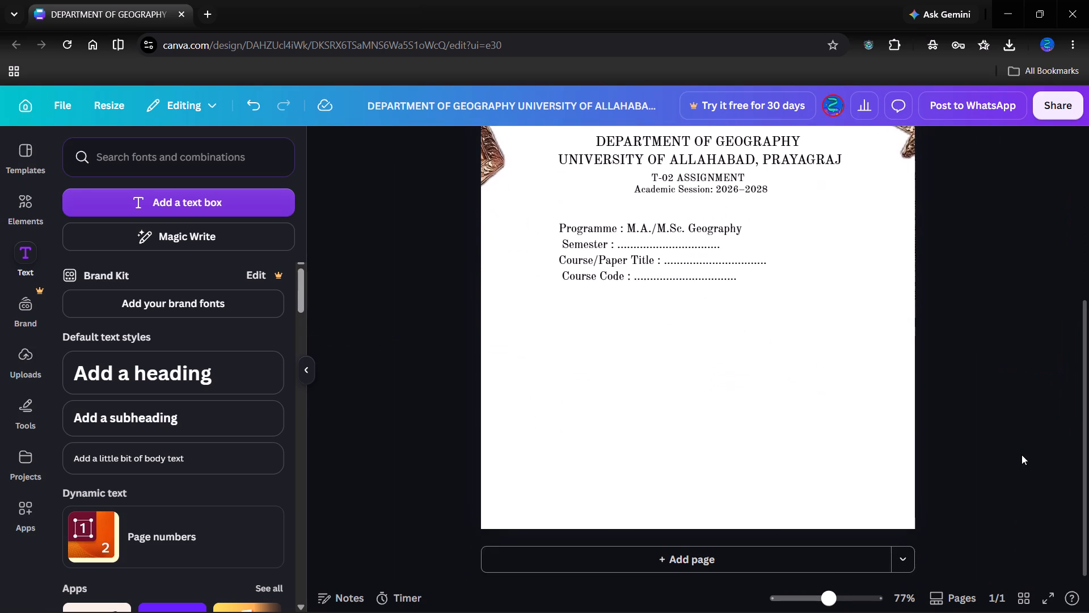
left_click(573, 241)
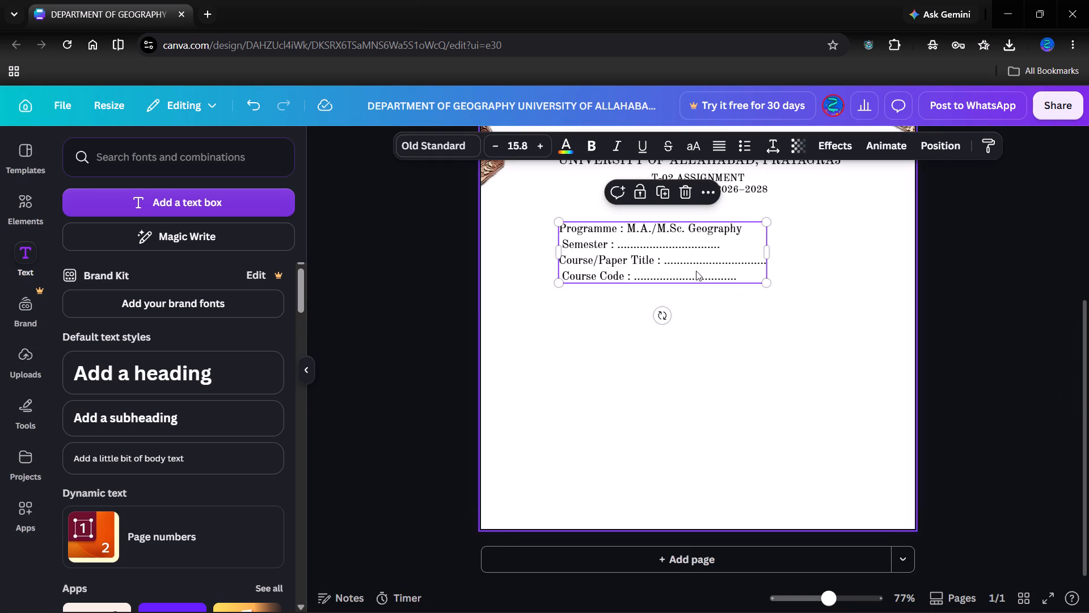
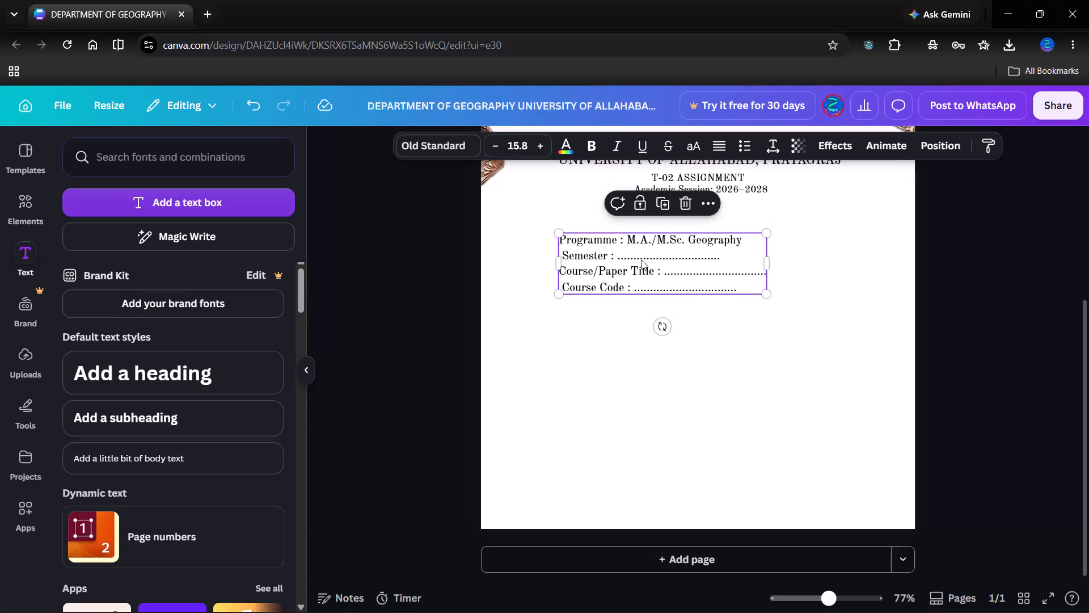
Nudge the "Academic Session: 2026–2028" text box down from the T-02 ASSIGNMENT line and copy its full text.
left_click(1004, 376)
scroll(1004, 376, "up", 1)
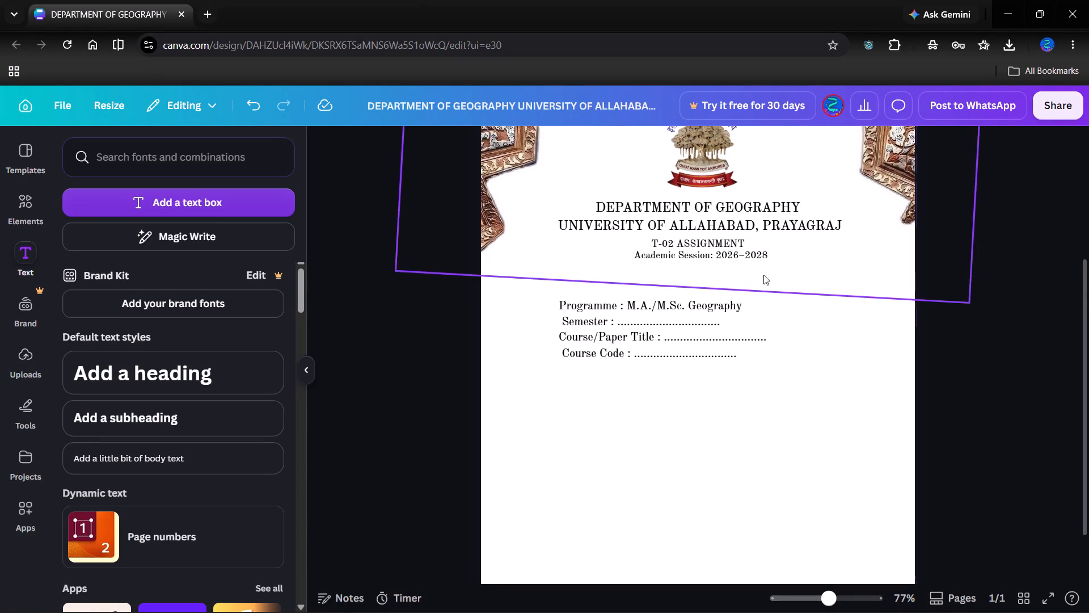
left_click_drag(714, 255, 715, 266)
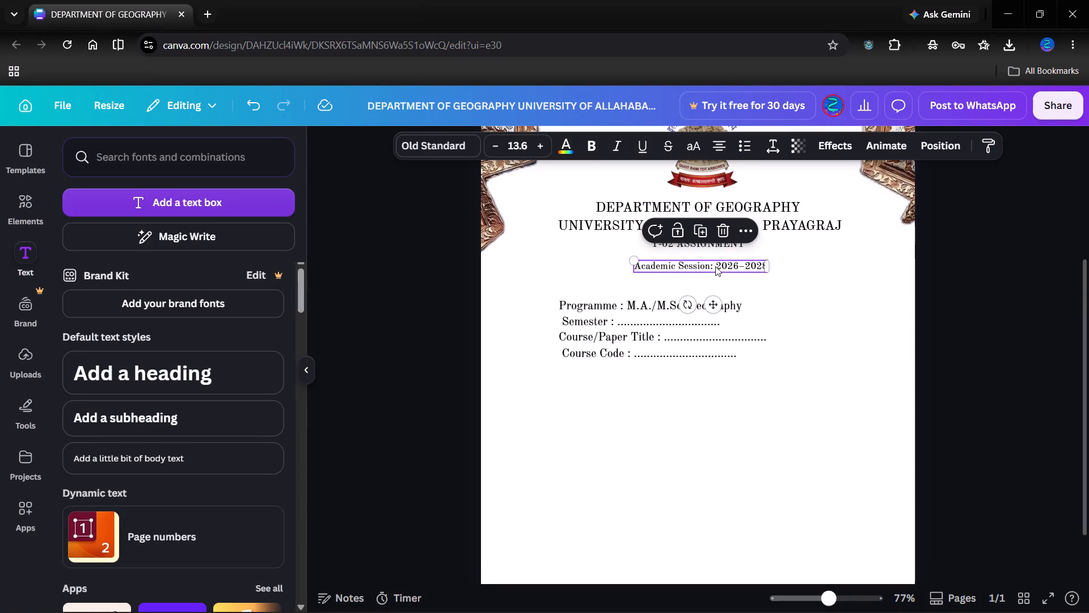
double_click(712, 263)
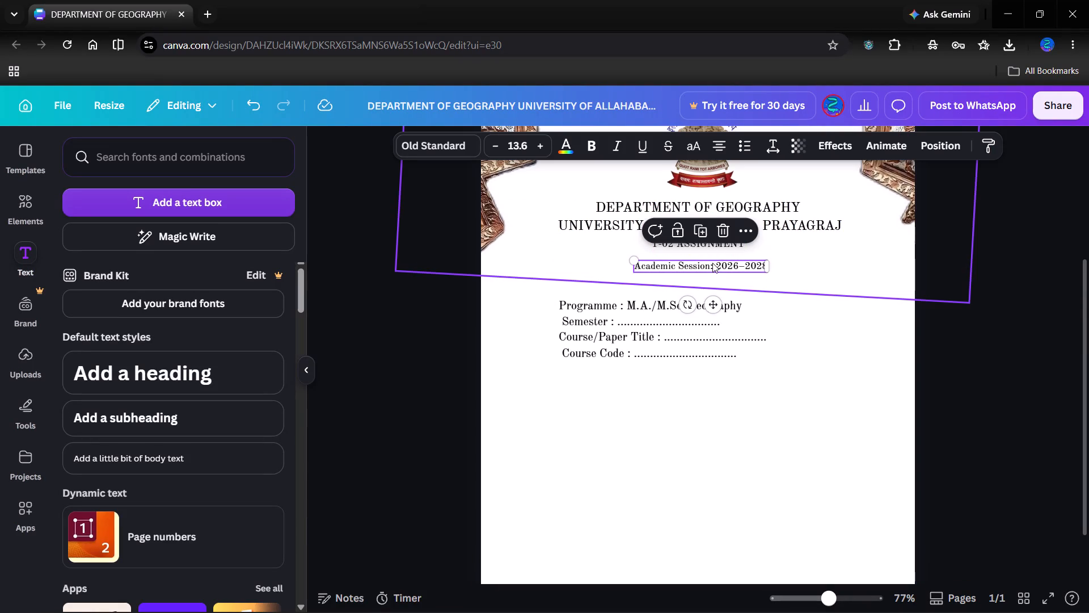
key("ctrl+a")
key("ctrl+c")
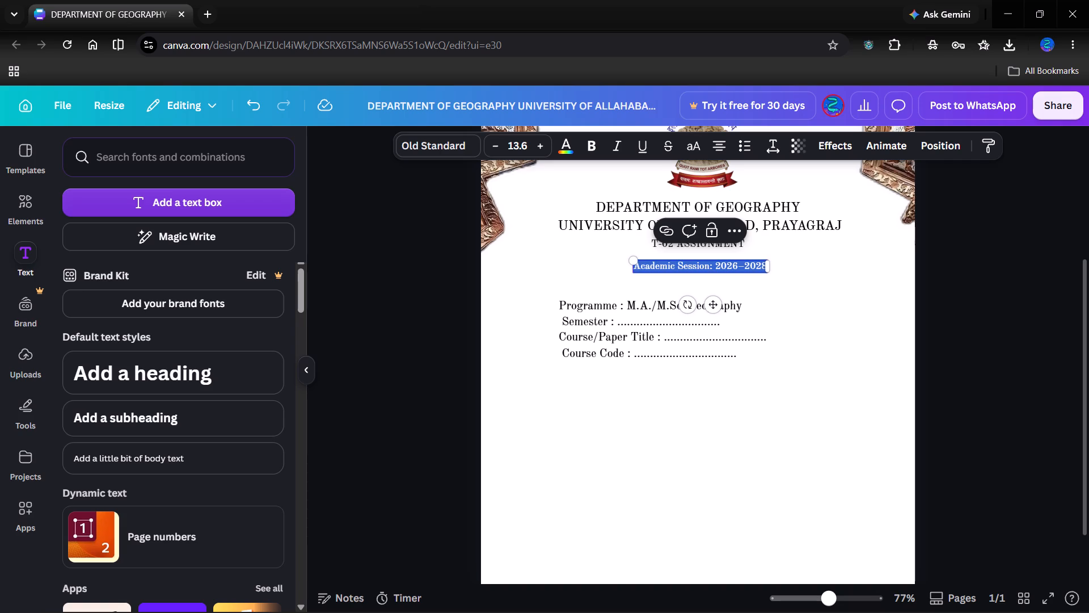
Add the copied academic session text as a second line under "T-02 ASSIGNMENT" within the same text box.
left_click(838, 281)
left_click(695, 240)
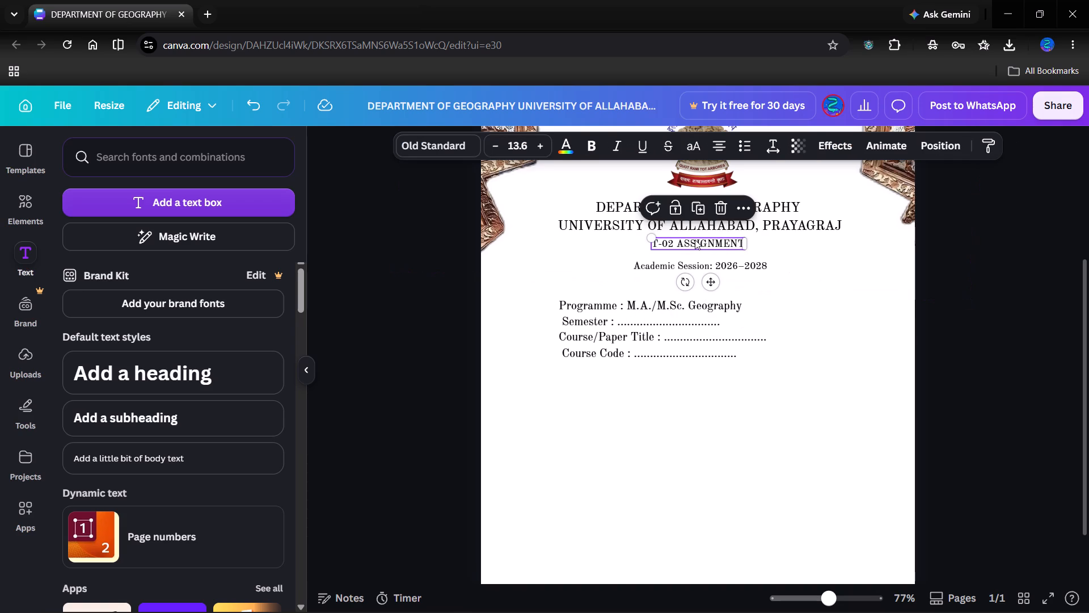
key("Return")
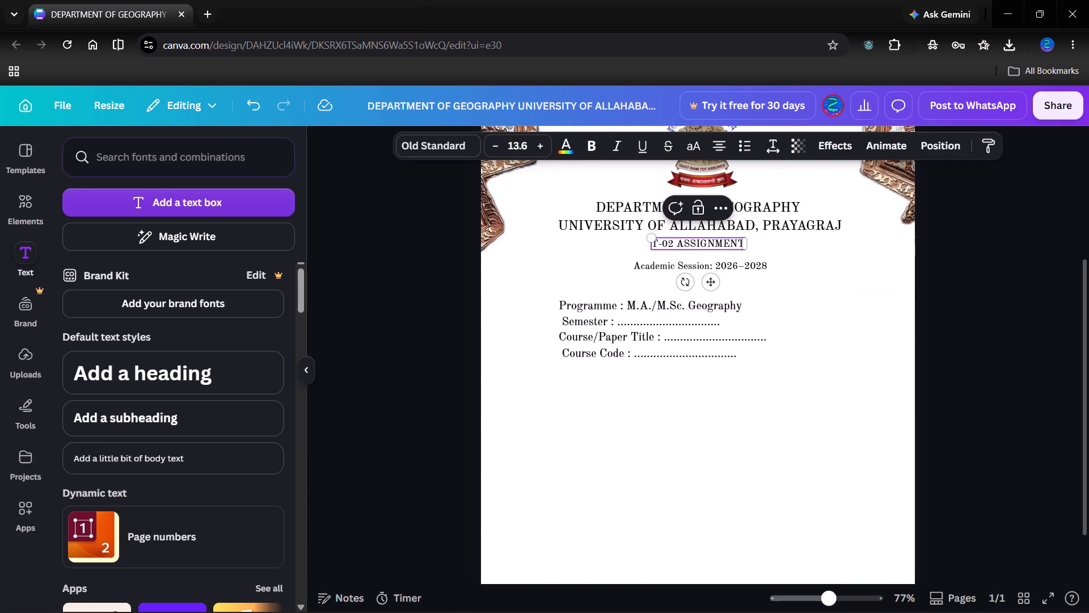
double_click(703, 245)
key("Right")
key("Right")
key("Right")
key("Right")
key("Right")
key("Right")
key("Right")
key("Right")
key("Right")
key("Right")
key("Right")
key("Right")
key("Right")
key("Right")
key("Right")
key("Right")
key("Right")
key("End")
key("Return")
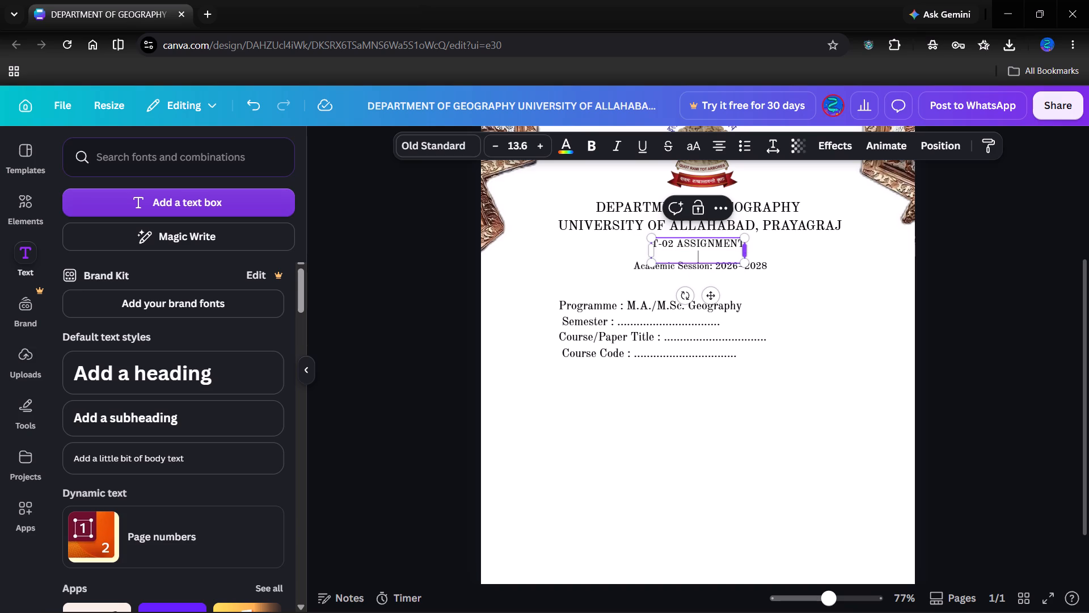
key("ctrl+v")
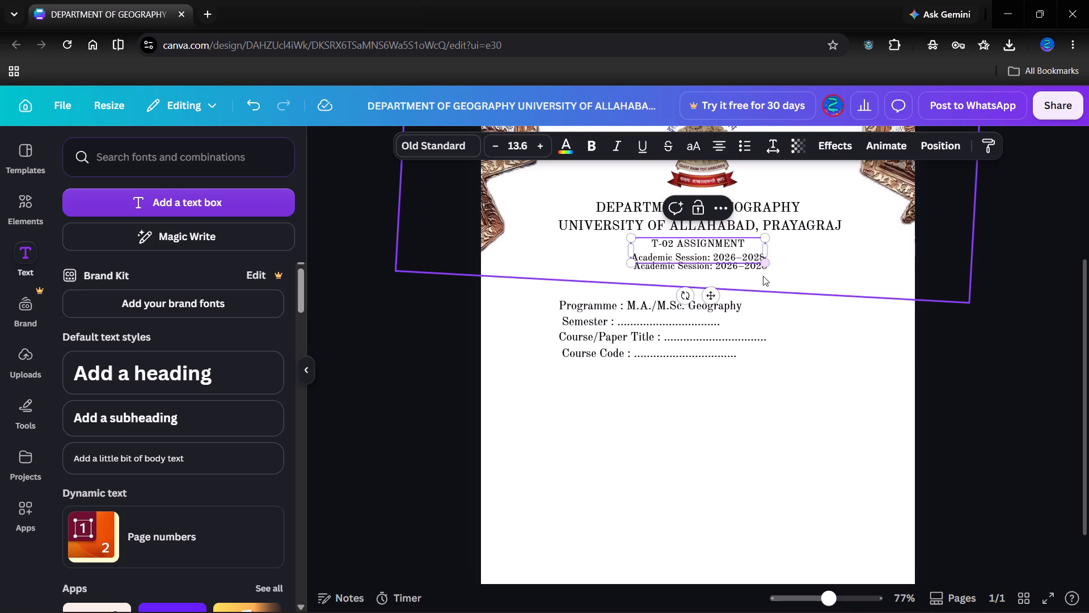
Delete the separate, lower "Academic Session: 2026–2028" text box.
left_click(763, 280)
left_click(753, 268)
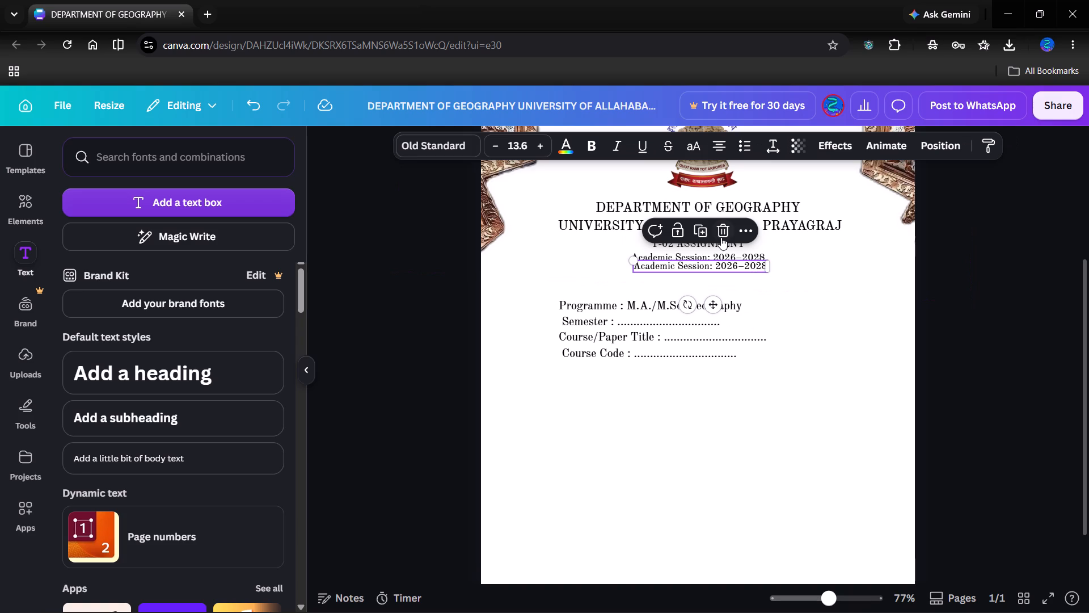
left_click(717, 230)
Move the combined T-02 ASSIGNMENT and Academic Session text block down, leaving a gap below the university heading.
left_click_drag(708, 243, 708, 247)
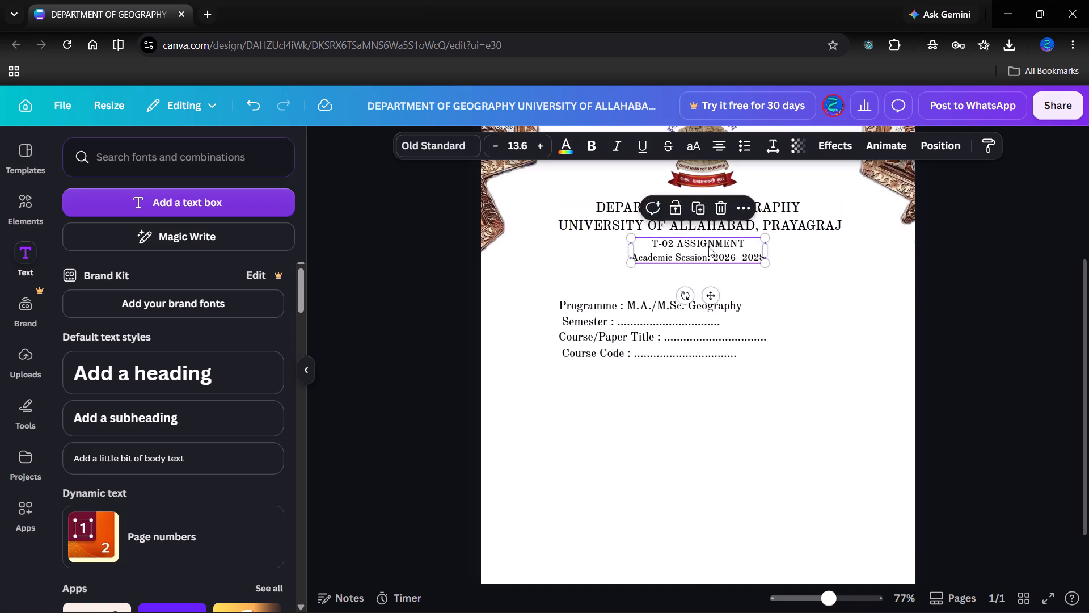
left_click_drag(708, 247, 709, 256)
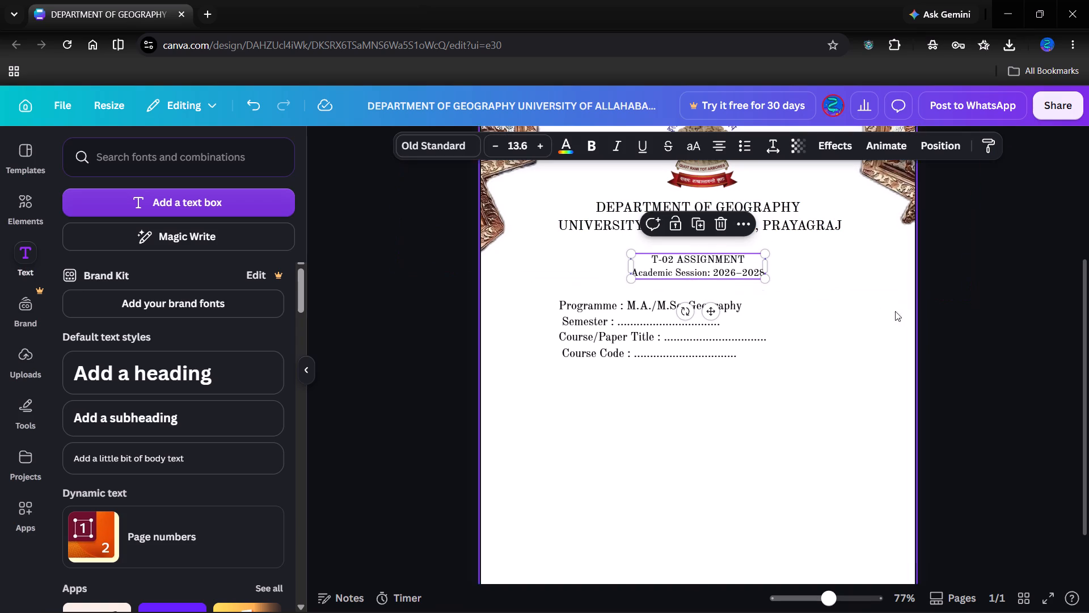
left_click(934, 322)
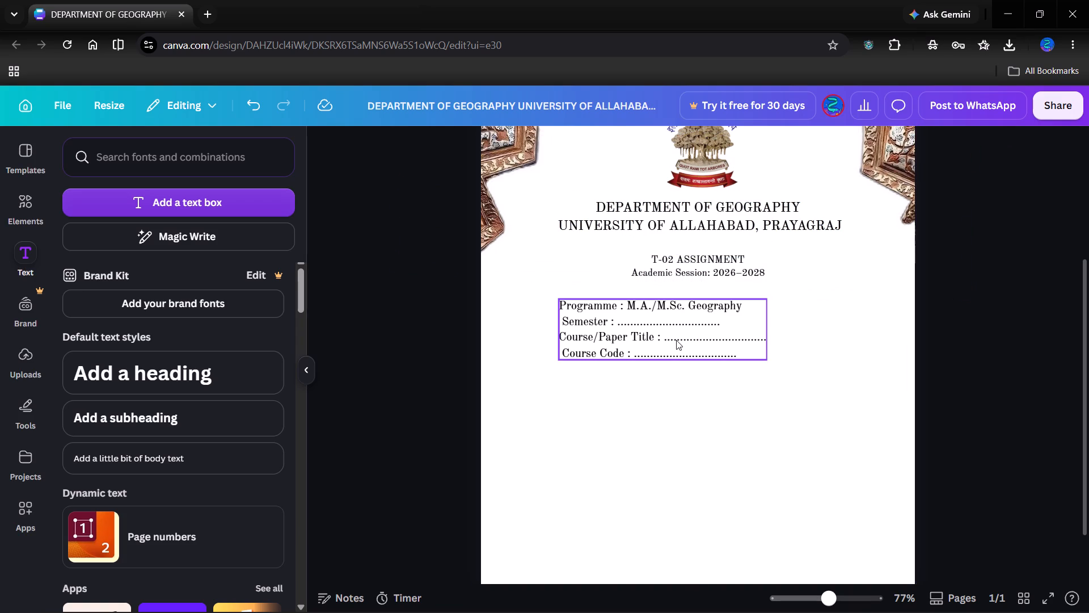
Enlarge the programme details text block to font size 18.6 and place it lower beneath the academic session line.
left_click_drag(676, 340, 673, 349)
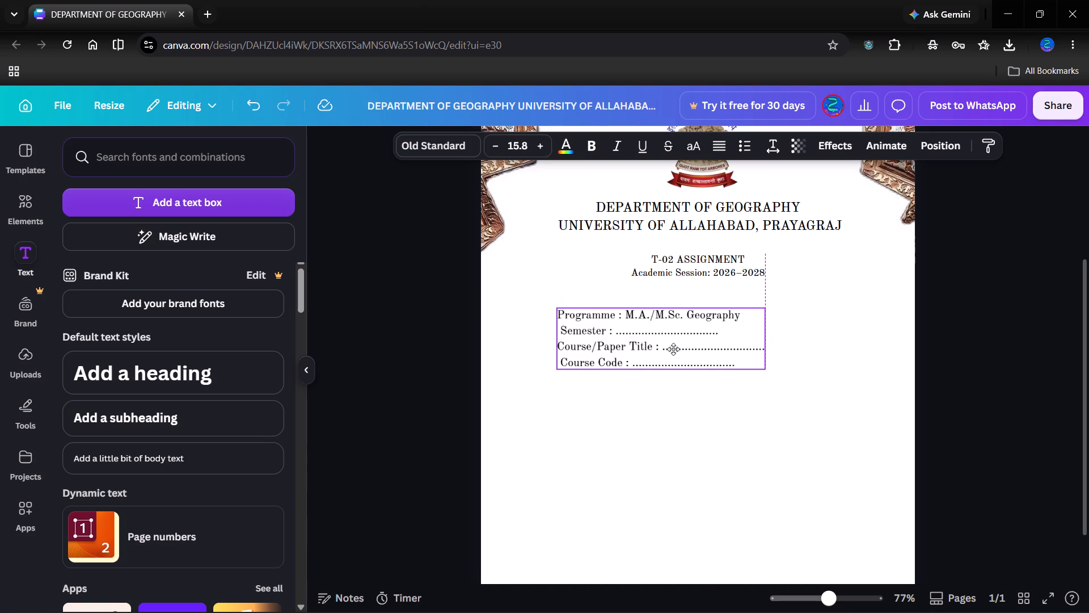
left_click_drag(673, 349, 680, 356)
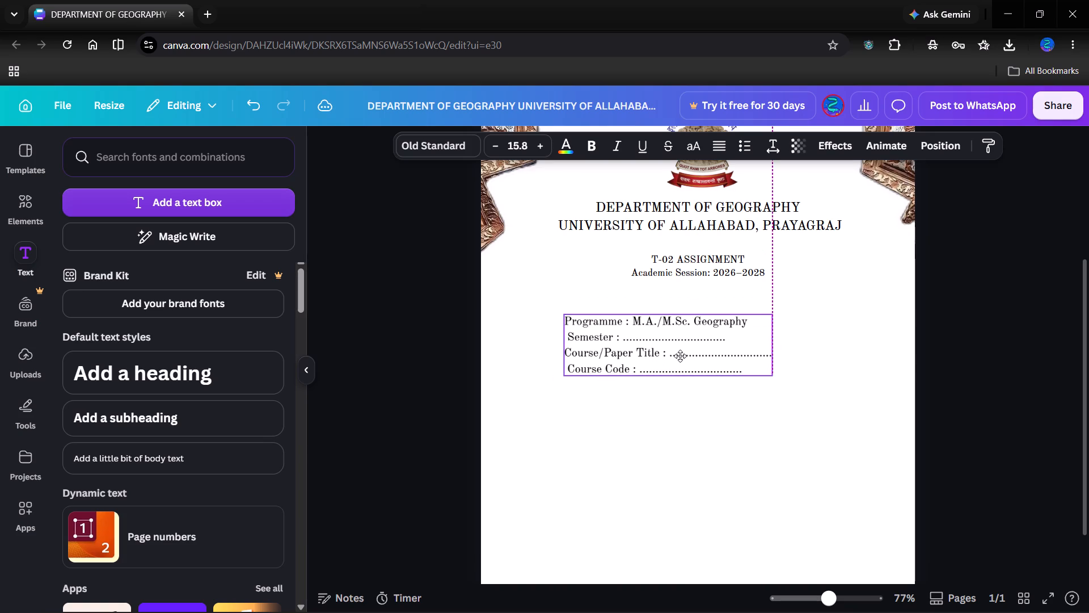
left_click_drag(680, 356, 681, 358)
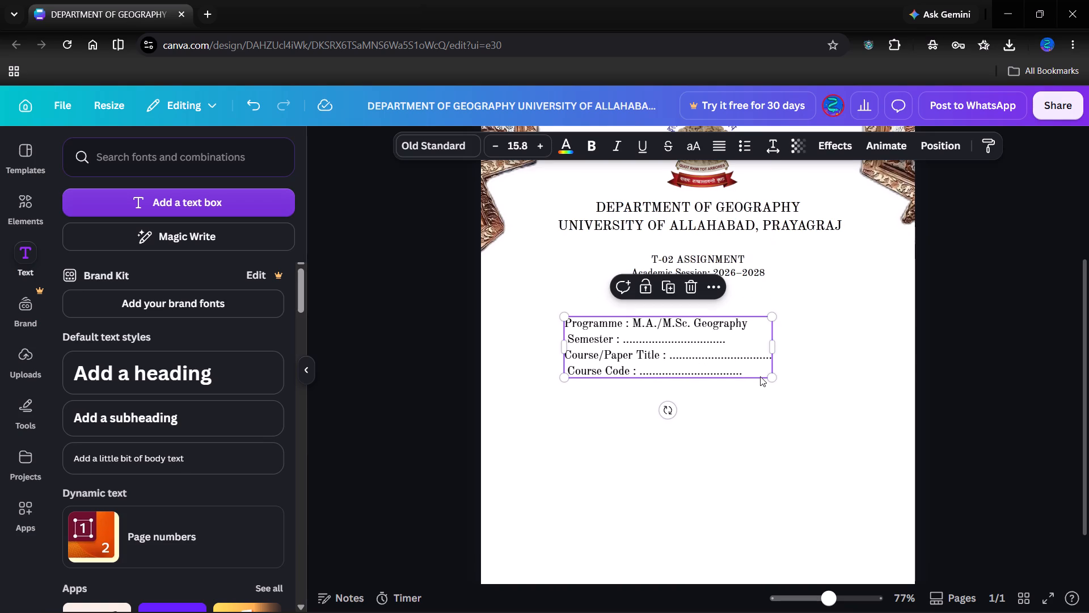
left_click_drag(775, 379, 809, 404)
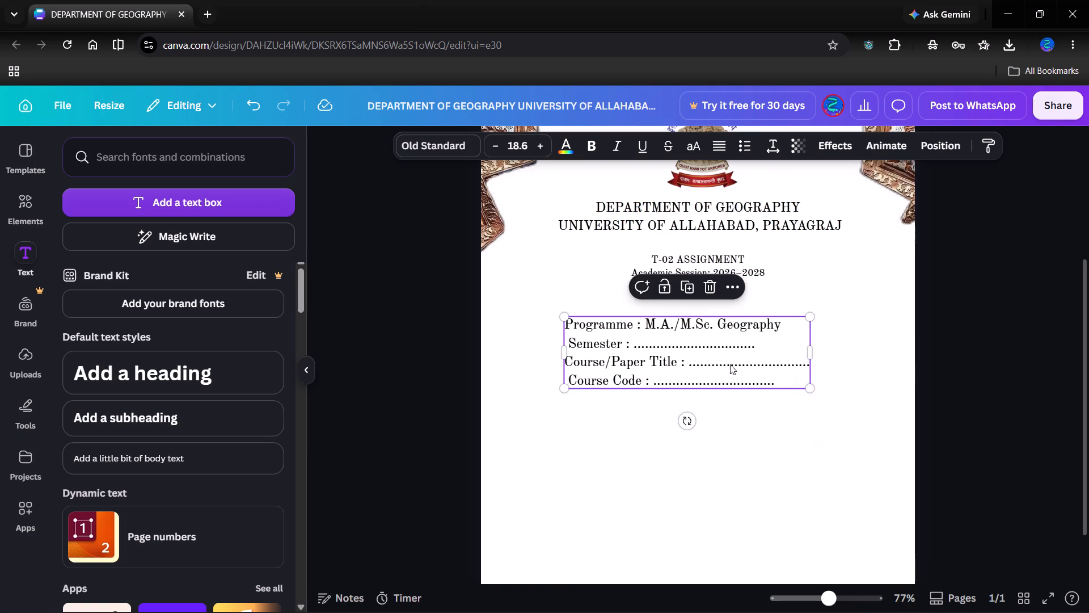
left_click_drag(737, 357, 726, 362)
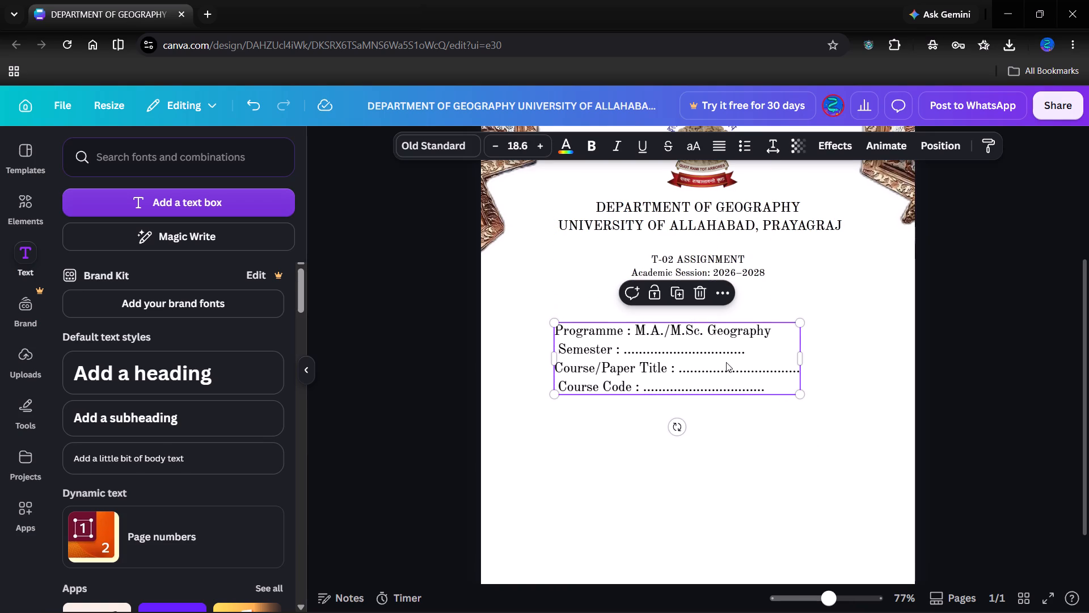
left_click(1010, 469)
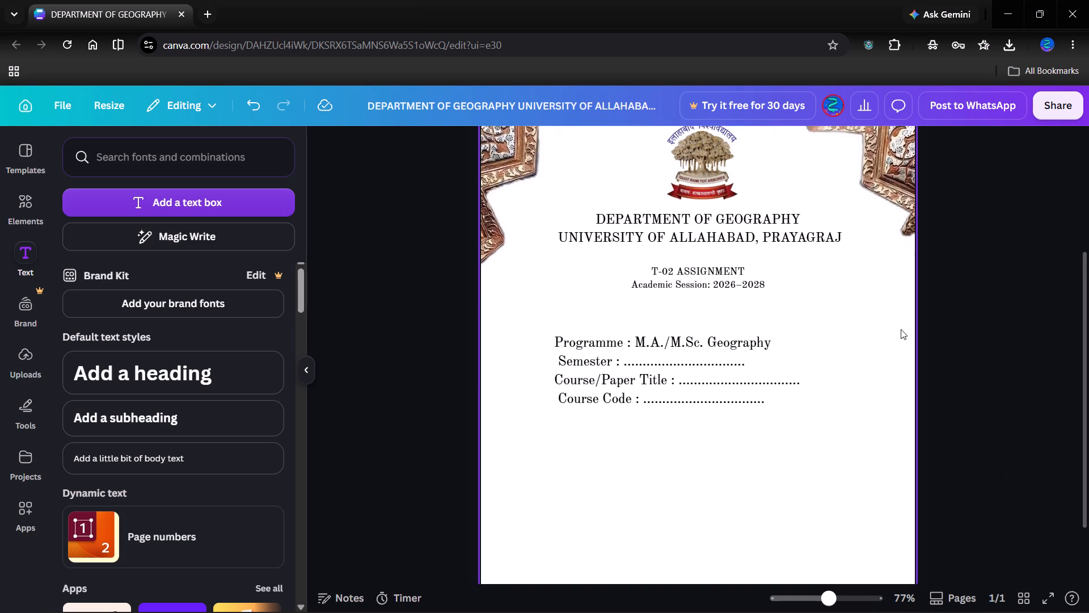
Move the programme details block slightly up the page and enlarge its text to size 19.2.
scroll(644, 328, "up", 1)
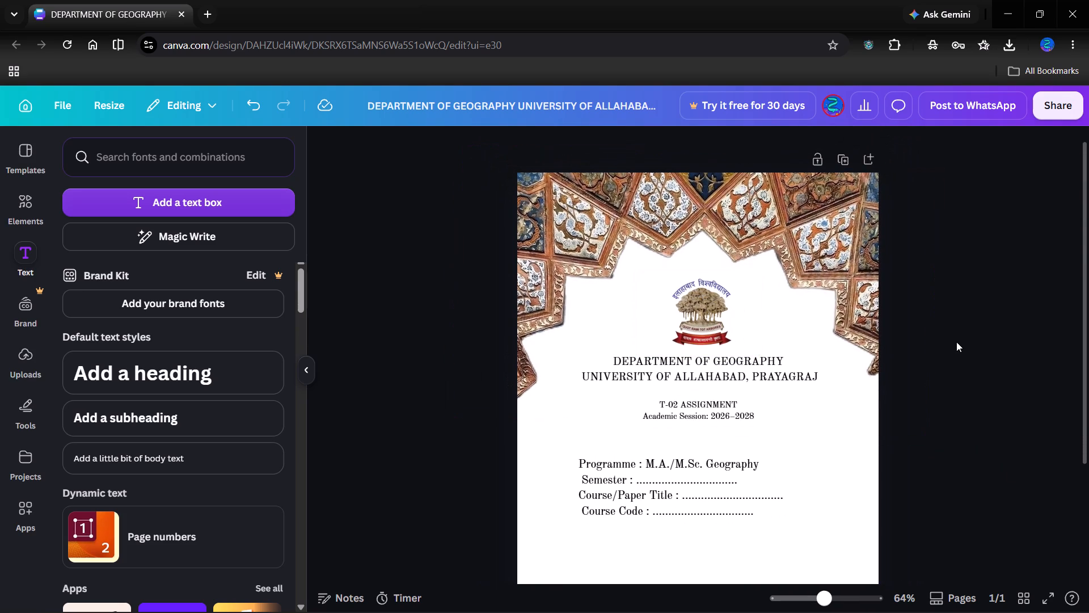
scroll(956, 342, "down", 1)
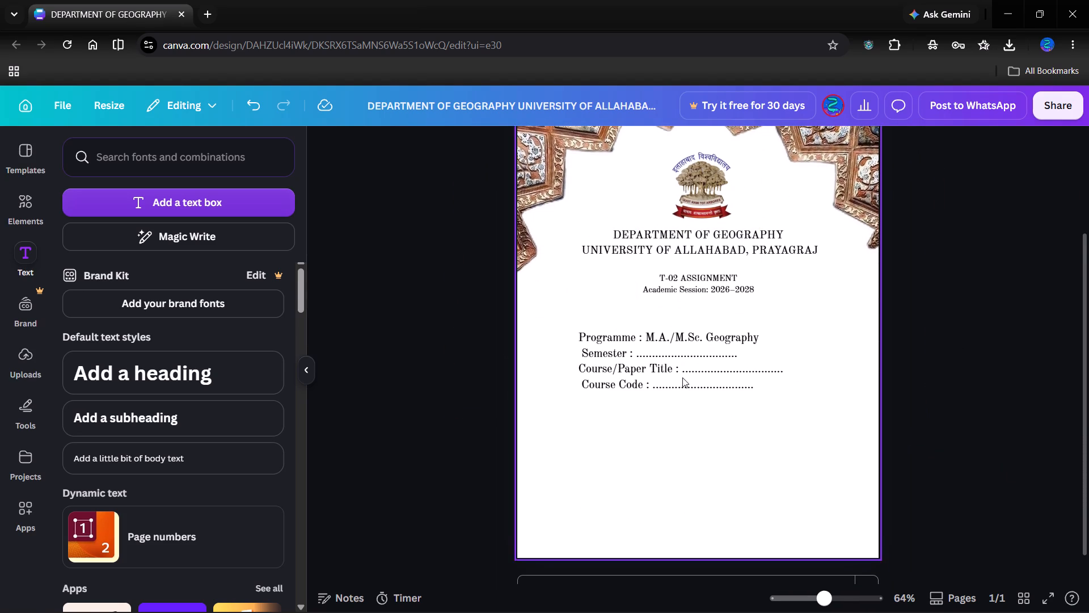
left_click_drag(679, 372, 680, 363)
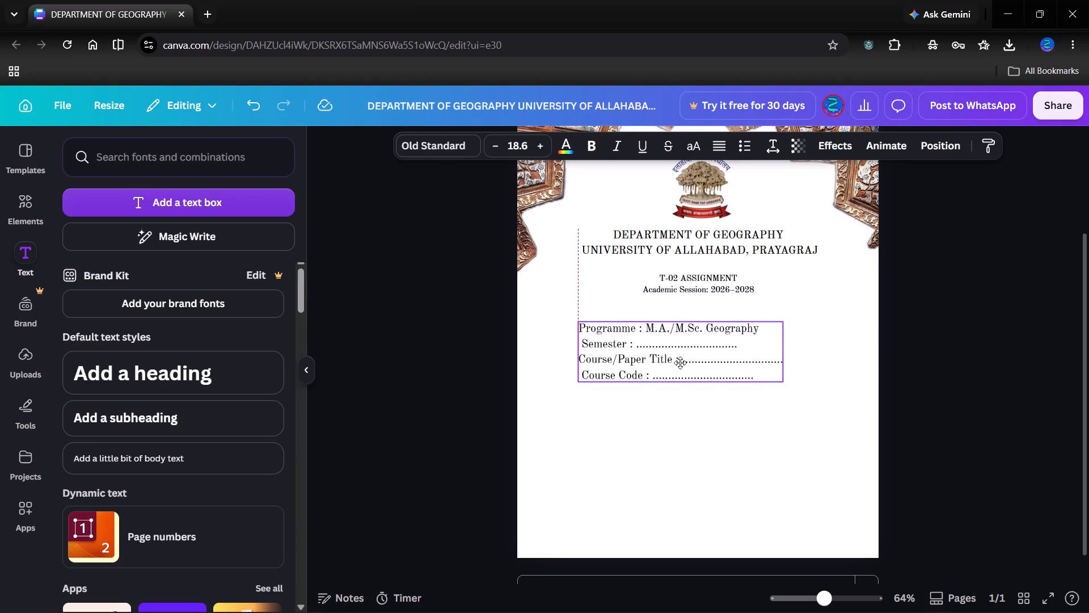
left_click_drag(680, 363, 678, 364)
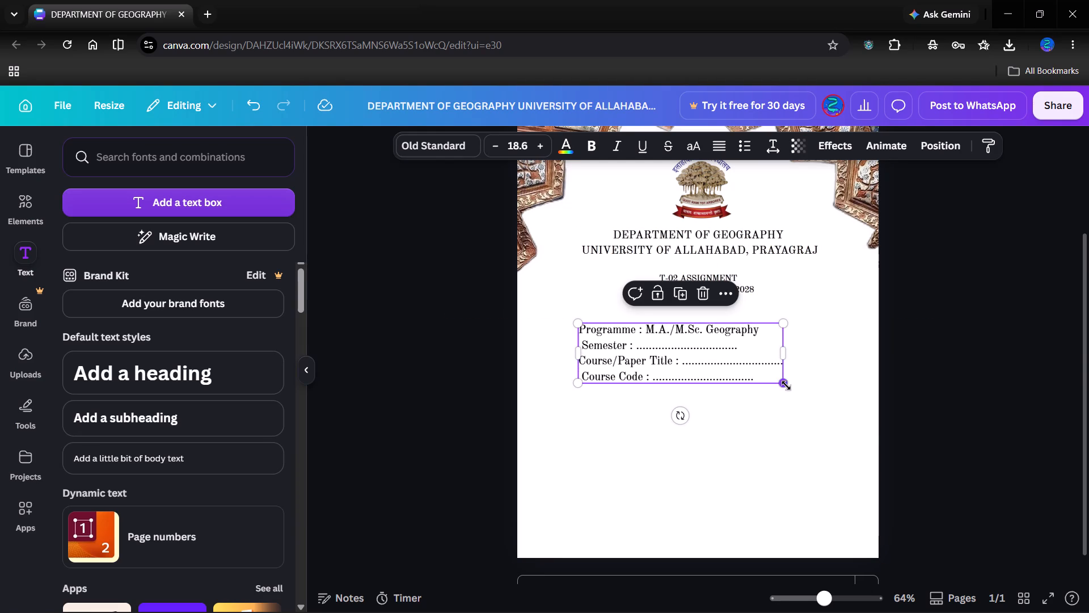
left_click_drag(786, 385, 792, 391)
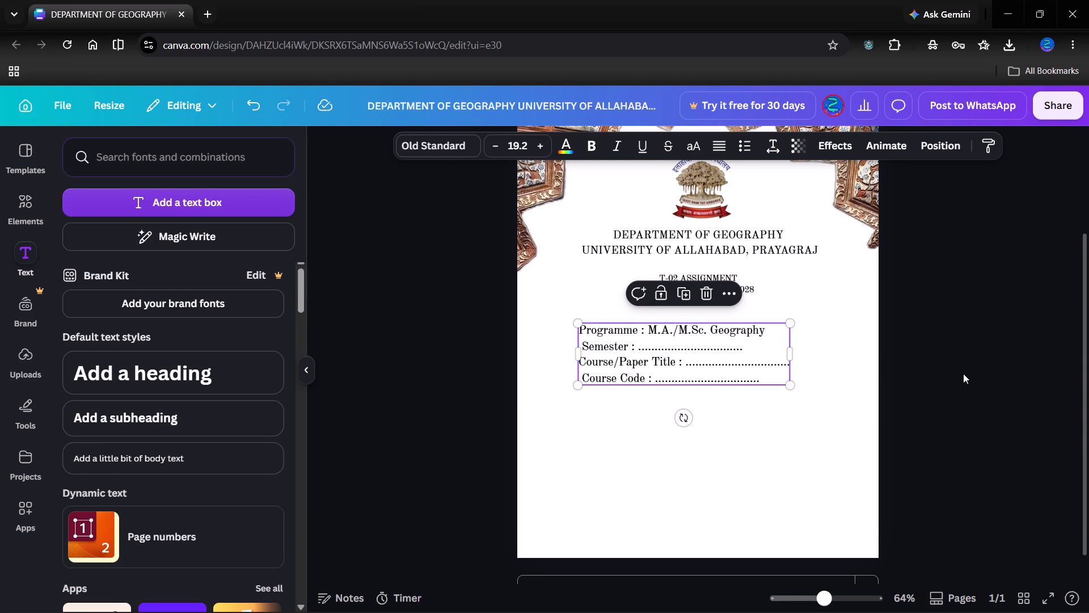
left_click(963, 373)
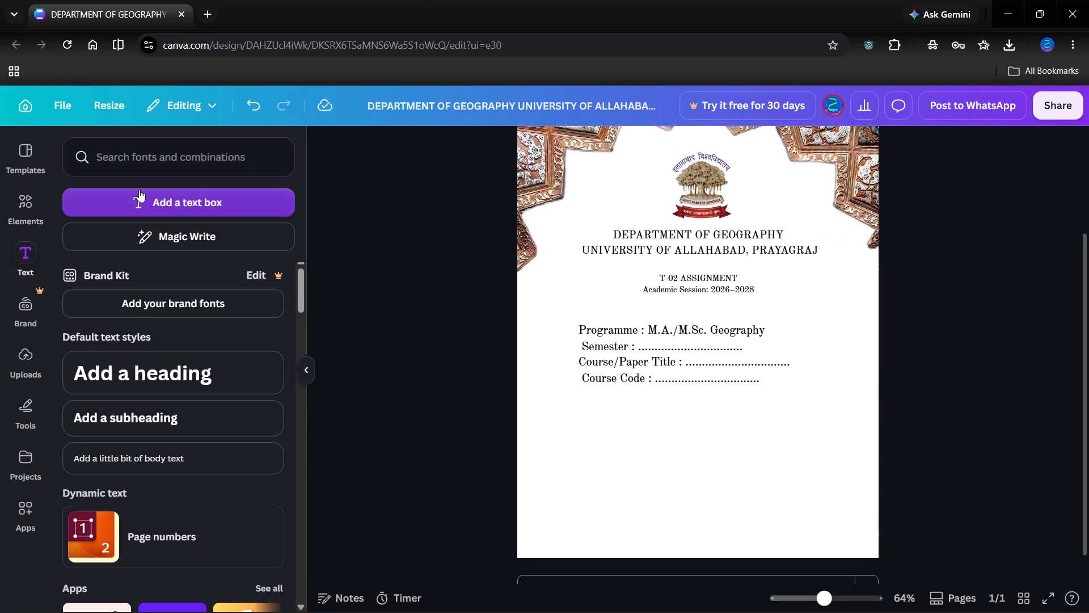
left_click(149, 195)
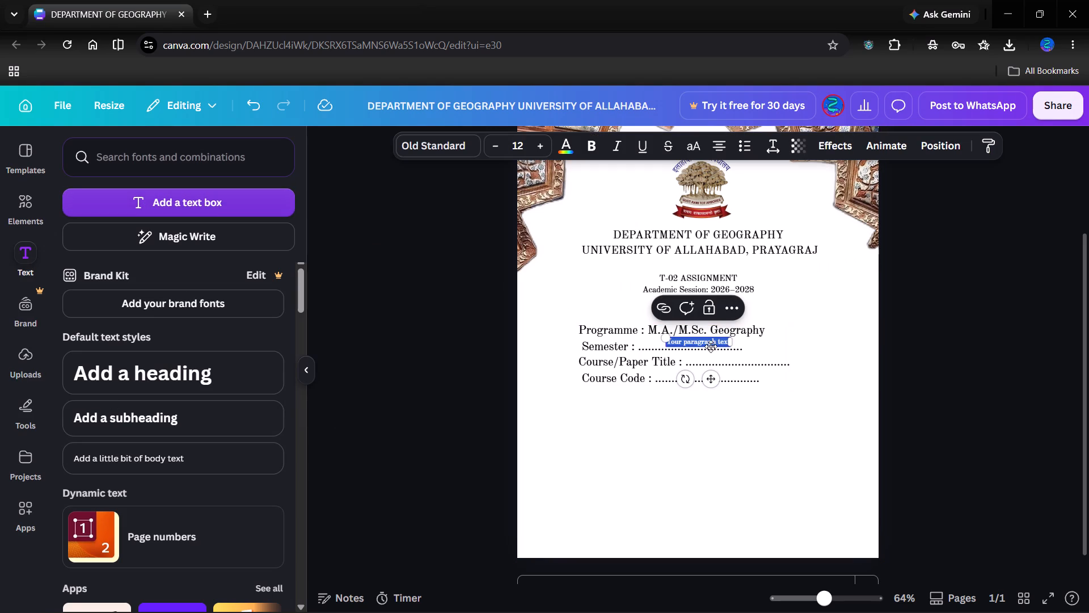
left_click_drag(714, 380, 687, 454)
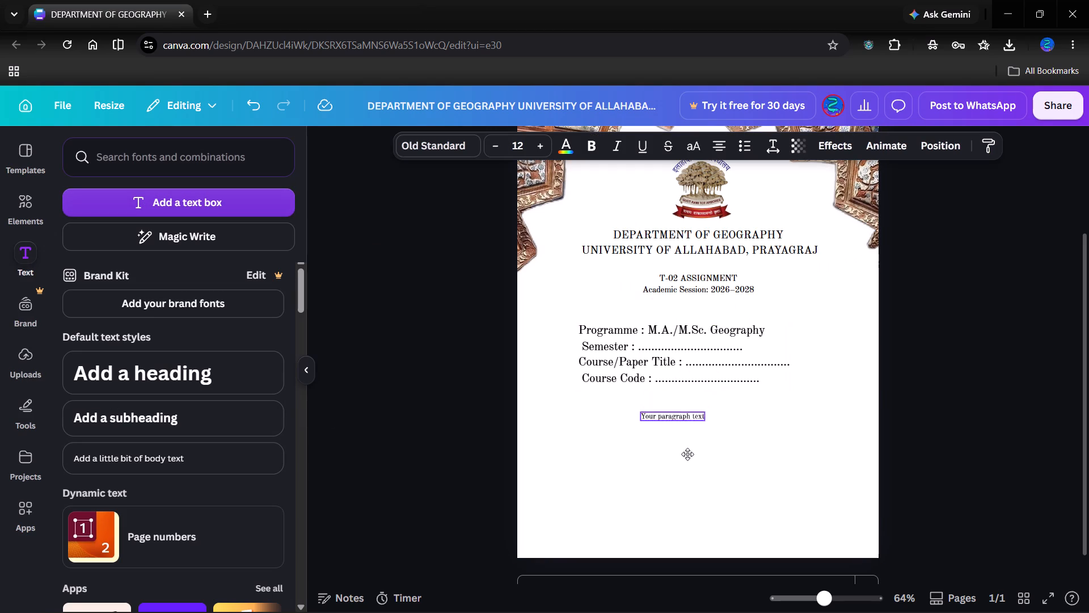
left_click_drag(687, 454, 629, 443)
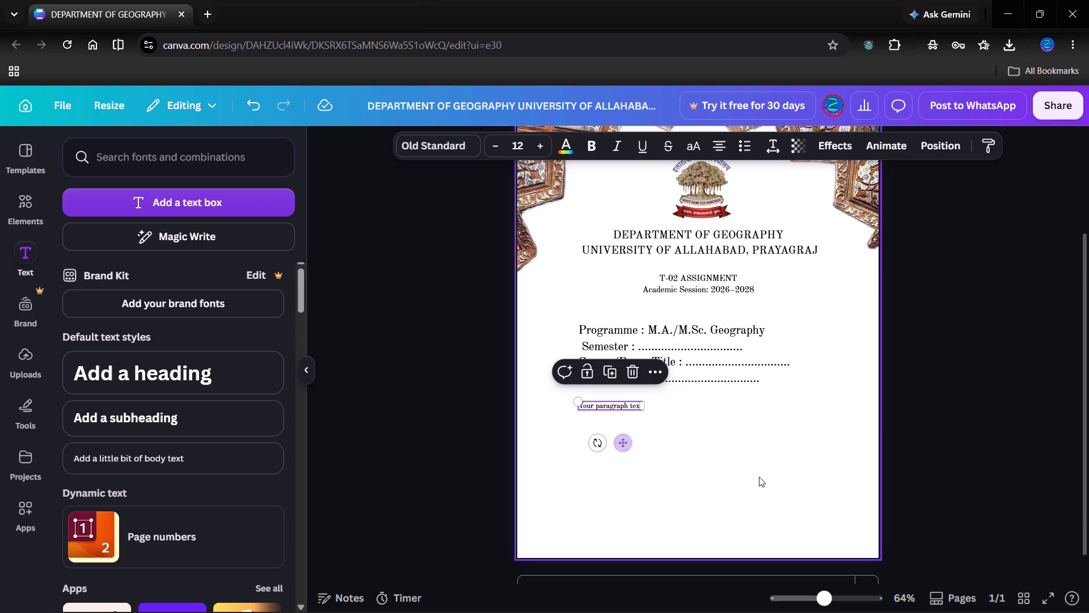
left_click(759, 477)
Remove the leading spaces before "Course Code" and "Semester" so both lines sit flush with the rest of the details block.
left_click(590, 376)
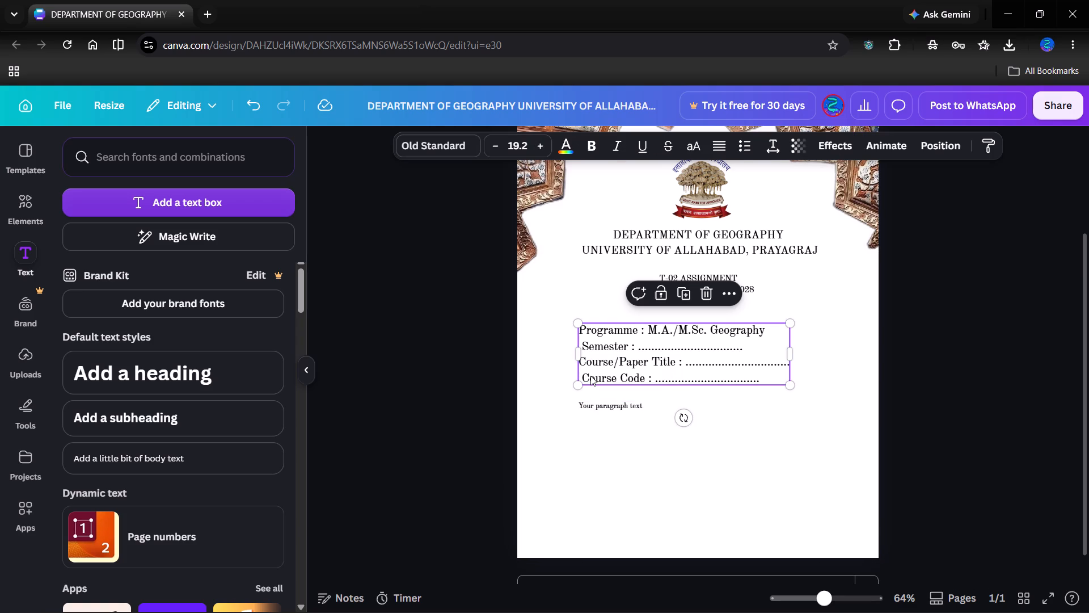
left_click(605, 372)
key("Left")
key("Left")
key("Left")
key("Left")
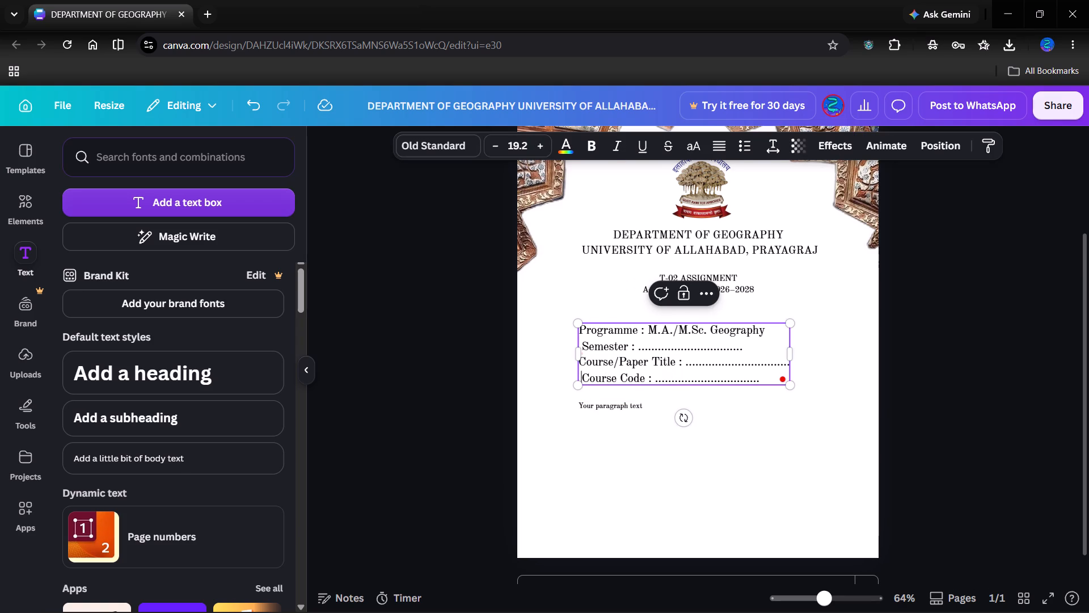
key("BackSpace")
key("Up")
key("Up")
key("Up")
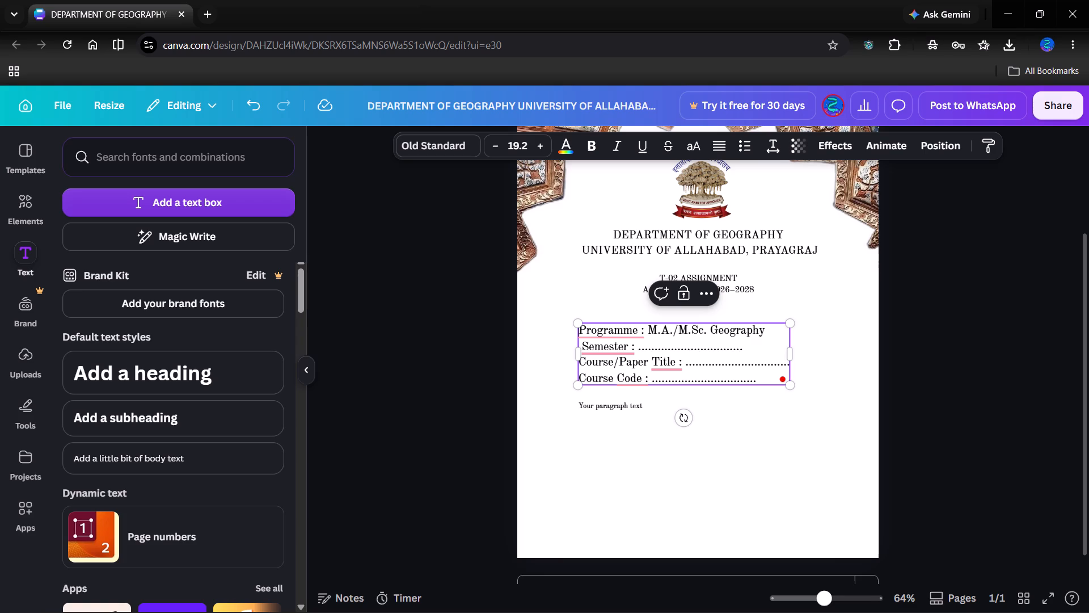
key("Down")
key("Right")
key("BackSpace")
key("Down")
key("Down")
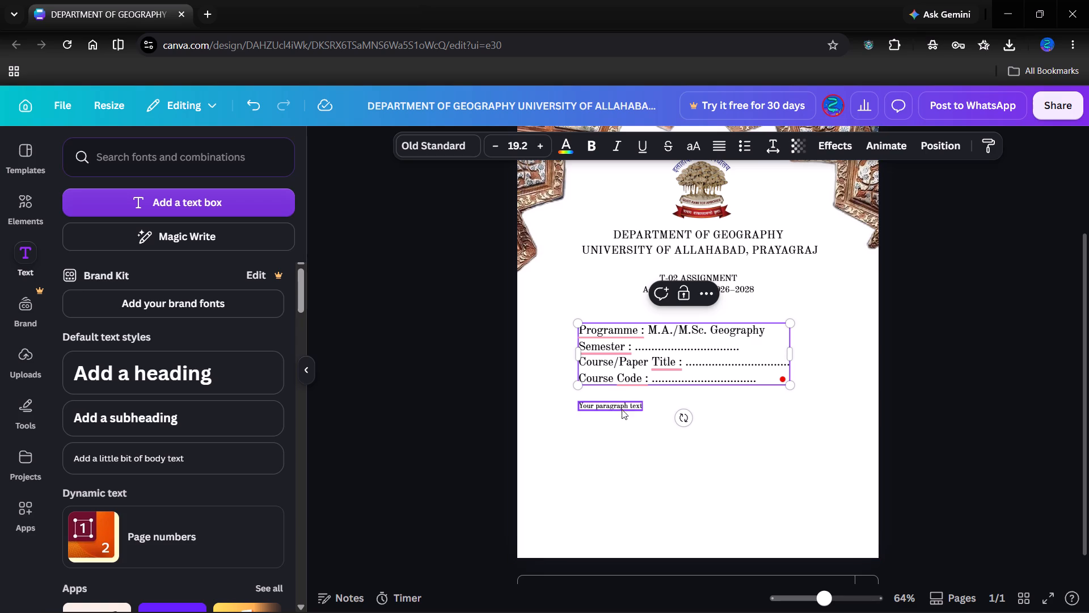
Replace the new text box's placeholder text below Course Code with the copied "Assignment Topic" text.
double_click(629, 407)
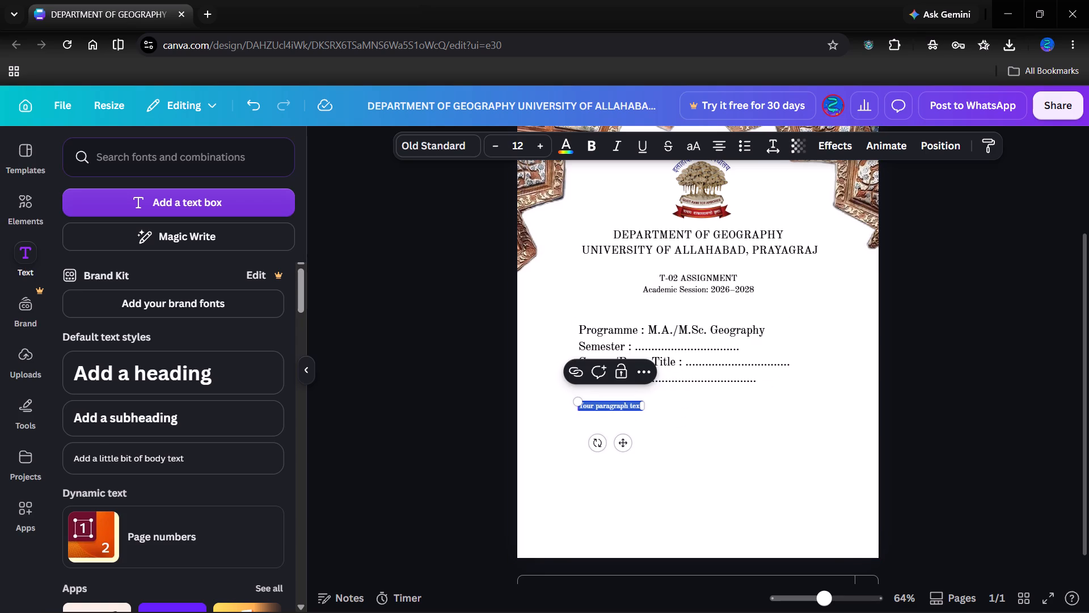
key("ctrl+v")
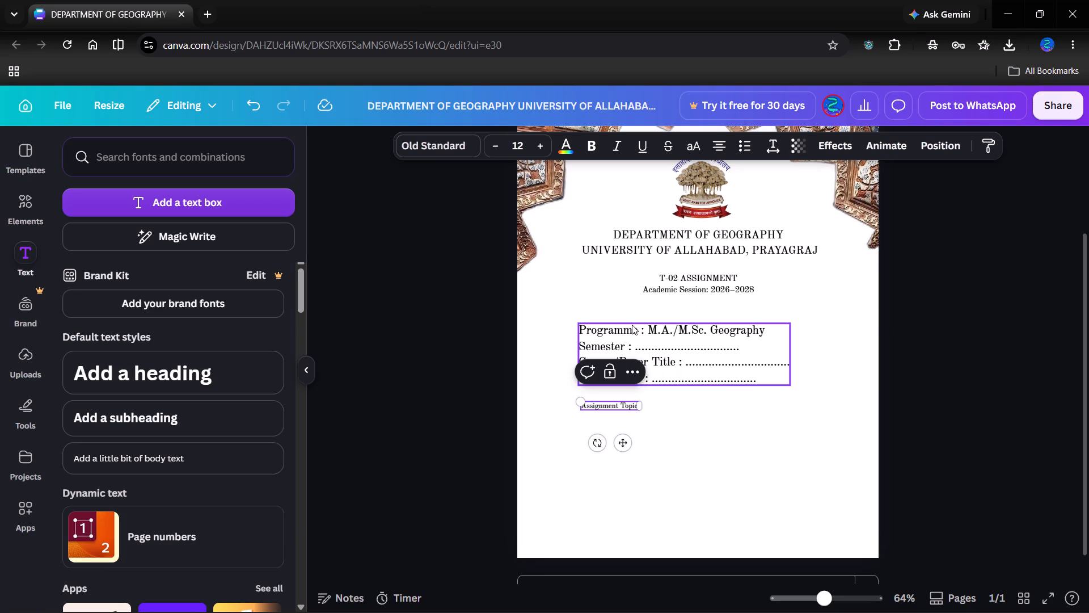
Check the programme details block's font size and set the "Assignment Topic" text to size 19.
left_click(632, 325)
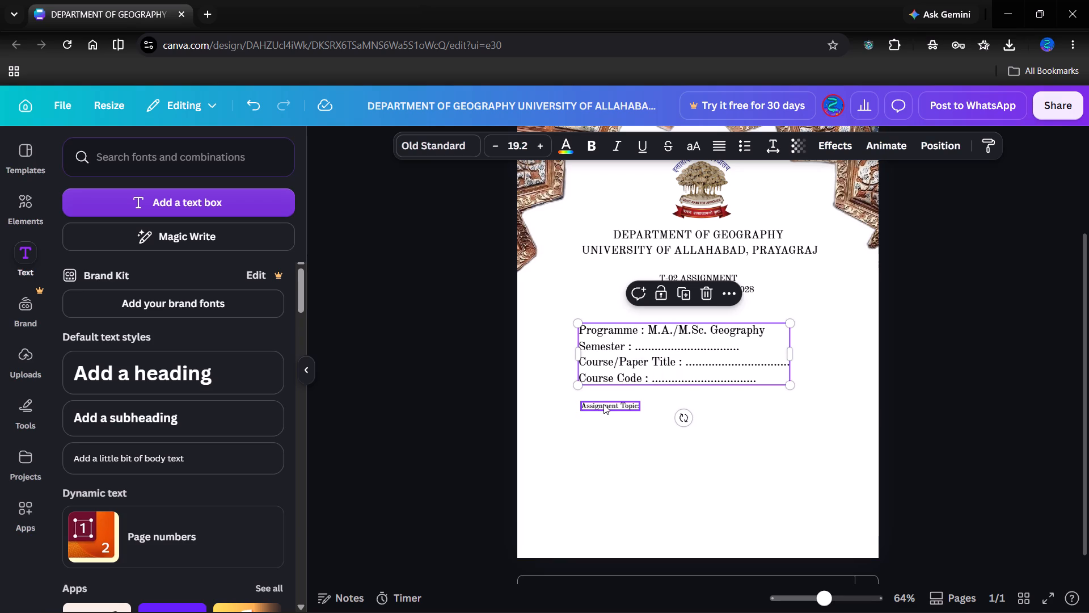
left_click(603, 404)
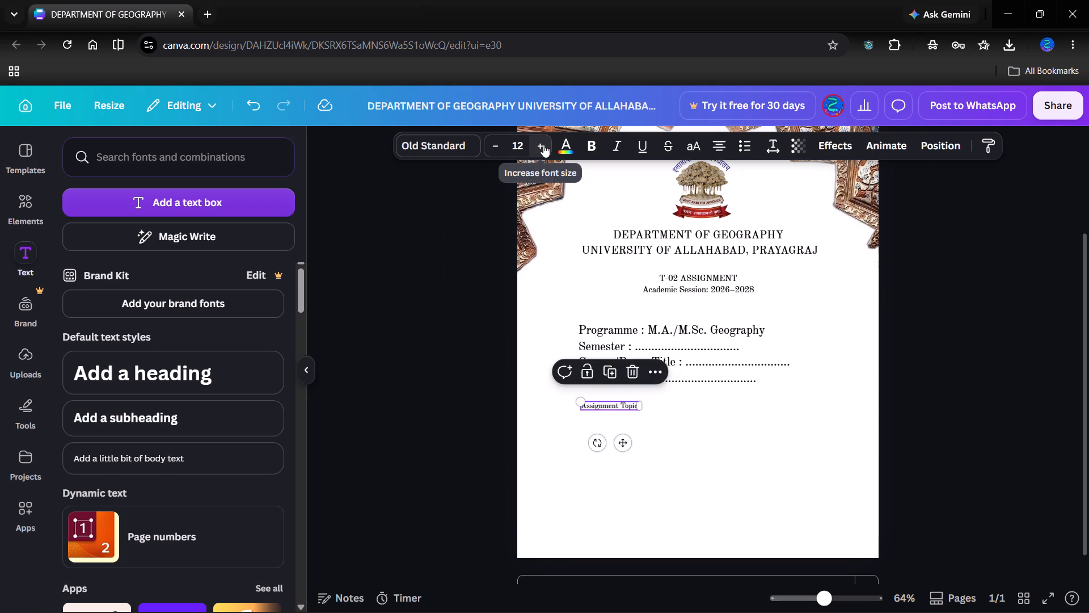
triple_click(543, 145)
triple_click(543, 145)
left_click(543, 145)
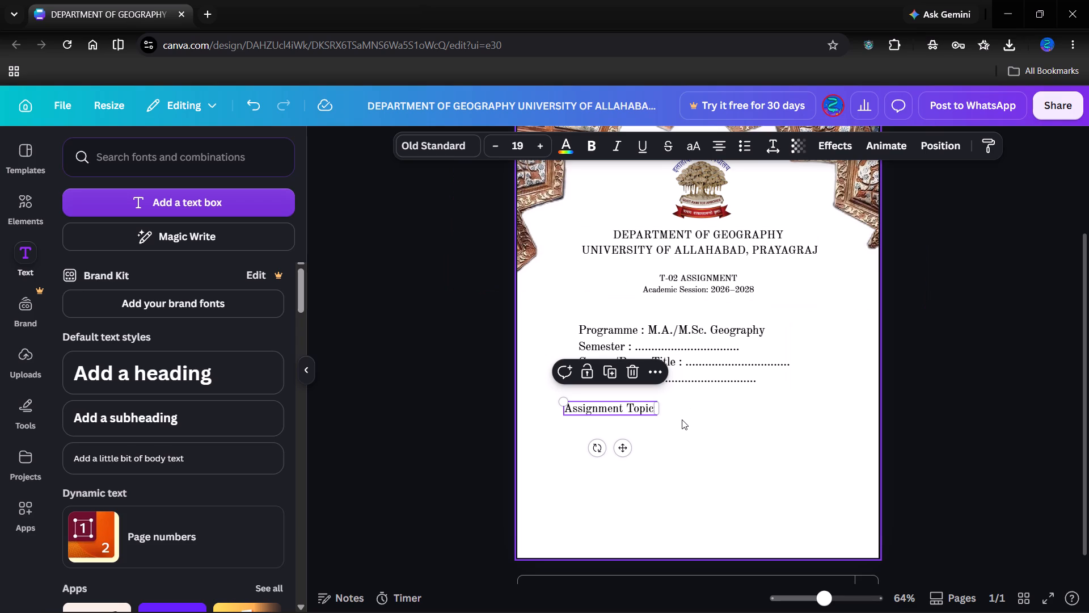
Add a colon after "Assignment Topic" followed by a long dotted fill-in line.
key("shift+colon")
left_click(662, 446)
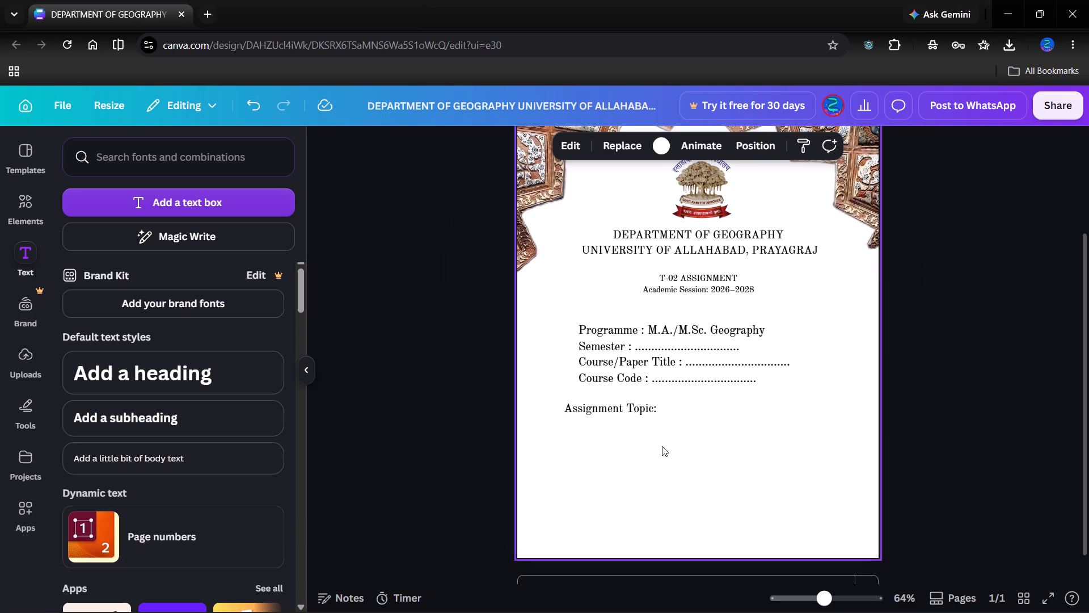
left_click(630, 409)
key("End")
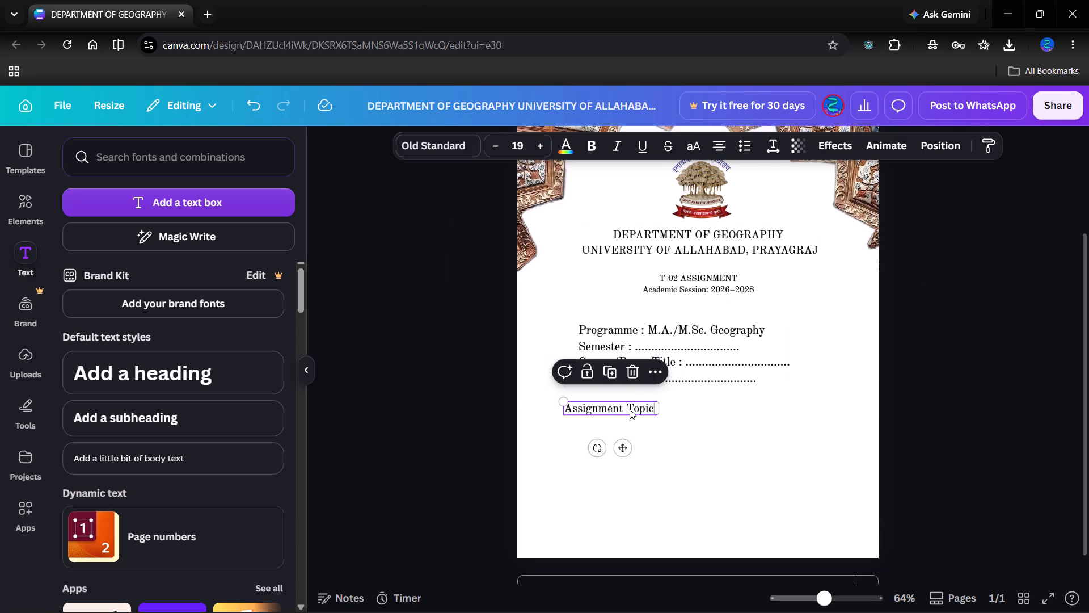
key("space")
type(".")
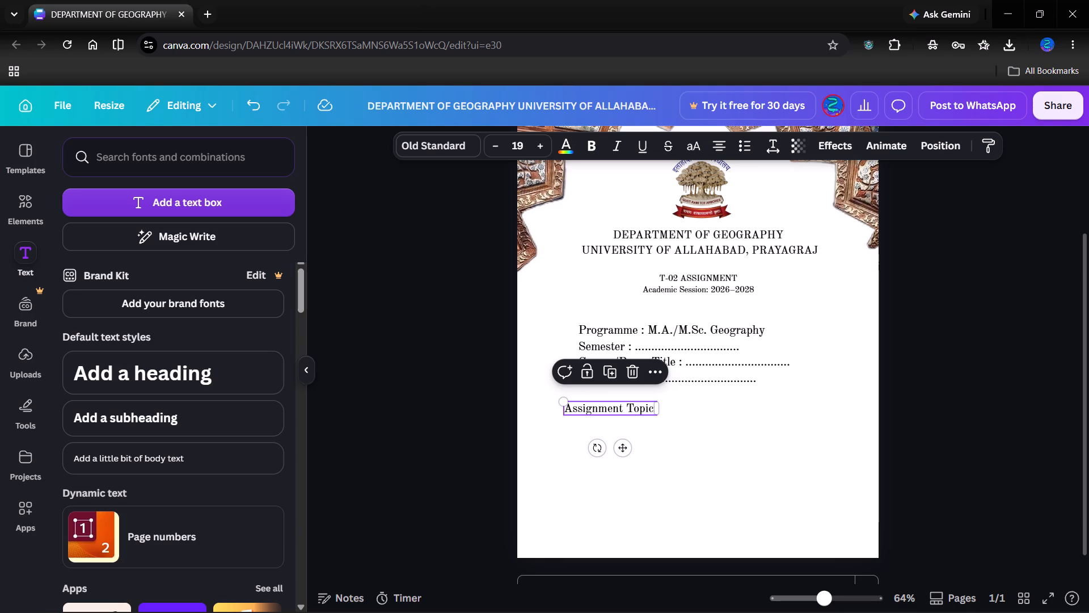
left_click(626, 407)
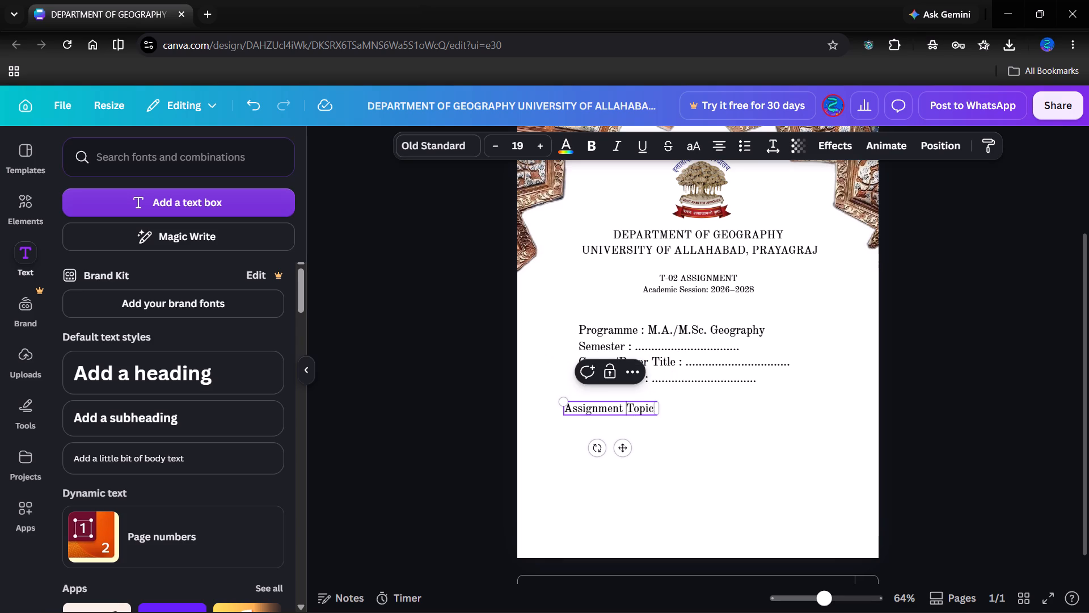
key("End")
key("period")
key("period")
key("period")
key("period")
key("period")
key("period")
key("period")
key("period")
key("period")
key("period")
key("period")
key("period")
key("period")
key("period")
key("period")
key("period")
key("period")
key("period")
key("period")
key("period")
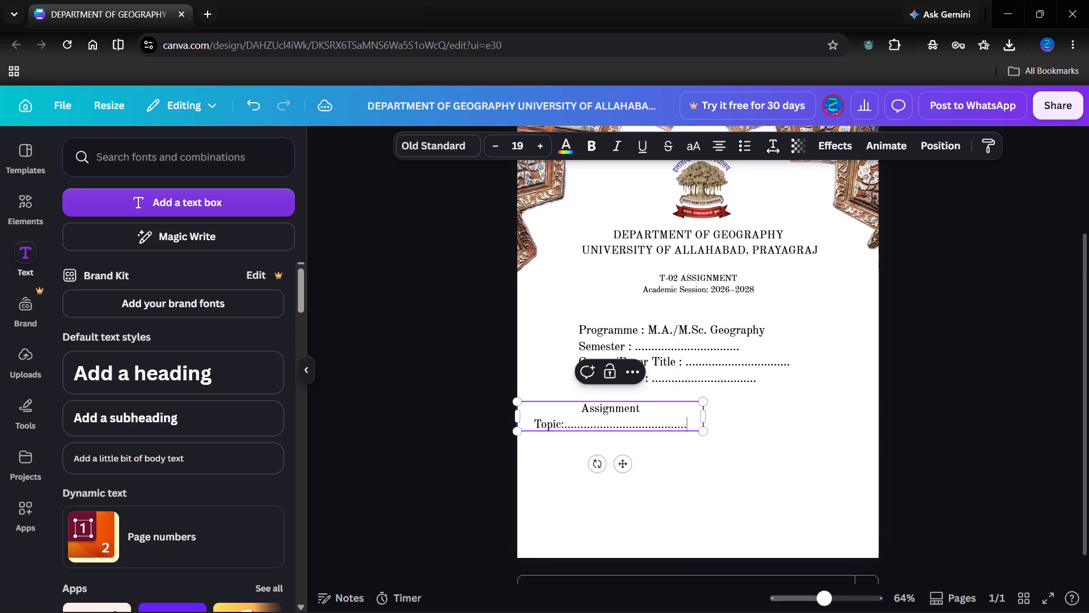
Insert a space before the Assignment Topic colon and extend the dots to fill two full rows beneath the label.
left_click(546, 427)
key("space")
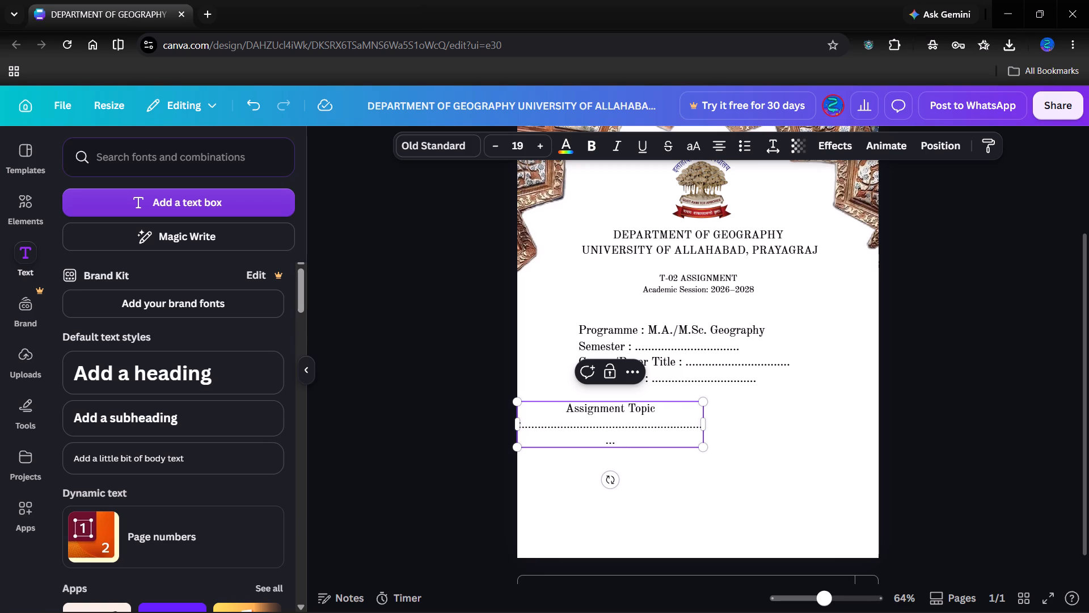
left_click(620, 443)
key("period")
key("period")
key("period")
key("period")
key("period")
key("period")
key("period")
key("period")
key("period")
key("period")
key("period")
key("period")
key("period")
key("period")
key("period")
key("period")
key("period")
key("period")
key("period")
key("period")
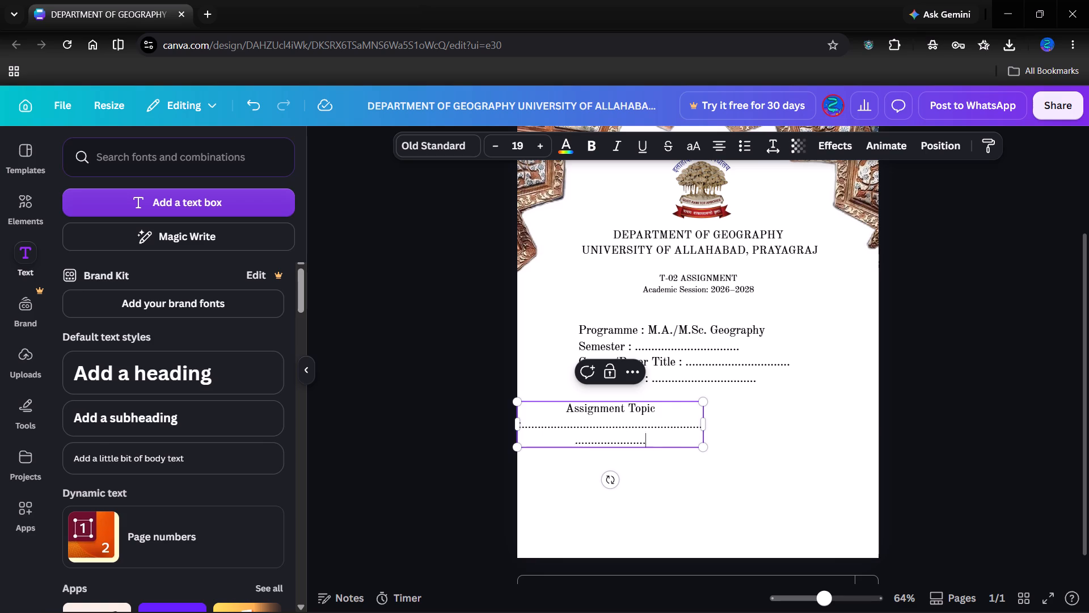
key("period")
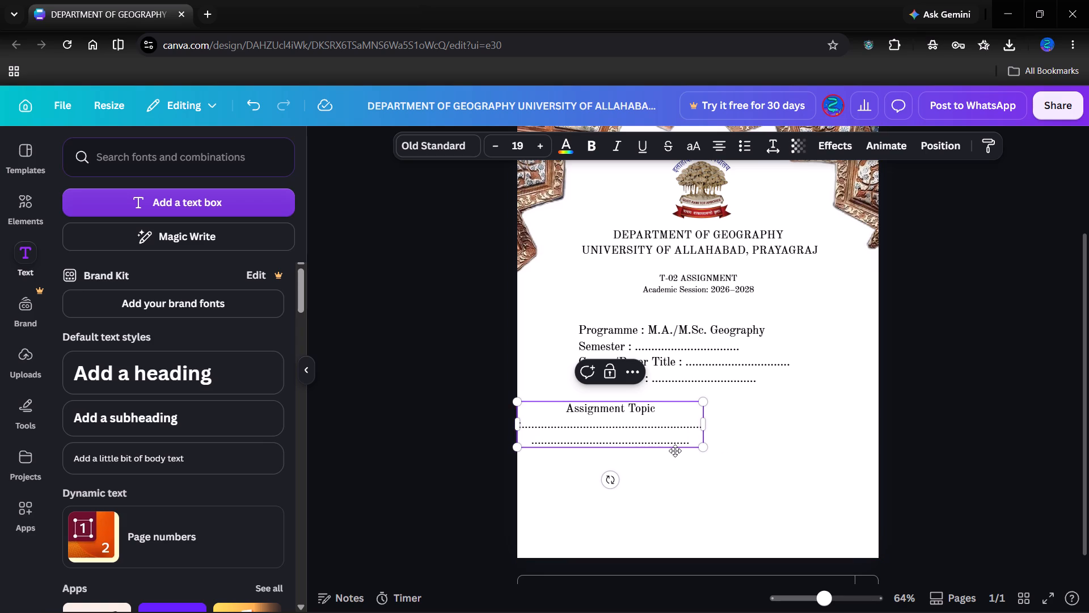
type("......")
key("BackSpace")
key("BackSpace")
key("BackSpace")
key("BackSpace")
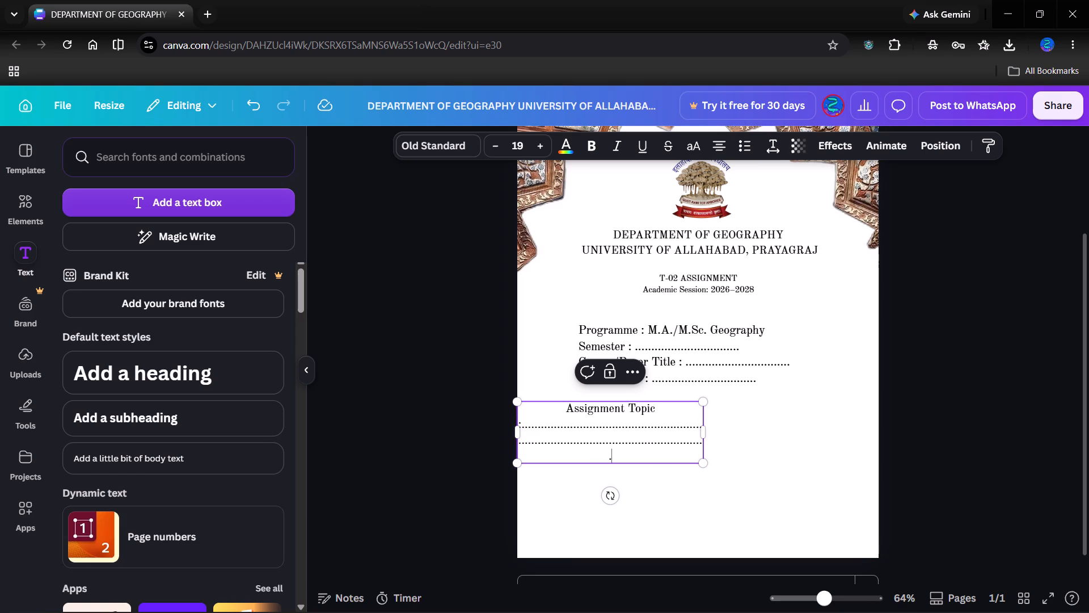
key("BackSpace")
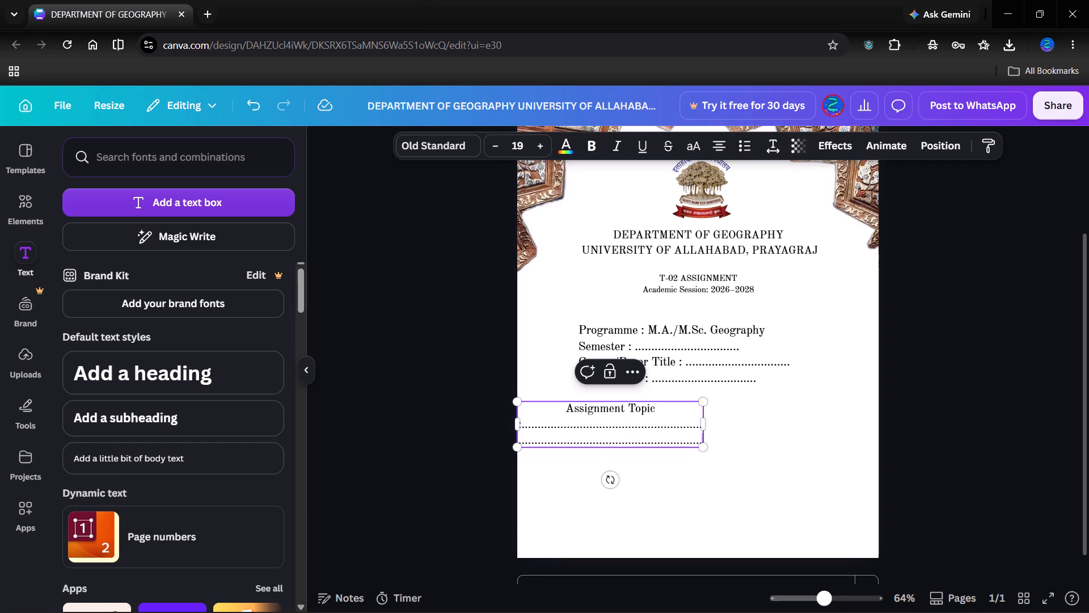
Move the Assignment Topic block just beneath Course Code, aligned with the left edge of the programme details block.
left_click(691, 404)
left_click_drag(676, 400, 735, 393)
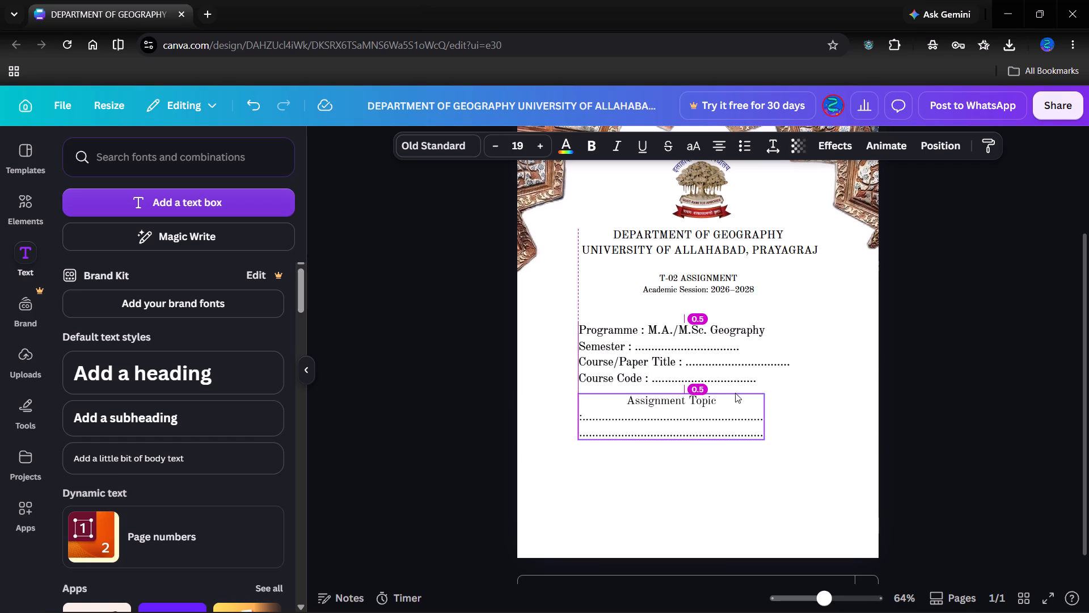
left_click_drag(735, 393, 736, 396)
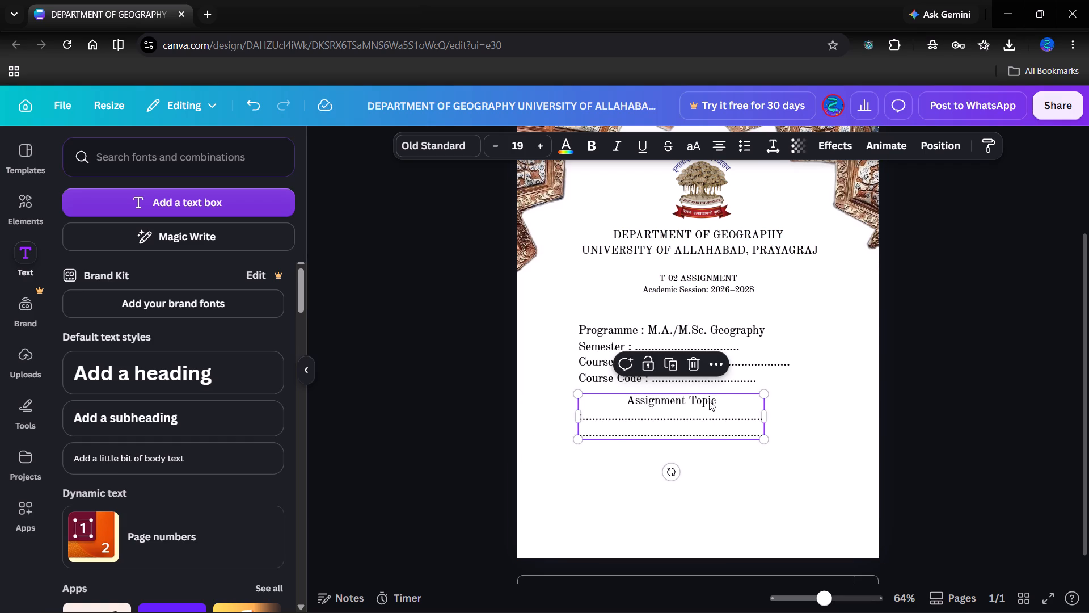
Left-align all text in the Assignment Topic block.
left_click(648, 417)
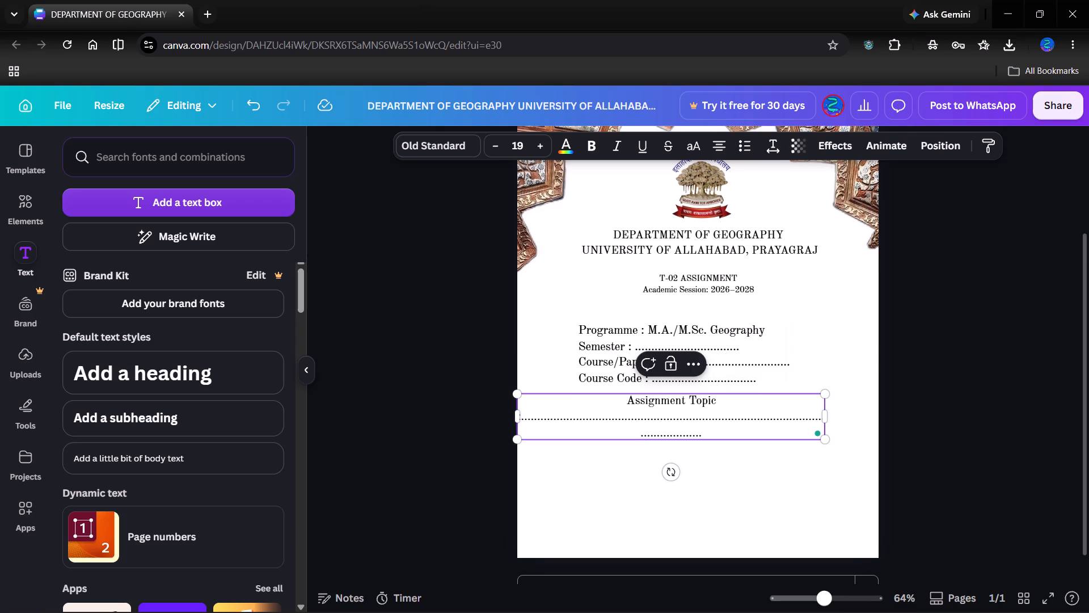
key("ctrl+a")
left_click(715, 150)
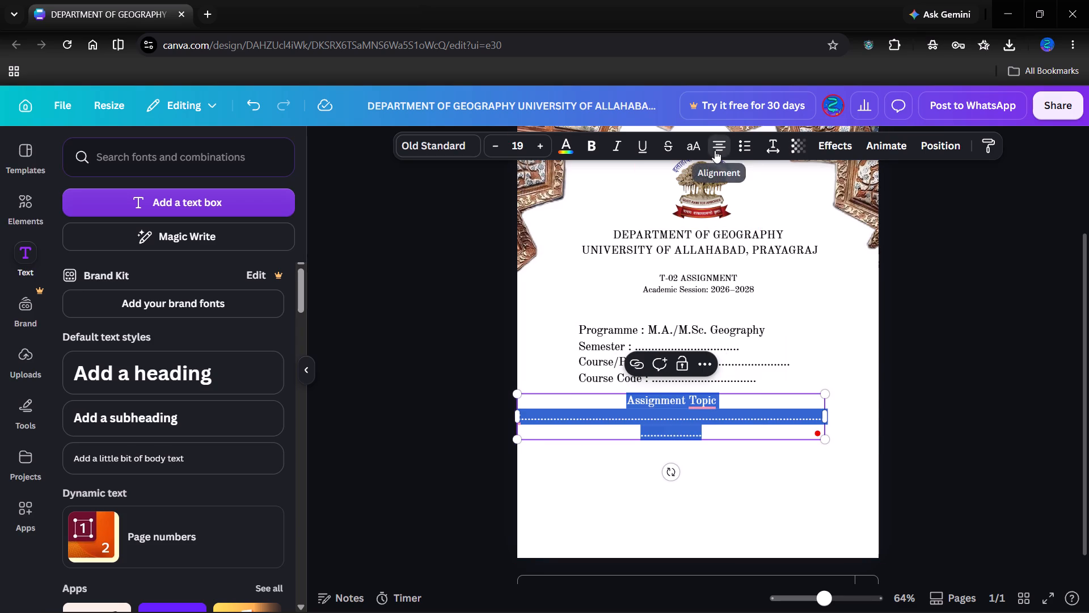
left_click(628, 514)
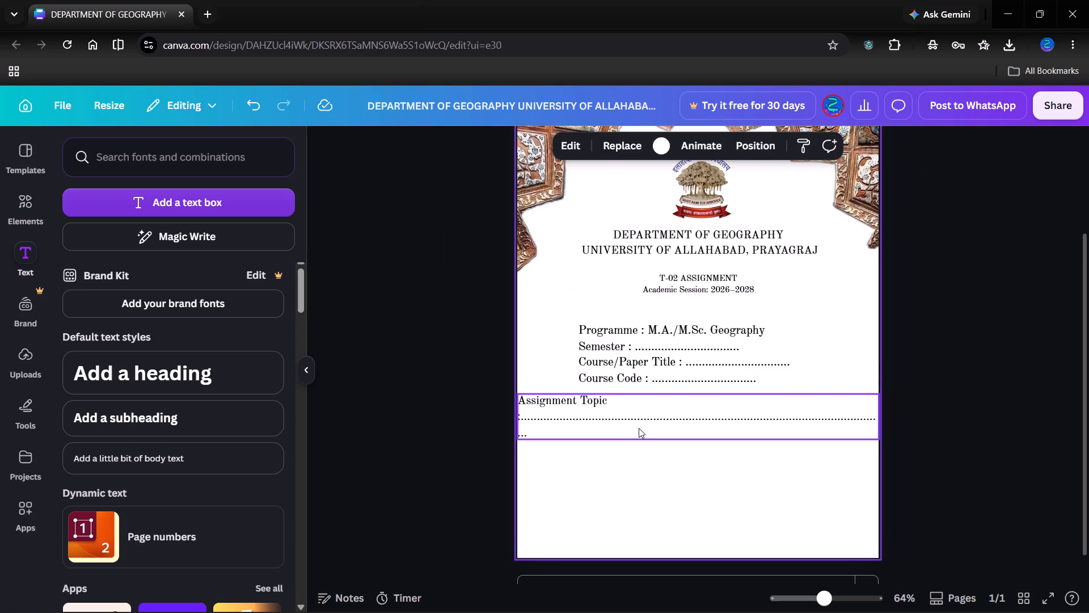
Scale the Assignment Topic block down proportionally to font size 16.5.
left_click(639, 428)
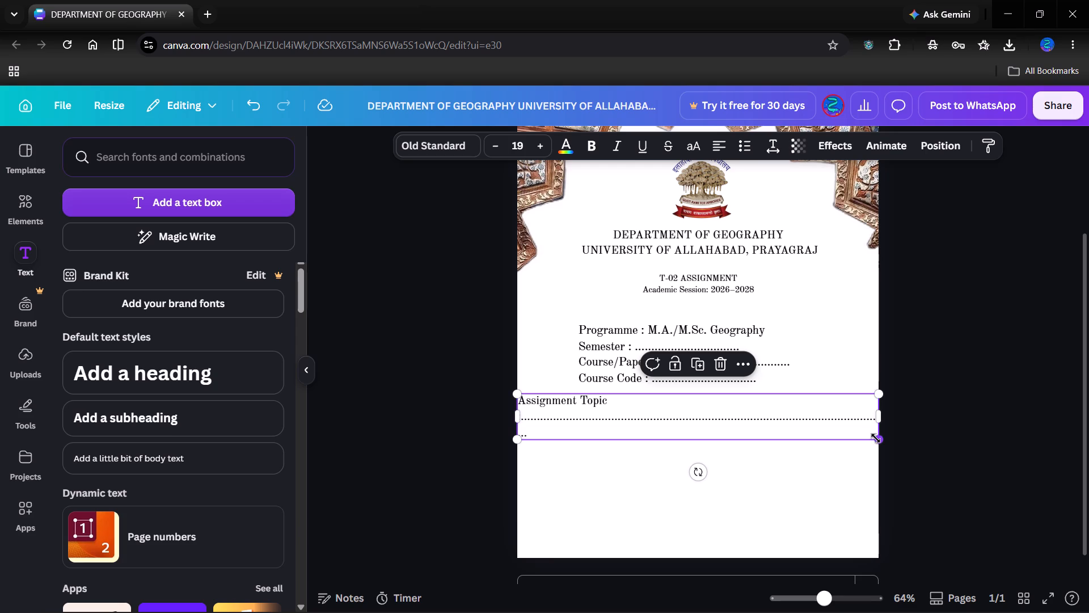
left_click_drag(876, 438, 820, 468)
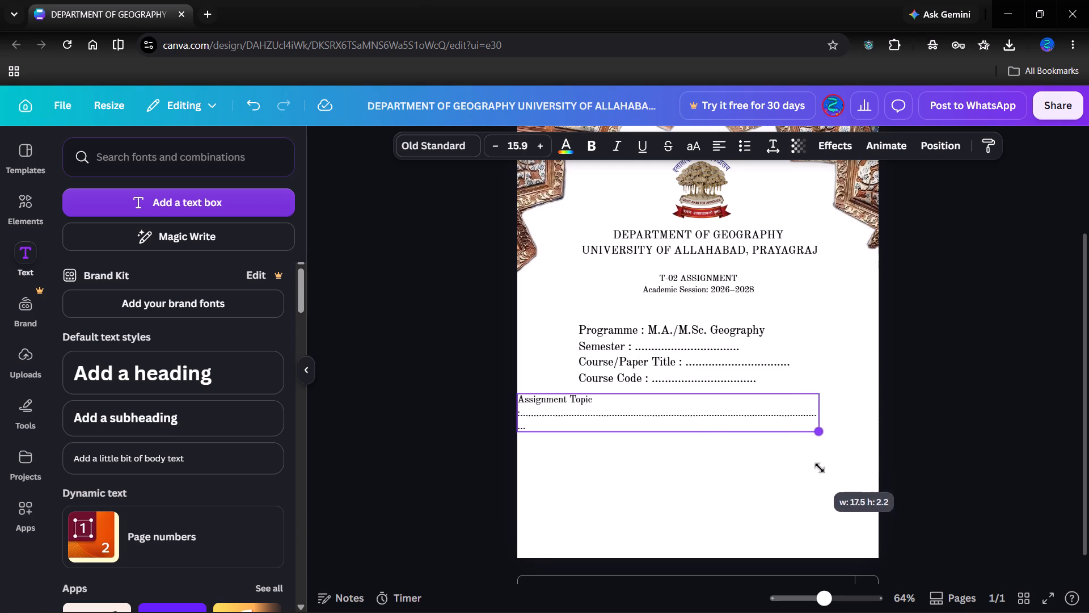
left_click_drag(820, 468, 823, 476)
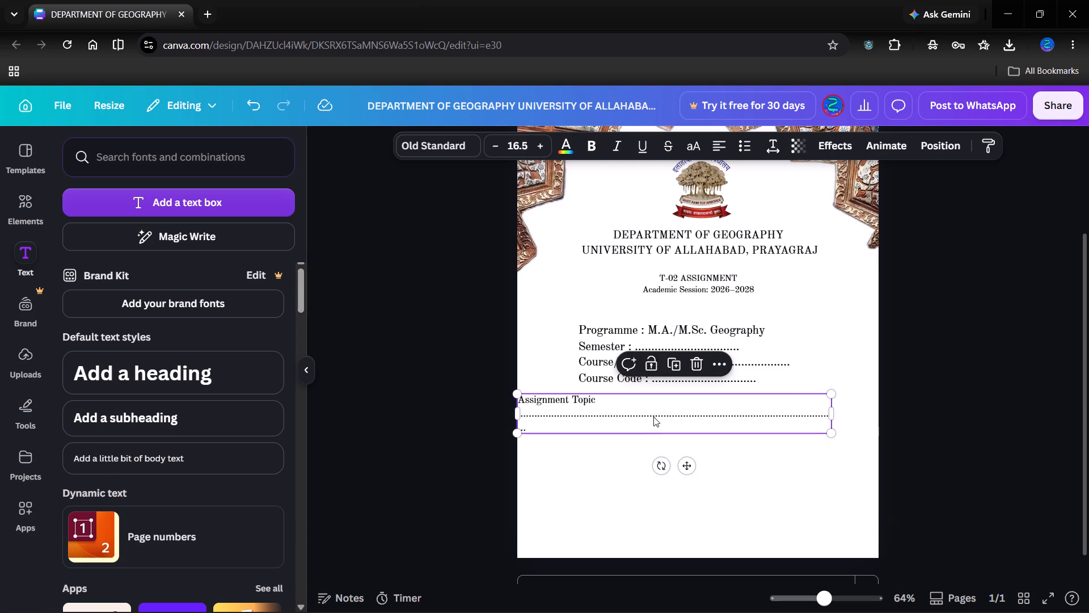
Rearrange the Assignment Topic text so the dots follow the colon on the label line and continue on one row below.
left_click(653, 416)
key("Return")
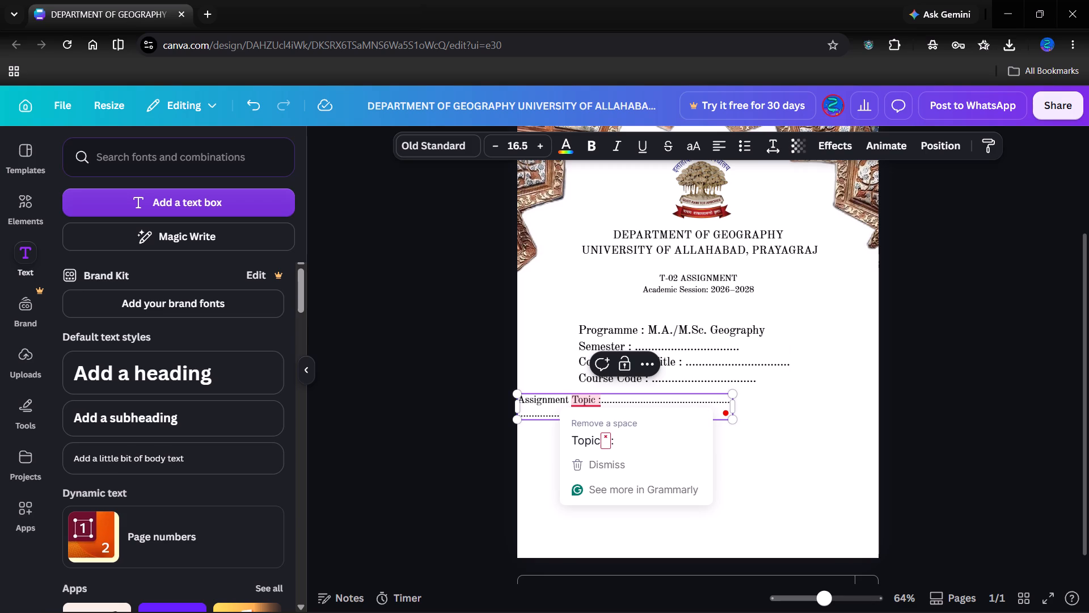
left_click(763, 444)
Move the Assignment Topic block beneath Course Code, with its left edge aligned to the programme details block.
left_click_drag(640, 405, 698, 417)
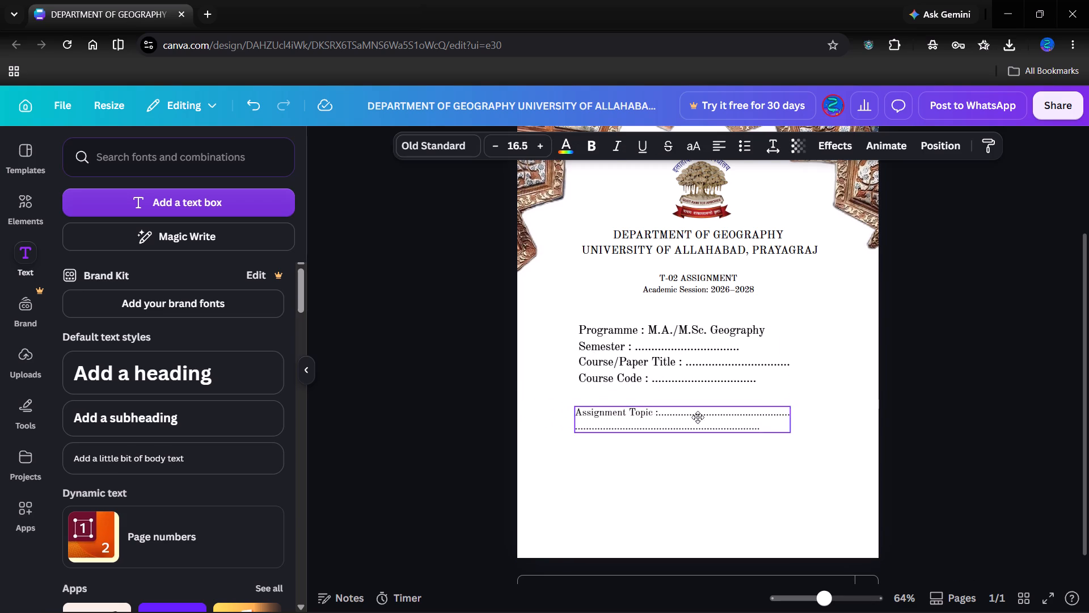
left_click_drag(698, 417, 702, 409)
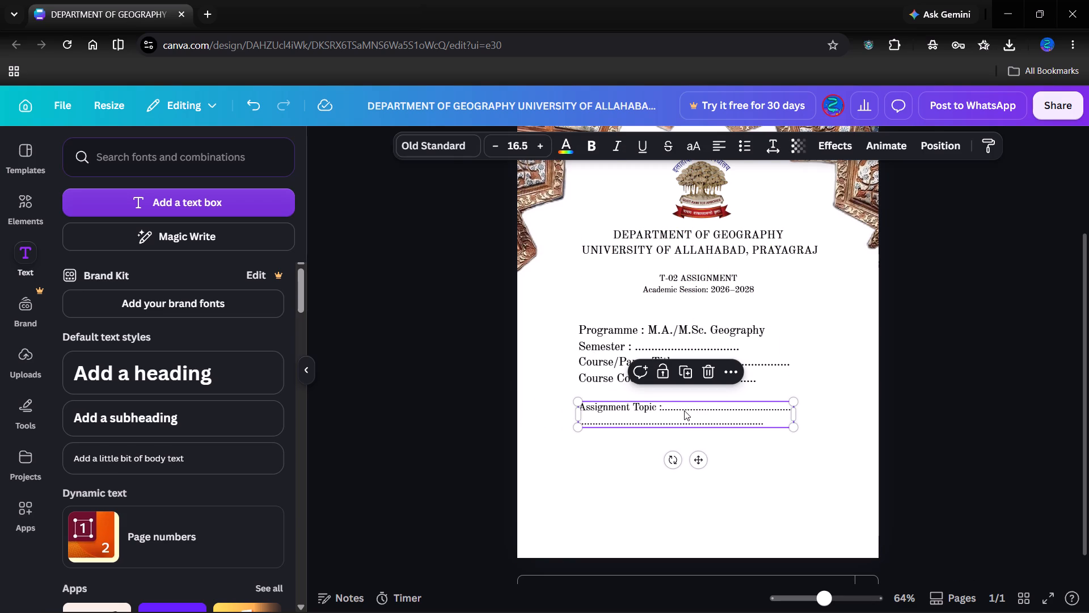
Set the Assignment Topic block's font size to 19.2.
triple_click(541, 148)
left_click(541, 148)
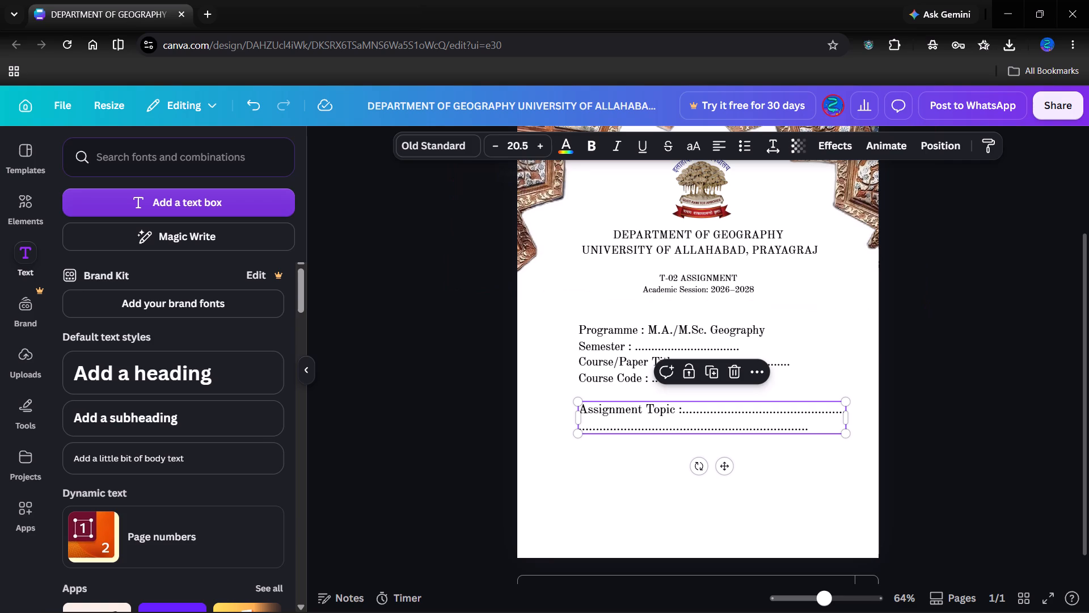
left_click(498, 146)
left_click(527, 145)
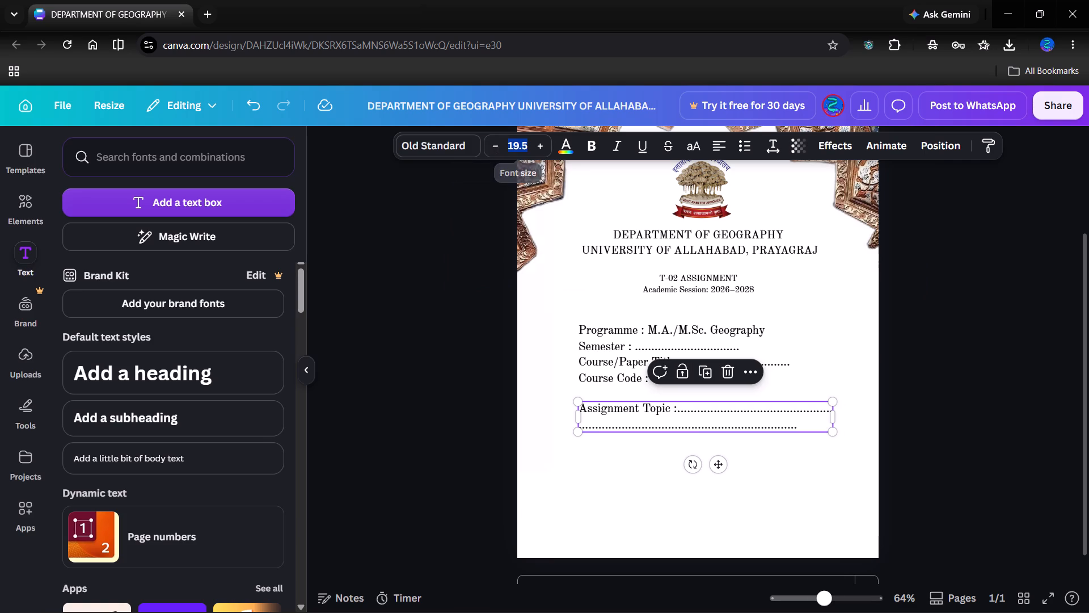
left_click(527, 145)
left_click(527, 145)
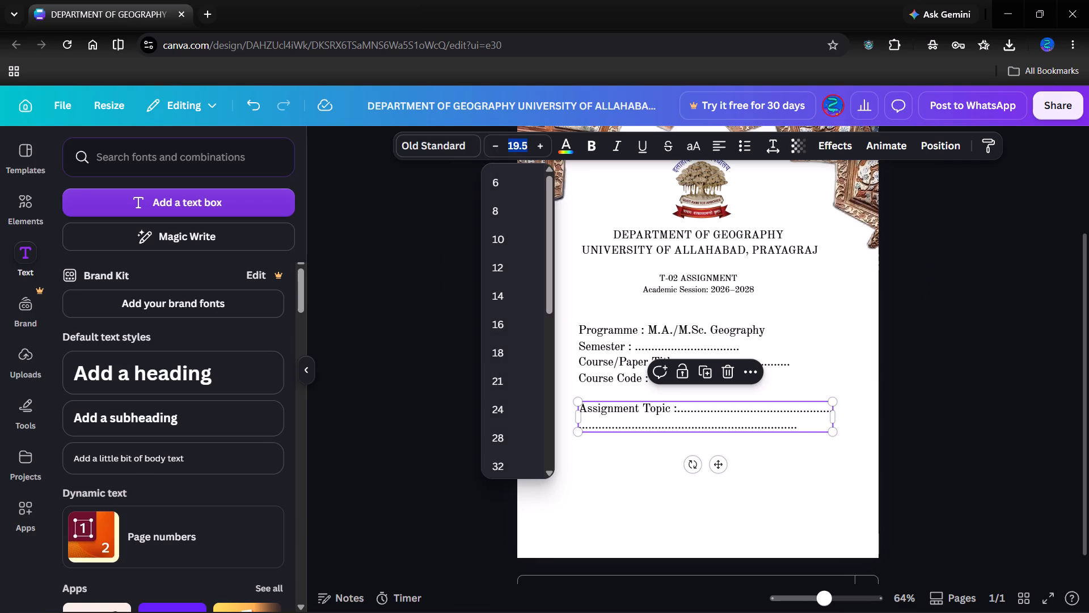
left_click(523, 142)
key("Left")
key("Right")
key("Right")
key("Right")
key("Right")
key("BackSpace")
key("2")
left_click(622, 484)
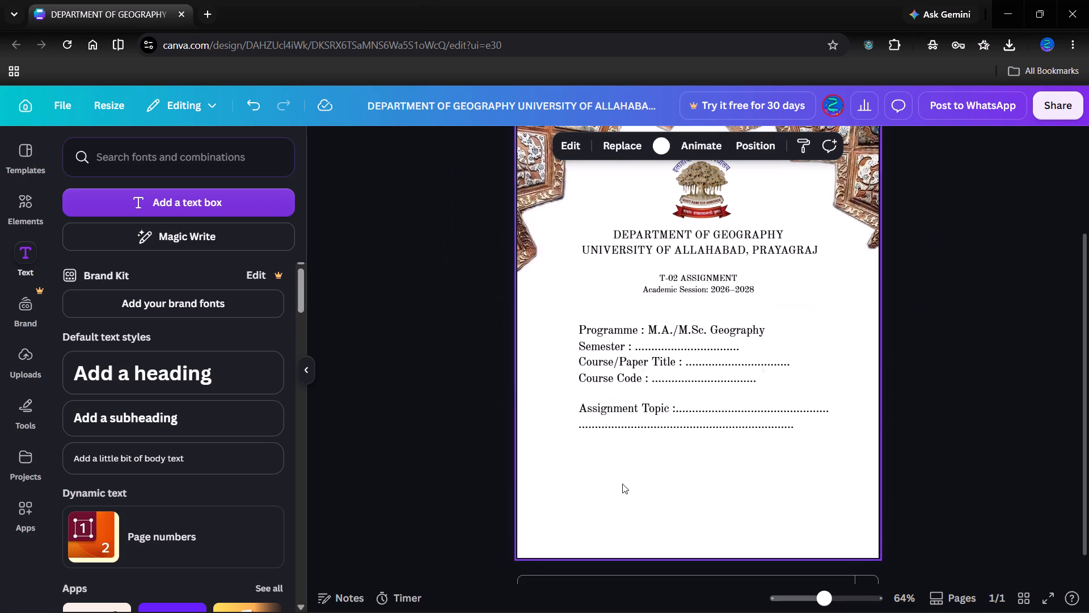
Add nine more dots to the second row of the Assignment Topic block to lengthen it towards the first row's end.
left_click(796, 421)
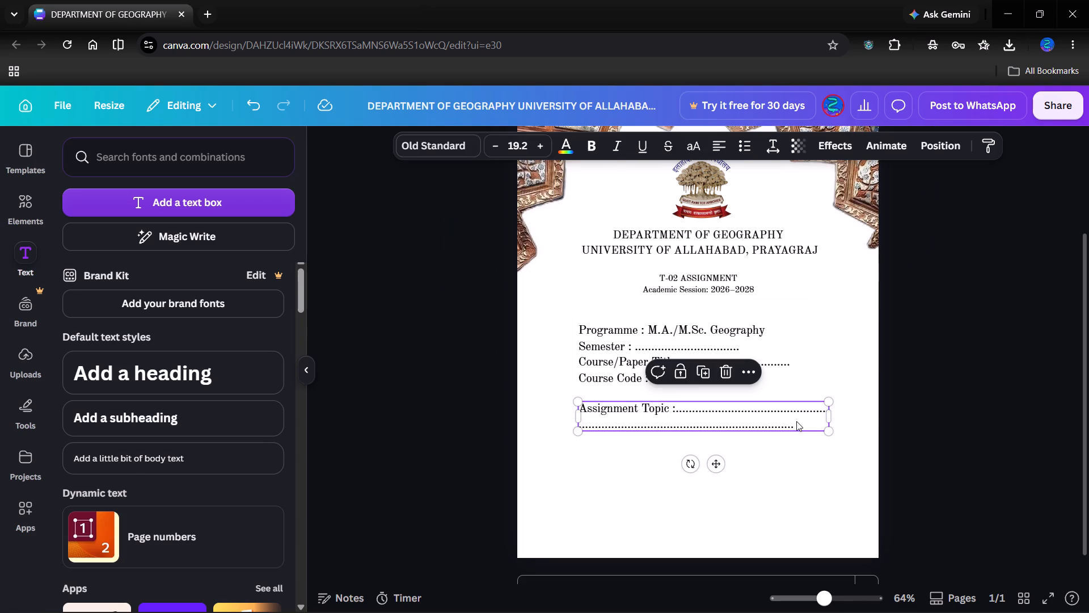
double_click(780, 428)
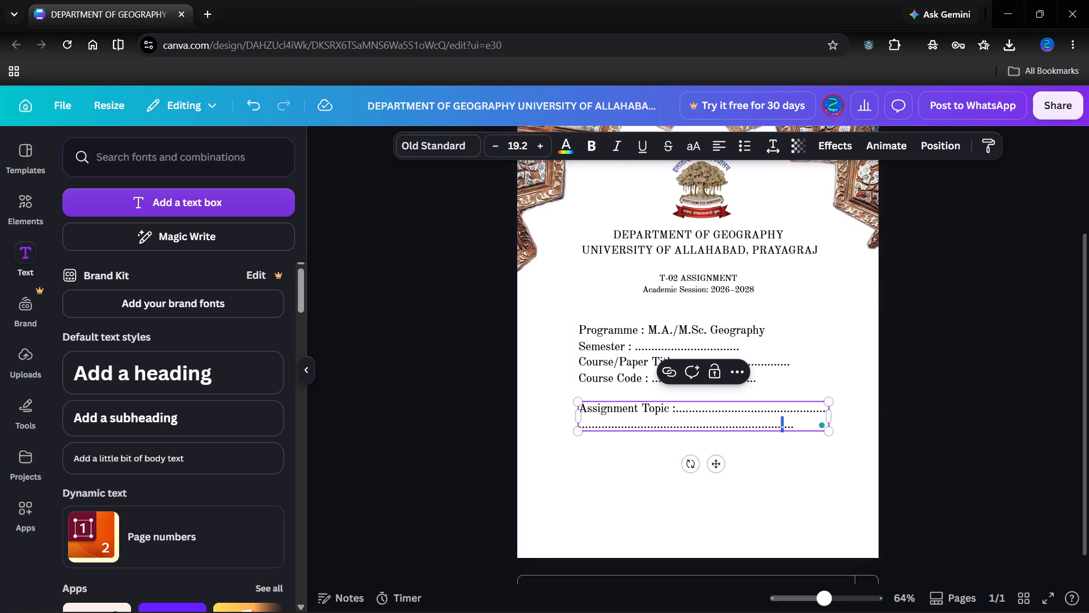
type(".........")
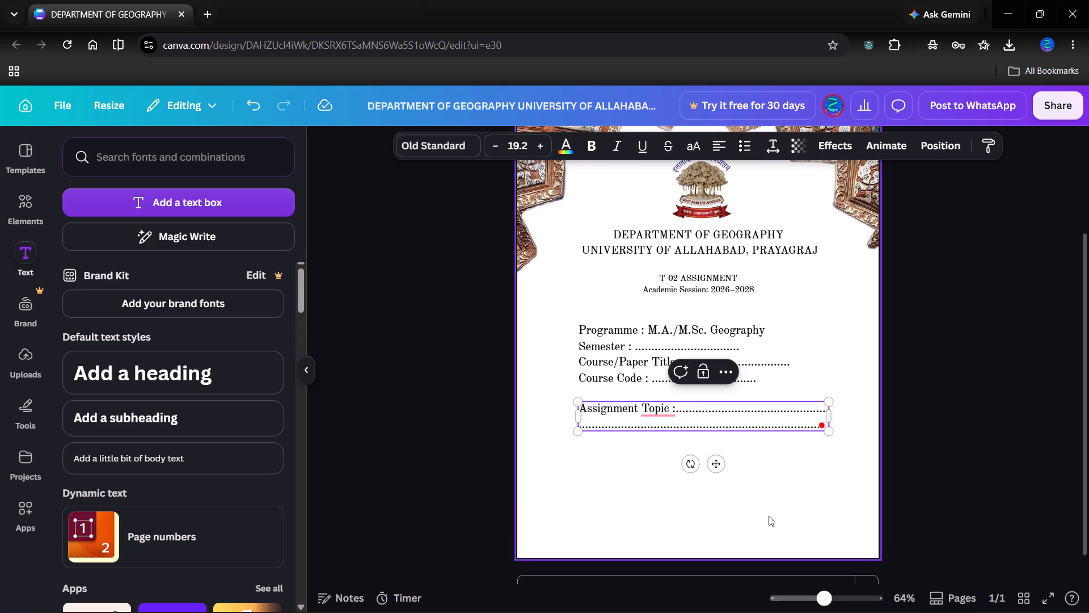
left_click(789, 492)
Shift the Assignment Topic block slightly down to widen the gap below Course Code.
left_click(729, 423)
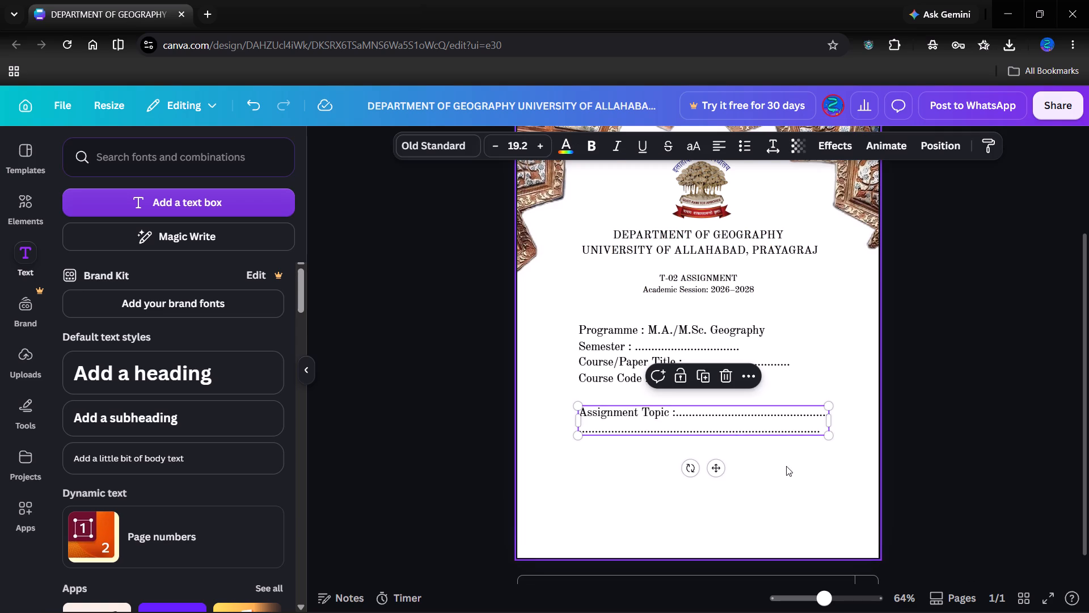
left_click(810, 480)
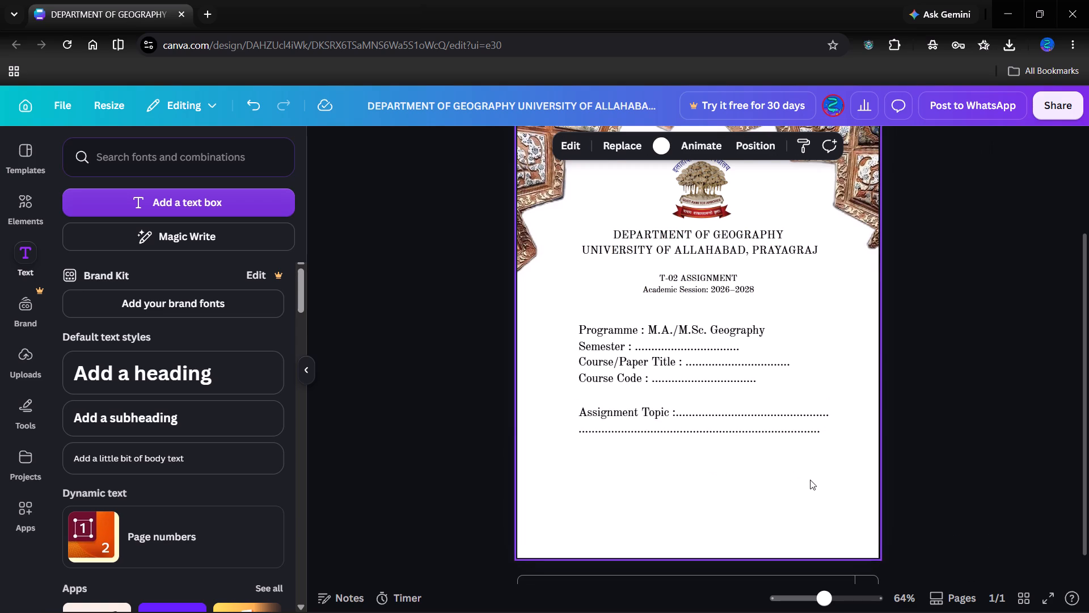
Insert a space between the Assignment Topic colon and the dots that follow it.
scroll(810, 480, "down", 2)
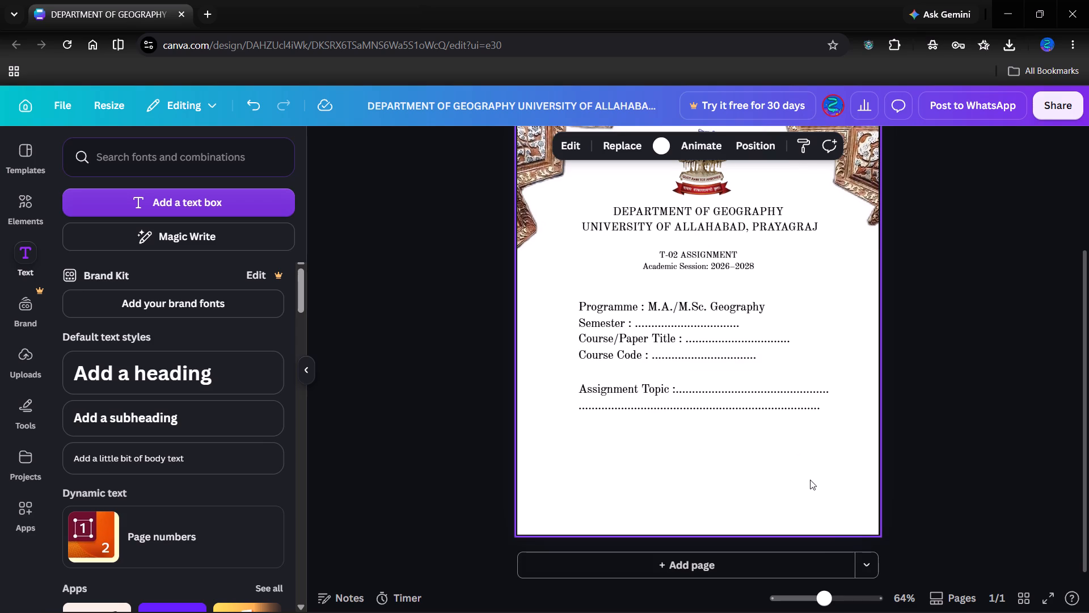
left_click(679, 387)
left_click(679, 387)
key("Left")
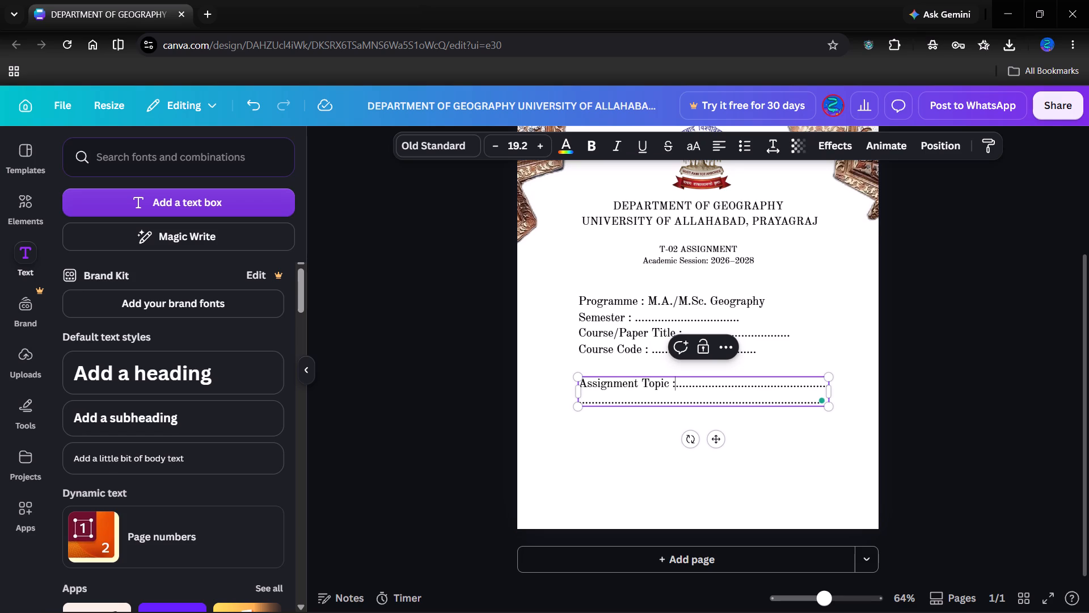
key("space")
left_click(792, 464)
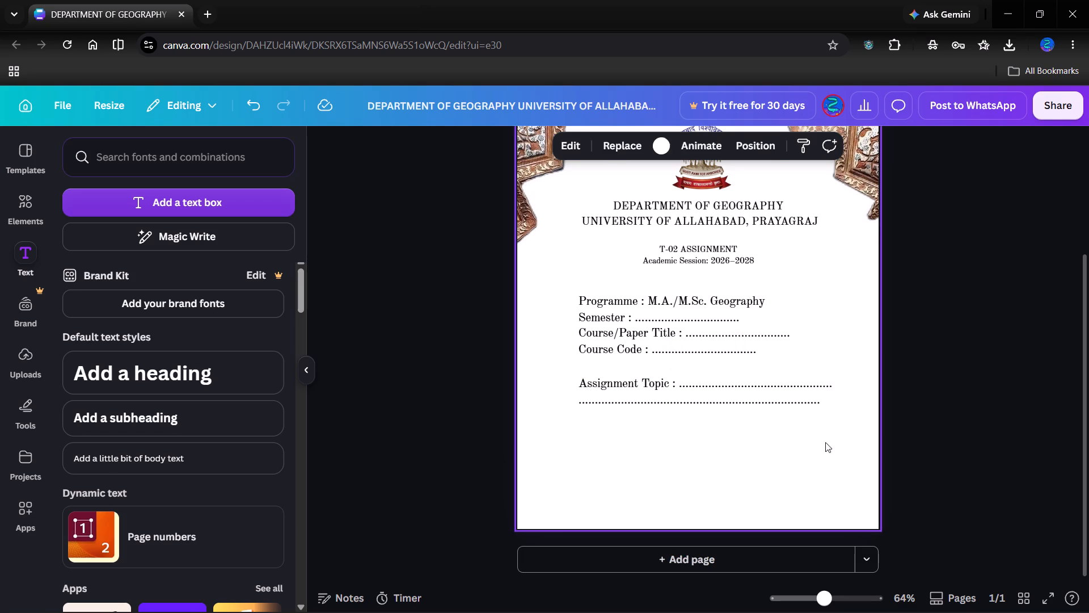
Extend the second dotted row of Assignment Topic by three dots to match the end of the first row.
left_click(802, 401)
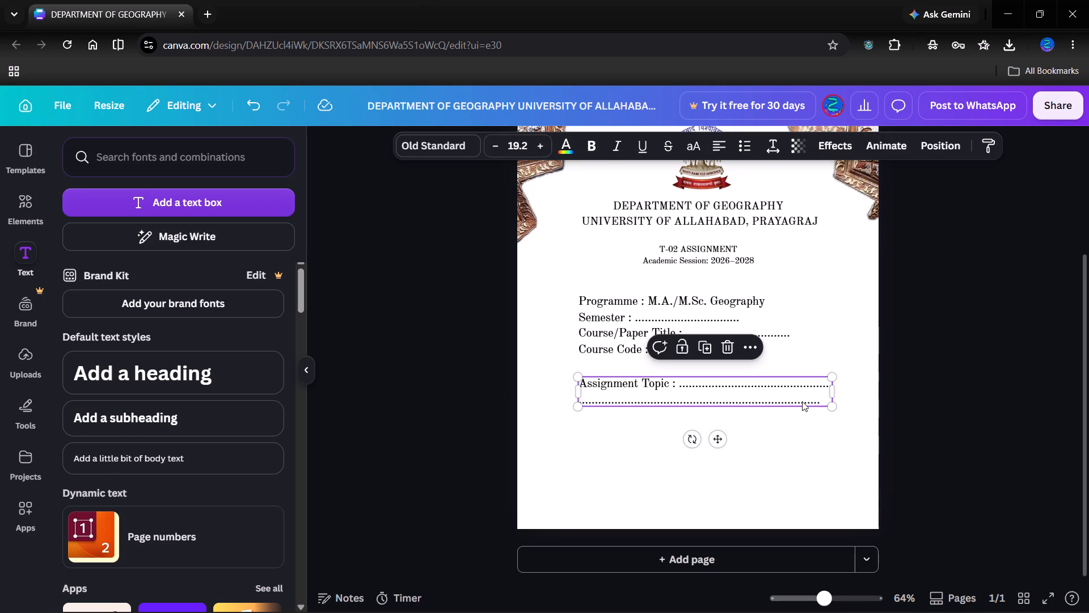
left_click(789, 398)
double_click(789, 398)
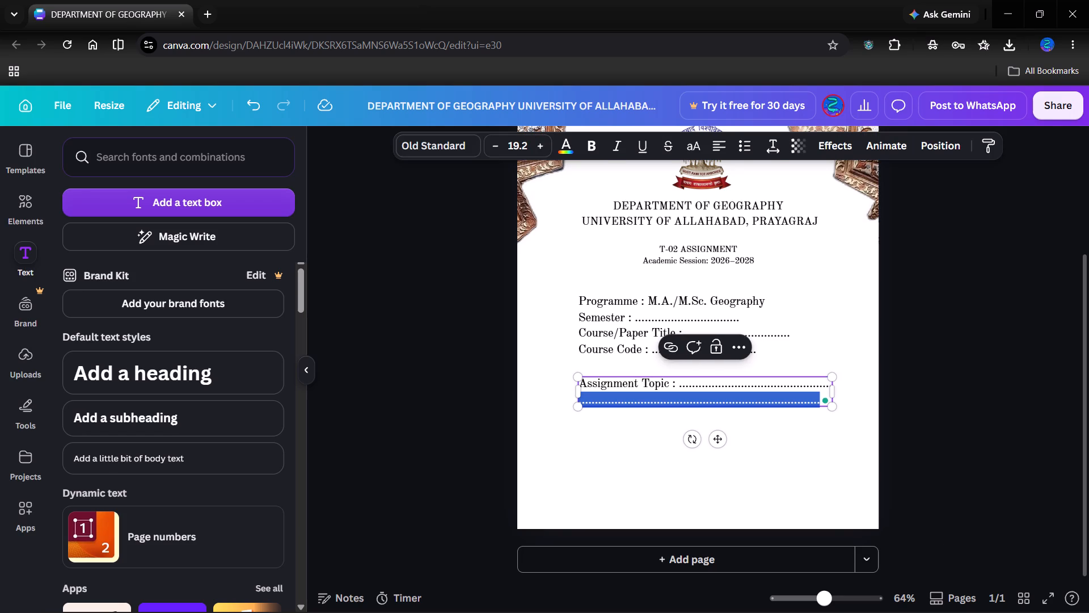
key("period")
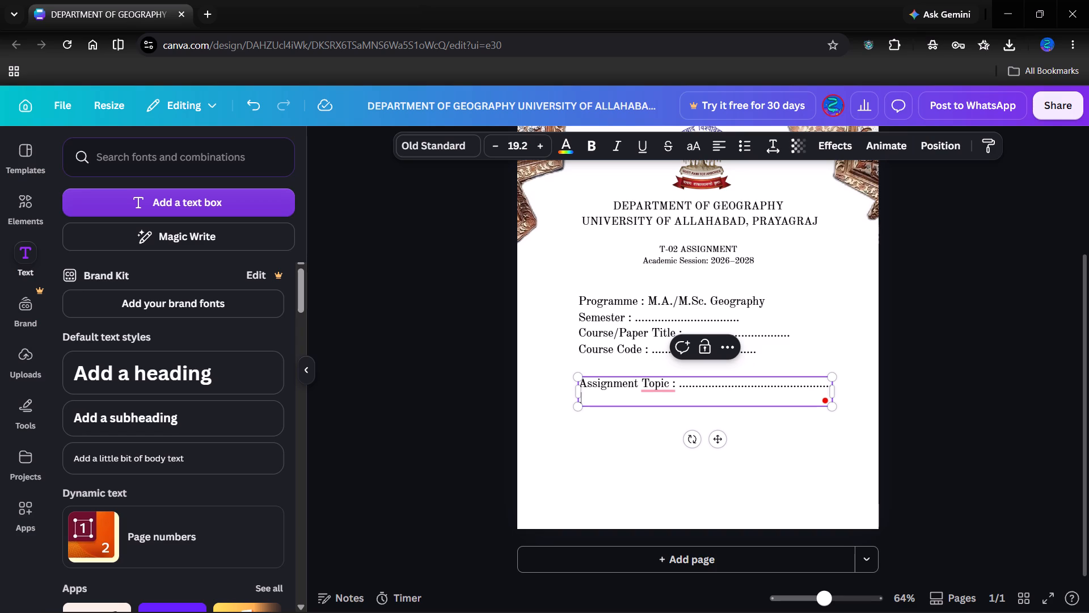
key("ctrl+z")
type("...")
left_click(829, 459)
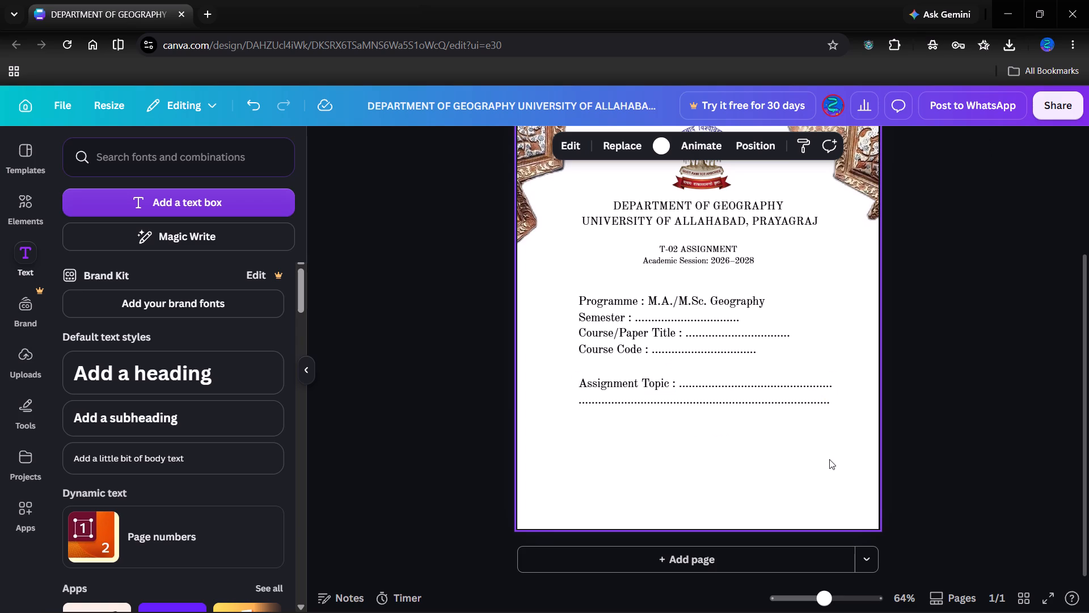
Switch to the reference cover image in Photos and examine the layout of the sections below Assignment Topic.
scroll(829, 459, "down", 2)
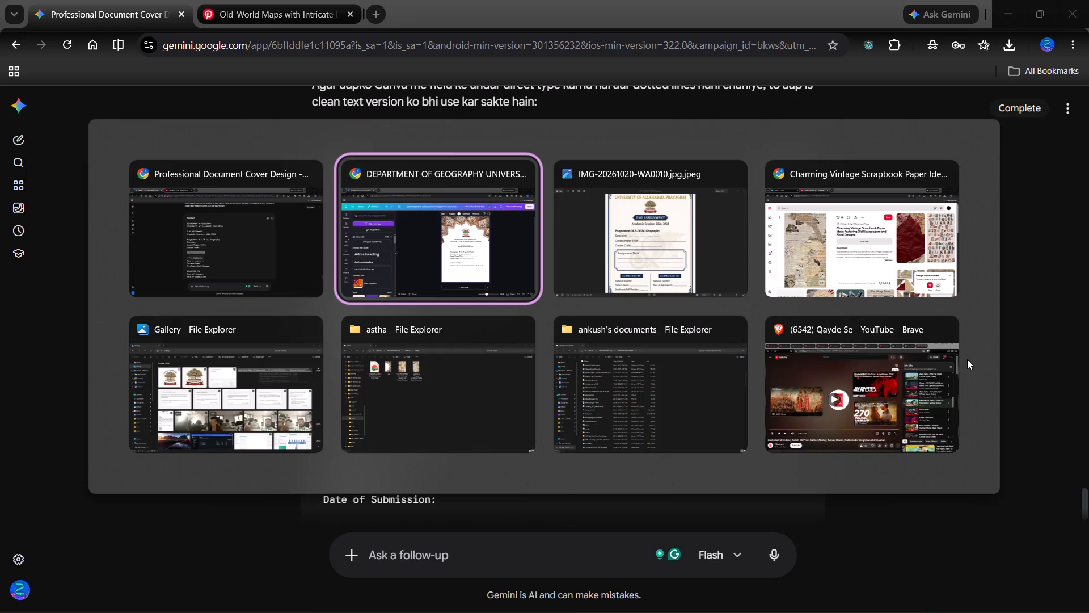
scroll(740, 404, "down", 1)
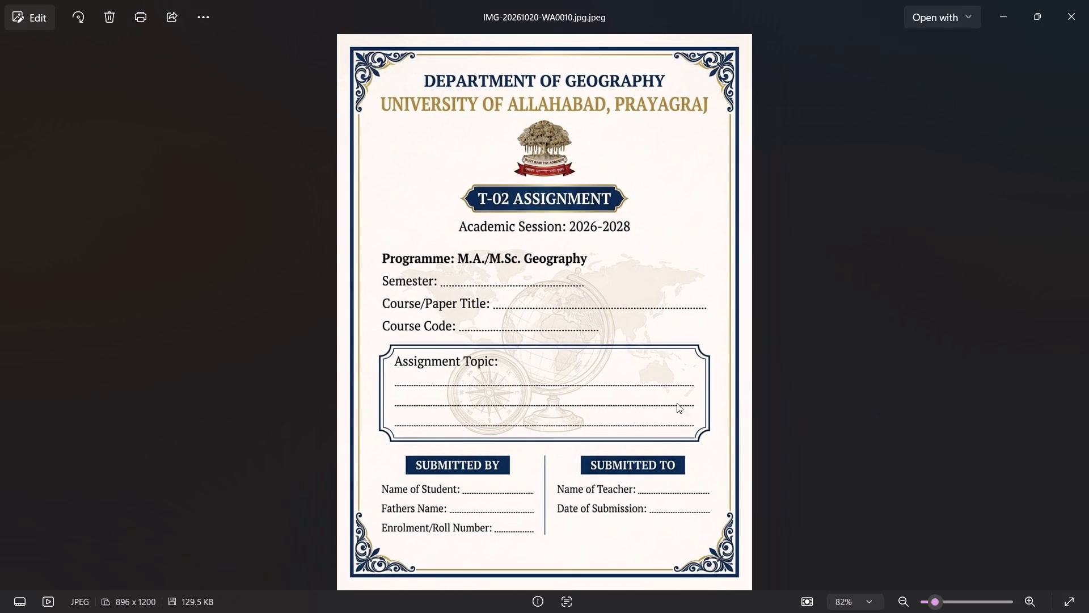
scroll(649, 397, "down", 1)
key("alt+Tab")
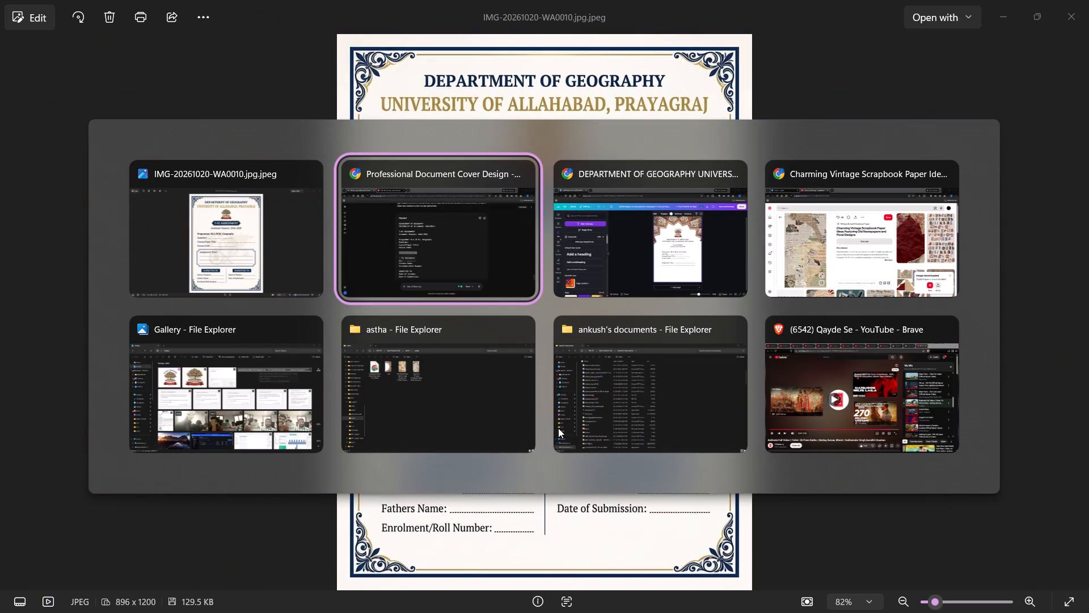
Switch from the reference cover image back to the Department of Geography assignment cover design in Canva.
key("alt+Tab")
key("alt+Tab")
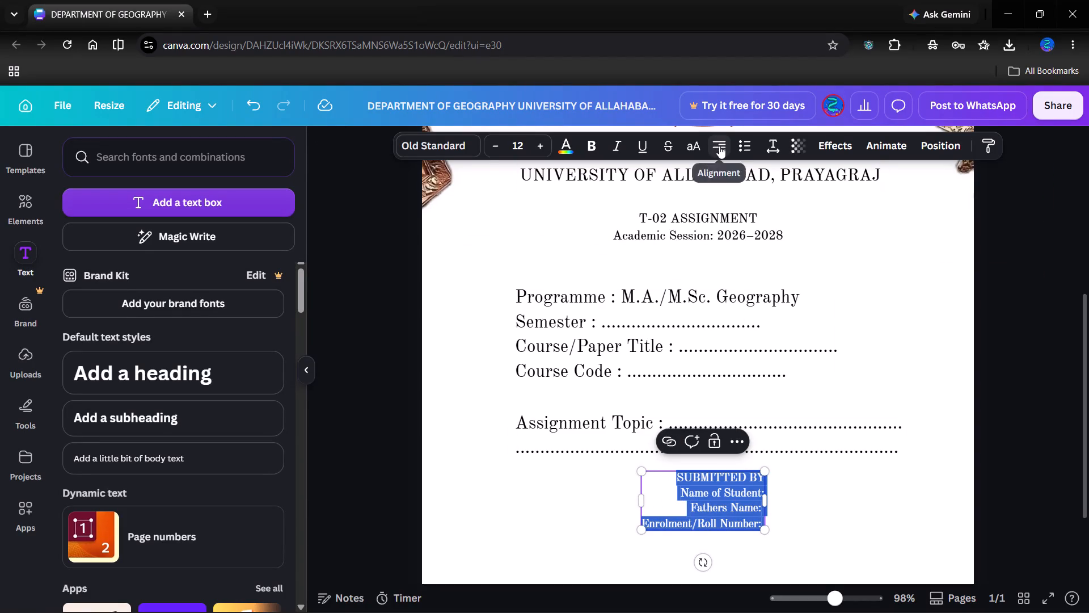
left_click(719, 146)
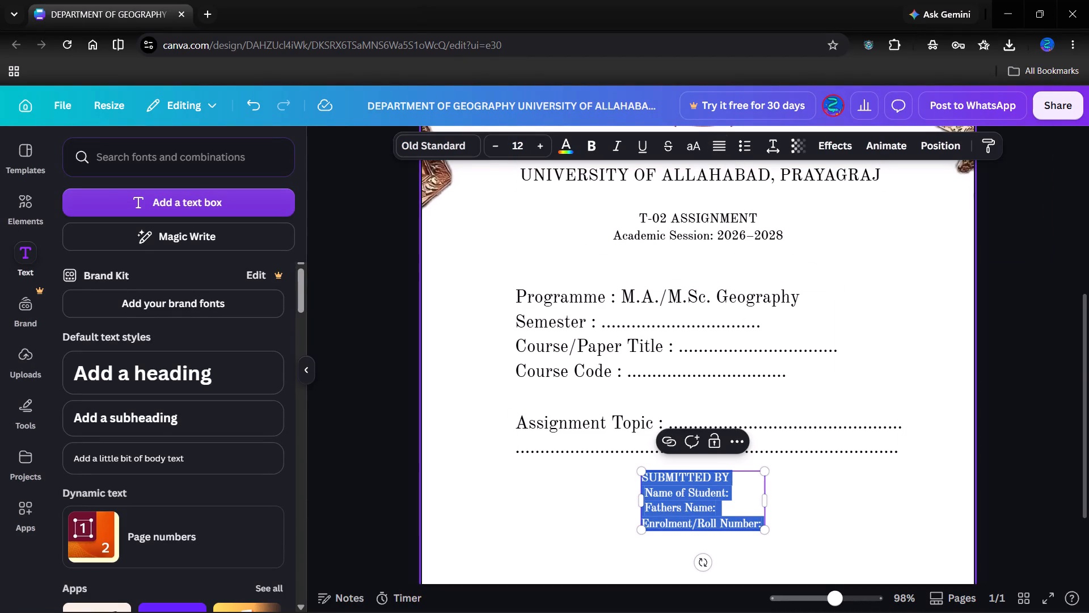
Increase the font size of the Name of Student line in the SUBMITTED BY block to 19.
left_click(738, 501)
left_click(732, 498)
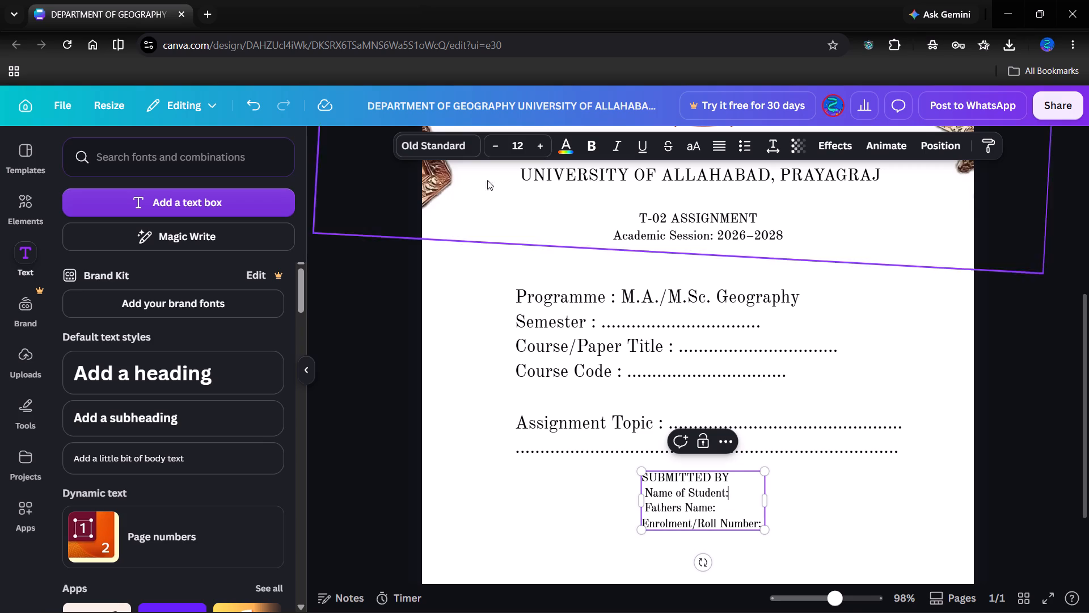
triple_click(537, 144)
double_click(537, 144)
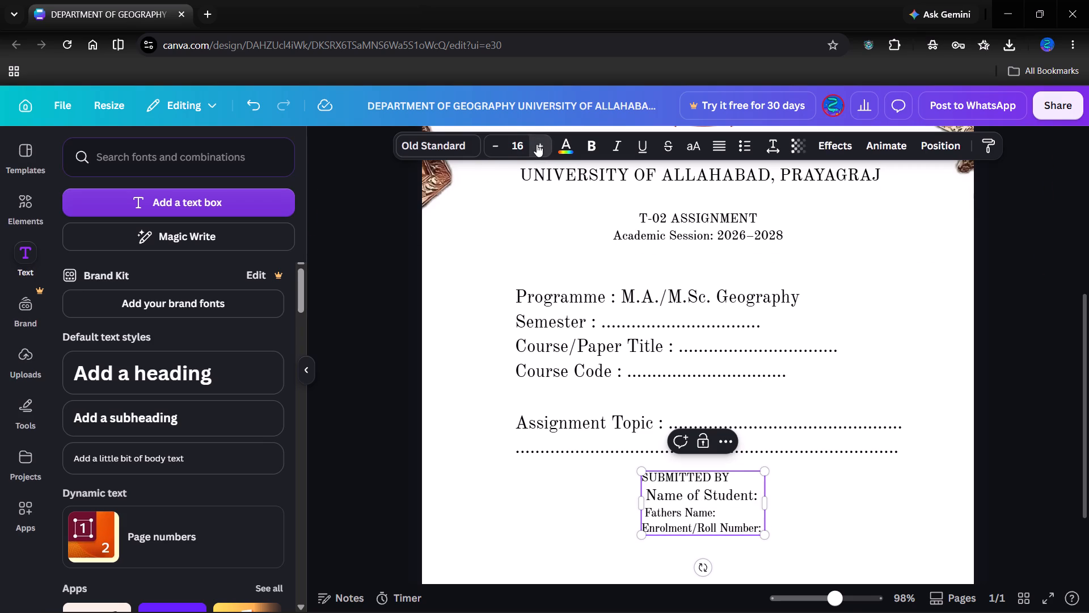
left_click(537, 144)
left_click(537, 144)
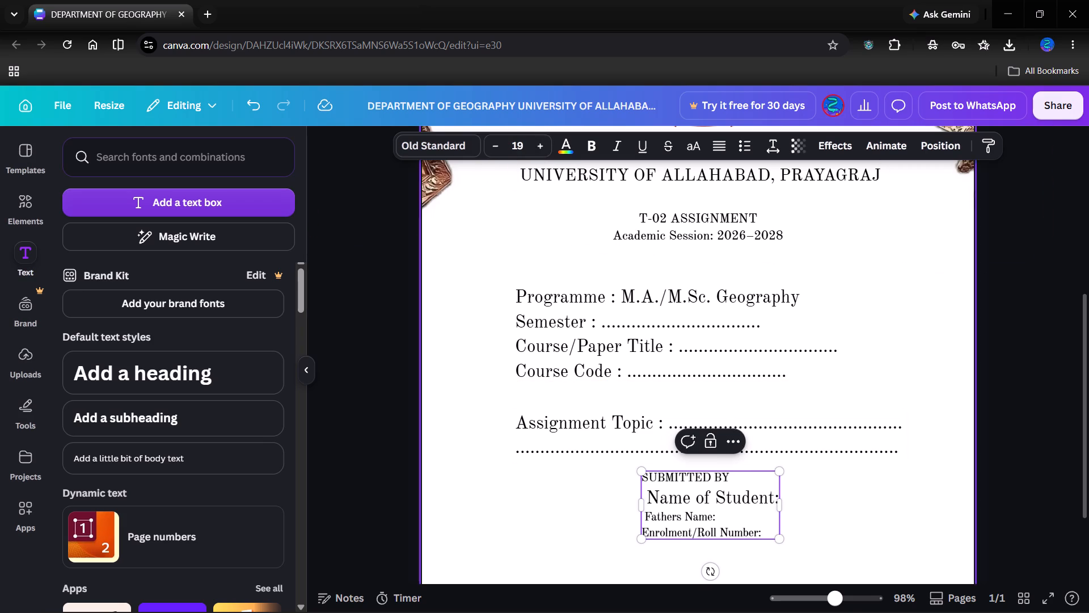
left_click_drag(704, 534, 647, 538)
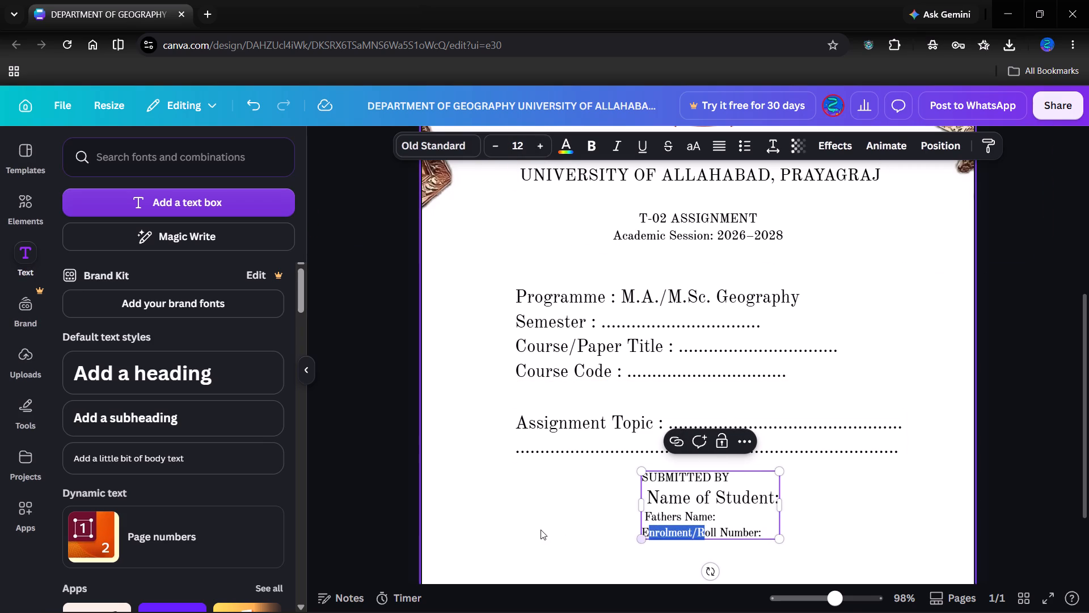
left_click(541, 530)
Set all SUBMITTED BY text to size 15, left-aligned, with the block flush with the left edge of Assignment Topic.
scroll(1032, 404, "down", 2)
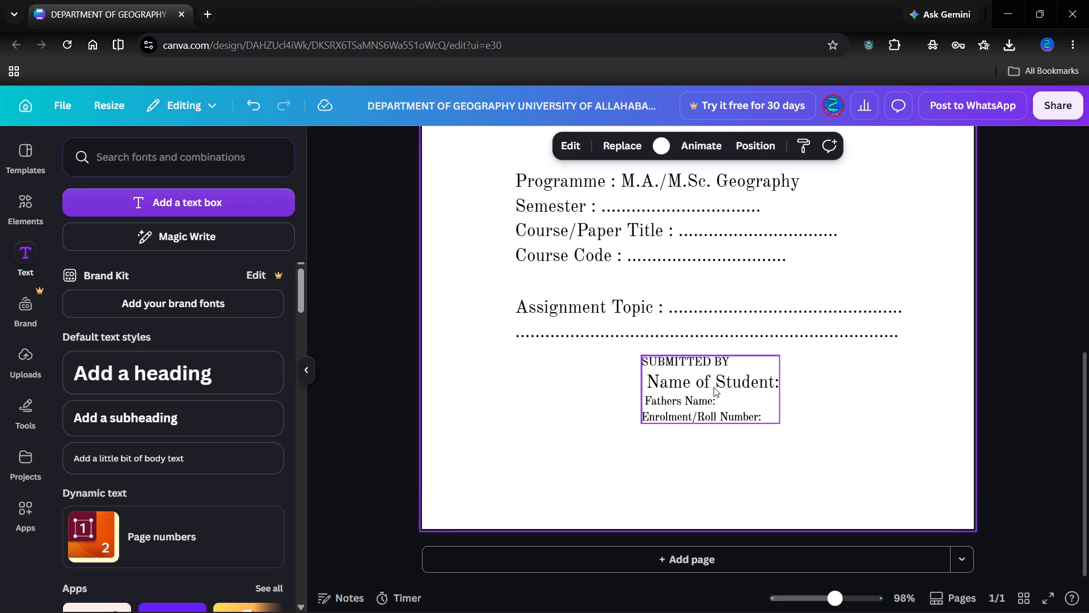
left_click(735, 410)
left_click(718, 396)
key("ctrl+a")
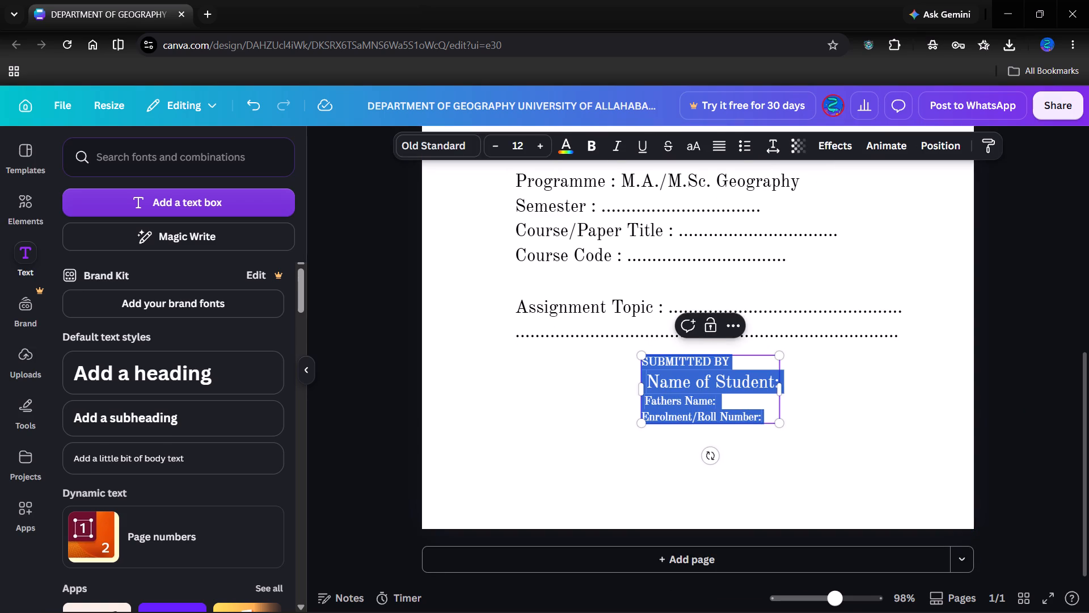
Enlarge all text in the SUBMITTED BY block, bringing its smaller lines to size 15.
triple_click(542, 156)
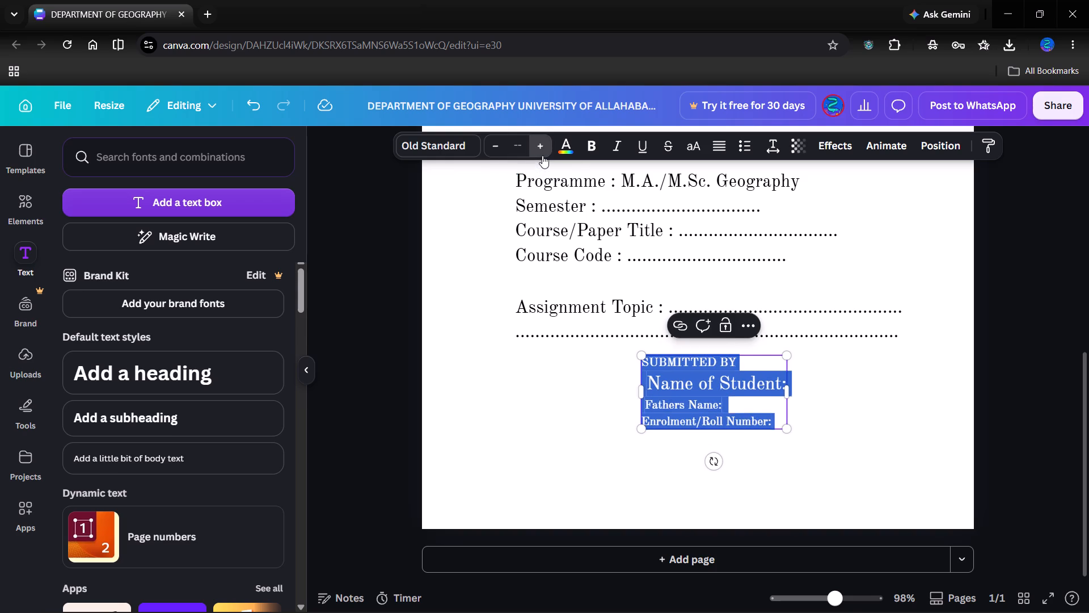
left_click(542, 156)
key("ctrl+z")
key("ctrl+z")
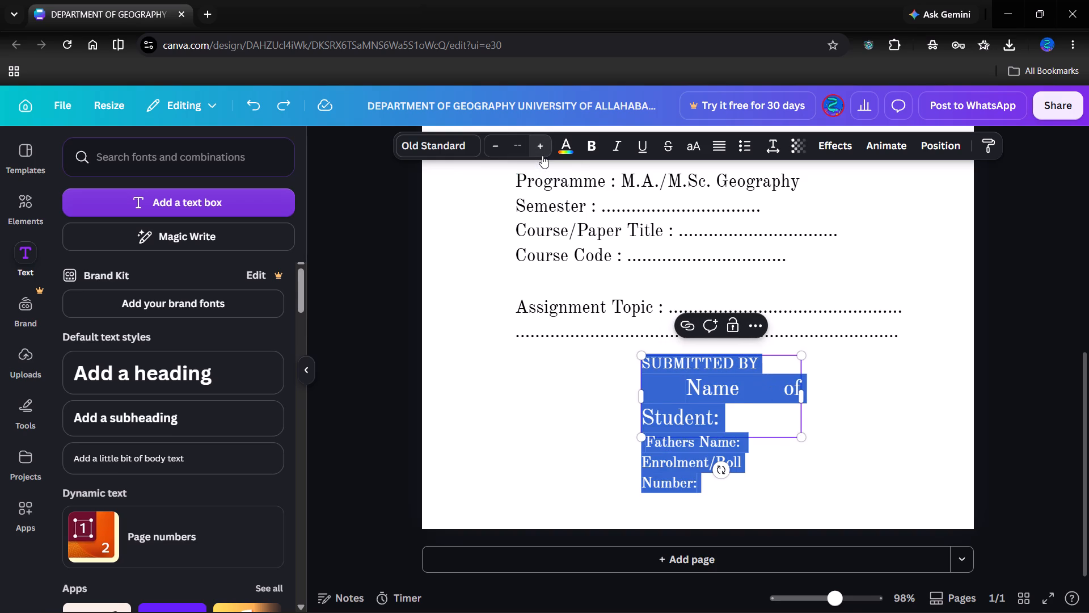
left_click(735, 403)
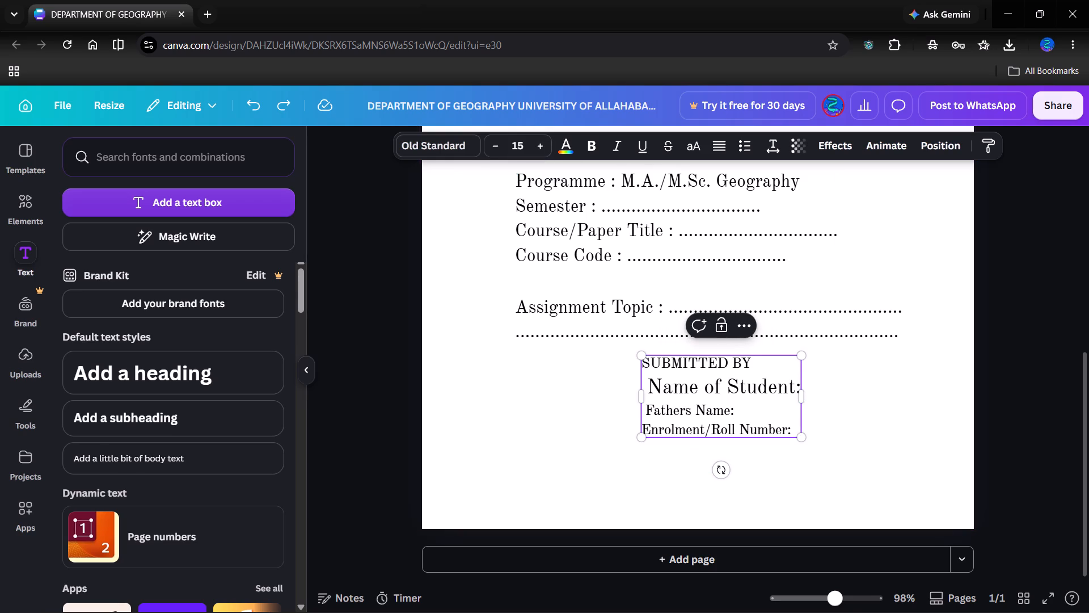
Replace the entire contents of the SUBMITTED BY block with the copied text.
left_click_drag(759, 394, 790, 433)
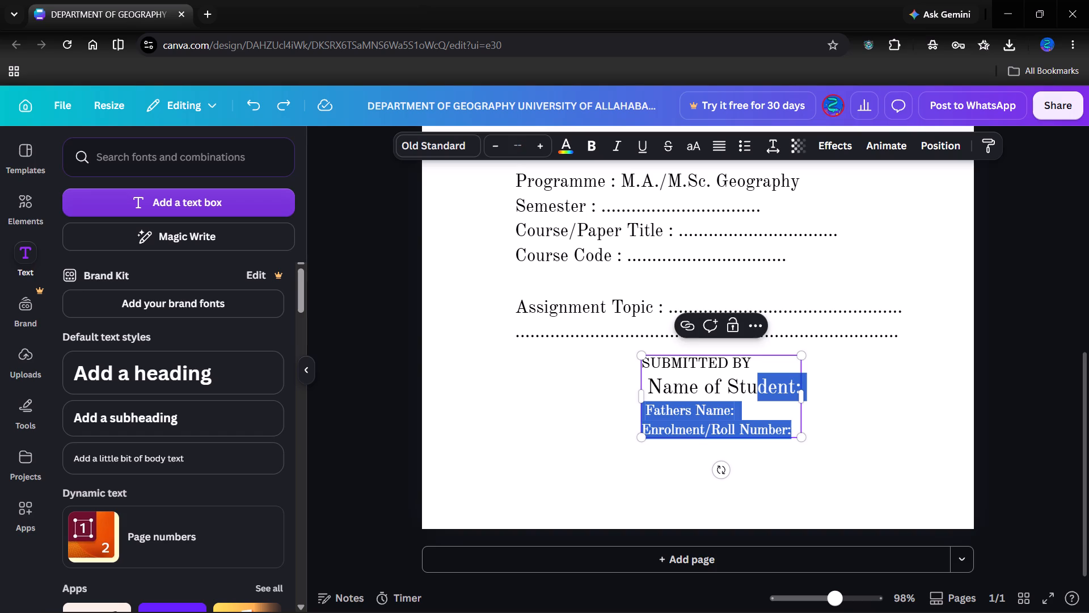
left_click(790, 433)
left_click(731, 409)
key("ctrl+a")
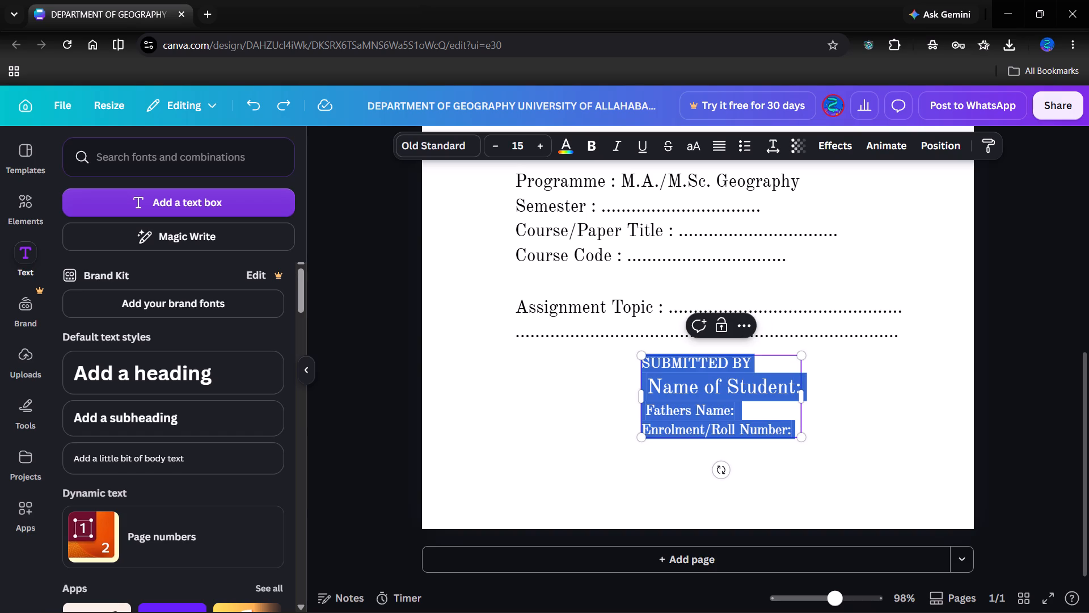
key("ctrl+v")
Move the SUBMITTED BY block below the Assignment Topic dotted lines, flush with their left edge.
left_click_drag(843, 383, 837, 383)
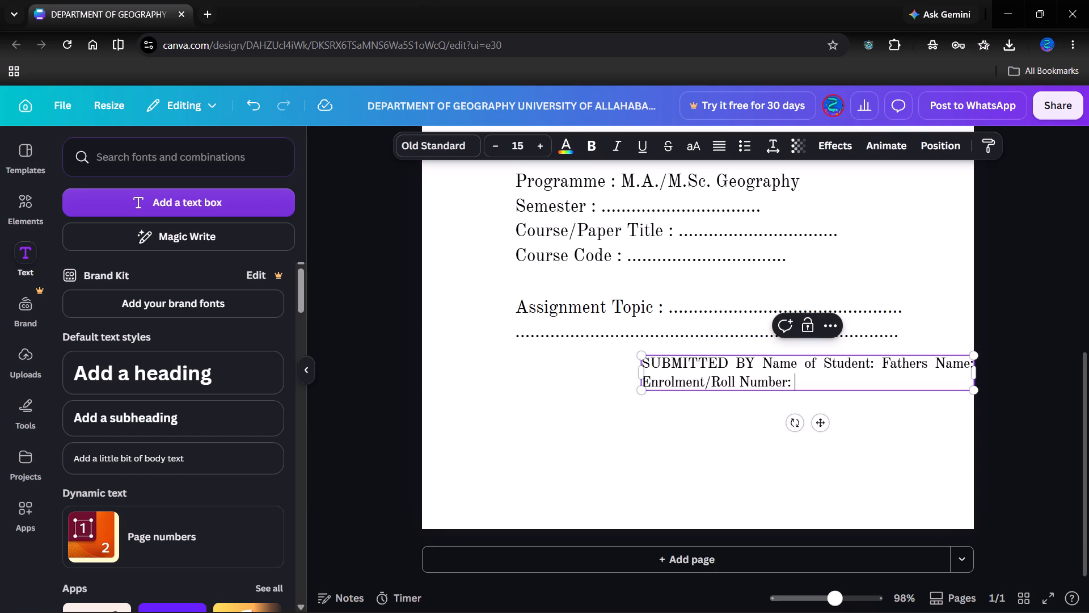
left_click_drag(837, 383, 828, 386)
left_click_drag(869, 354, 752, 371)
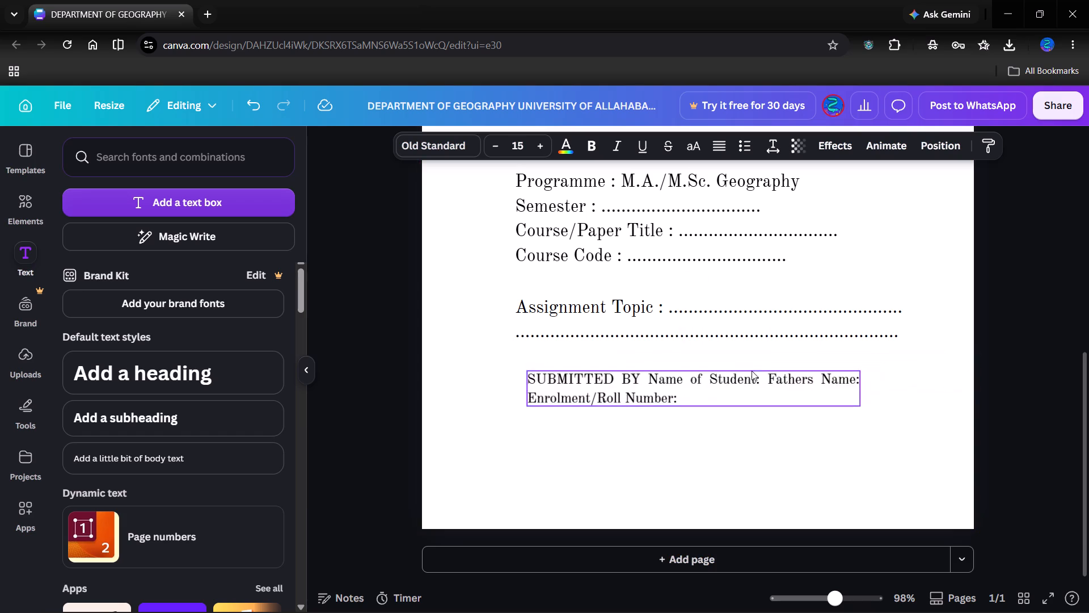
left_click_drag(752, 371, 740, 368)
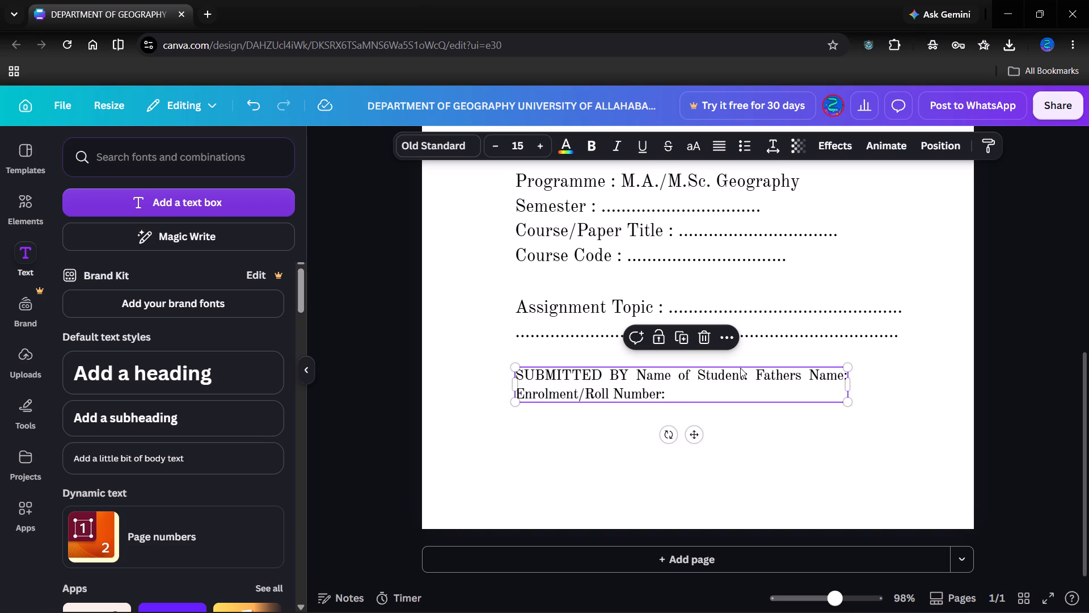
Break the pasted text into separate lines for SUBMITTED BY, Name of Student, Fathers Name and Enrolment/Roll Number.
left_click(628, 375)
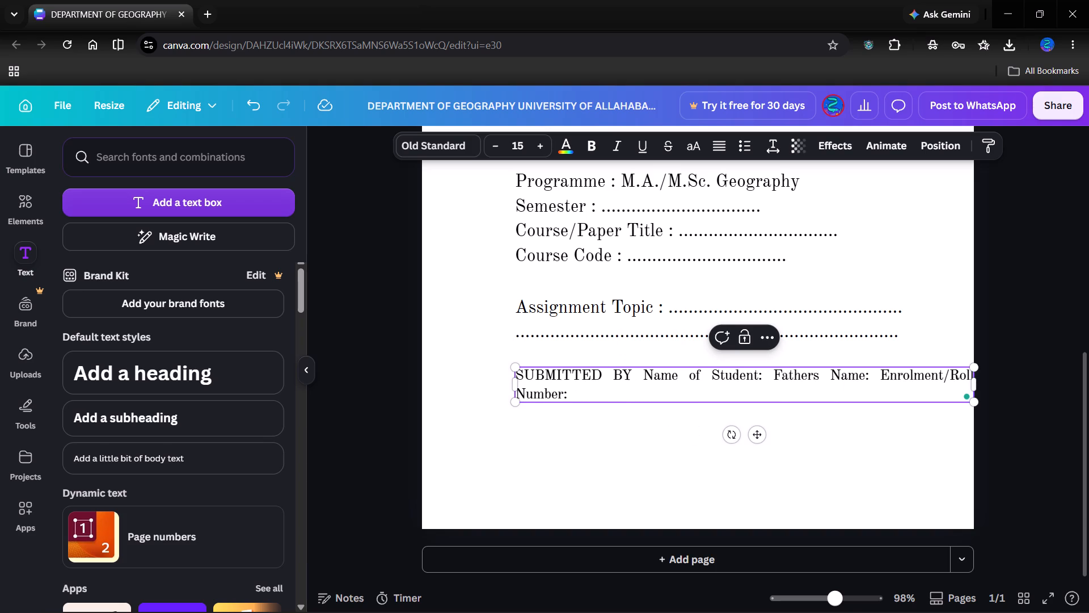
key("Return")
left_click(625, 393)
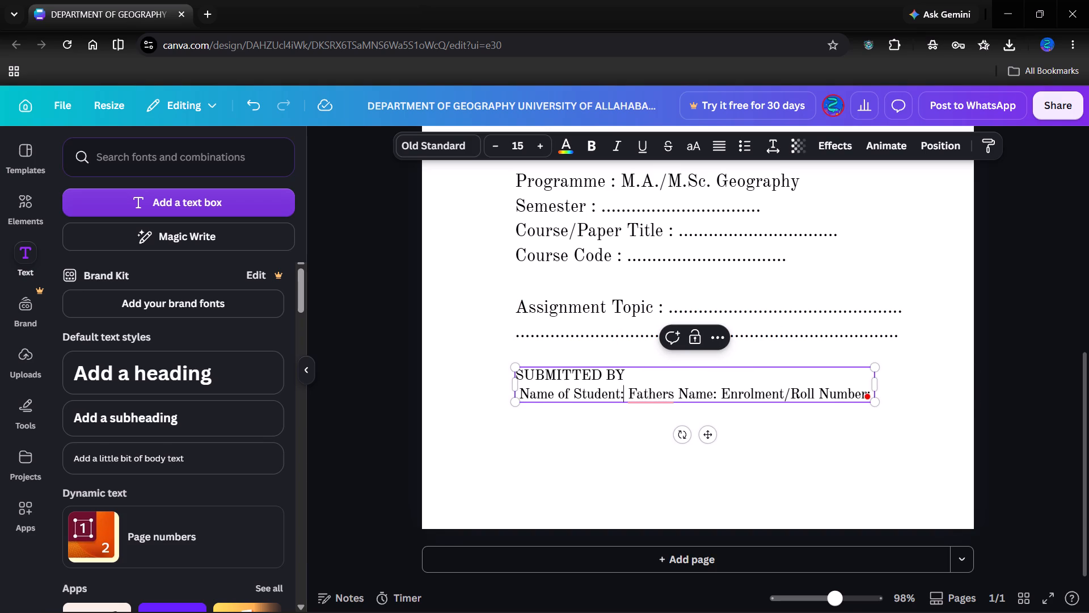
key("Return")
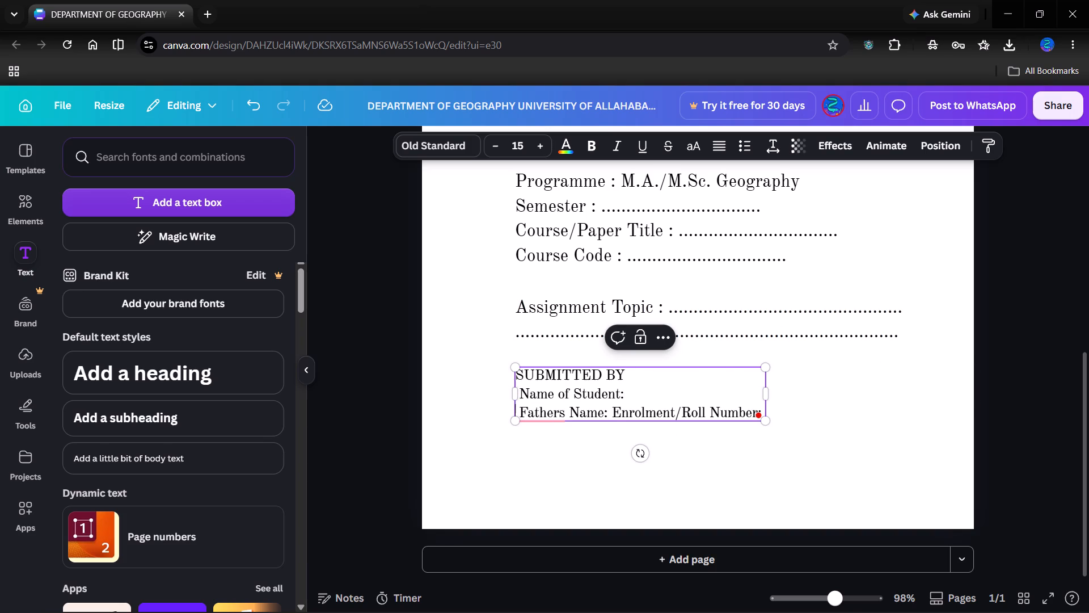
left_click(613, 415)
key("Return")
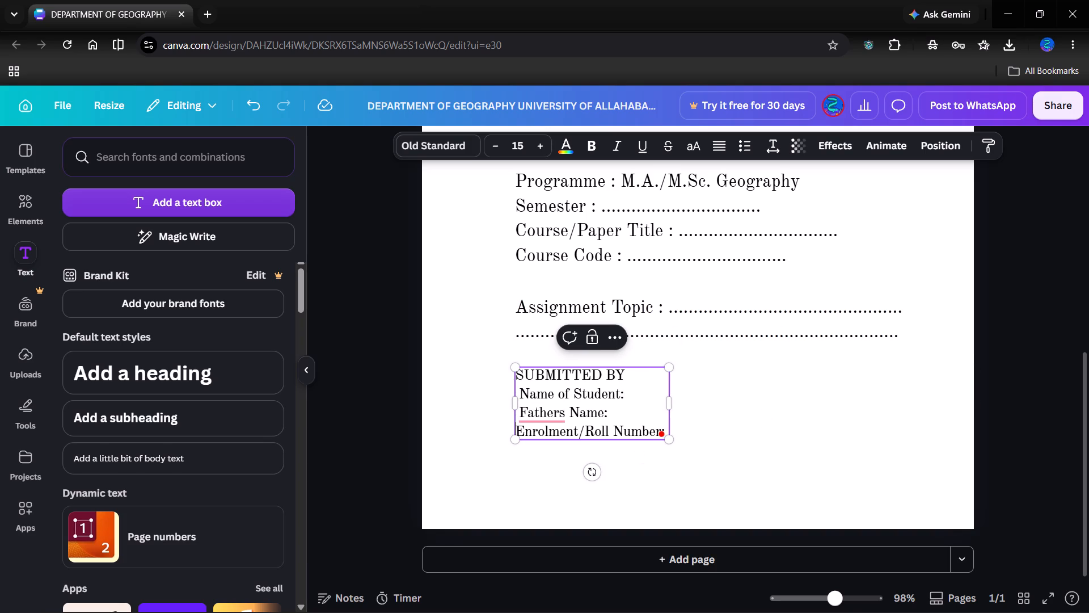
Left-align all text in the SUBMITTED BY block.
left_click(562, 396)
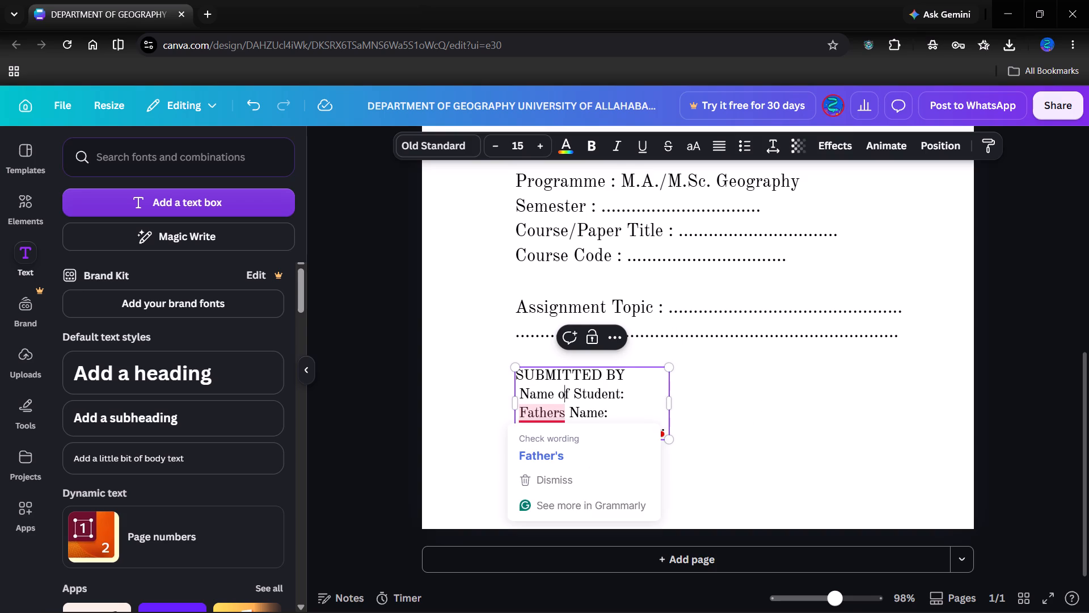
key("ctrl+a")
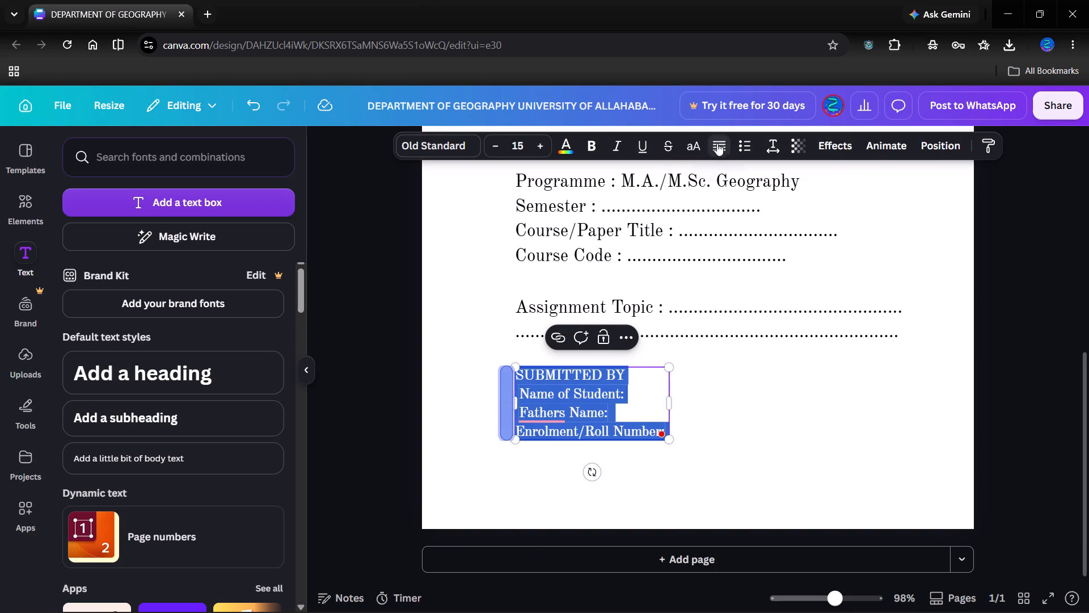
left_click(717, 143)
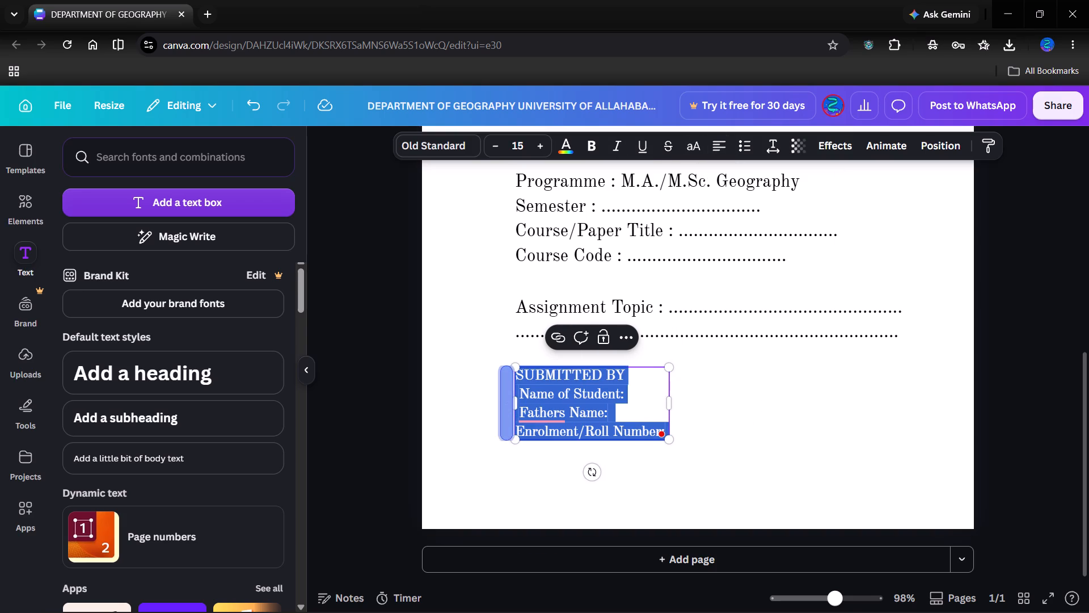
left_click(640, 410)
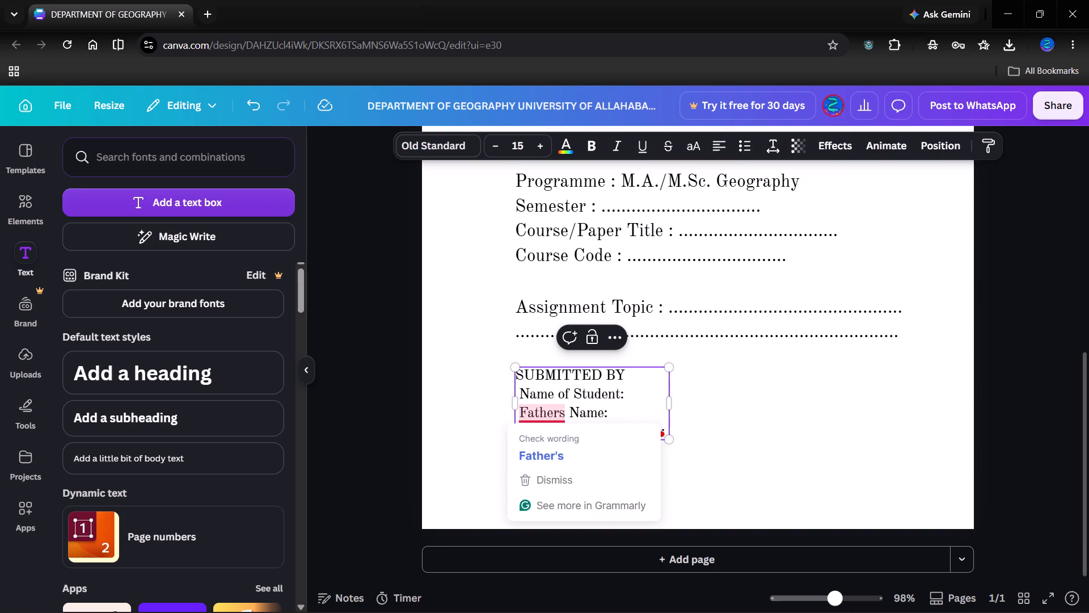
Correct Fathers to Father's using the spelling suggestion.
left_click(522, 414)
left_click(534, 454)
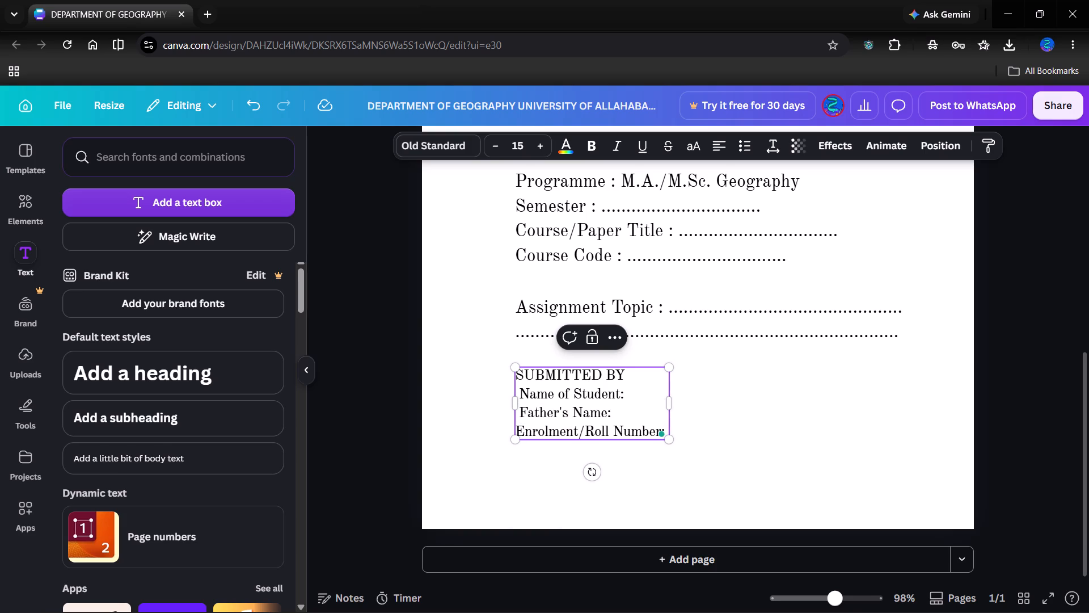
Delete the leading spaces before Father's Name and Name of Student so both lines start flush left.
left_click(521, 410)
key("BackSpace")
left_click(524, 391)
key("BackSpace")
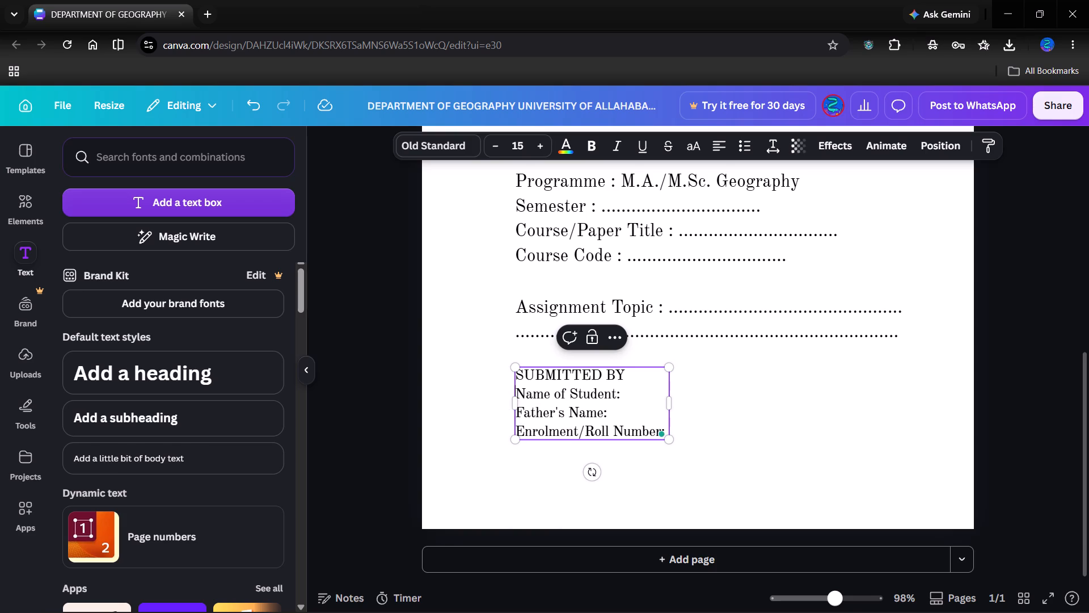
Add a space and a dotted fill-in line after Name of Student:.
left_click(630, 391)
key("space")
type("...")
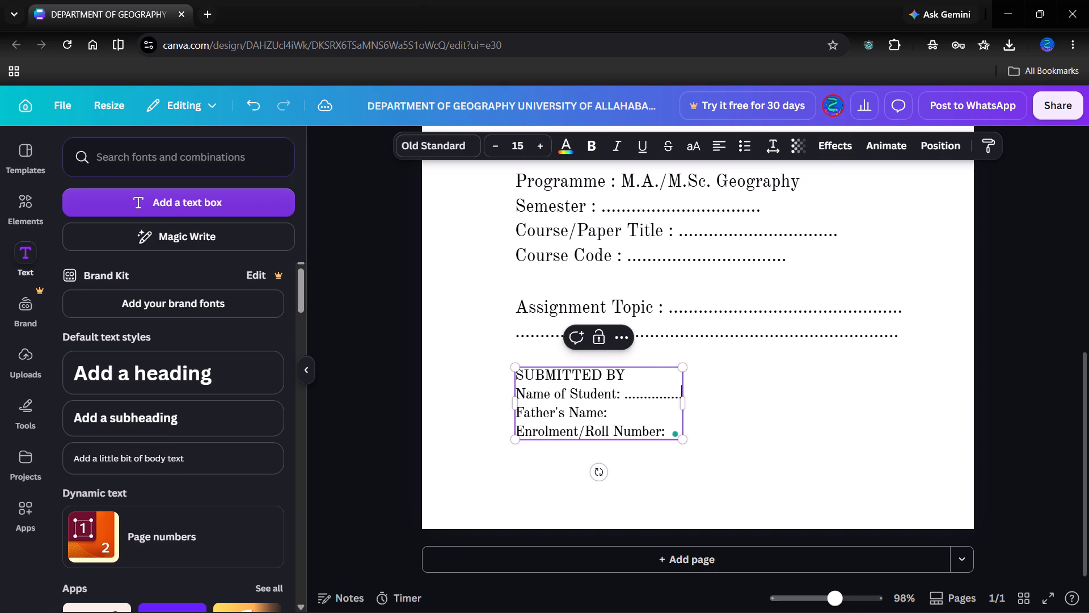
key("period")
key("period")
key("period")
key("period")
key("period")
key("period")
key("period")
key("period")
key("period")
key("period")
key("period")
Add a dotted fill-in line after Father's Name:.
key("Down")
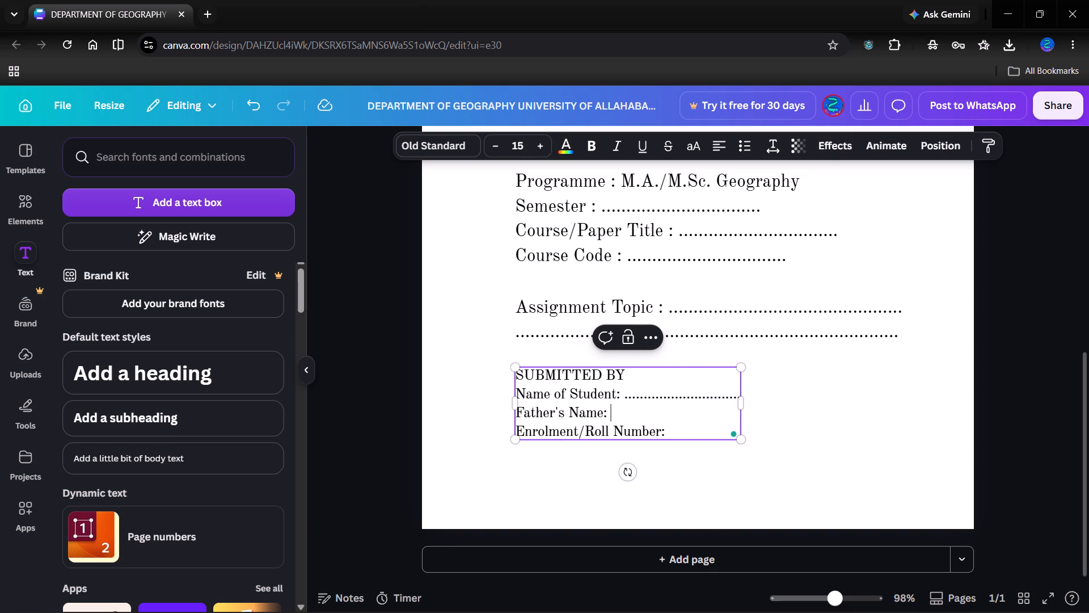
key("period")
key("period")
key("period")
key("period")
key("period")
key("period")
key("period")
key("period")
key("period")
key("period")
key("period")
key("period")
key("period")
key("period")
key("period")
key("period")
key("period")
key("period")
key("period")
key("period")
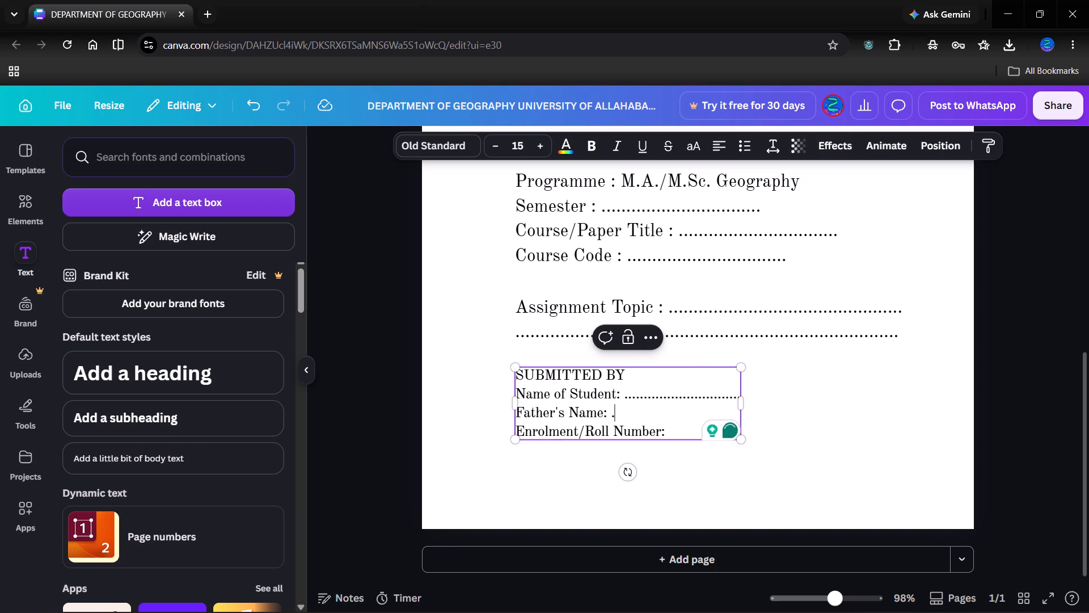
Add dotted blanks after the Father's Name and Enrolment/Roll Number labels in the SUBMITTED BY block.
type("..")
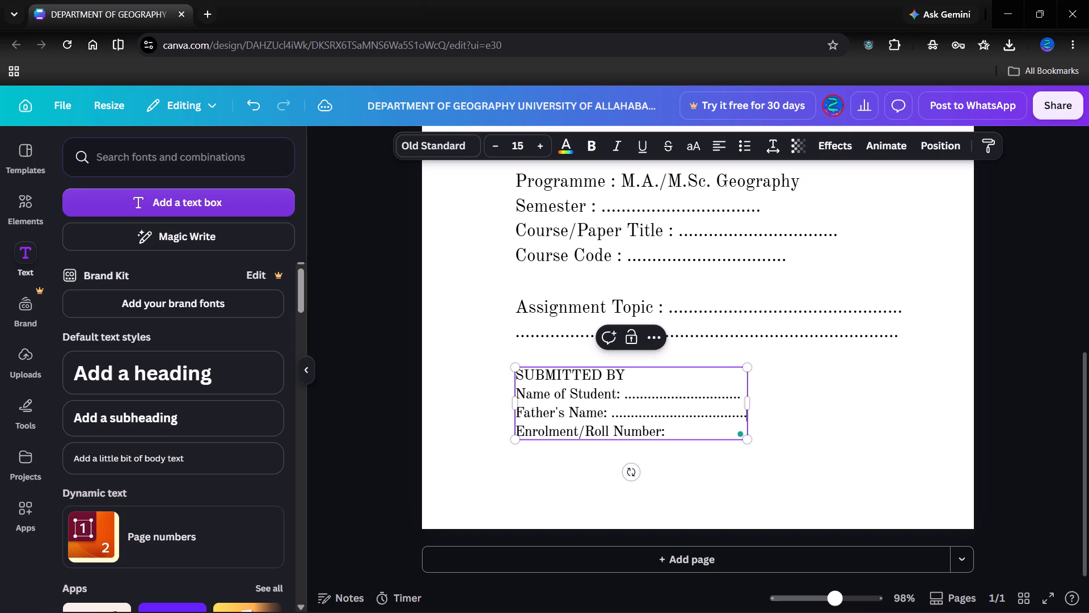
key("Down")
key("period")
key("period")
key("period")
key("period")
key("period")
key("period")
key("period")
key("period")
key("period")
key("period")
key("period")
key("period")
key("period")
key("period")
key("period")
key("period")
key("period")
key("period")
key("period")
key("period")
key("period")
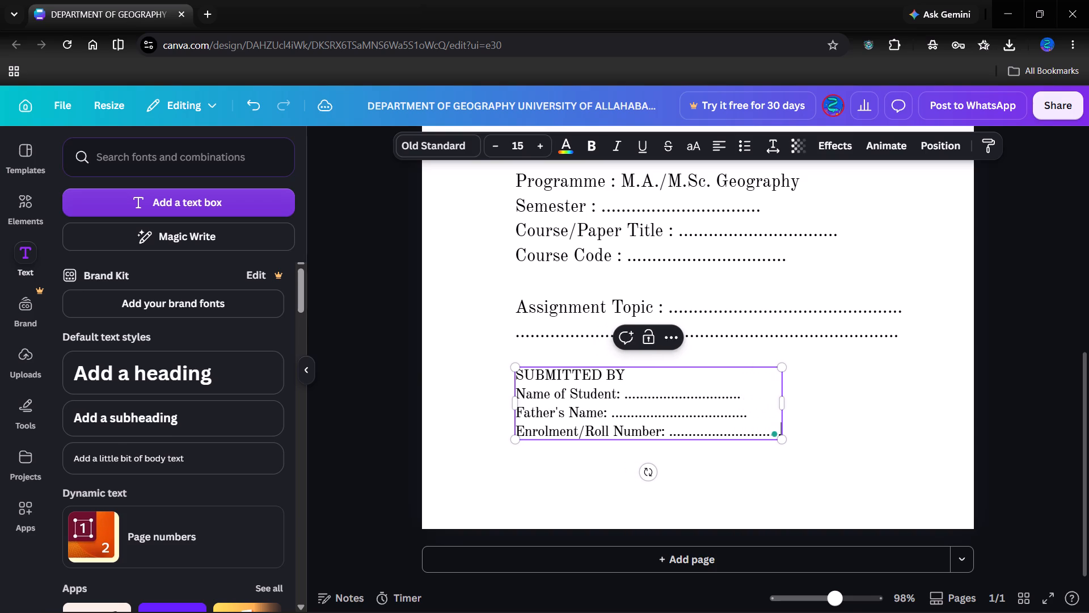
Lengthen the dotted blanks for Name of Student and Father's Name to nearly match the end of the Enrolment/Roll Number line.
scroll(813, 387, "down", 2)
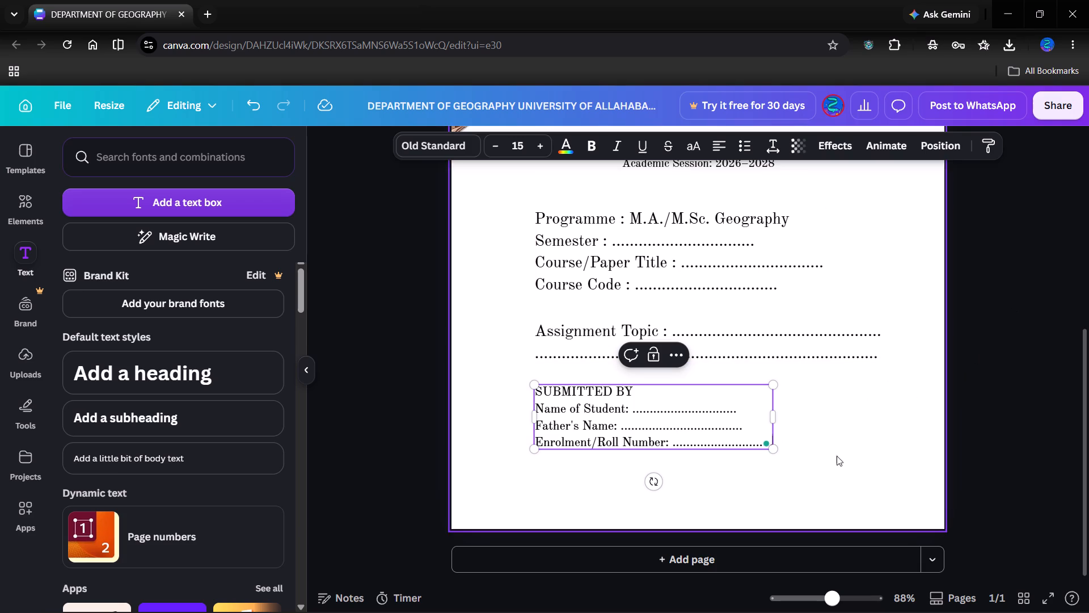
left_click(716, 415)
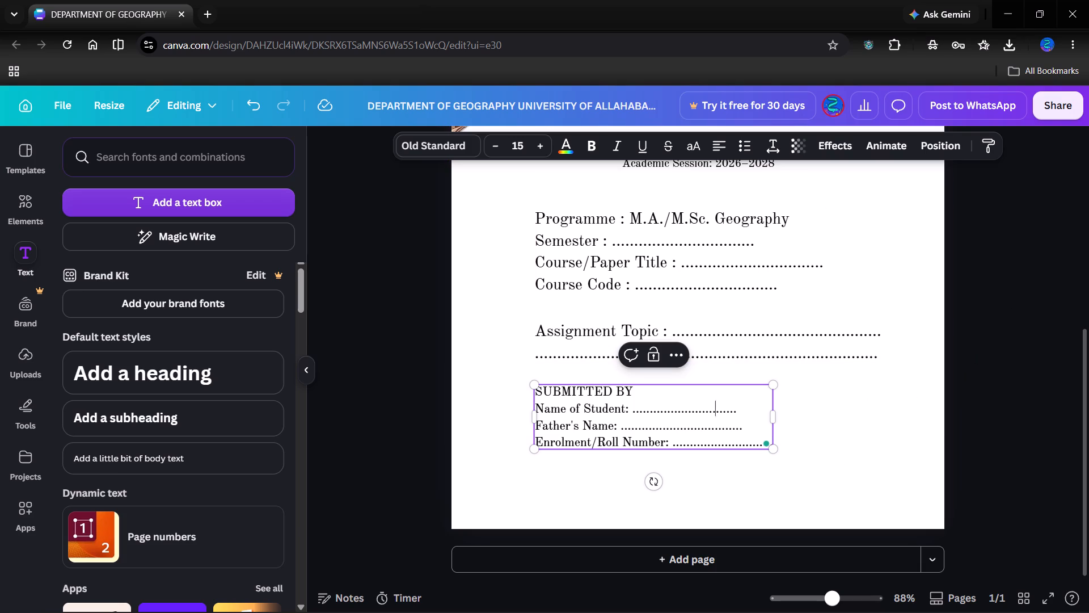
key("period")
key("period")
key("period")
key("period")
key("period")
key("period")
key("period")
key("Down")
type("....")
left_click(929, 424)
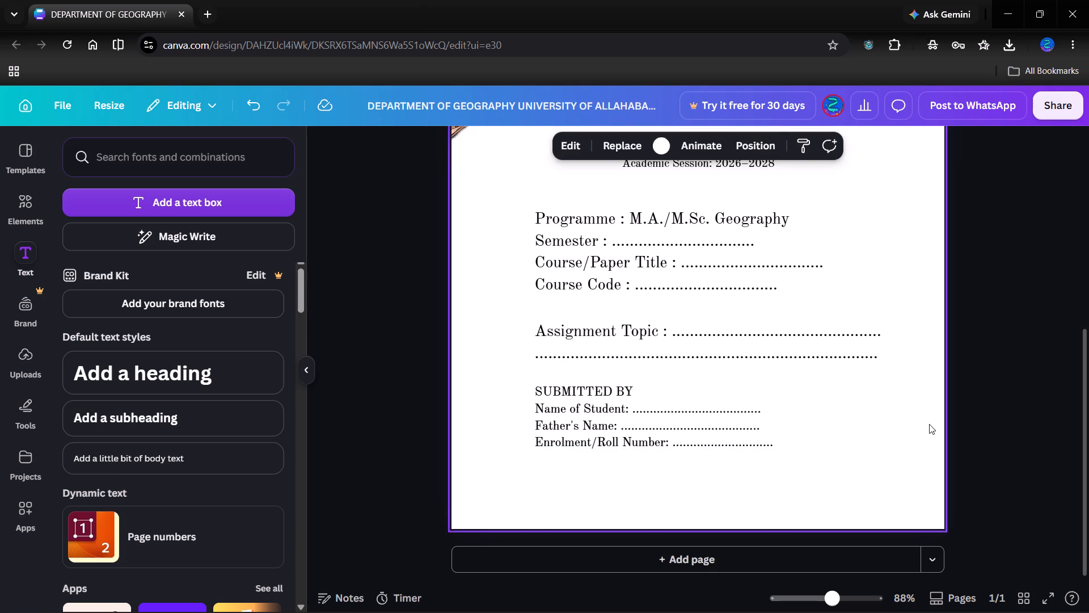
Move the Programme block up to a spacing of 1 below the Academic Session line, keeping its left edge aligned.
scroll(929, 424, "up", 1)
left_click_drag(686, 306, 685, 298)
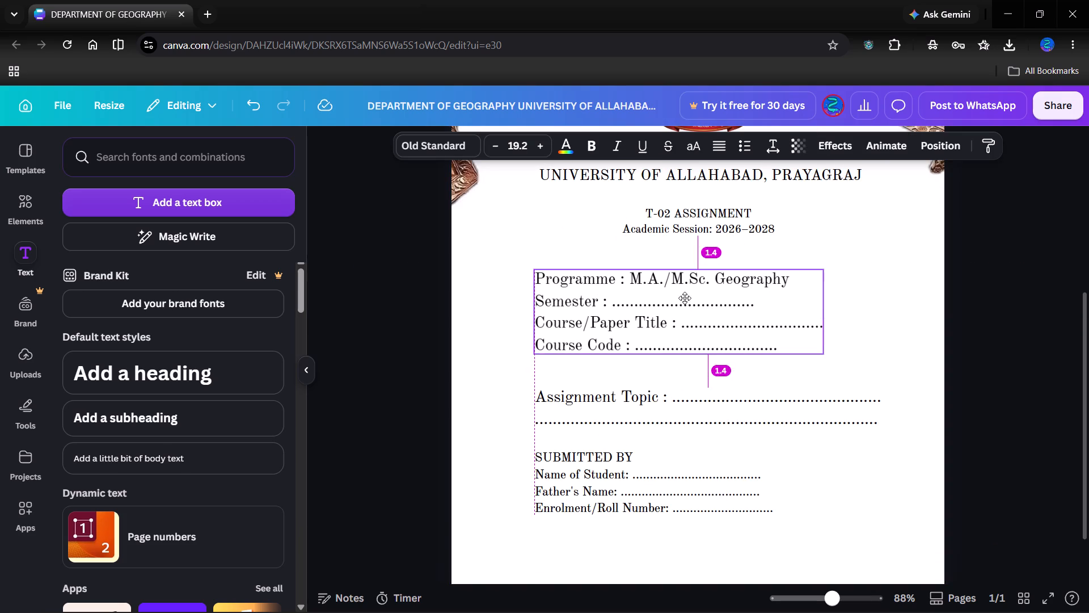
left_click_drag(685, 298, 684, 293)
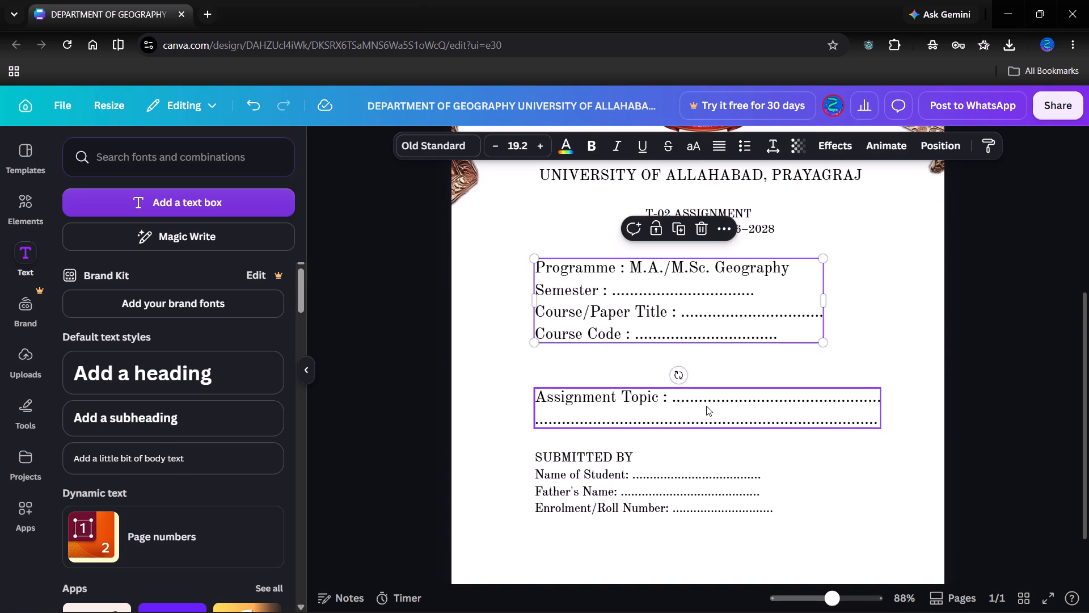
Move the Assignment Topic block up to a spacing of 1 below the Programme block, aligned with that block's left edge.
left_click(706, 406)
left_click_drag(719, 460, 715, 439)
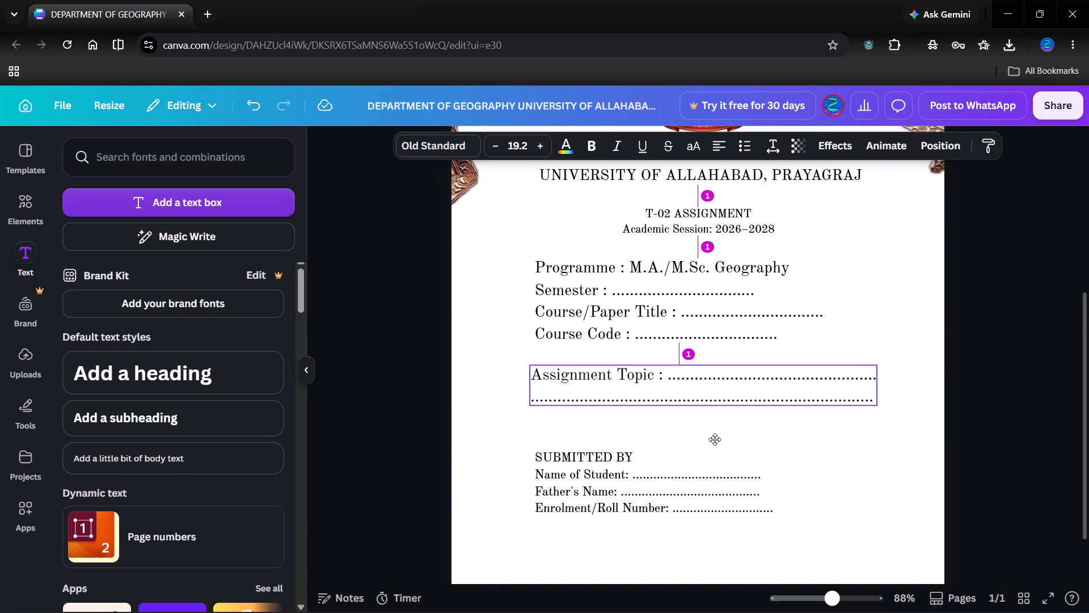
left_click_drag(715, 439, 718, 433)
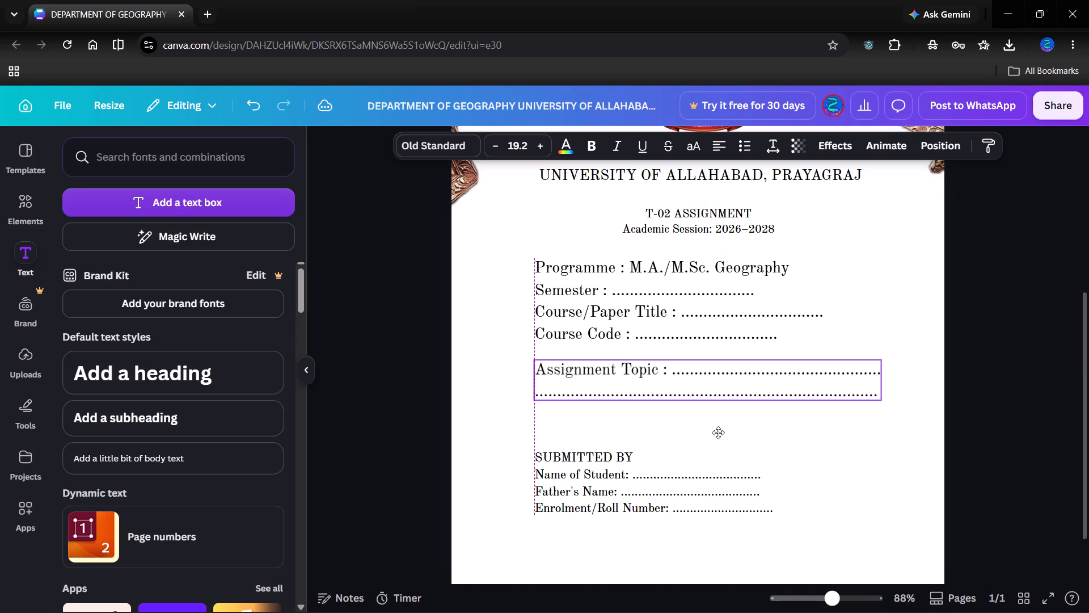
left_click_drag(718, 433, 718, 436)
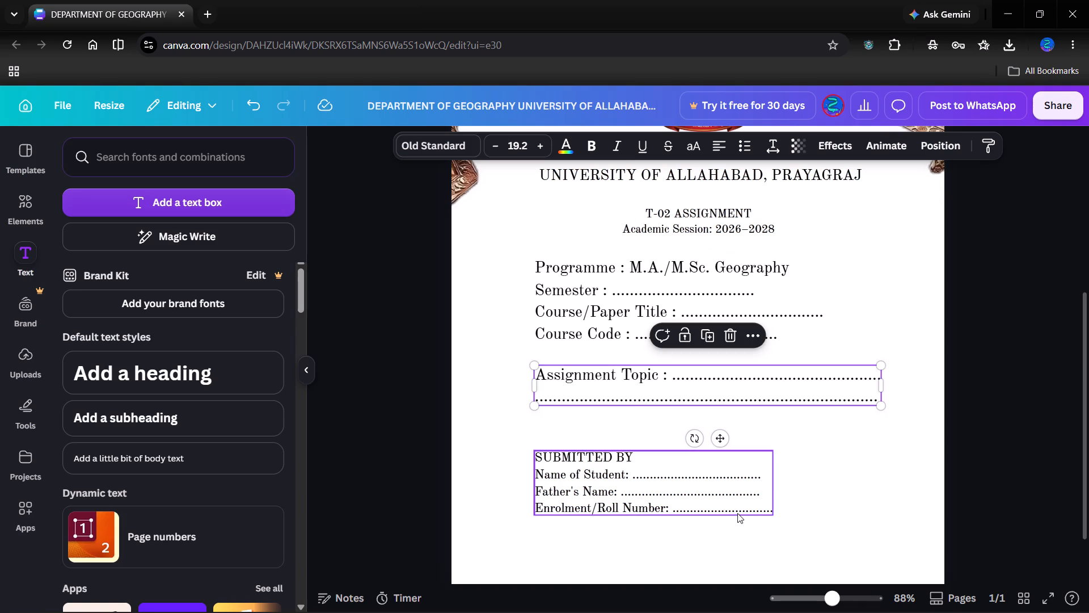
Move the SUBMITTED BY block up to a spacing of 1 below the Assignment Topic block, left edges aligned.
left_click(737, 513)
scroll(729, 557, "down", 1)
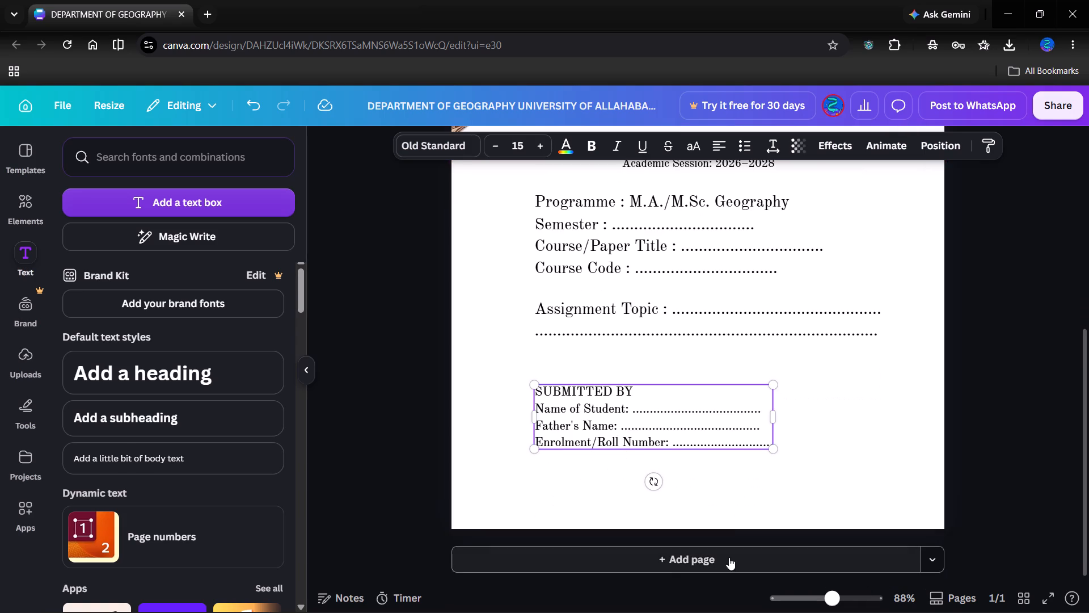
left_click(725, 411)
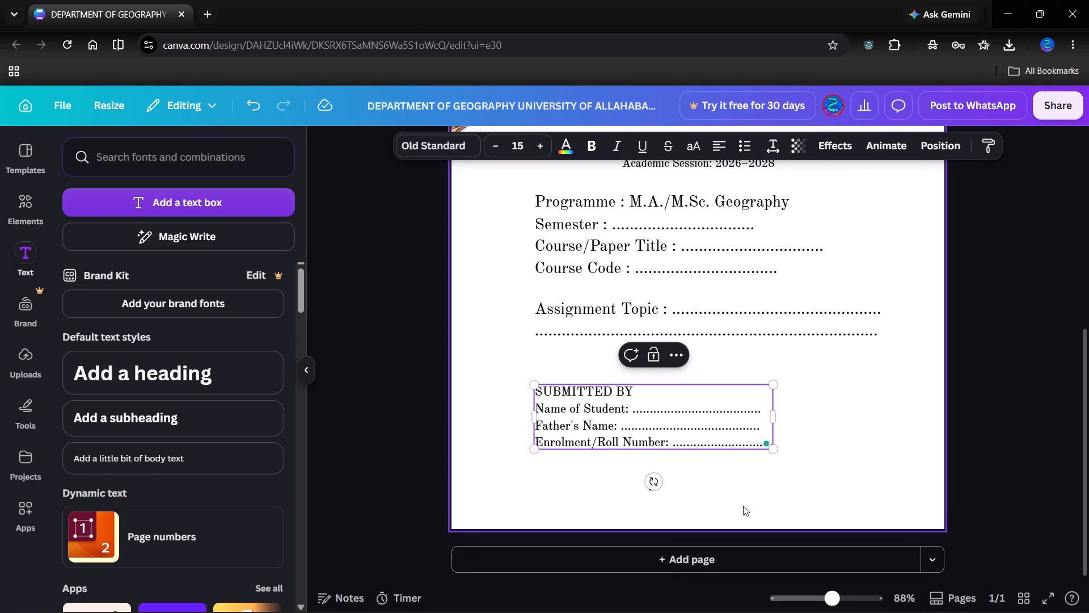
left_click(744, 490)
left_click_drag(723, 400, 720, 387)
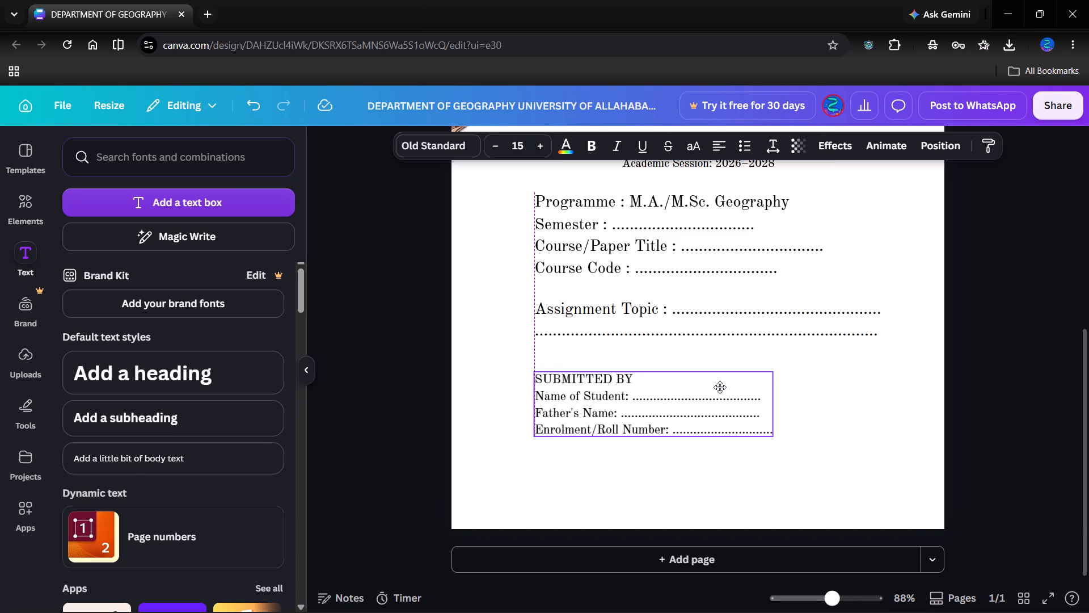
left_click_drag(720, 387, 721, 373)
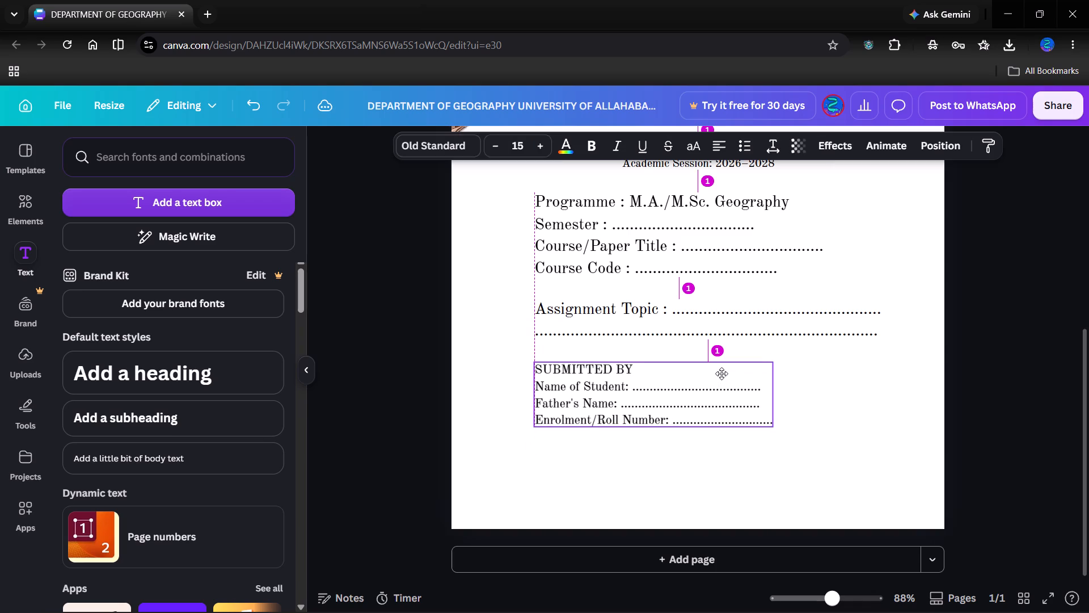
left_click_drag(721, 373, 721, 375)
left_click(830, 417)
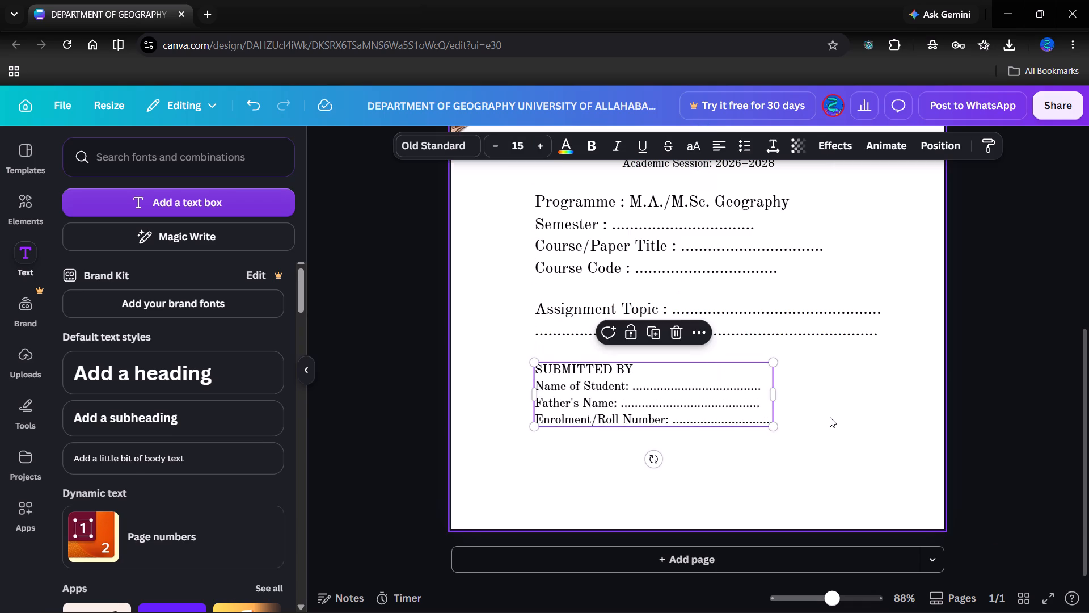
Move the Programme block slightly further up, close beneath the Academic Session line, keeping its left alignment.
scroll(830, 417, "down", 1)
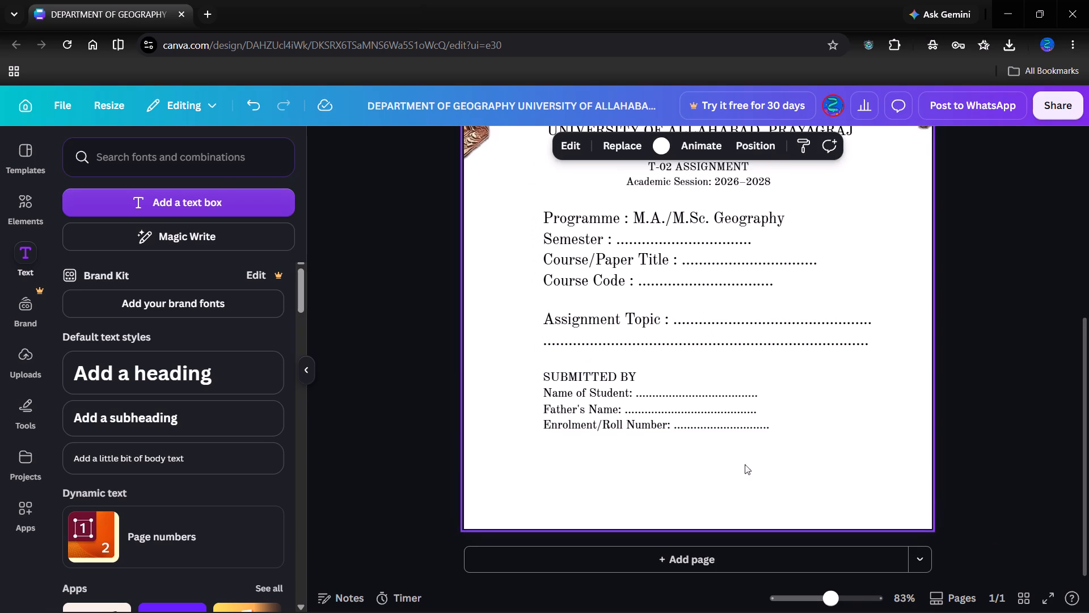
scroll(797, 482, "down", 1)
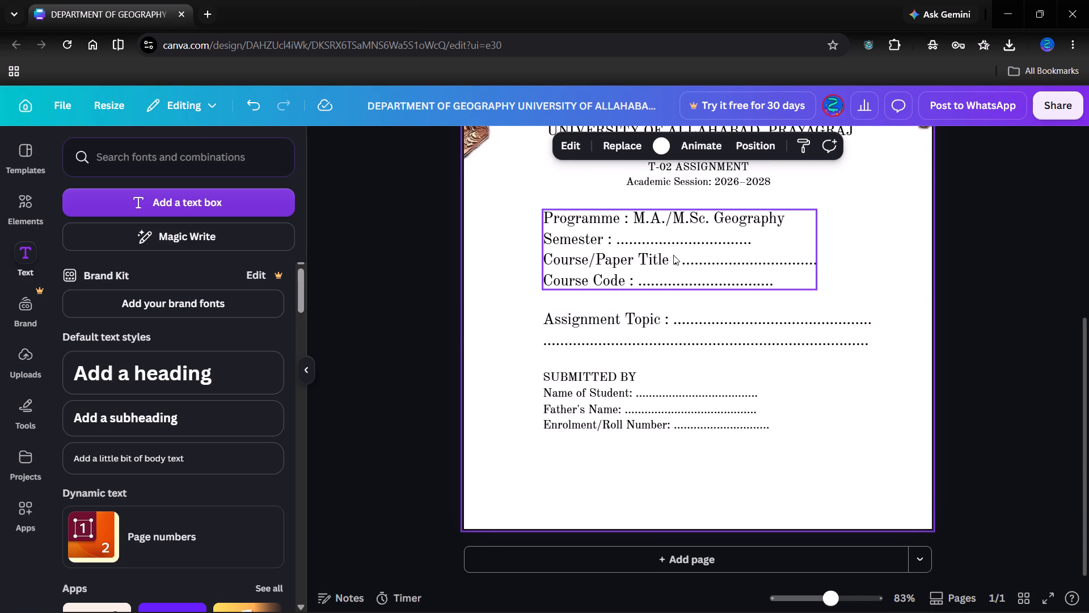
scroll(673, 255, "up", 1)
left_click_drag(668, 419, 667, 409)
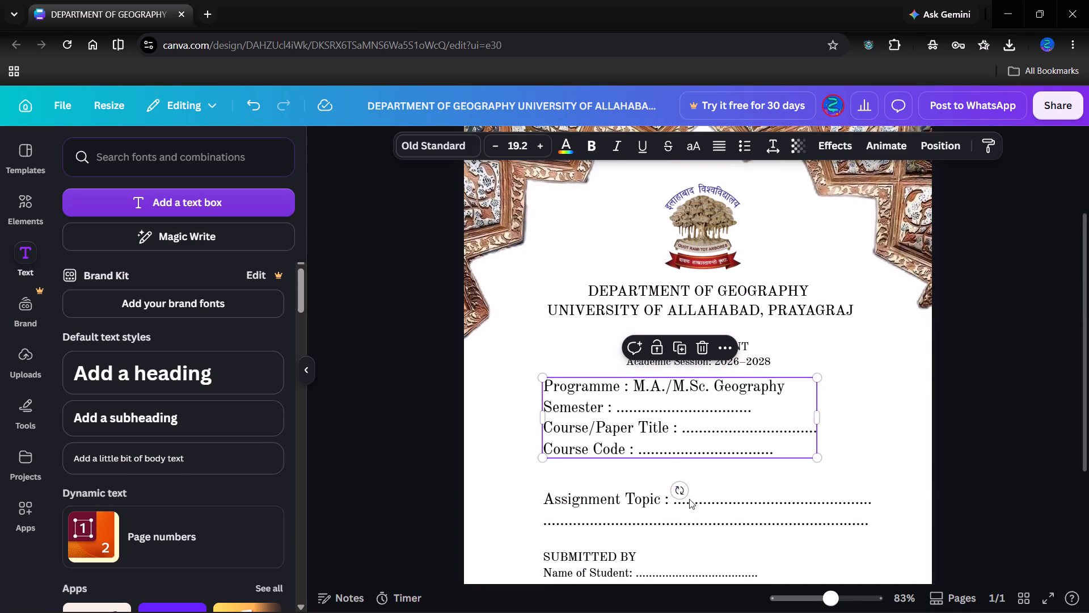
Move the Assignment Topic block up closer to Course Code, keeping it flush with the fields above.
left_click(714, 513)
left_click_drag(714, 513, 712, 501)
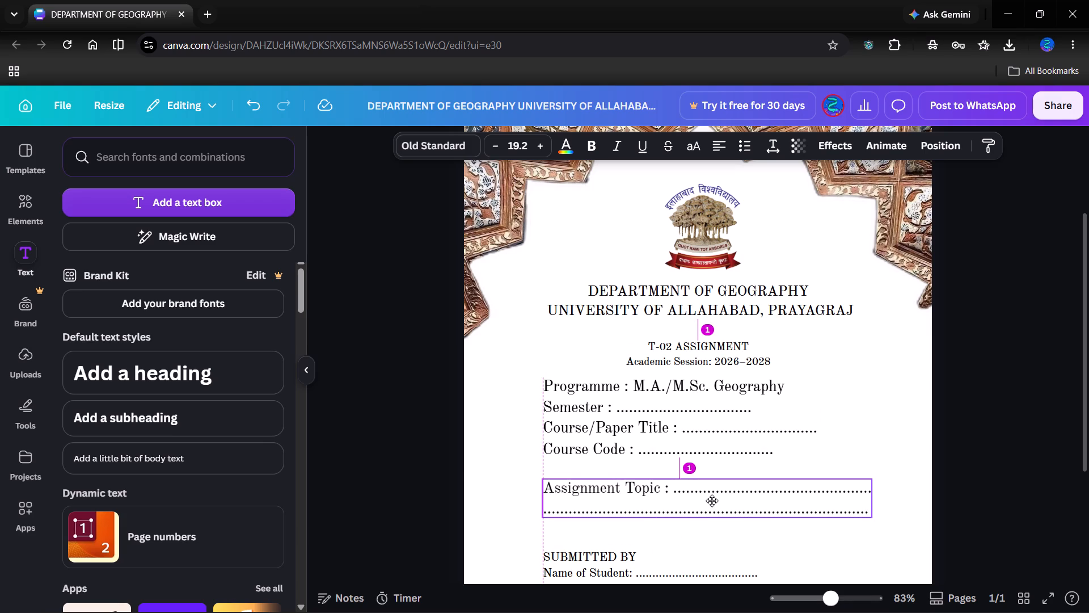
left_click_drag(712, 501, 712, 496)
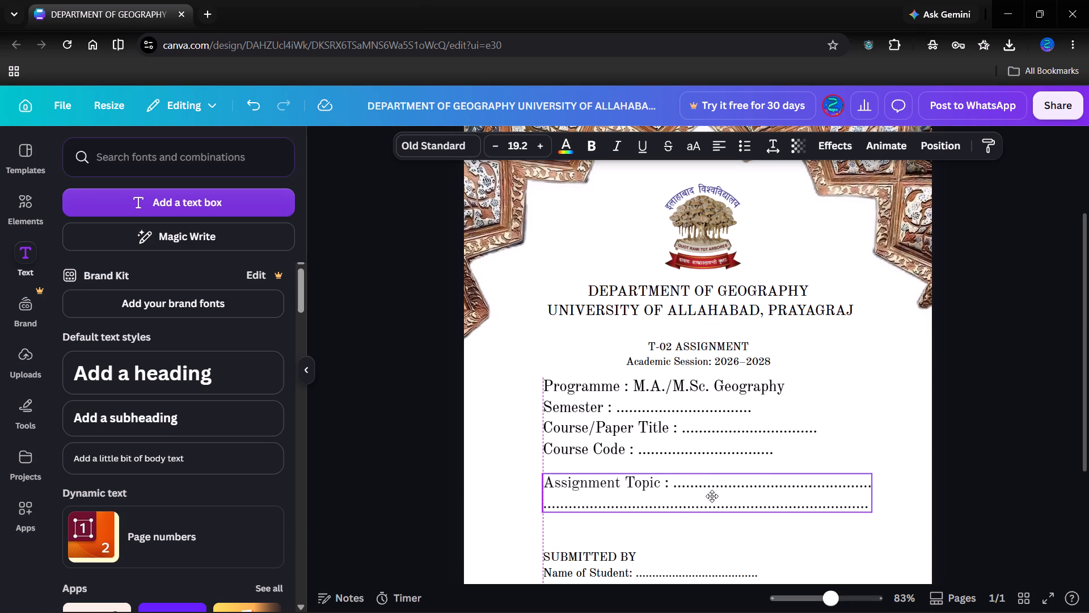
left_click_drag(712, 496, 712, 498)
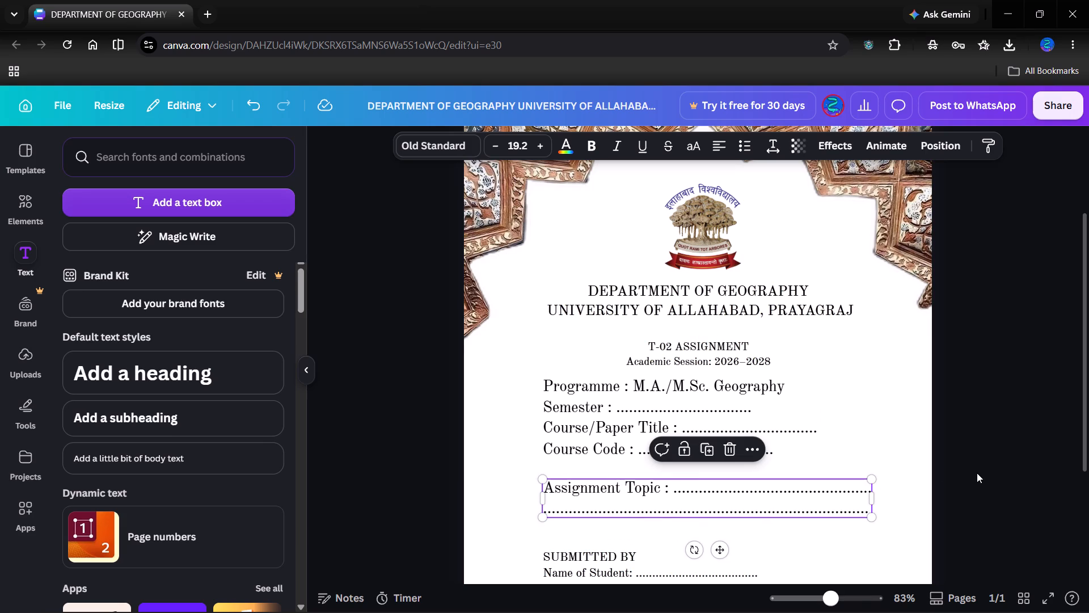
left_click(977, 473)
Move the SUBMITTED BY block up closer to the Assignment Topic lines.
scroll(977, 473, "down", 1)
left_click(682, 520)
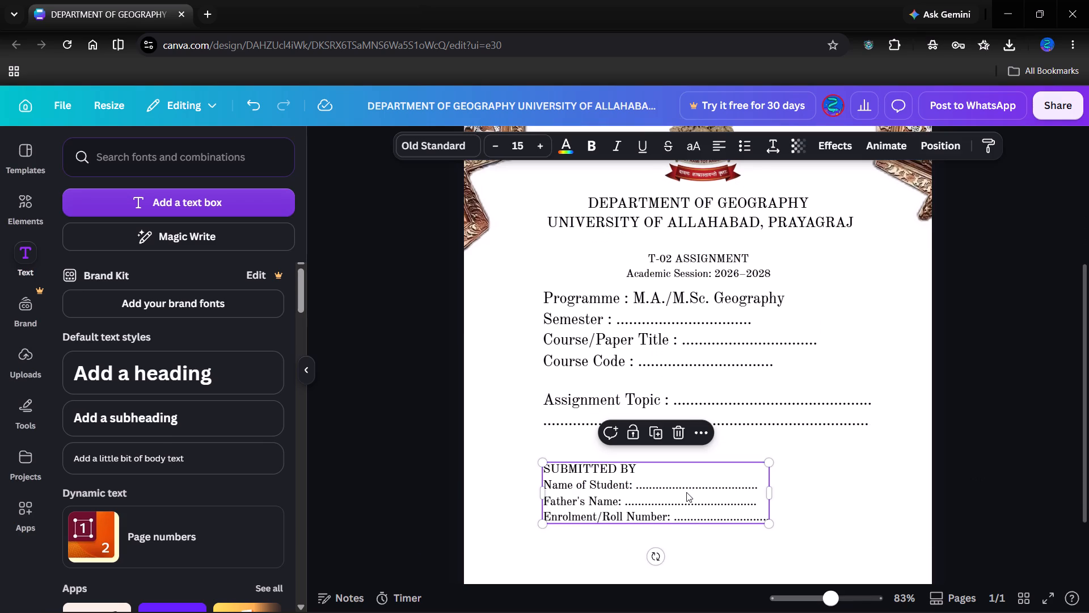
left_click_drag(686, 492, 686, 479)
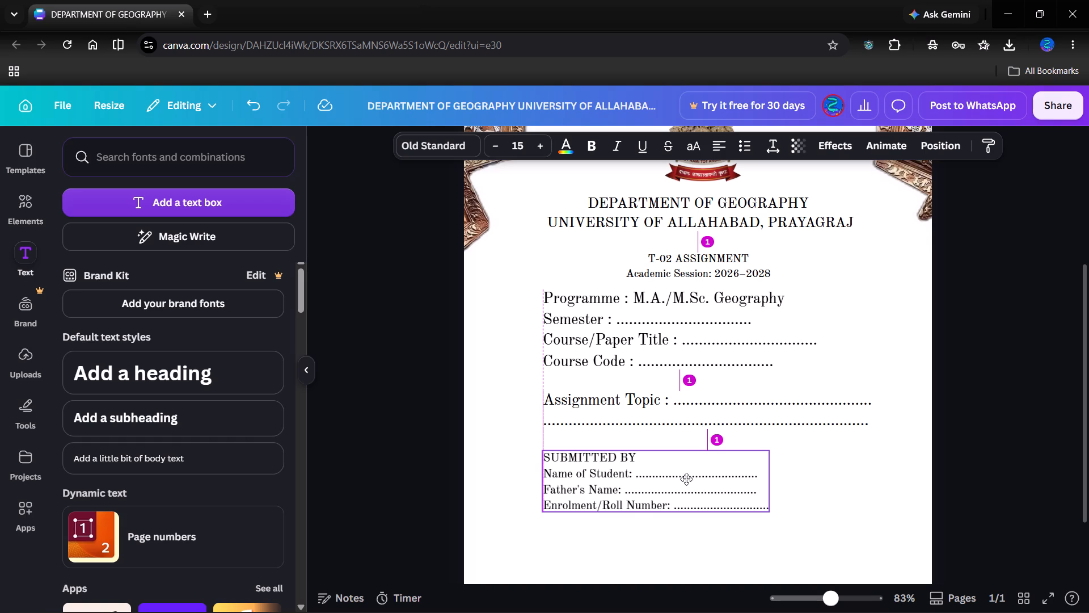
Nudge the SUBMITTED BY block up slightly so its gap below Assignment Topic matches the other section gaps.
left_click_drag(686, 479, 686, 477)
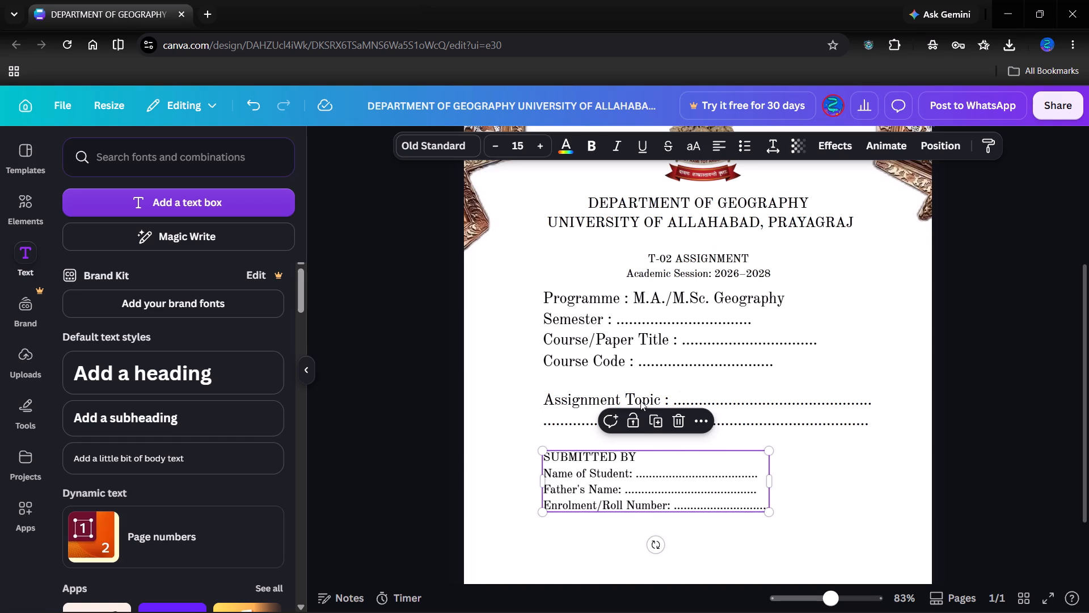
left_click(622, 380)
Increase the font size of all text in the SUBMITTED BY block to 19.
scroll(703, 547, "down", 1)
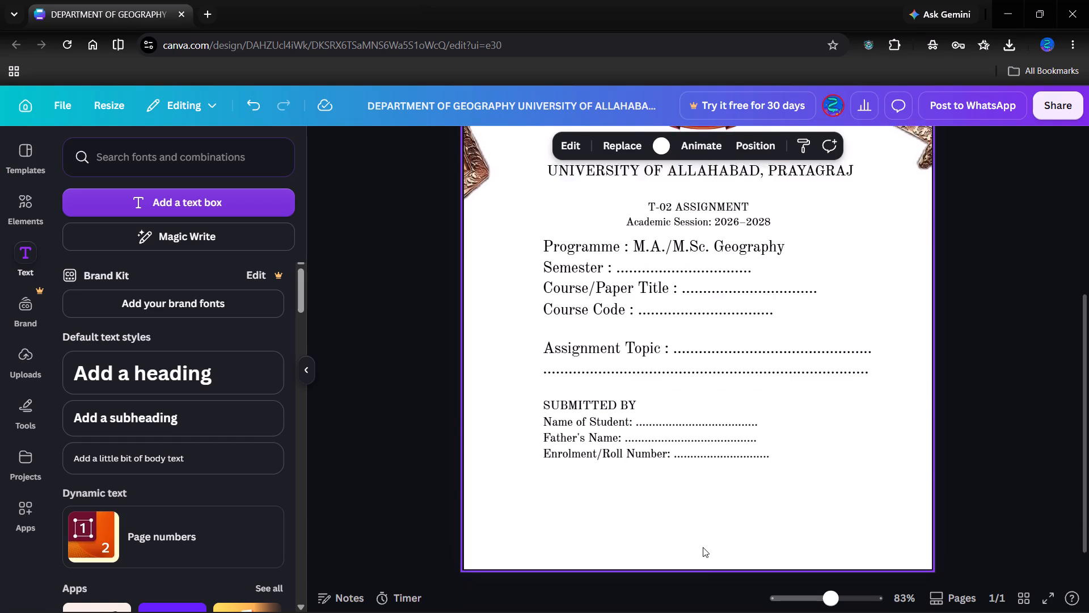
scroll(703, 547, "down", 1)
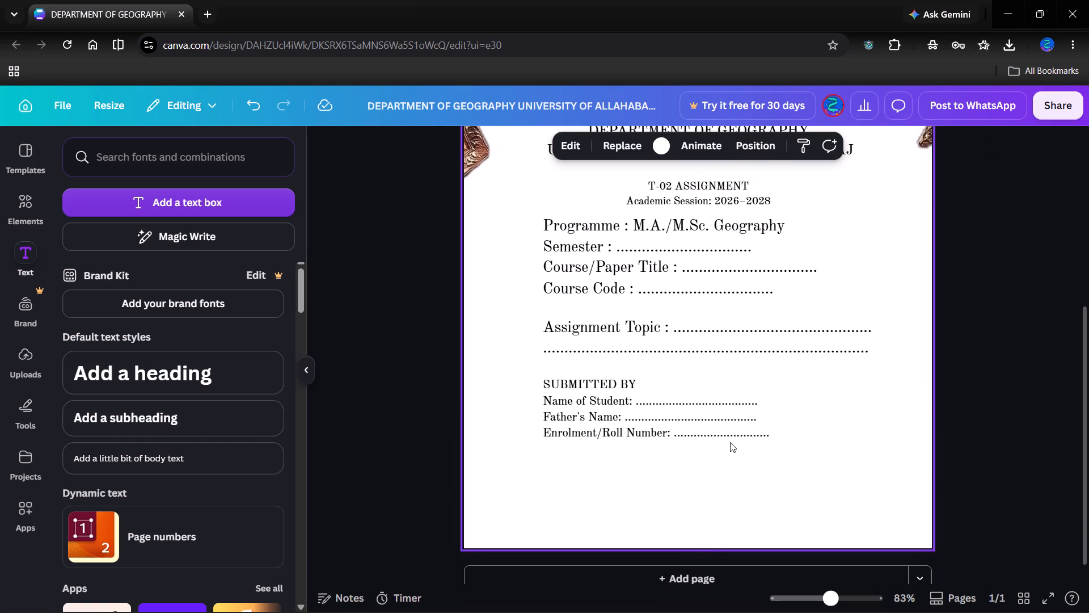
scroll(730, 442, "down", 1)
scroll(730, 442, "up", 1)
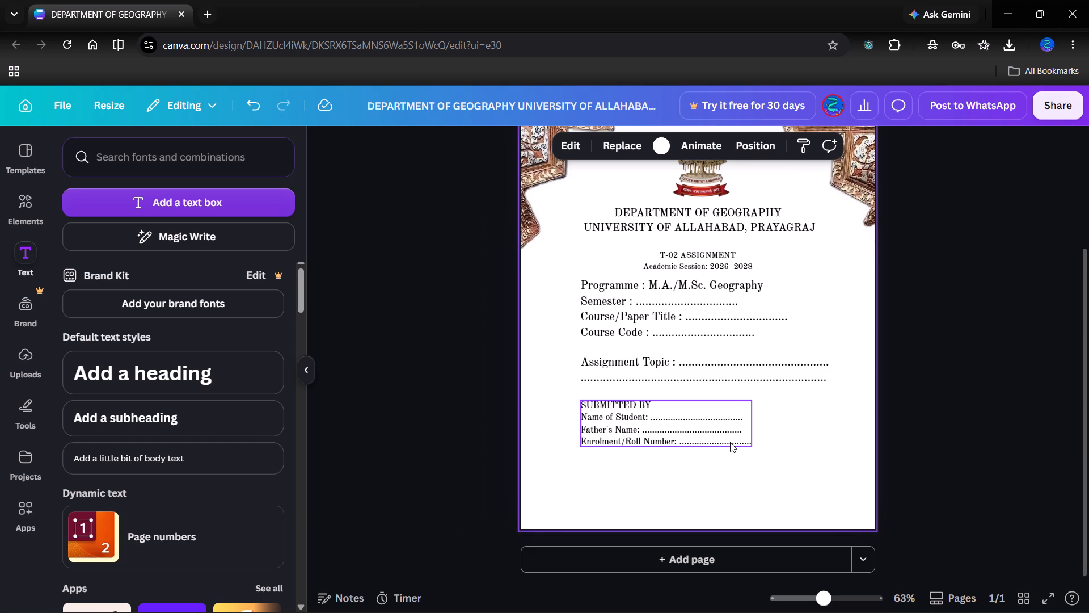
scroll(730, 442, "up", 2)
scroll(730, 442, "down", 1)
left_click(842, 459)
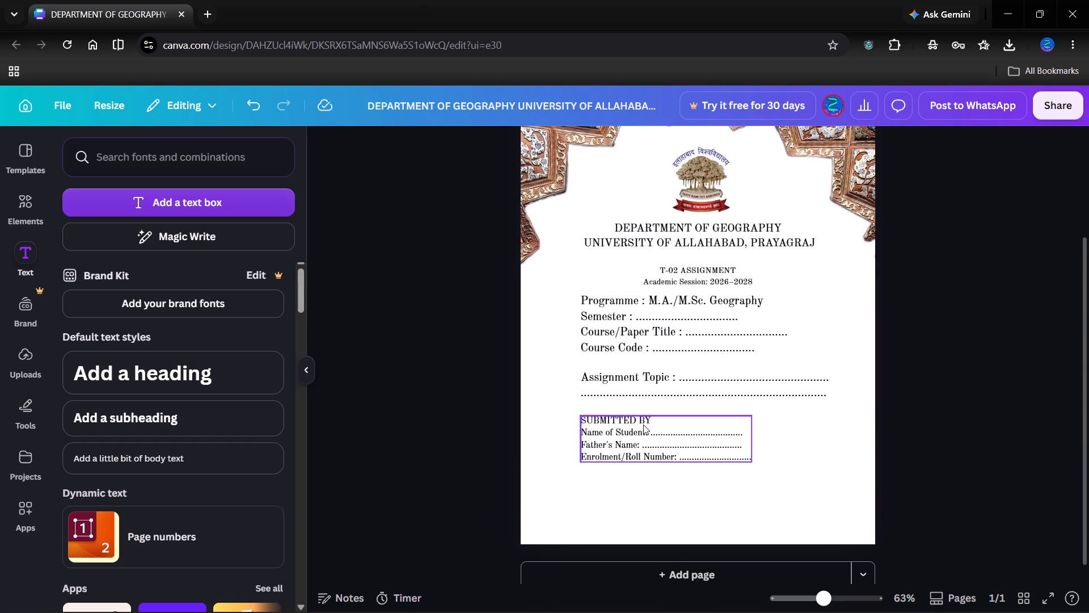
left_click(609, 436)
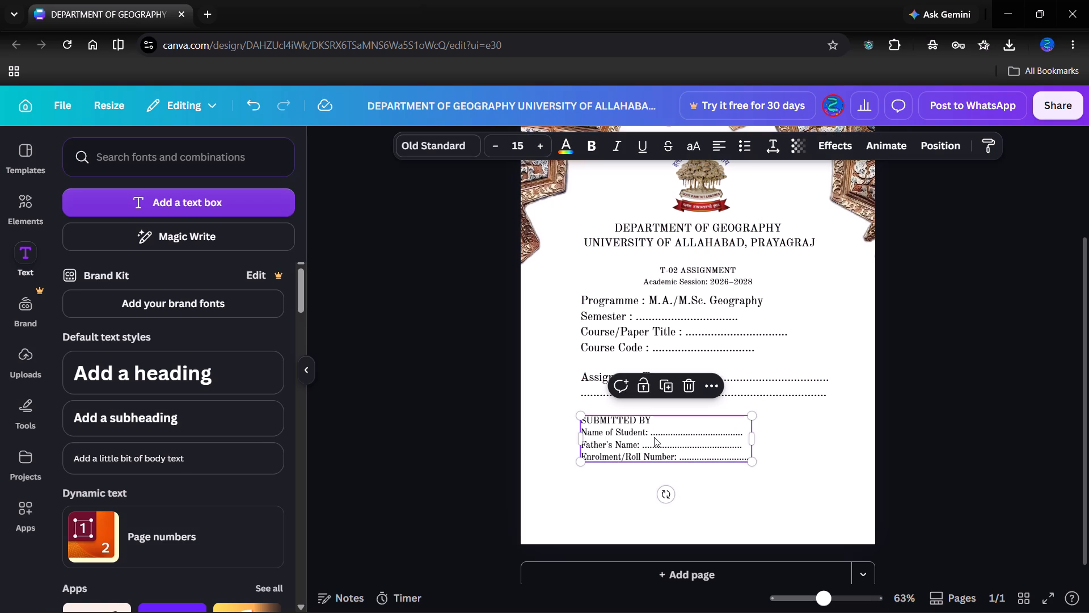
left_click(653, 420)
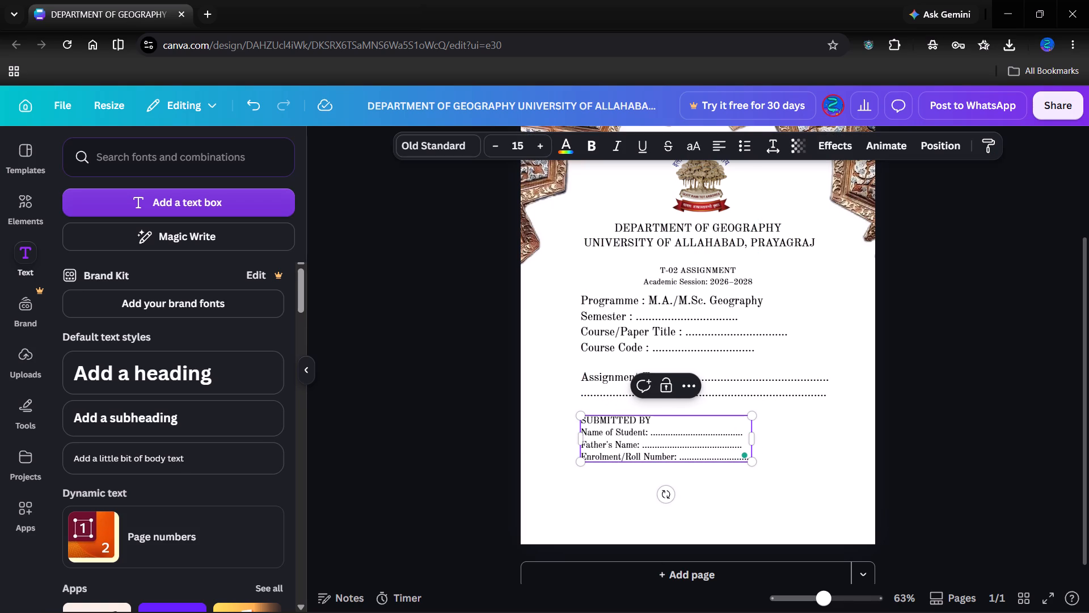
double_click(612, 433)
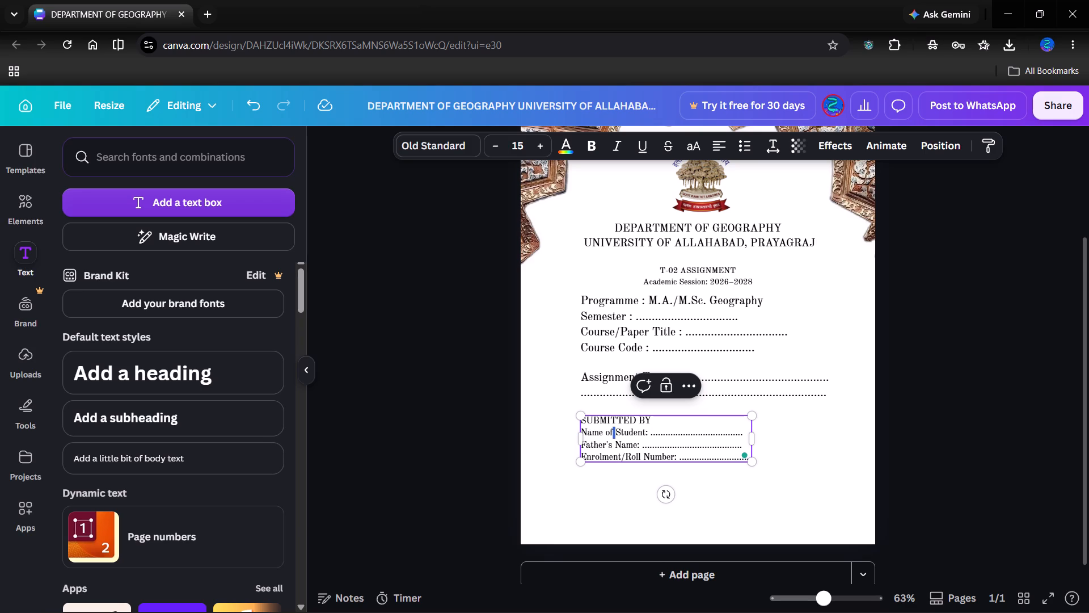
double_click(631, 434)
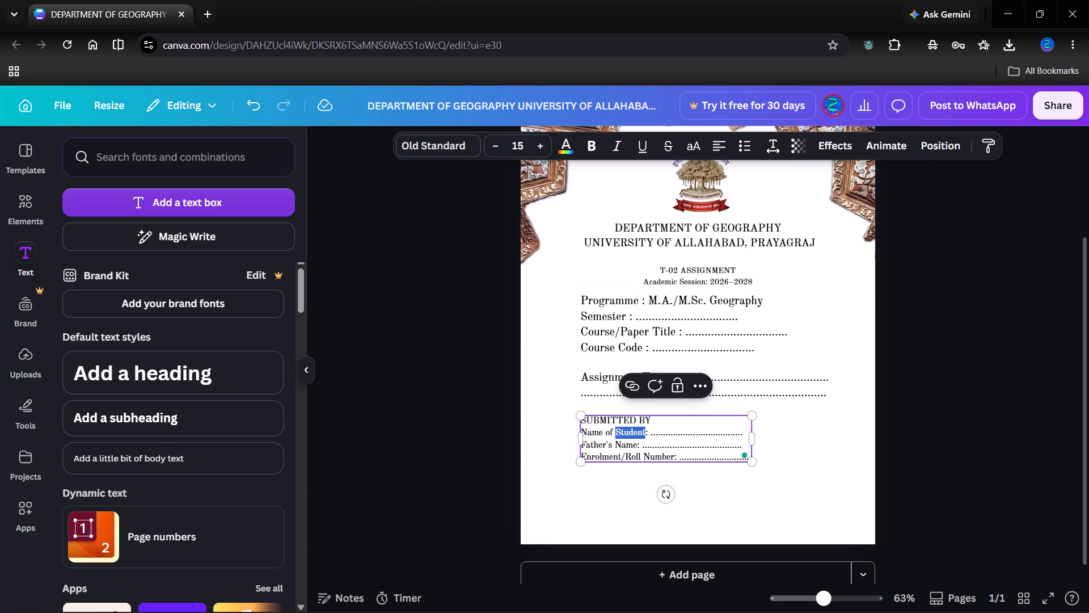
left_click(706, 456)
key("ctrl+a")
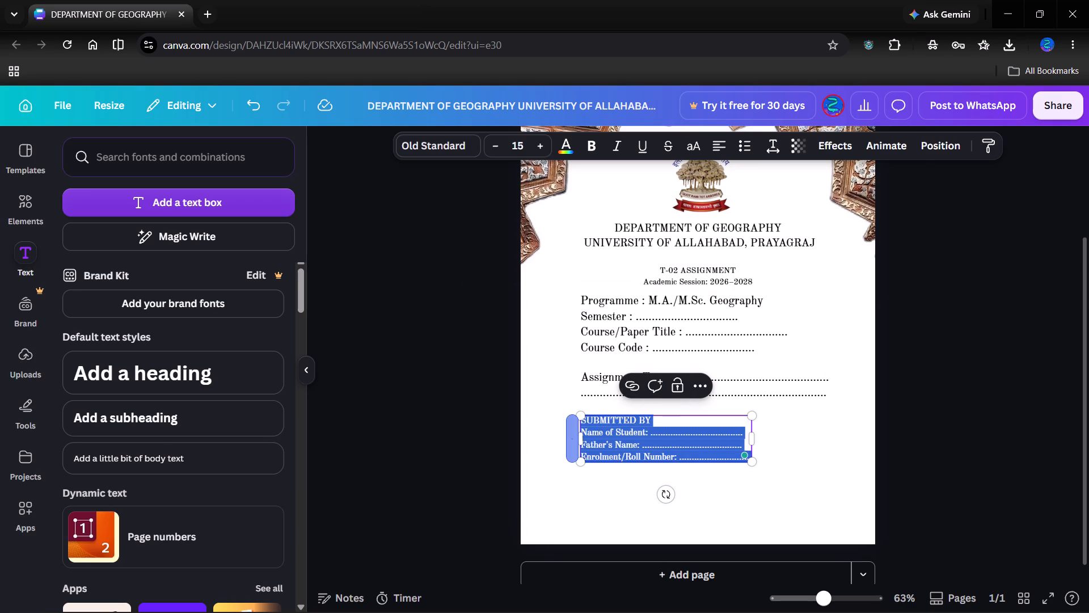
left_click(543, 148)
left_click(543, 148)
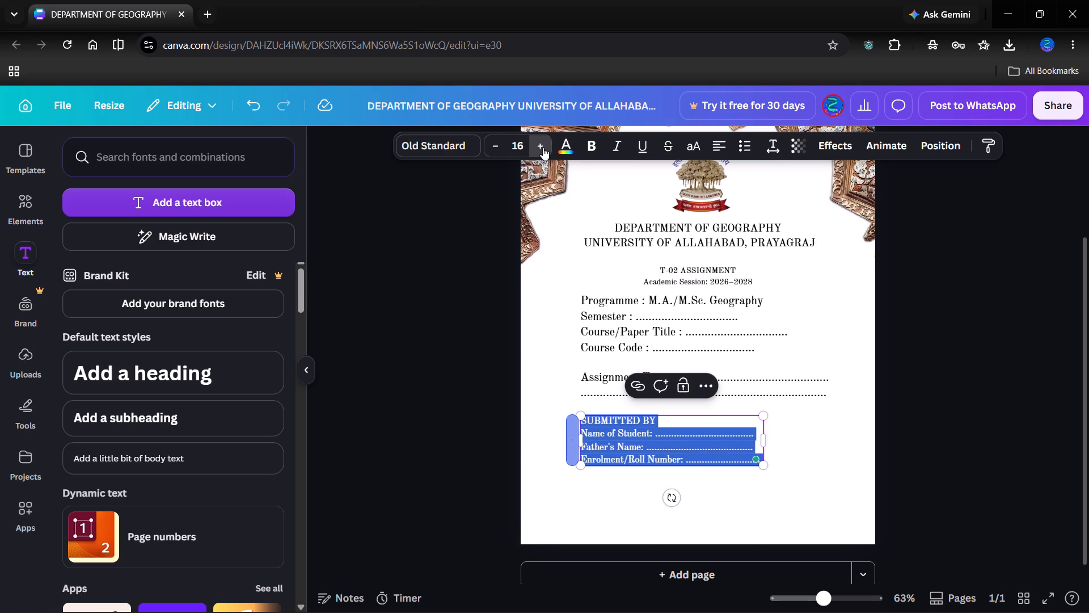
left_click(543, 148)
left_click(543, 148)
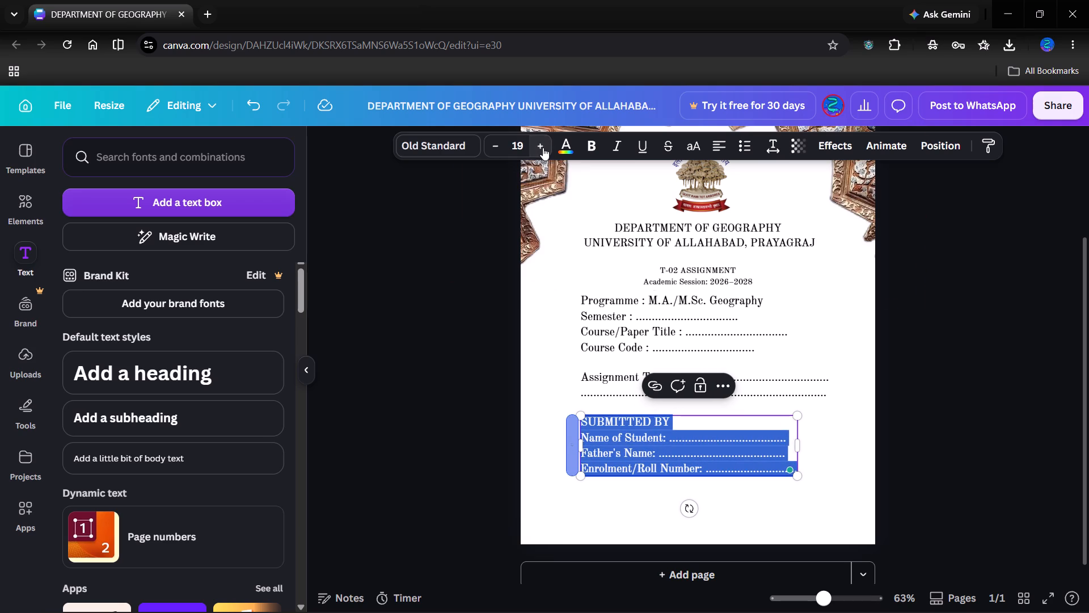
left_click(721, 504)
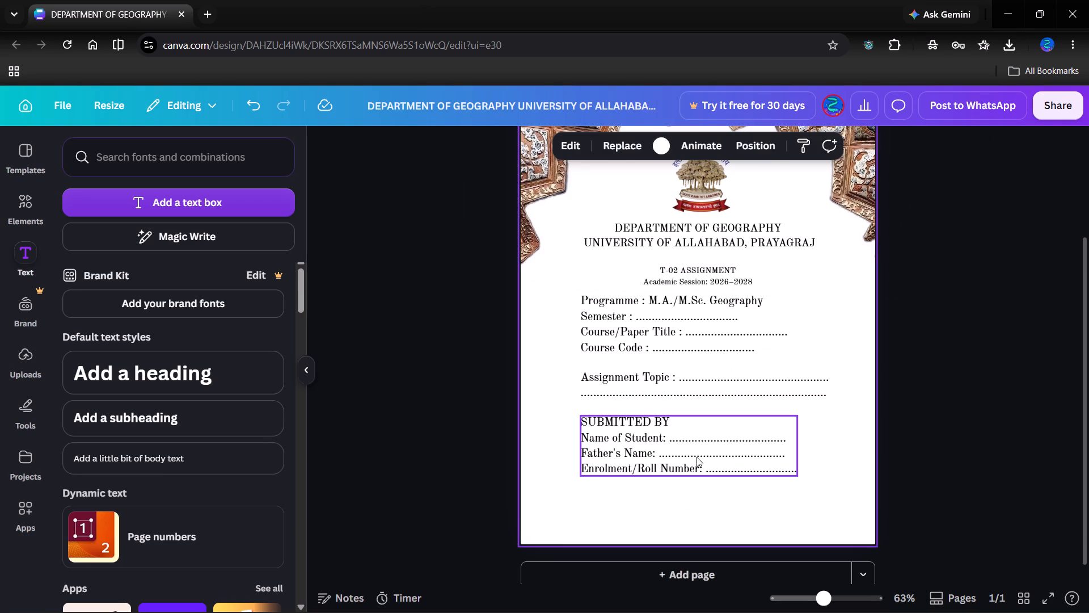
Scale the SUBMITTED BY block down slightly so its longest dotted line ends level with the Course/Paper Title blank.
left_click(695, 456)
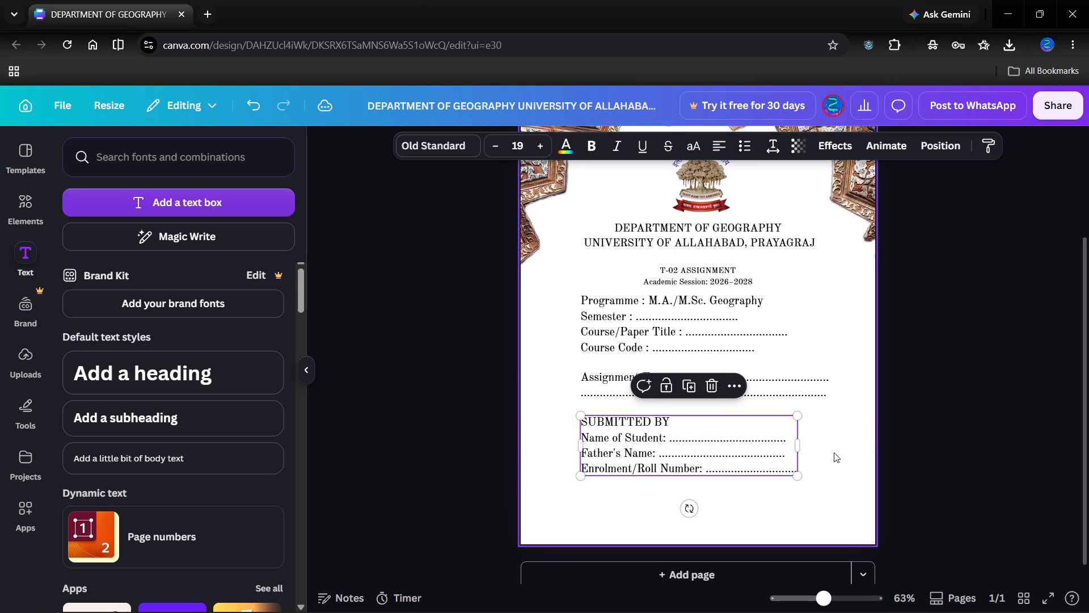
left_click_drag(797, 474, 795, 471)
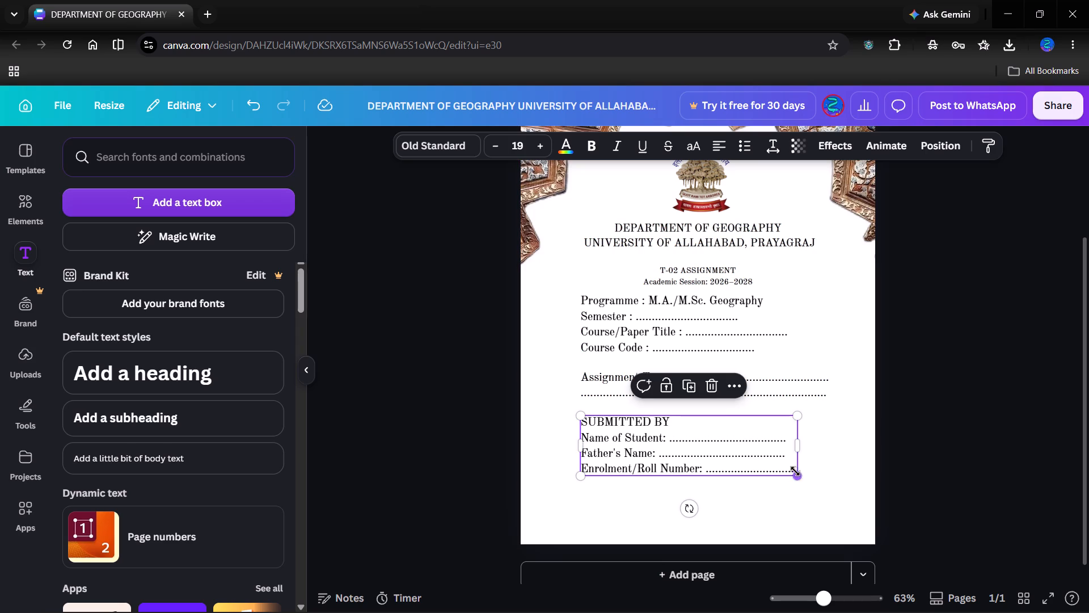
left_click_drag(795, 471, 789, 467)
left_click(956, 447)
Move the university emblem up a little within the ornamental arch, keeping it horizontally centred on the page.
scroll(956, 447, "down", 1)
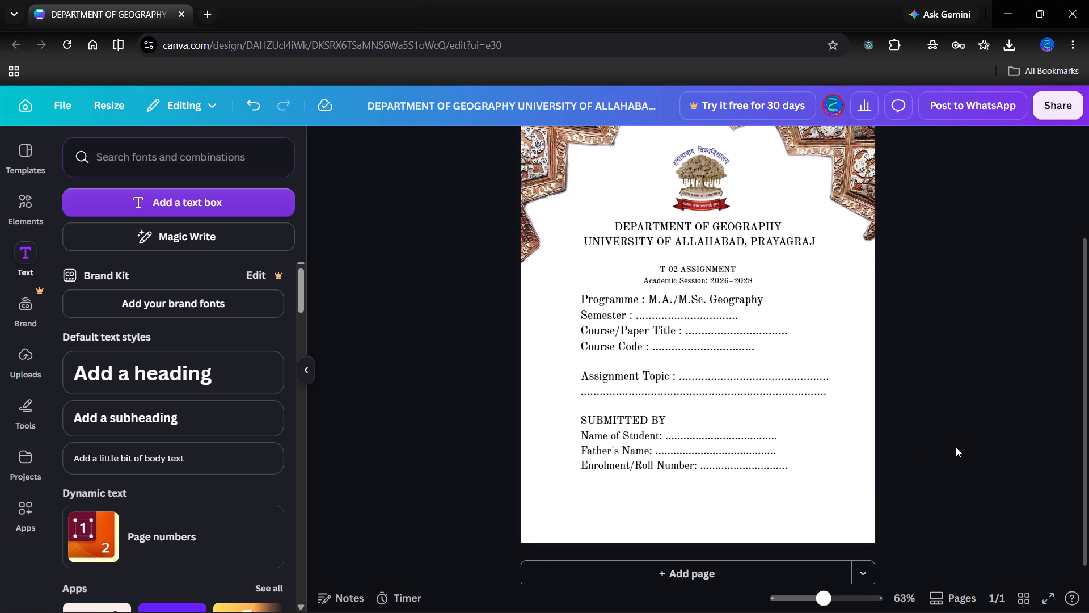
scroll(956, 447, "down", 1)
scroll(780, 347, "down", 1)
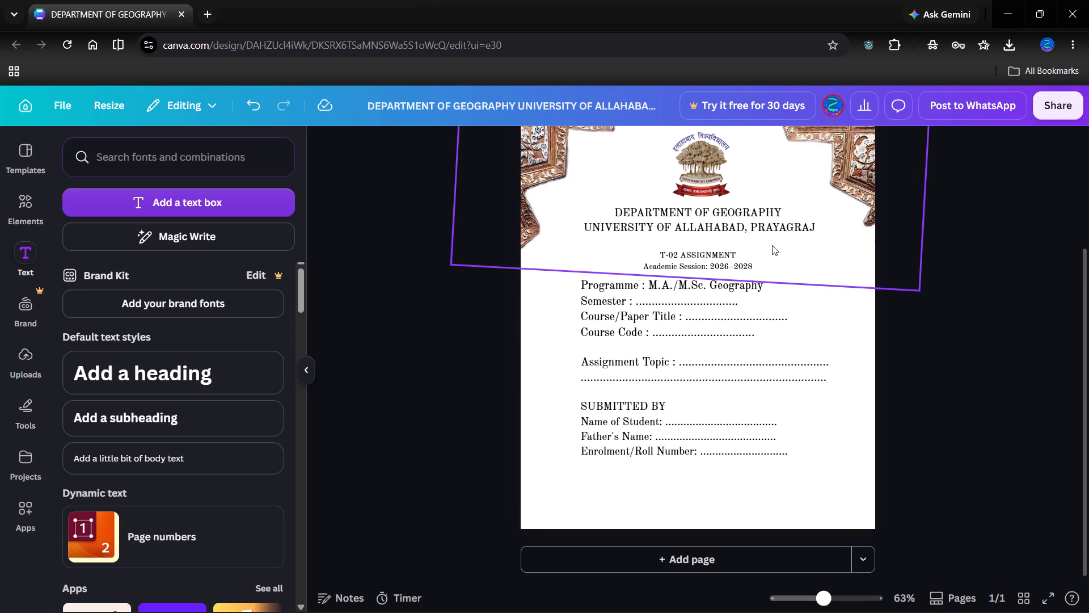
scroll(772, 245, "up", 1)
left_click_drag(711, 262, 711, 254)
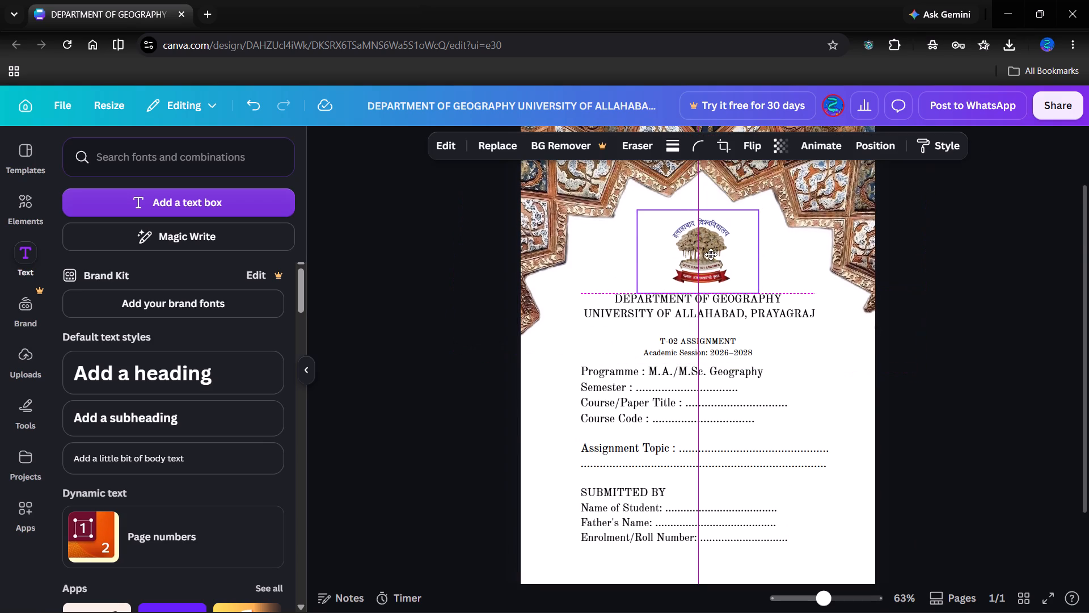
left_click_drag(711, 254, 710, 247)
left_click(844, 362)
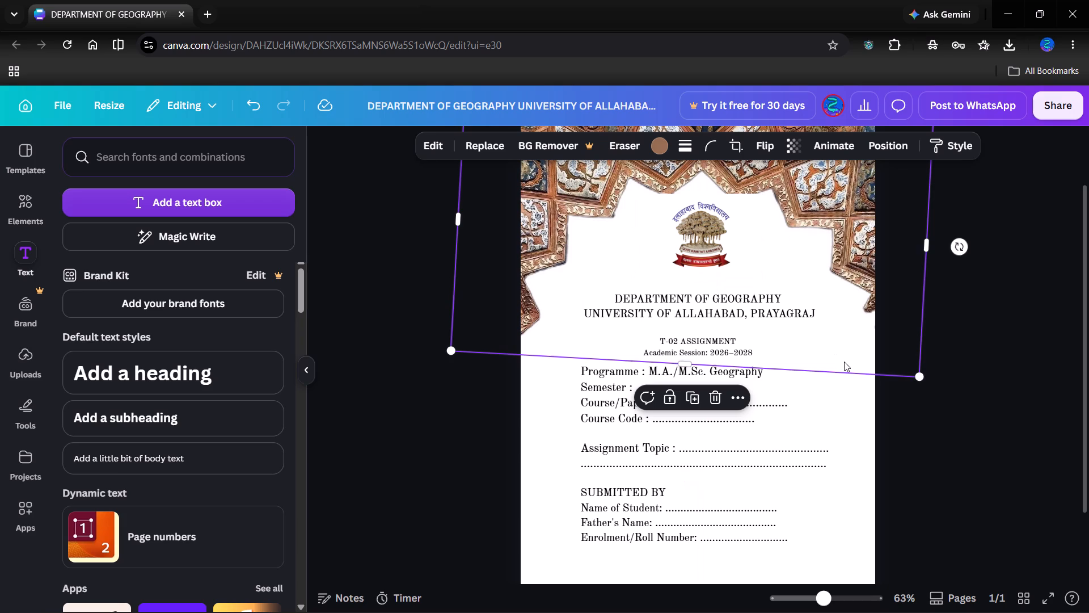
Move the DEPARTMENT OF GEOGRAPHY, UNIVERSITY OF ALLAHABAD, PRAYAGRAJ heading up closer beneath the emblem, keeping it centred.
left_click_drag(766, 317, 766, 305)
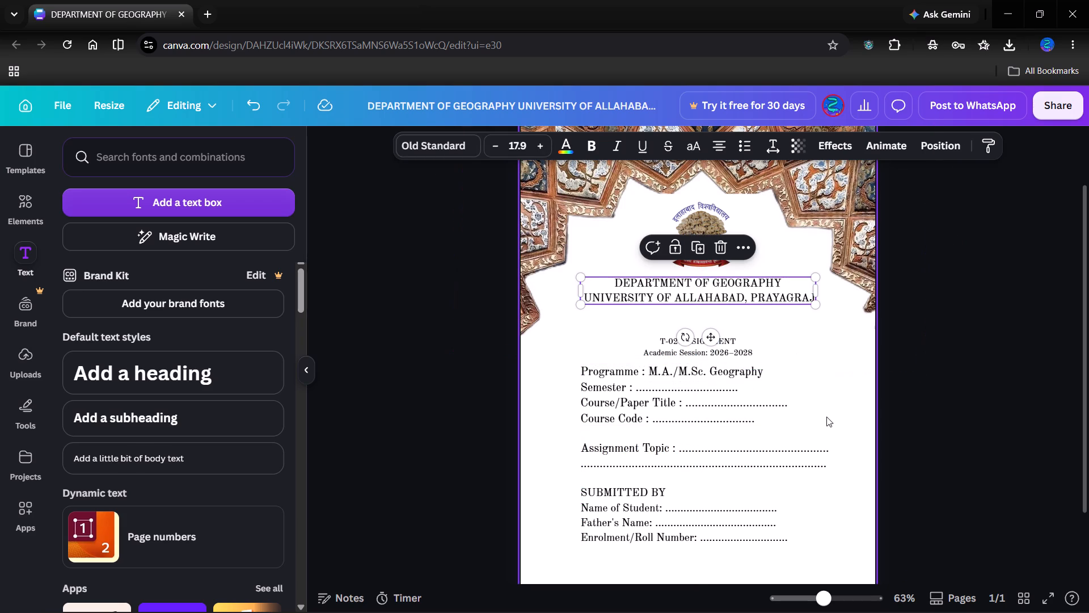
Move the T-02 ASSIGNMENT and Academic Session block up, centred beneath the university heading.
left_click(826, 417)
left_click_drag(728, 349, 727, 337)
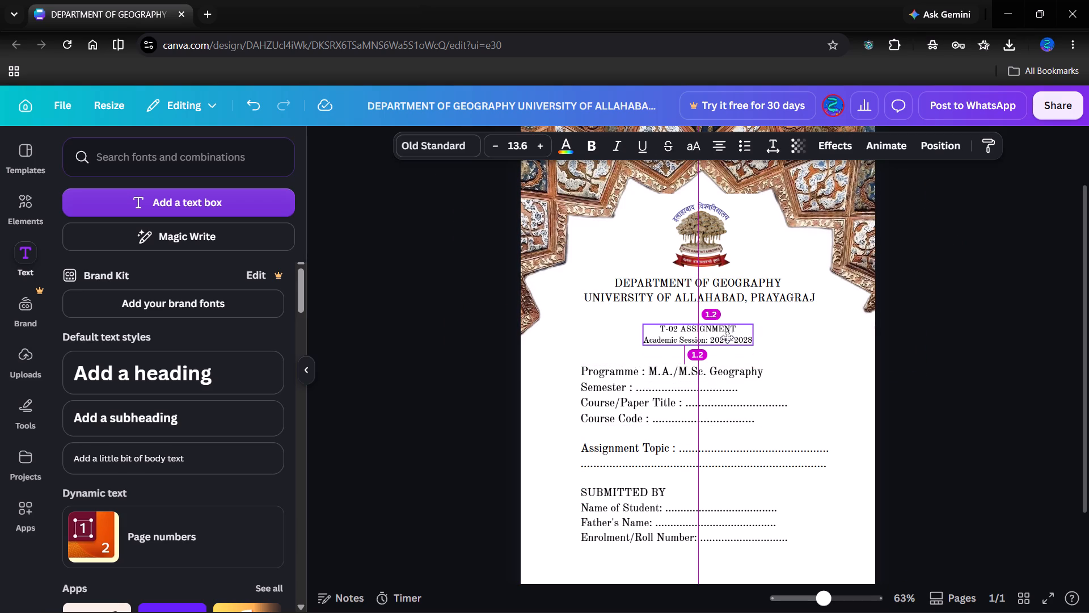
left_click_drag(727, 337, 725, 328)
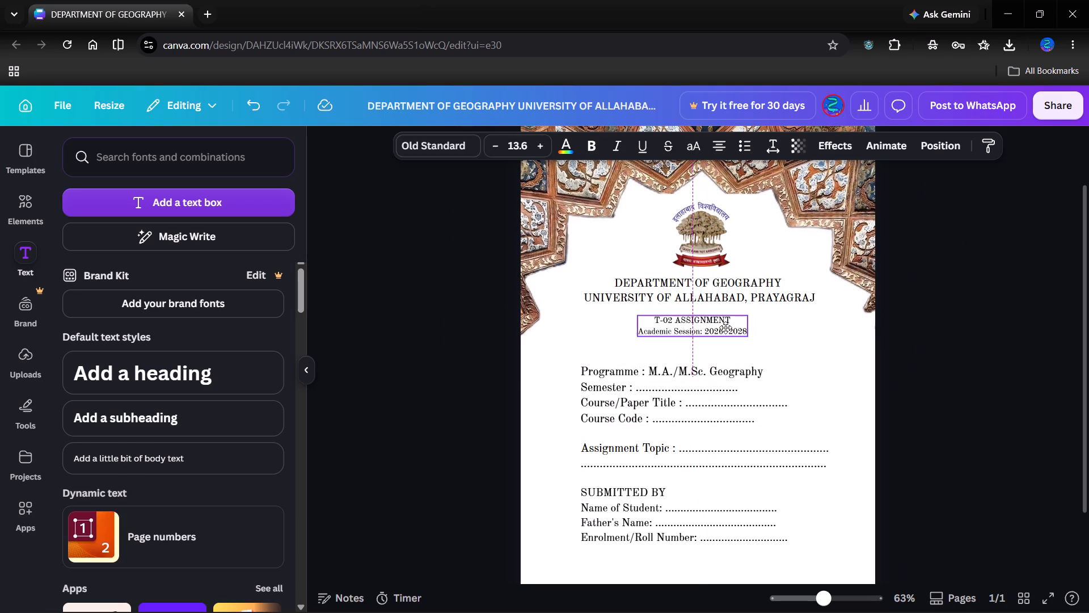
left_click_drag(725, 328, 726, 328)
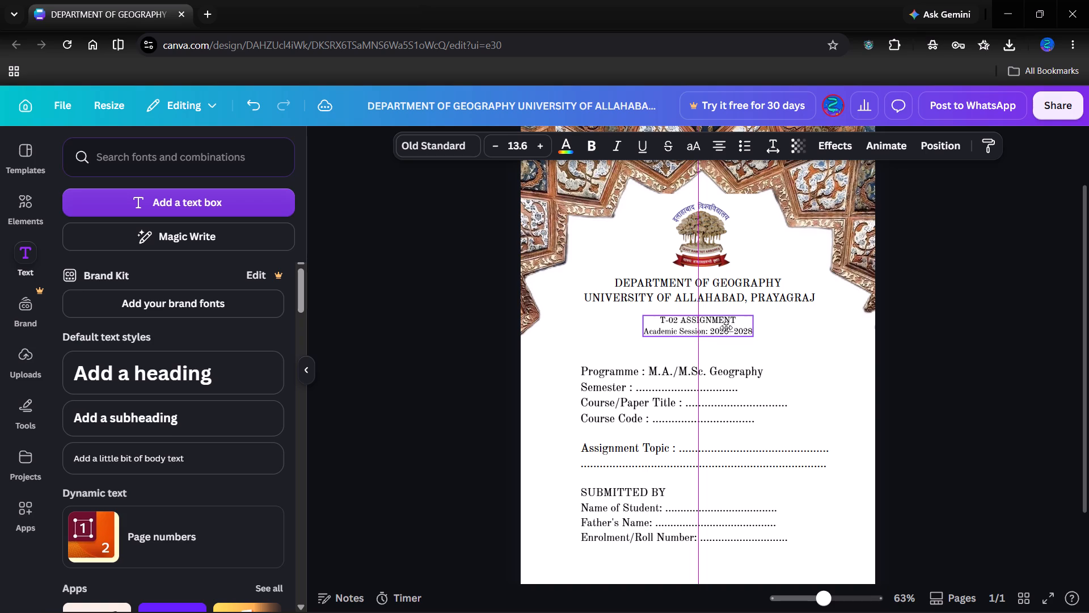
left_click_drag(726, 328, 727, 325)
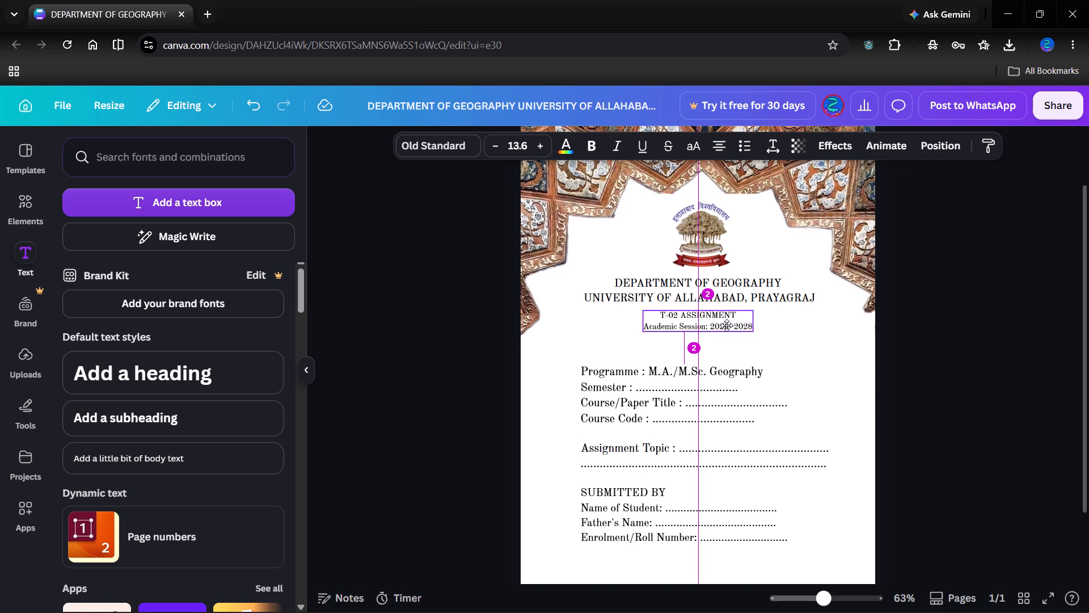
left_click_drag(727, 325, 727, 329)
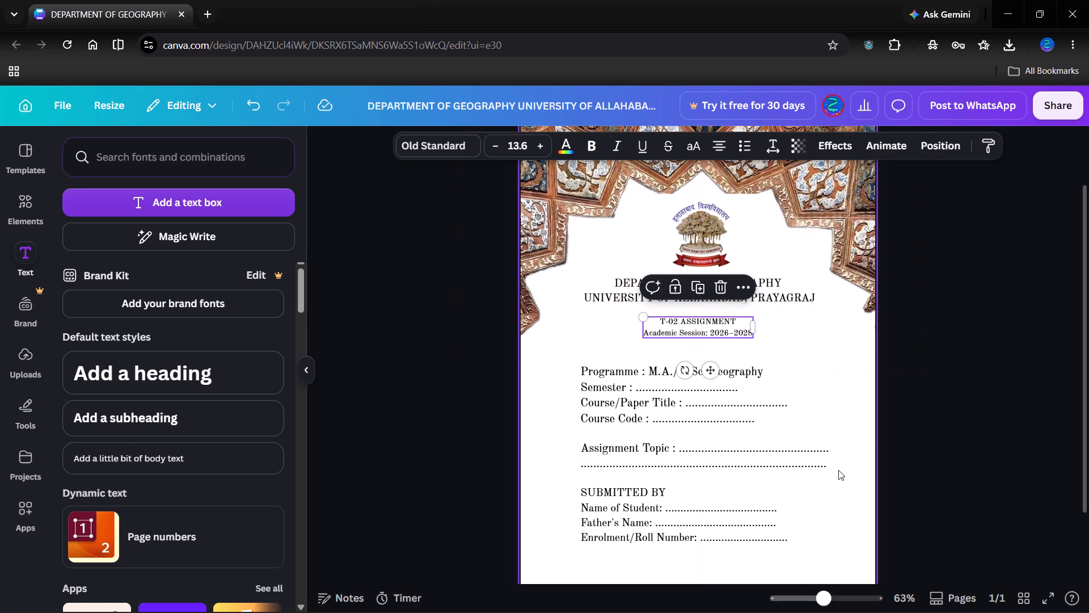
Move the Programme, Semester, Course/Paper Title and Course Code block up to just below the Academic Session line, keeping its left alignment.
left_click(833, 419)
left_click_drag(724, 381, 724, 374)
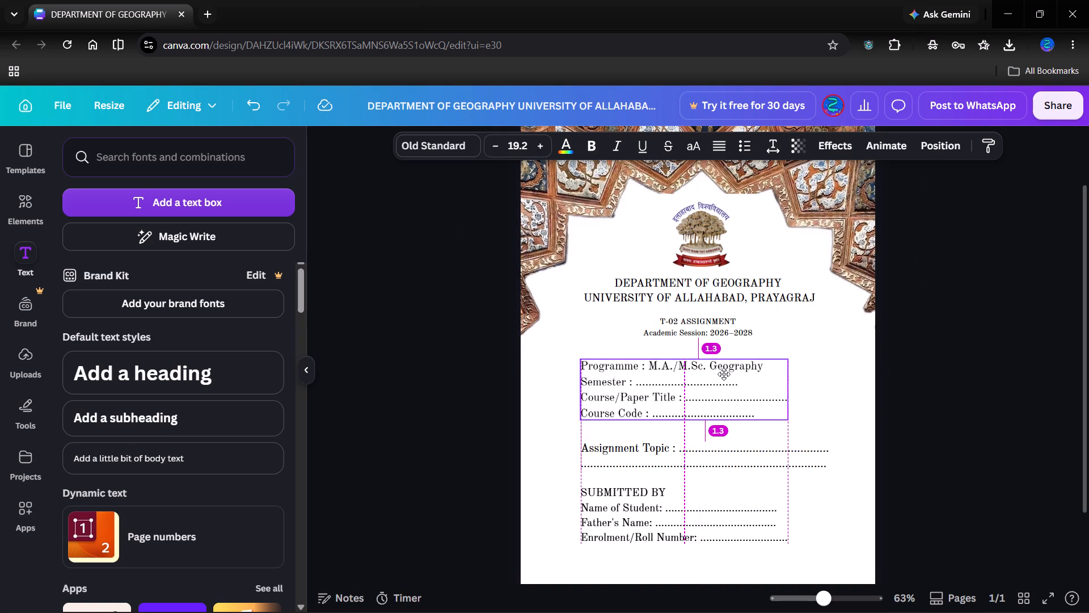
left_click_drag(724, 374, 724, 369)
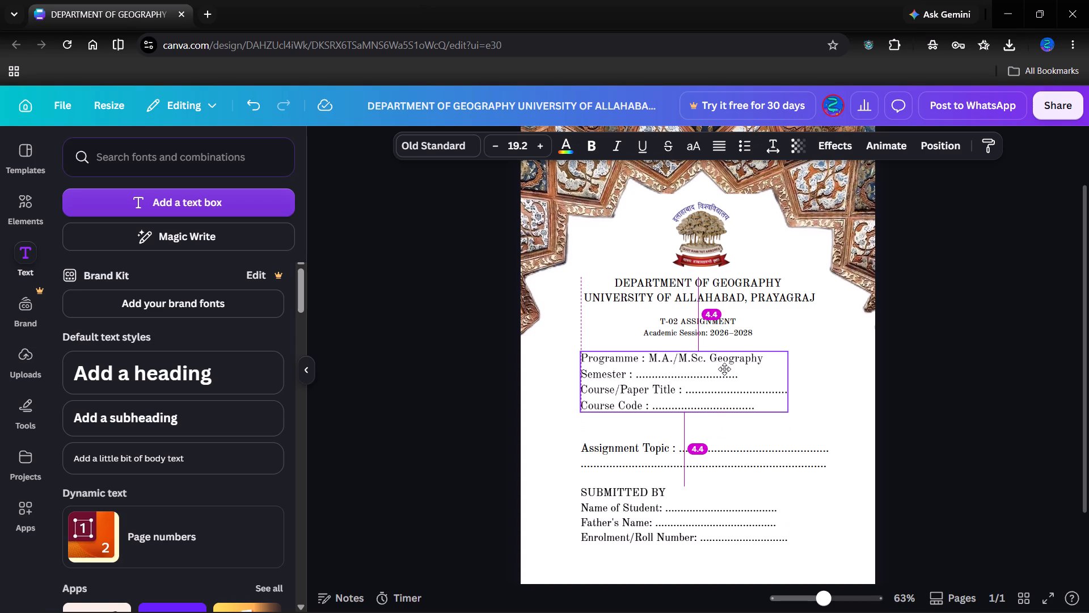
left_click_drag(724, 369, 724, 362)
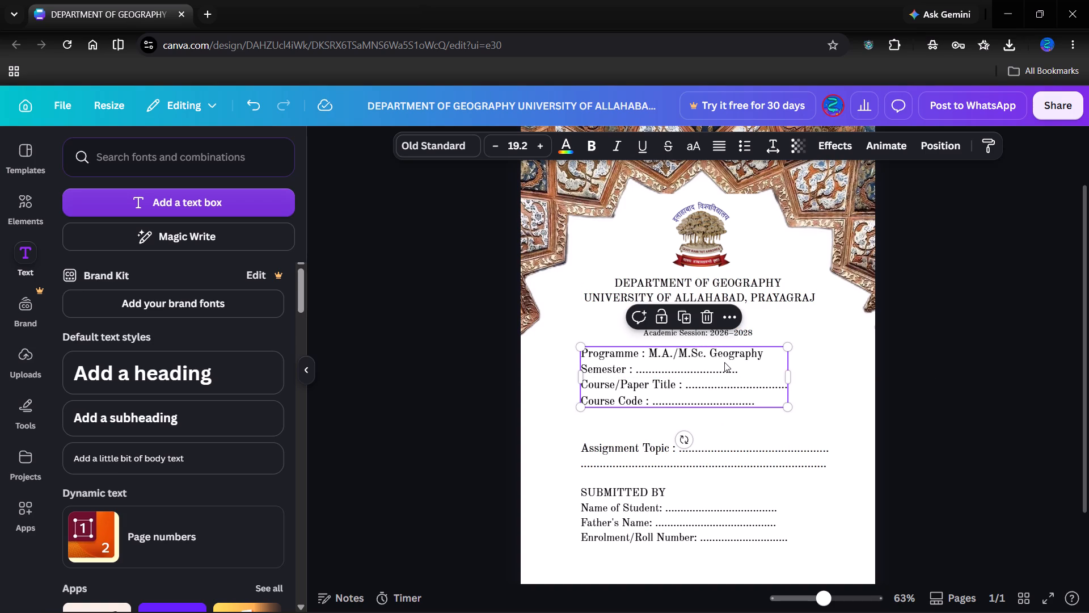
left_click(825, 414)
Move the Assignment Topic block up closer beneath Course Code, keeping it flush with the fields above.
left_click_drag(788, 462, 786, 447)
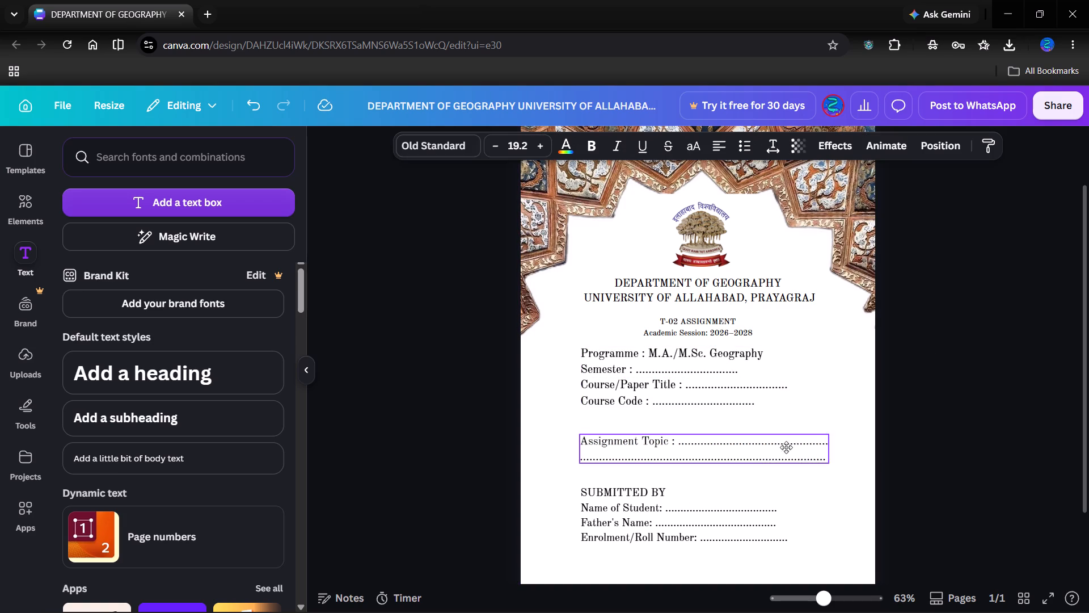
left_click_drag(786, 447, 786, 442)
left_click(826, 502)
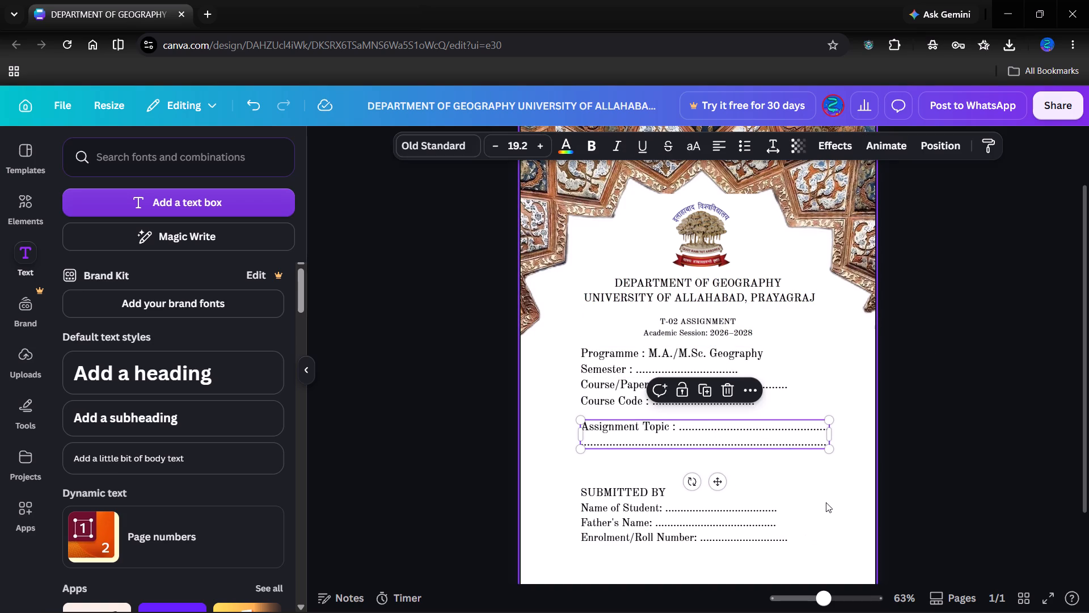
Move the SUBMITTED BY block up closer beneath the Assignment Topic lines, keeping it flush with the other fields.
left_click_drag(738, 532, 738, 509)
left_click(918, 511)
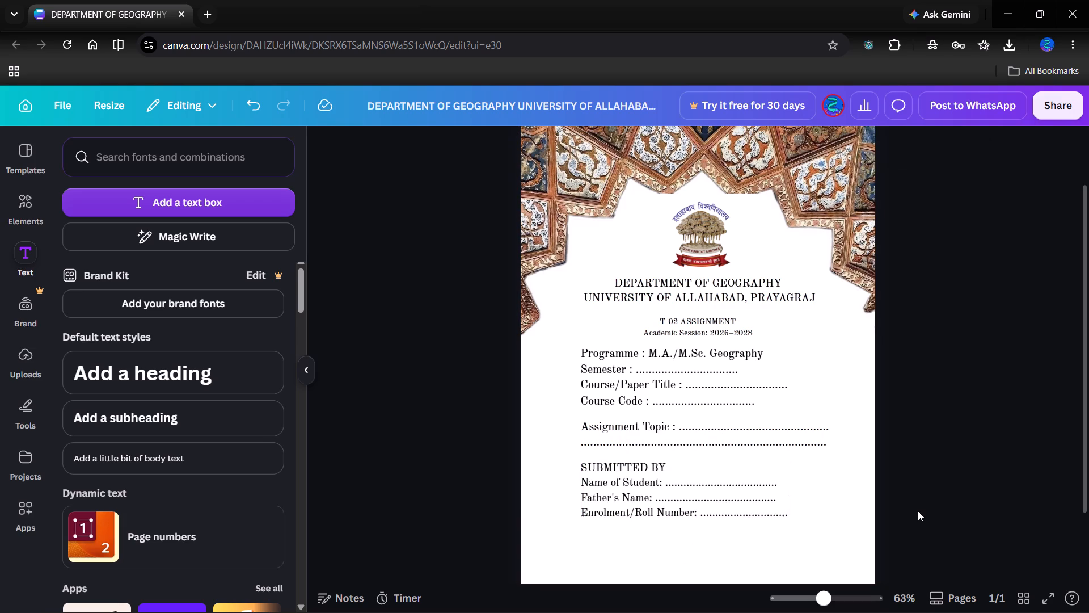
Add a new text box to the cover page.
scroll(918, 511, "down", 1)
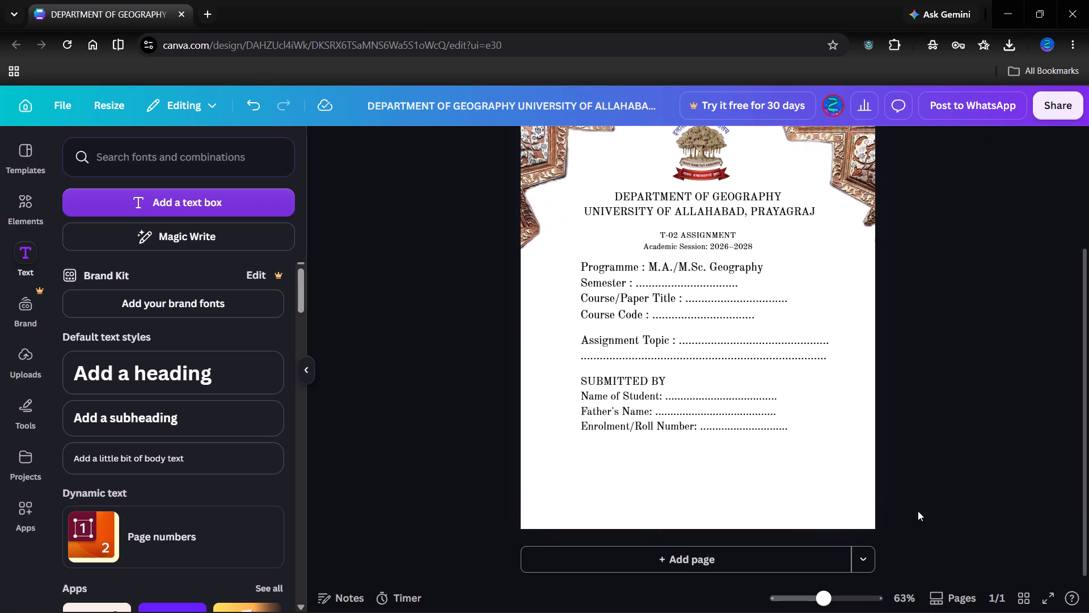
scroll(918, 511, "down", 1)
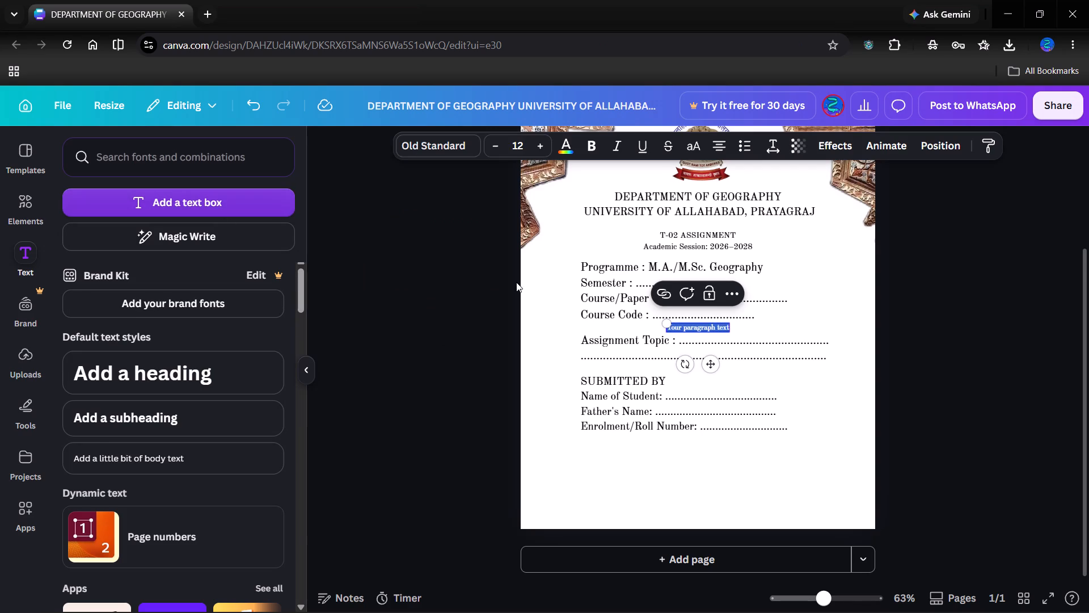
key("ctrl+v")
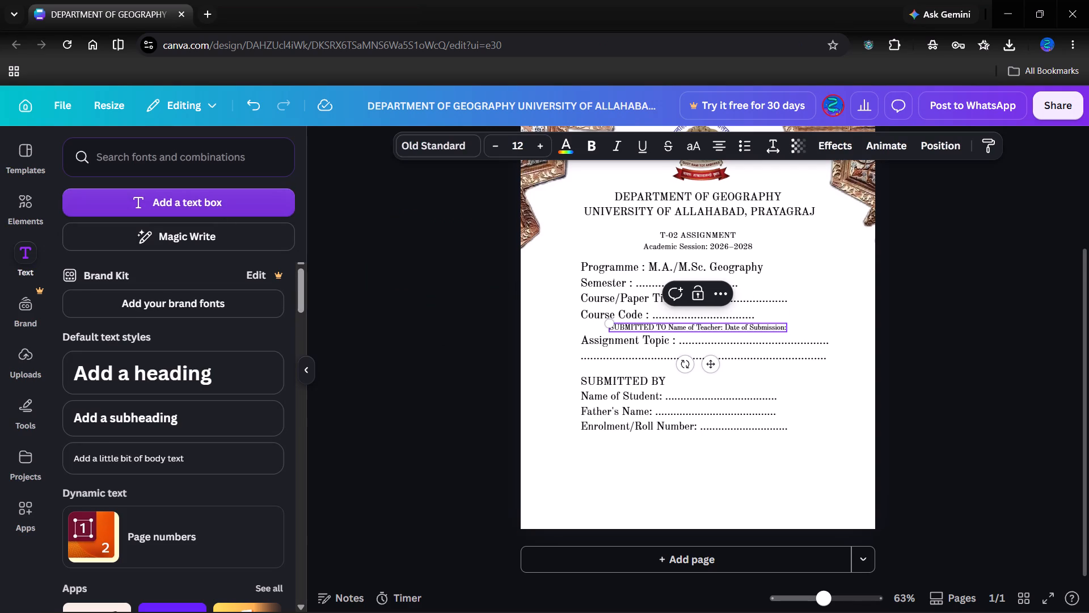
left_click_drag(710, 364, 685, 488)
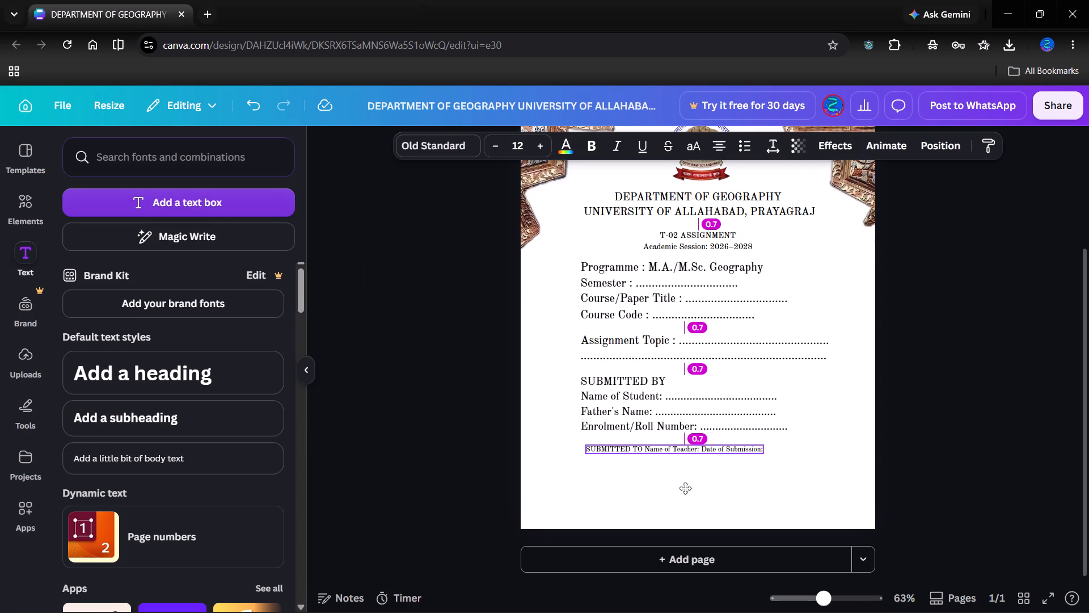
left_click_drag(685, 488, 681, 489)
Split the SUBMITTED TO text into three lines: SUBMITTED TO, Name of Teacher: and Date of Submission:.
left_click(640, 448)
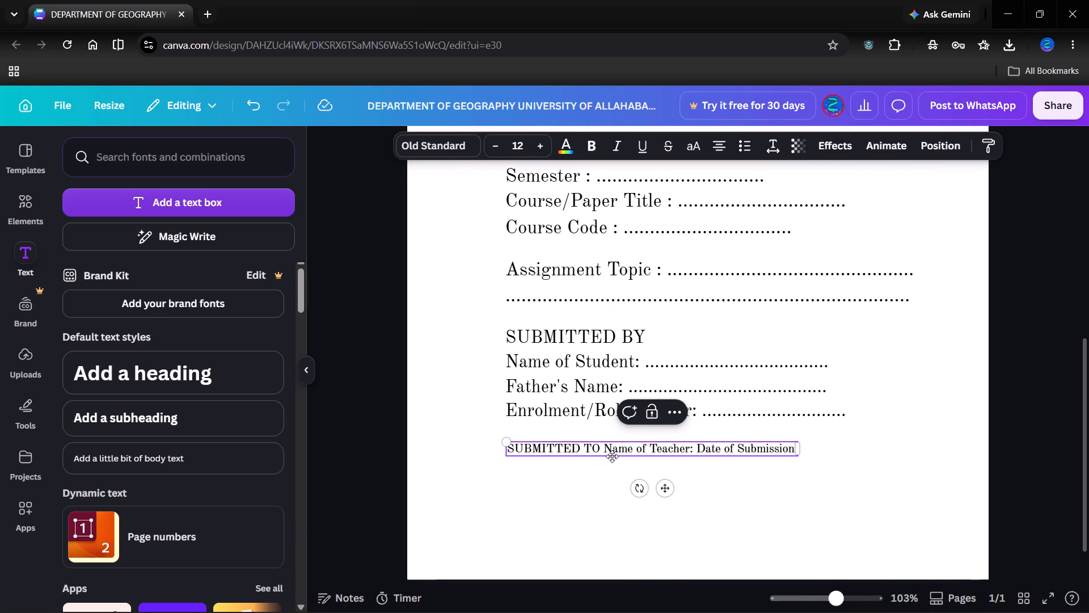
key("Left")
key("Return")
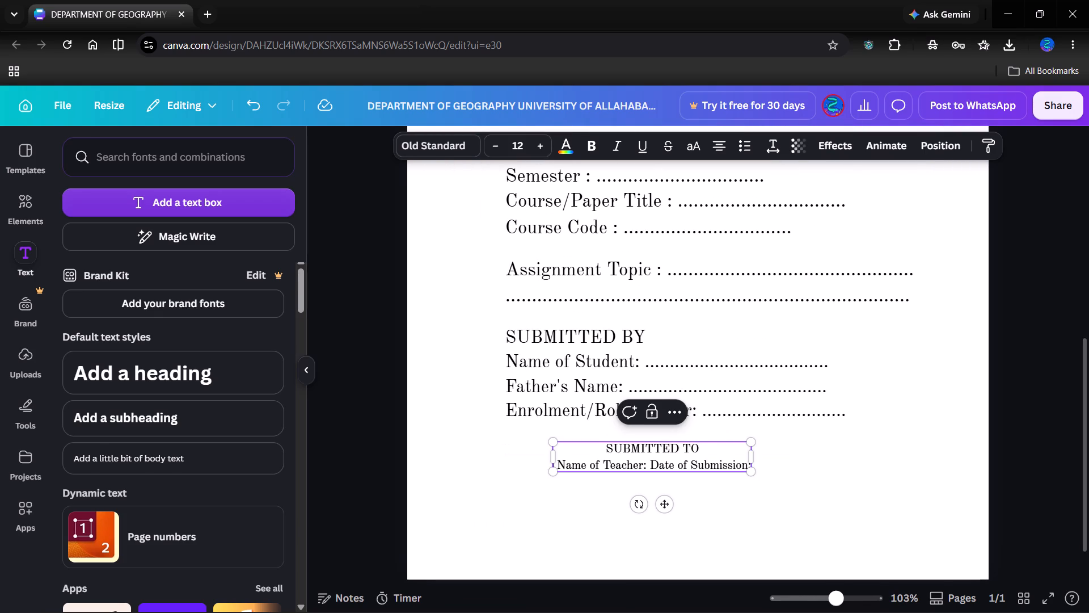
left_click(648, 465)
key("Return")
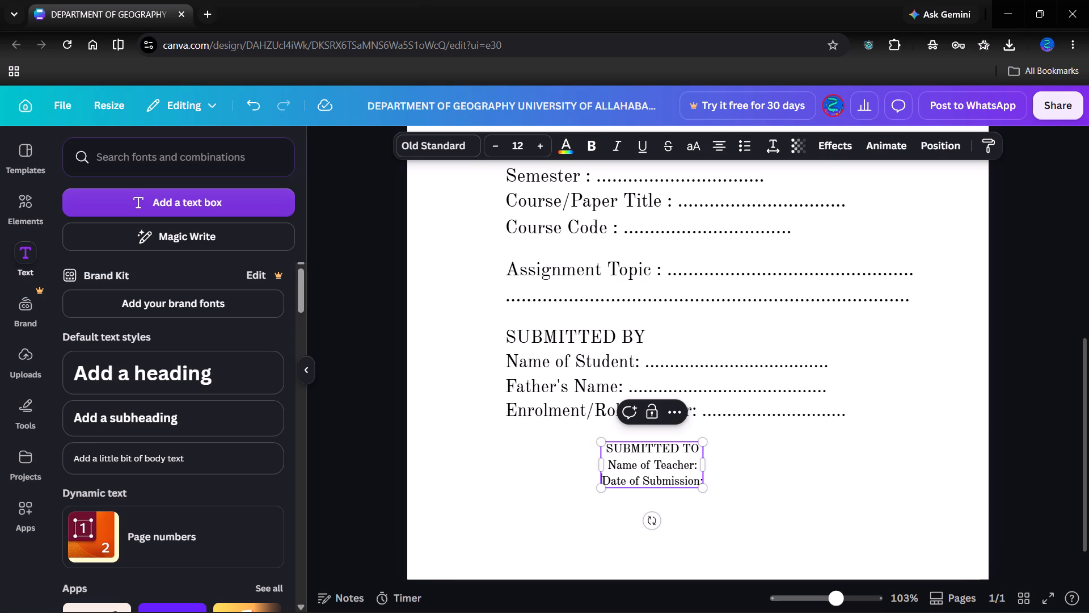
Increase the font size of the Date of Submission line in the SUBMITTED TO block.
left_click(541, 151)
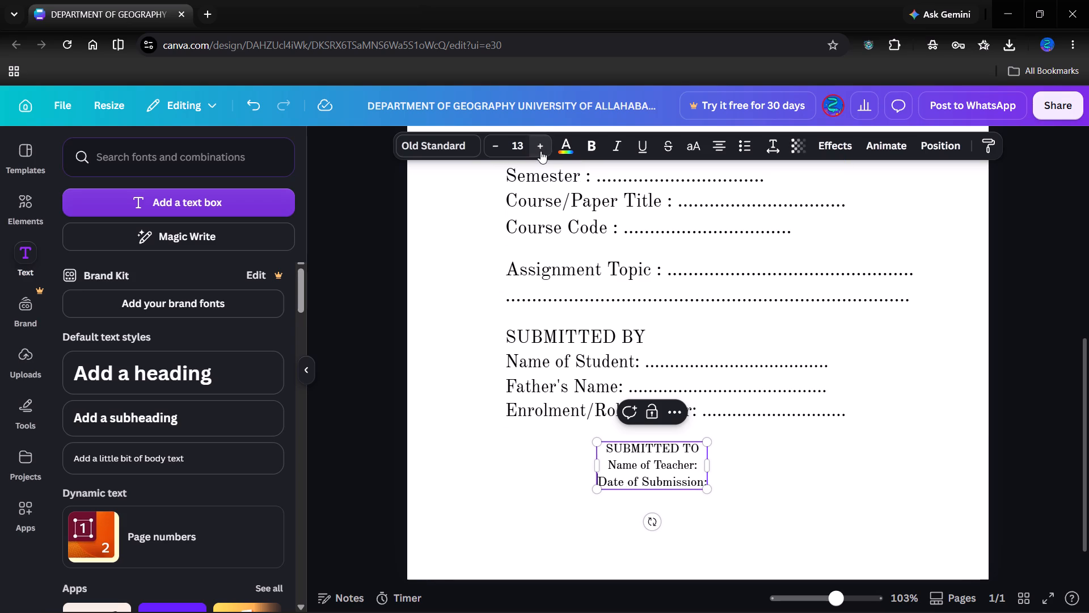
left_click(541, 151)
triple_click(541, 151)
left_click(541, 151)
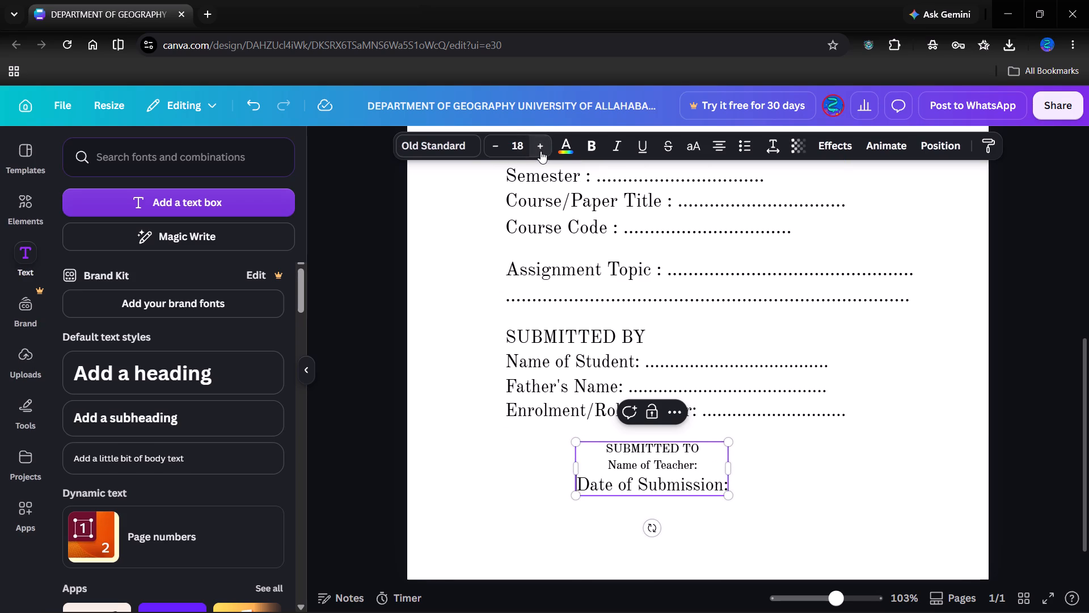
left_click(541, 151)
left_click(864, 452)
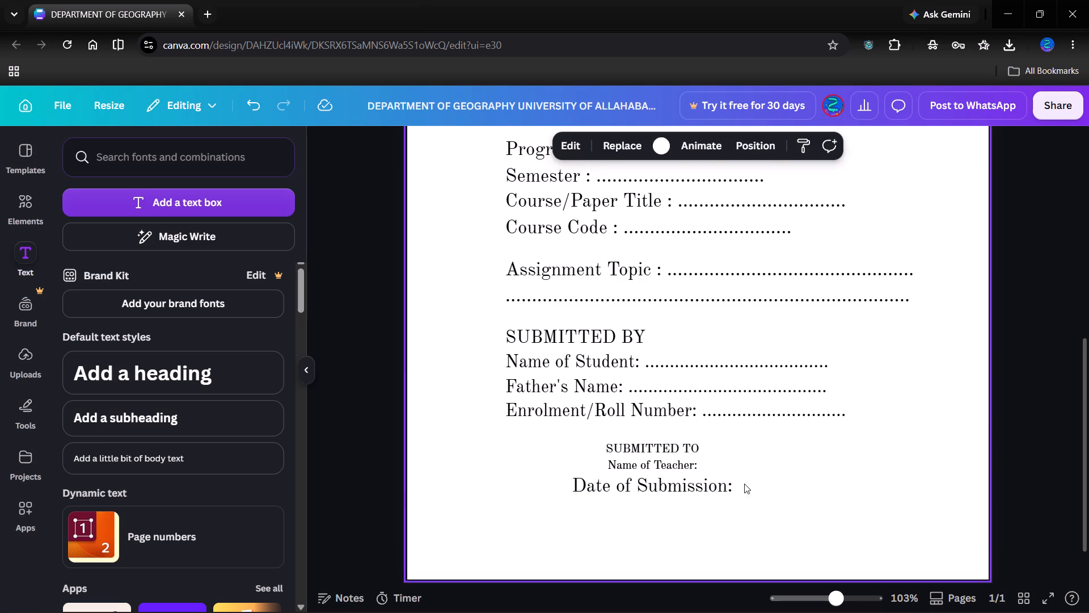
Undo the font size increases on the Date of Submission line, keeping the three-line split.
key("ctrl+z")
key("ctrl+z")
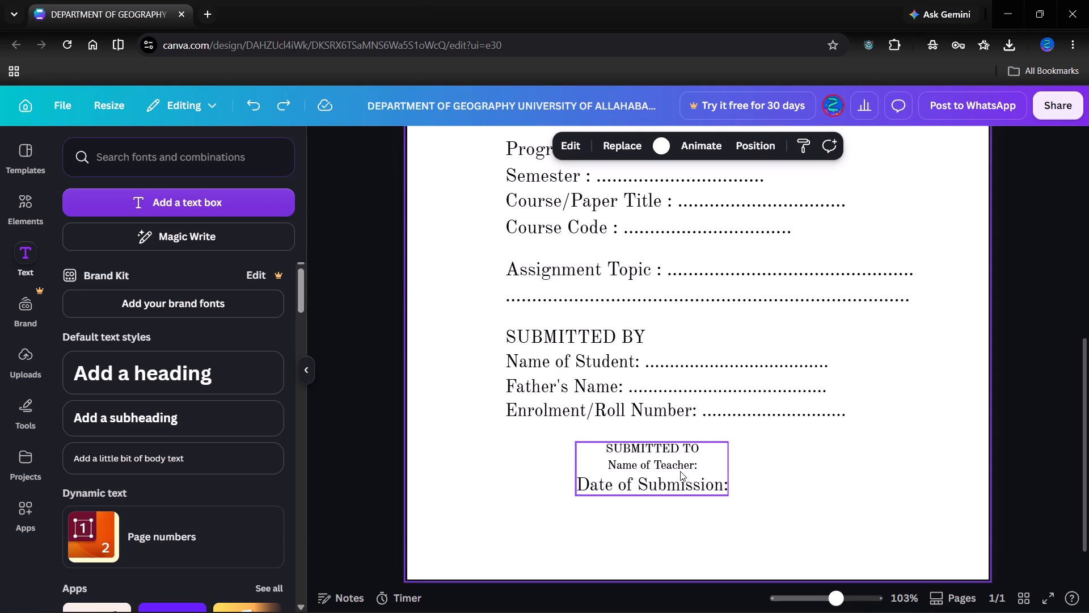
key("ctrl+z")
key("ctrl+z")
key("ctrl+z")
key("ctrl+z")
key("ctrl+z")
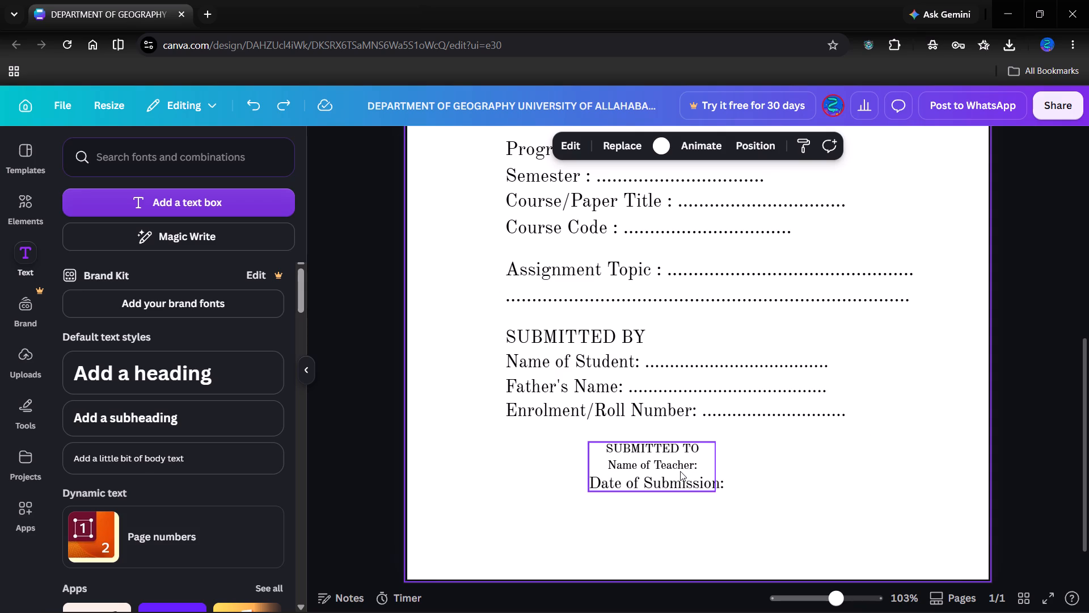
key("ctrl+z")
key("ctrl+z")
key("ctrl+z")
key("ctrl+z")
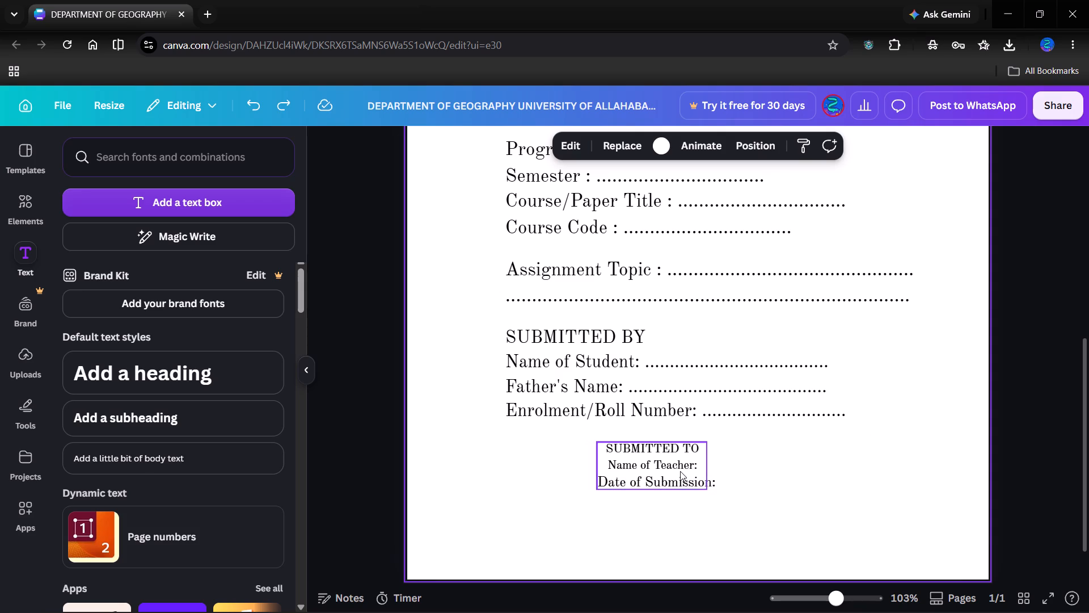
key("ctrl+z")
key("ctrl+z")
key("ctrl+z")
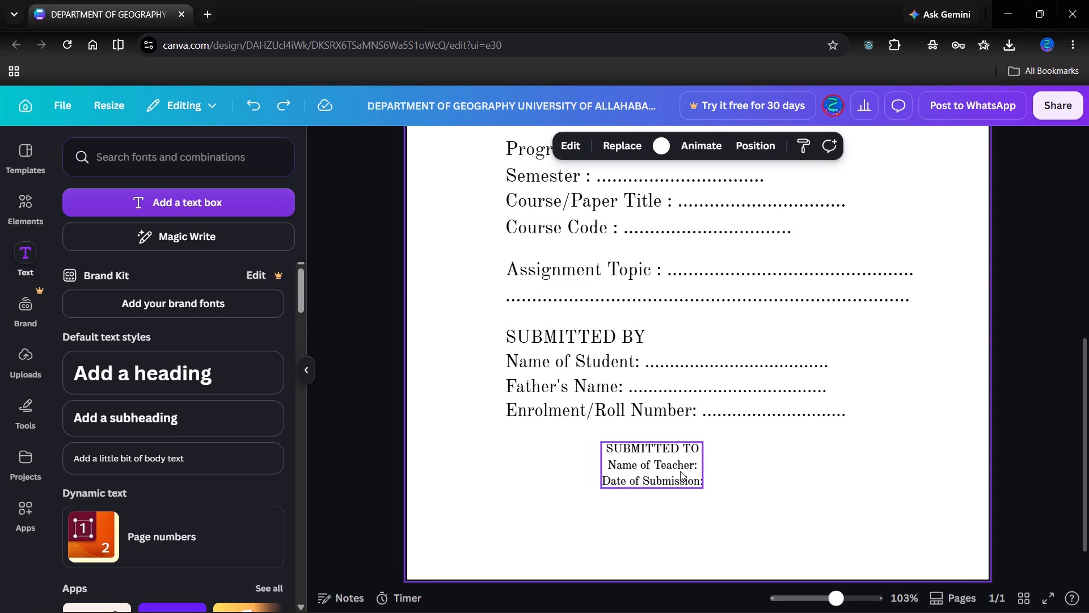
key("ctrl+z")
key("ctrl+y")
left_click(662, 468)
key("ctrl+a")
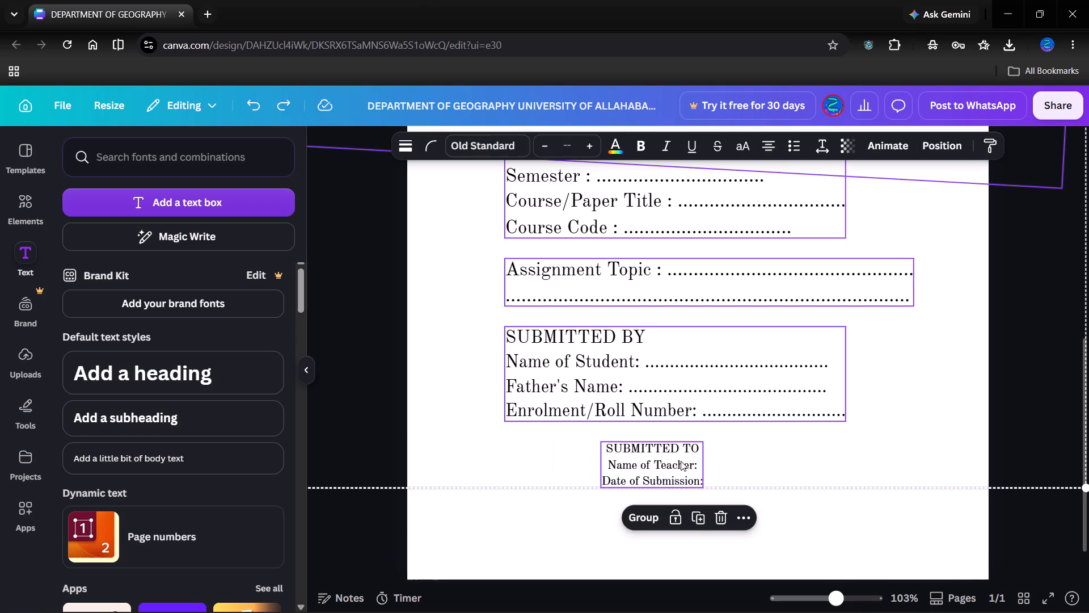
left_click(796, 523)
Left-align all three lines of the SUBMITTED TO text block.
double_click(652, 468)
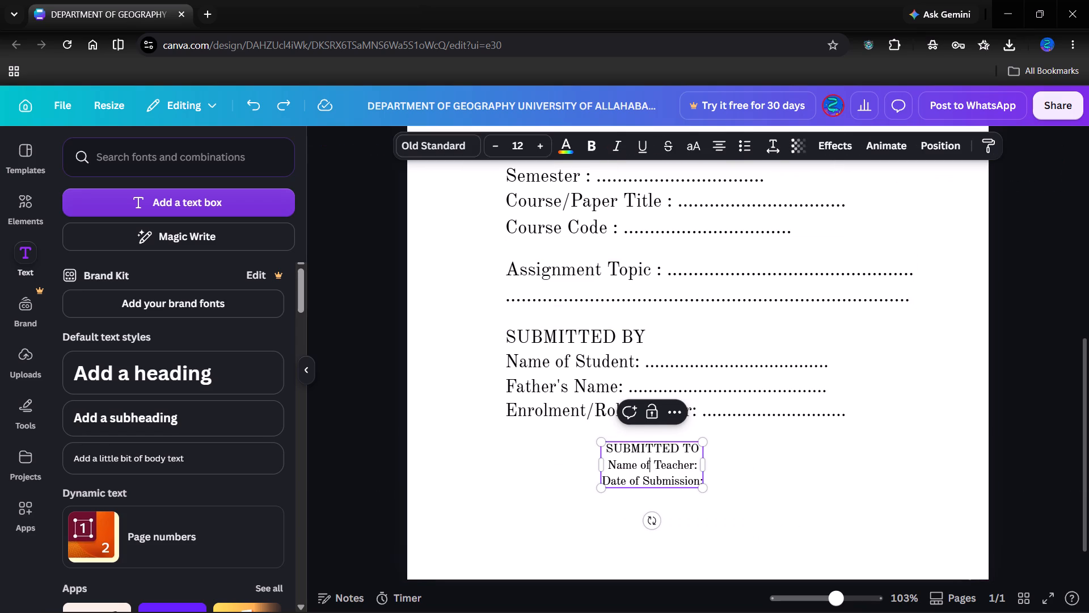
key("ctrl+a")
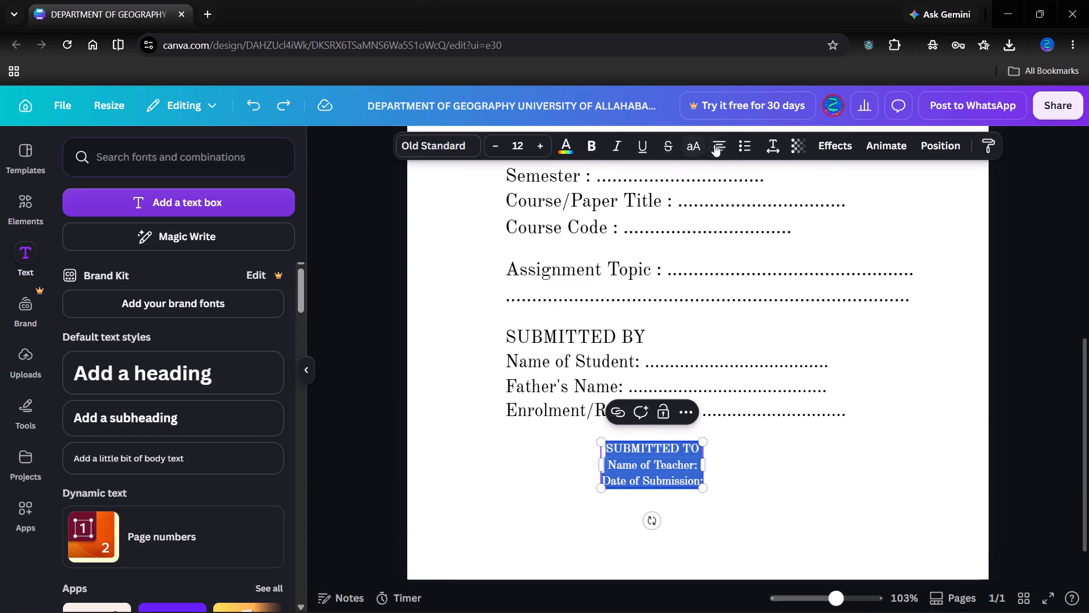
left_click(720, 144)
left_click(720, 144)
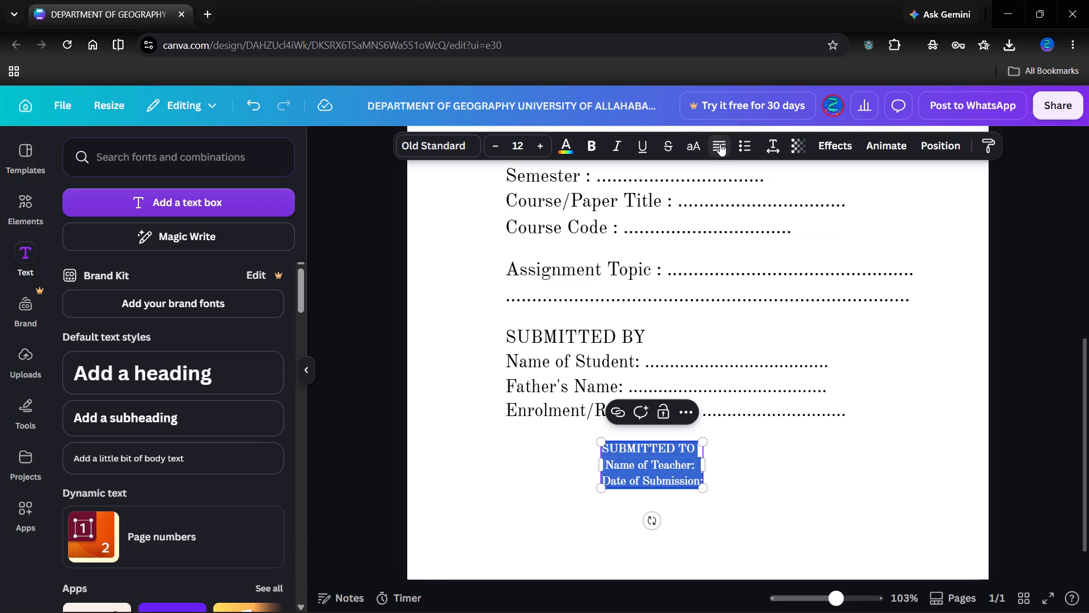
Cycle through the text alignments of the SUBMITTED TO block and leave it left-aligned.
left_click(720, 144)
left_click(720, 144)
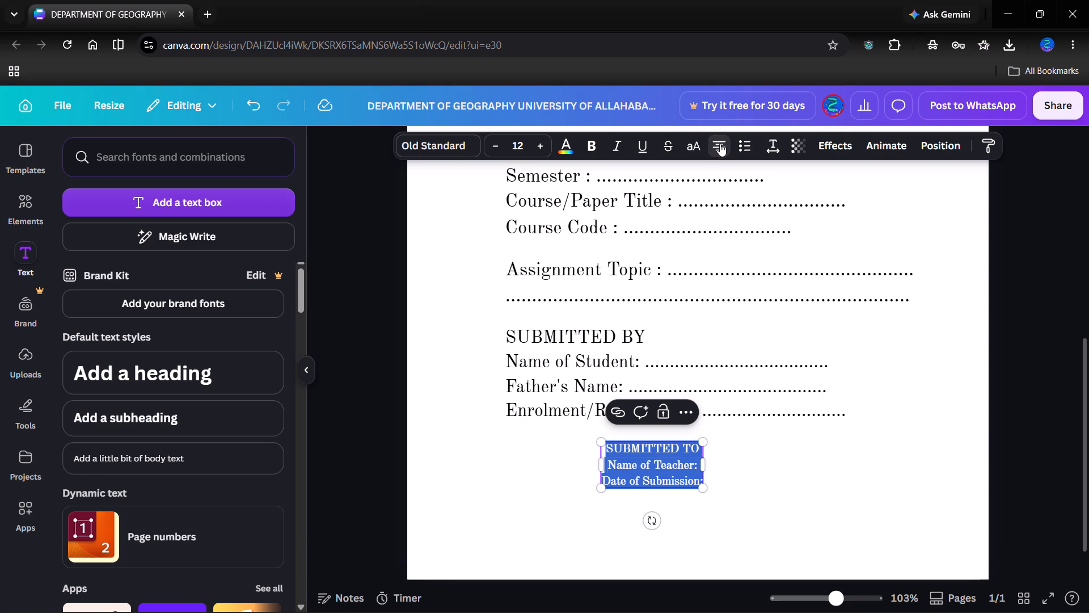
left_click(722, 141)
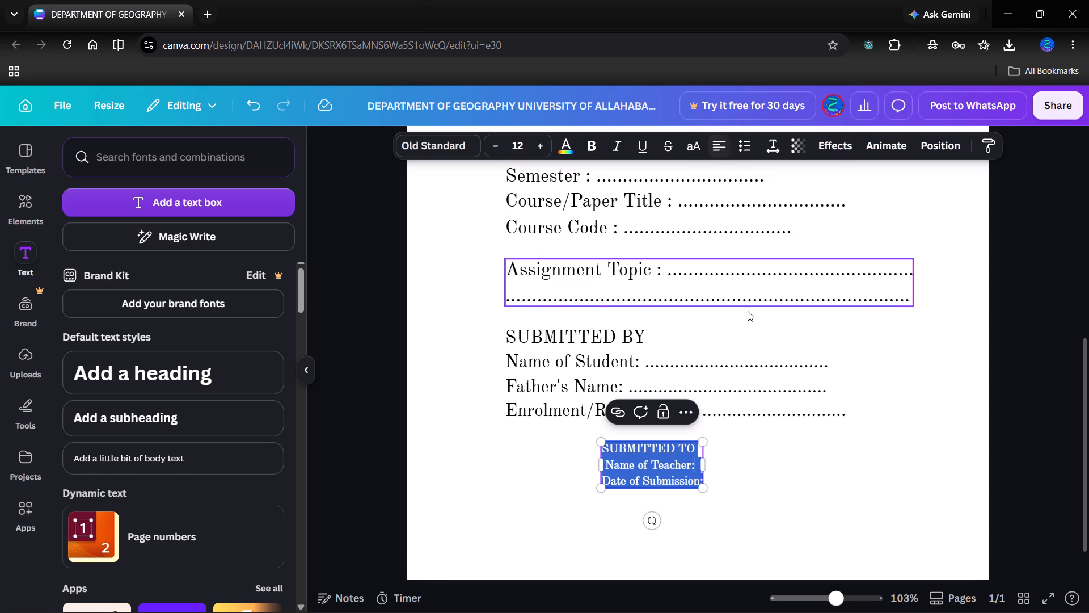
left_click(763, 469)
Move the SUBMITTED TO block beneath the Enrolment/Roll Number line, lining up its left edge with the SUBMITTED BY block.
left_click_drag(645, 457, 560, 459)
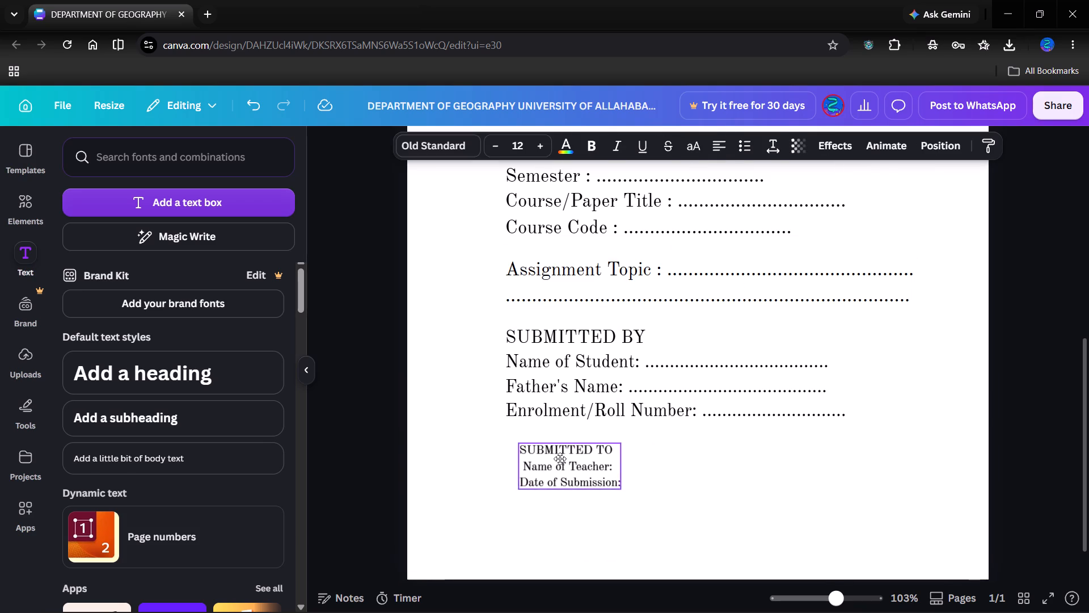
left_click_drag(560, 459, 552, 451)
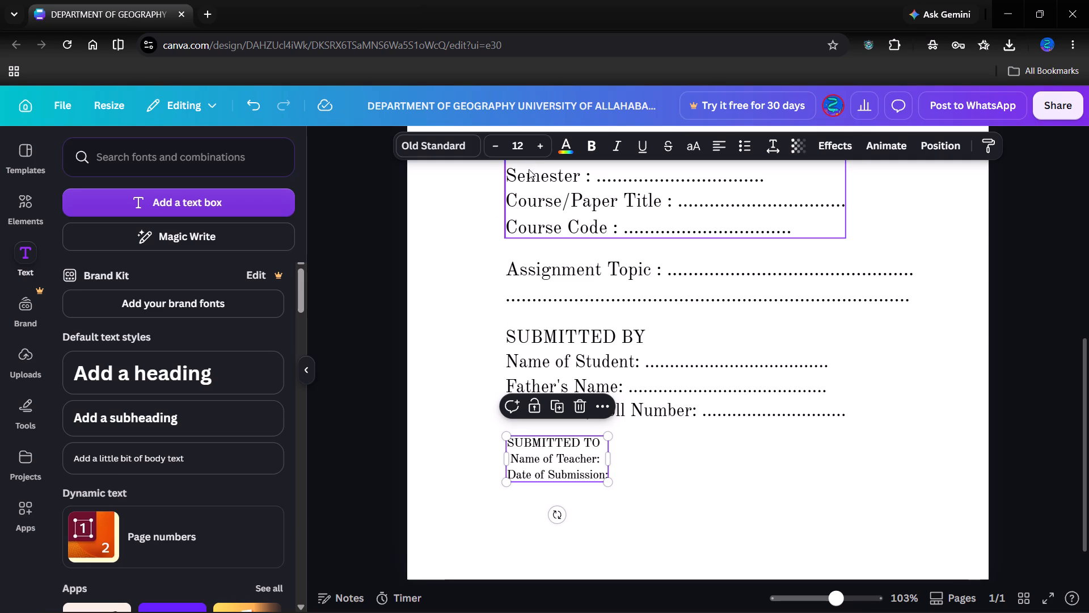
Increase the font size of the whole SUBMITTED TO block to 19.
triple_click(539, 145)
double_click(539, 145)
left_click(539, 145)
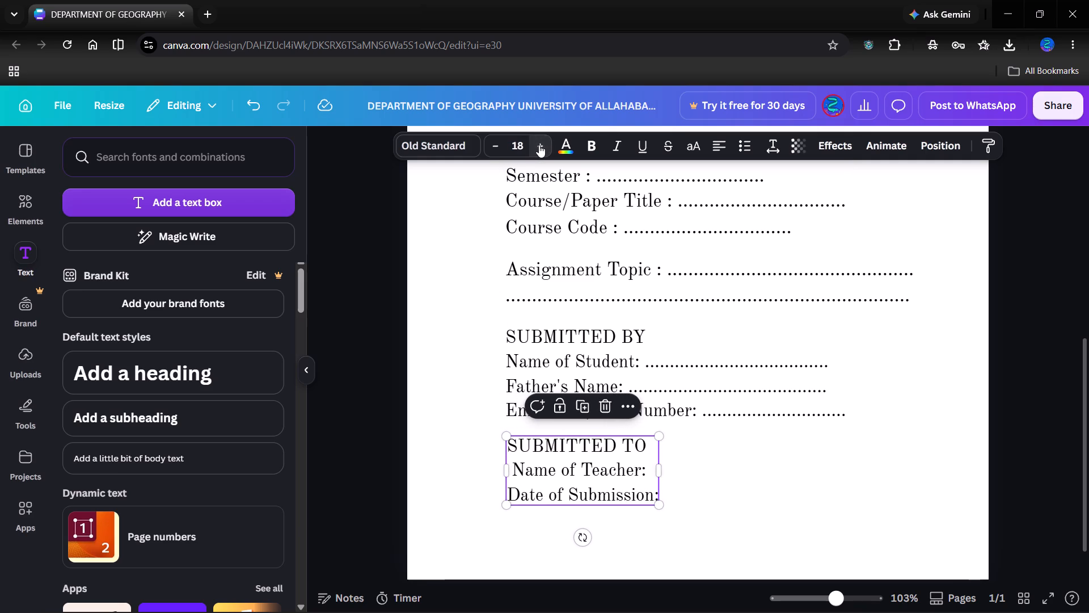
left_click(539, 145)
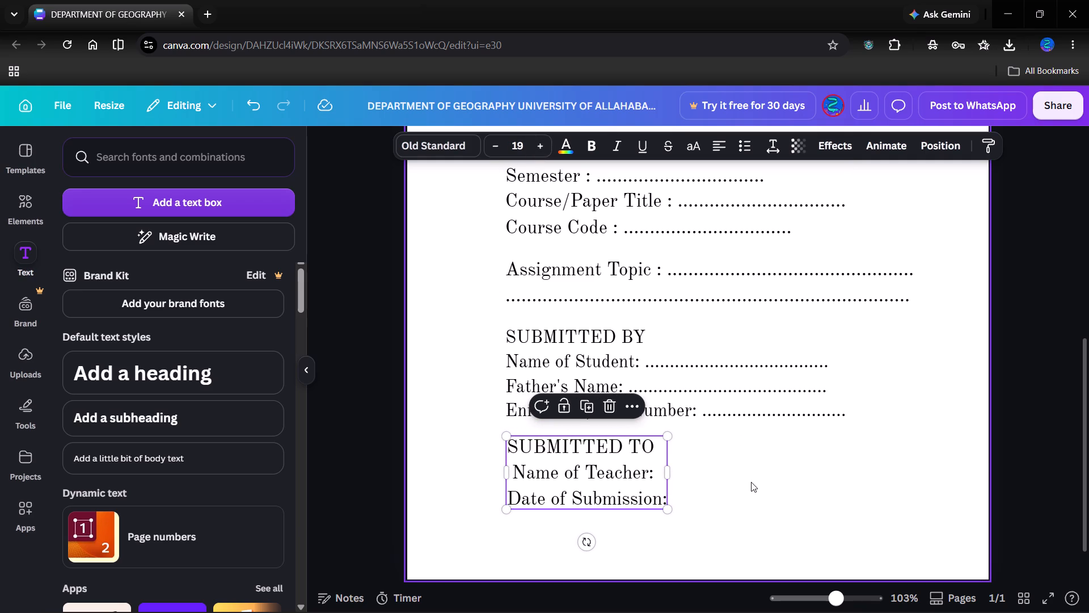
left_click(751, 482)
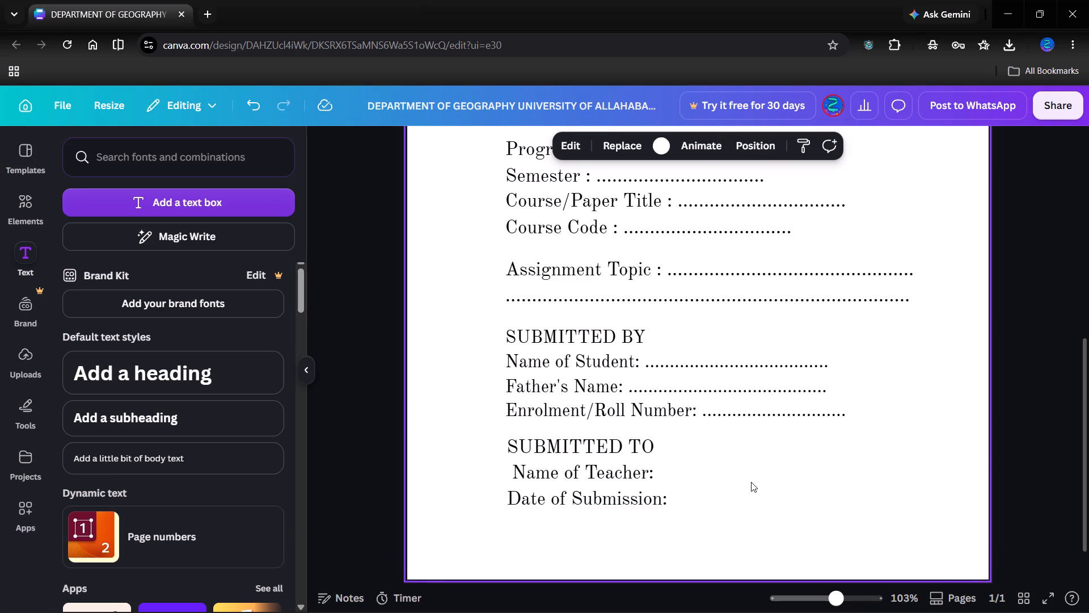
Move the SUBMITTED BY block up slightly, closer to the Assignment Topic lines, keeping its left edge aligned with the blocks above.
scroll(751, 482, "down", 1)
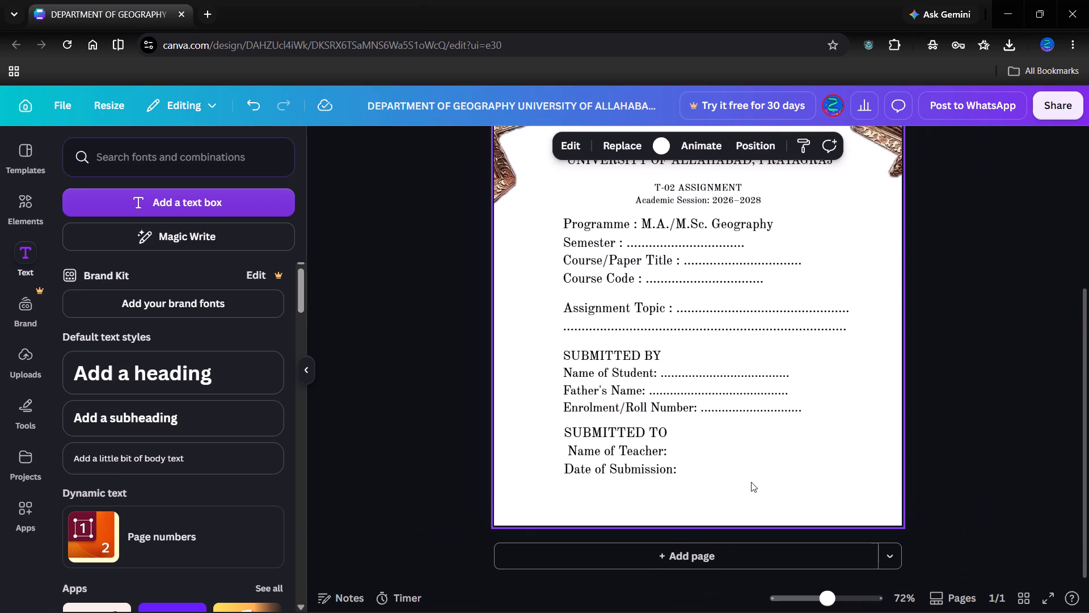
left_click(627, 362)
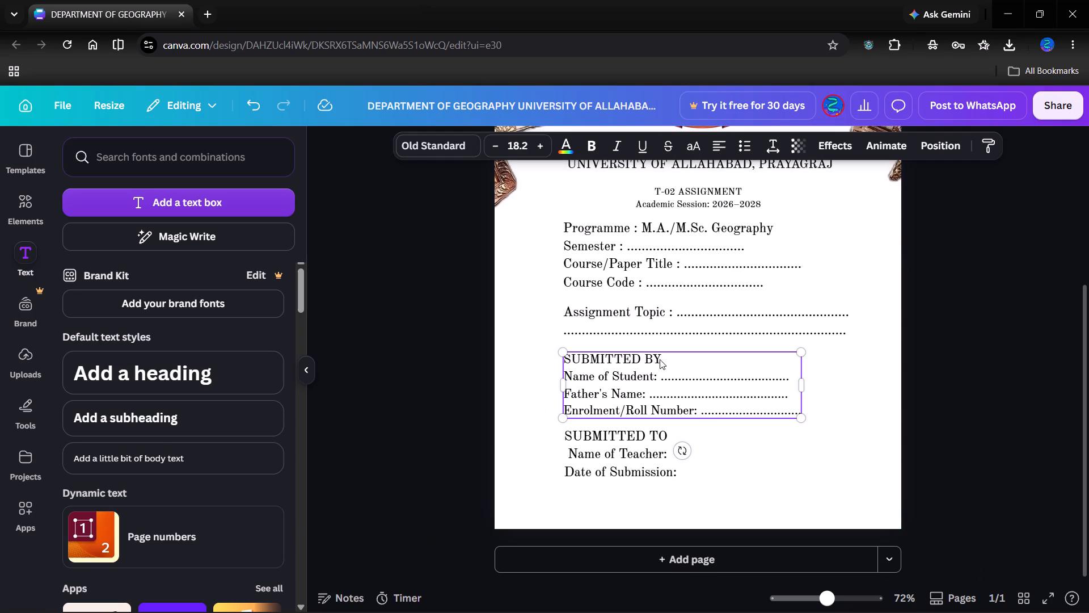
left_click_drag(664, 358, 661, 351)
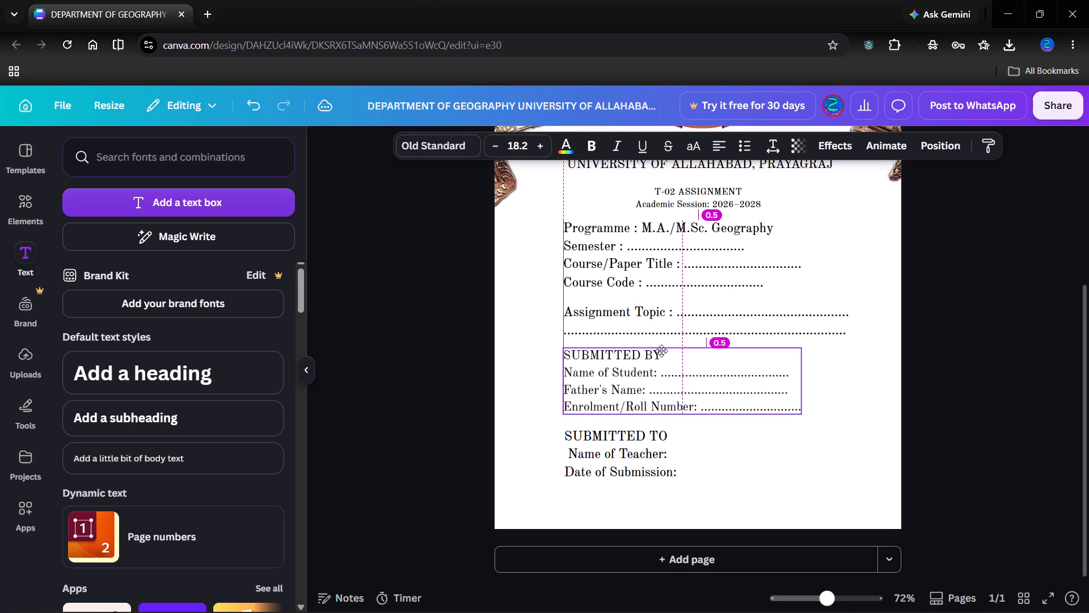
left_click_drag(661, 351, 664, 351)
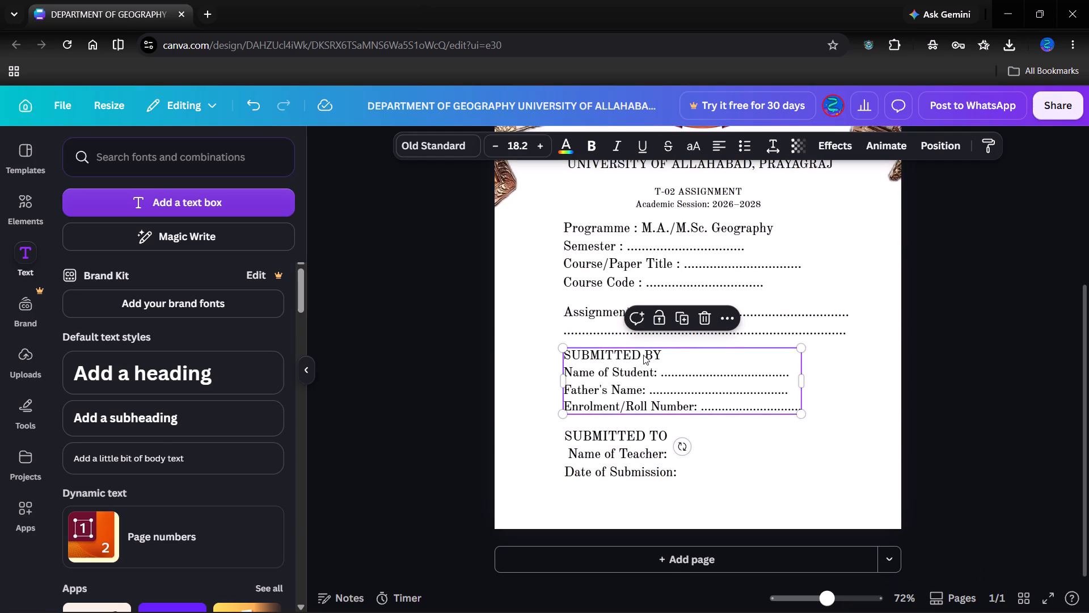
Reduce only the SUBMITTED BY heading line's font size to 16.2, and raise it back by one point.
triple_click(643, 355)
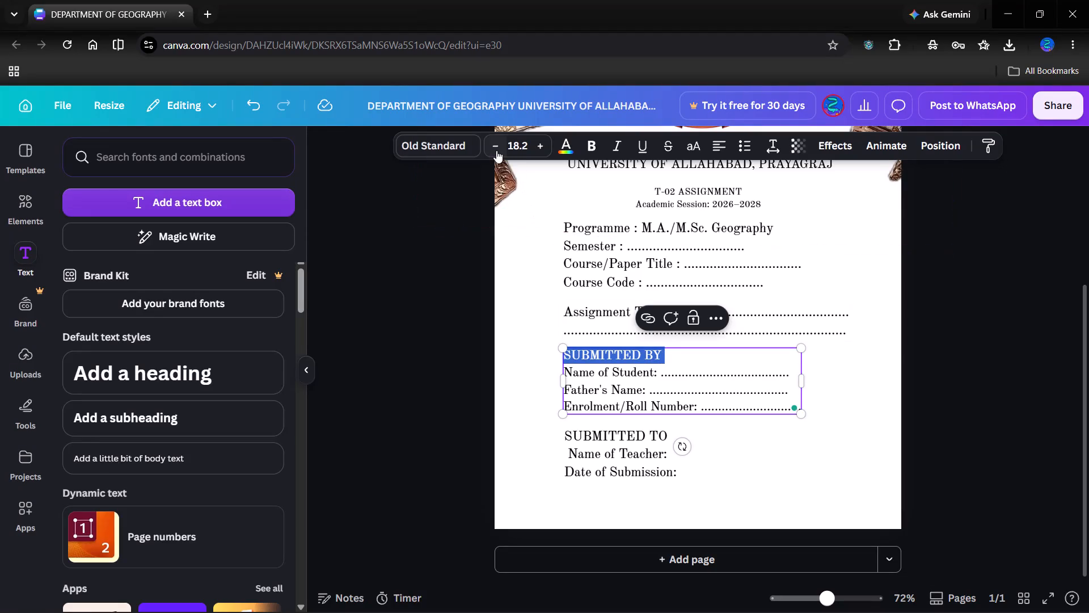
left_click(496, 150)
left_click(496, 150)
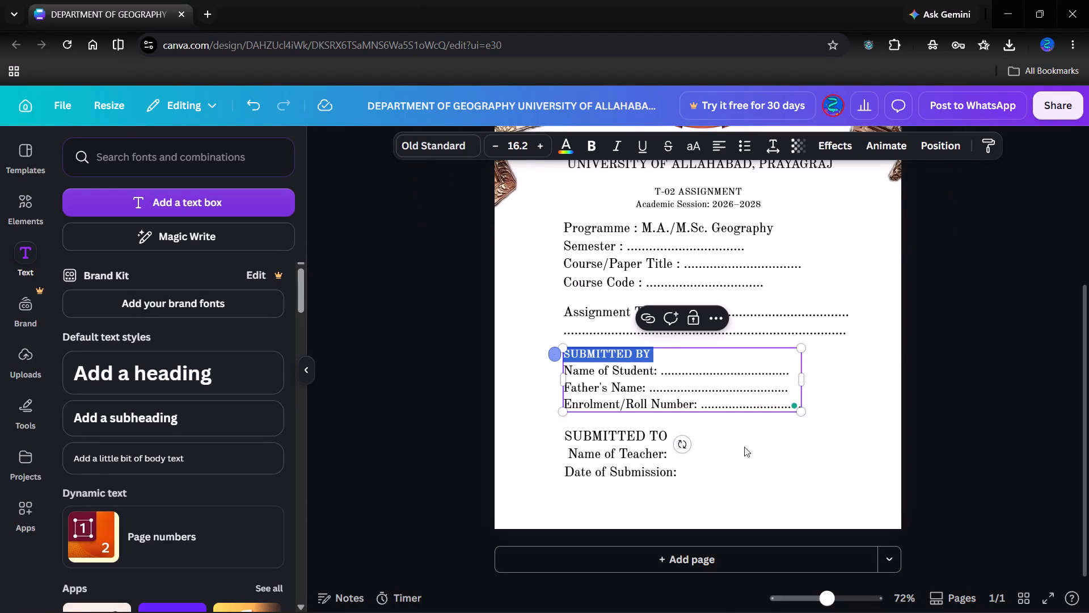
left_click(754, 460)
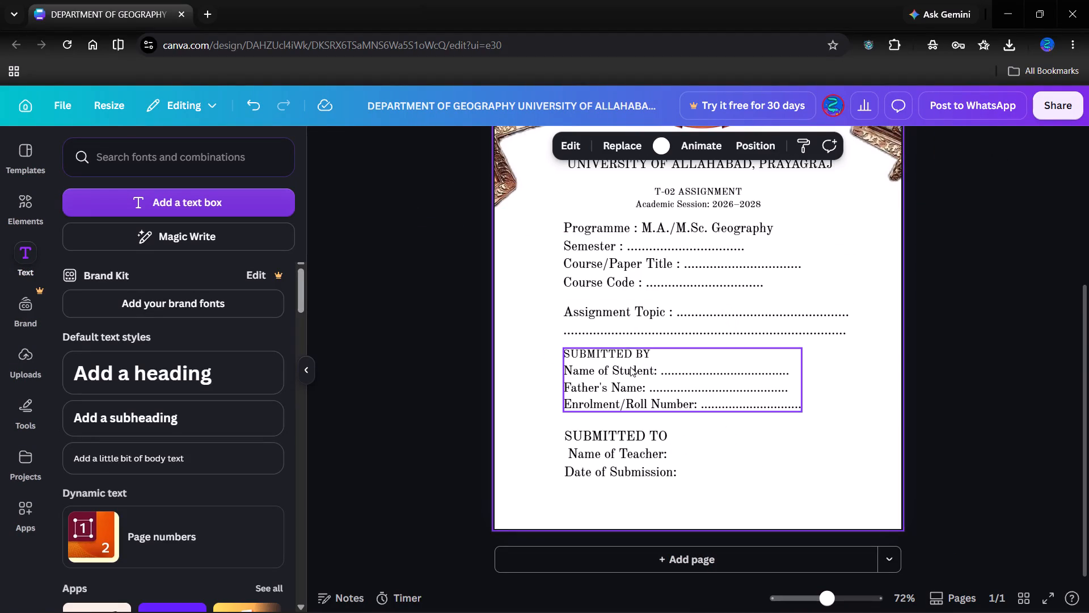
triple_click(620, 352)
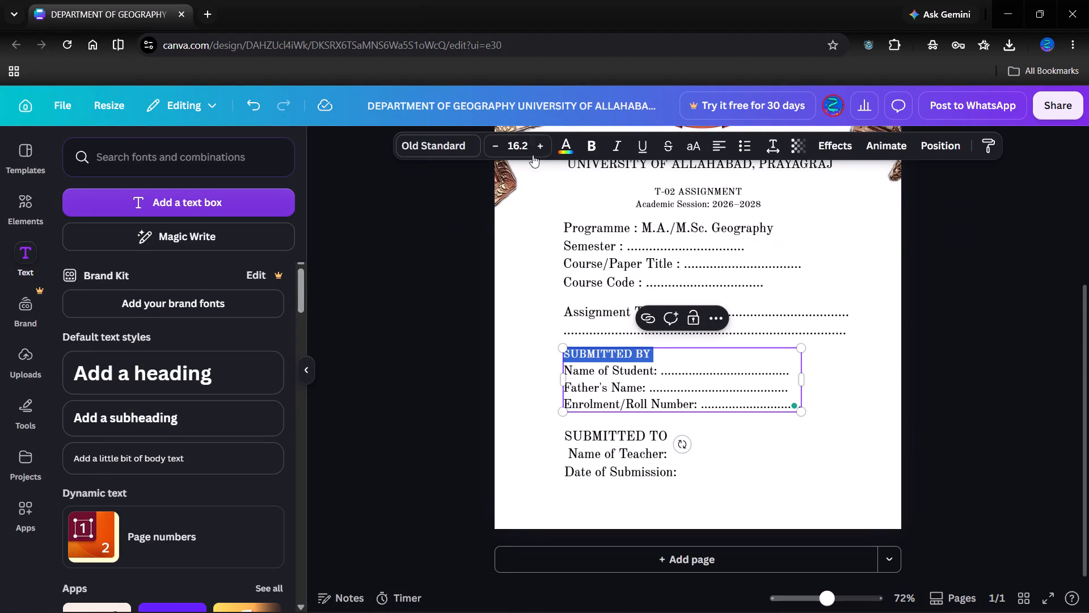
left_click(536, 149)
left_click(710, 442)
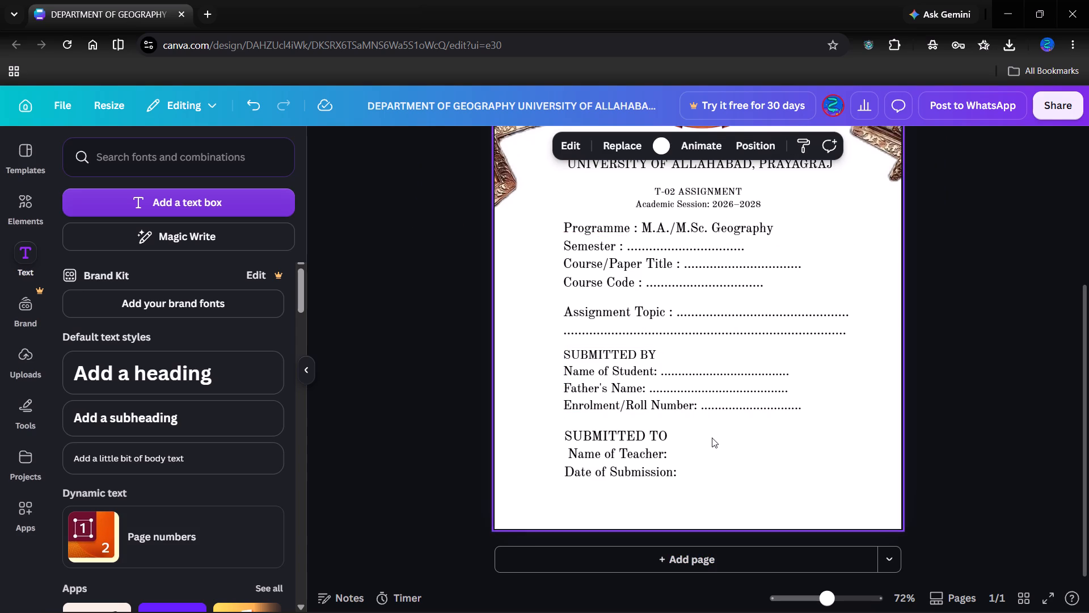
Reduce the font size of only the SUBMITTED TO heading line to 17.
triple_click(629, 435)
left_click(629, 435)
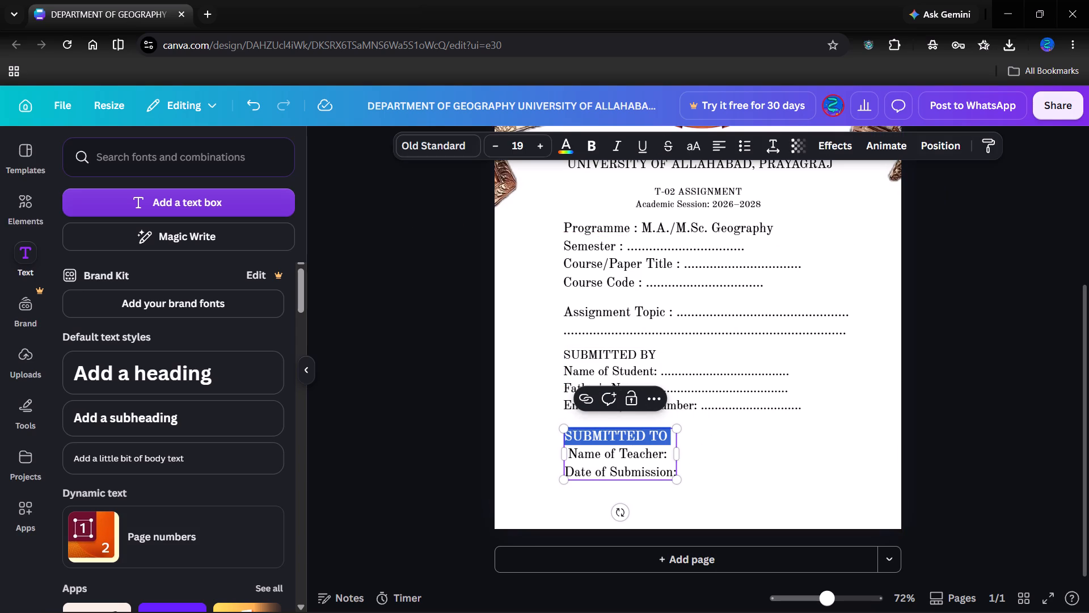
left_click(496, 142)
left_click(496, 142)
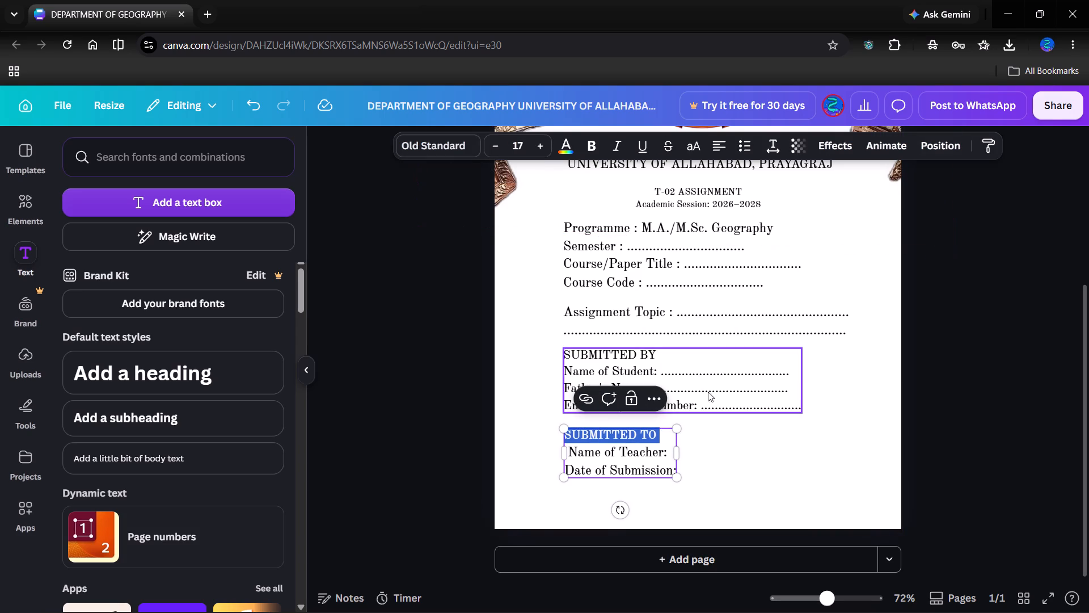
left_click(782, 492)
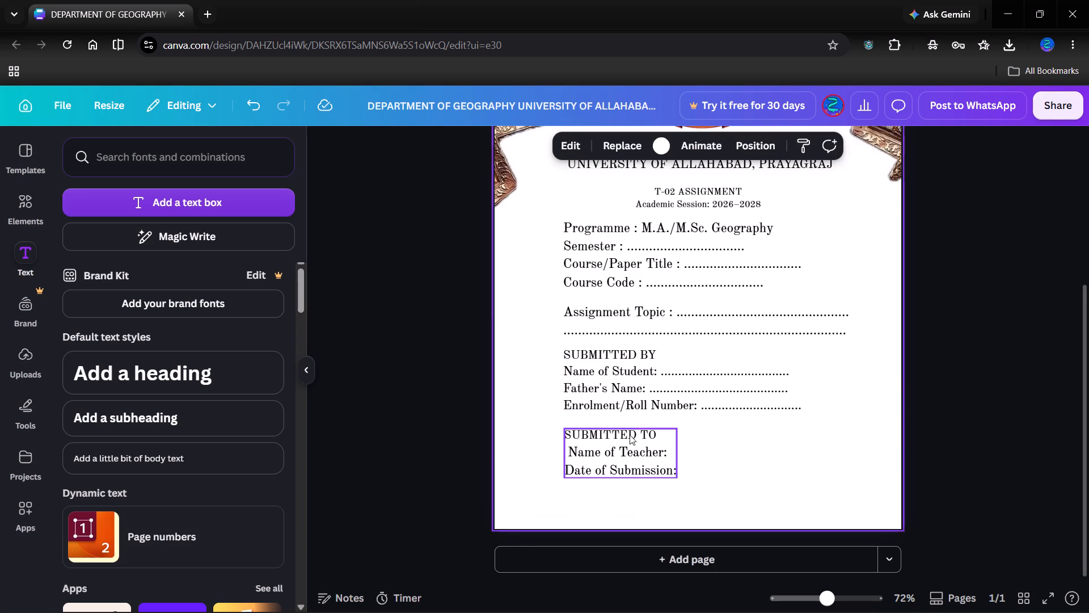
Nudge the SUBMITTED TO block down slightly.
left_click(569, 452)
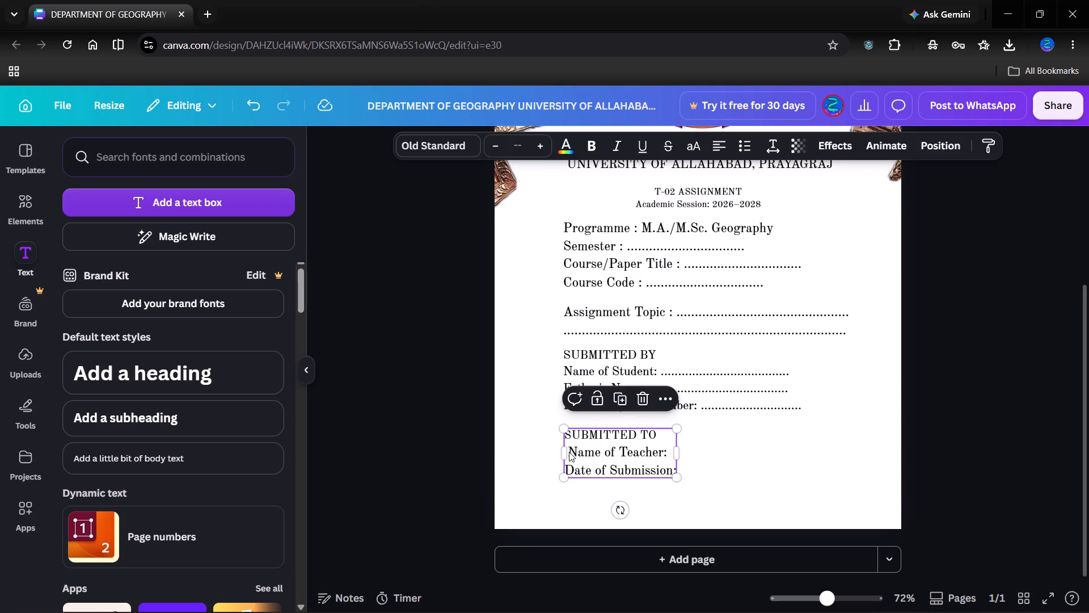
key("Down")
Place the text cursor in the Name of Teacher: line and move it back toward the leading space.
left_click(643, 456)
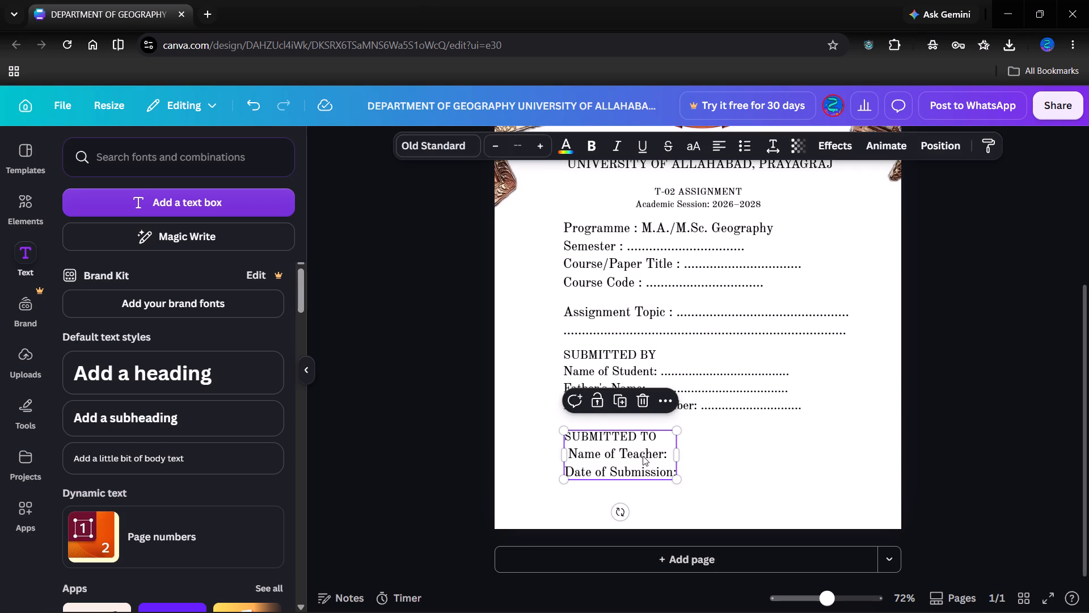
key("Left")
key("Left")
key("Left")
key("Left")
key("Left")
key("Left")
key("Left")
key("Left")
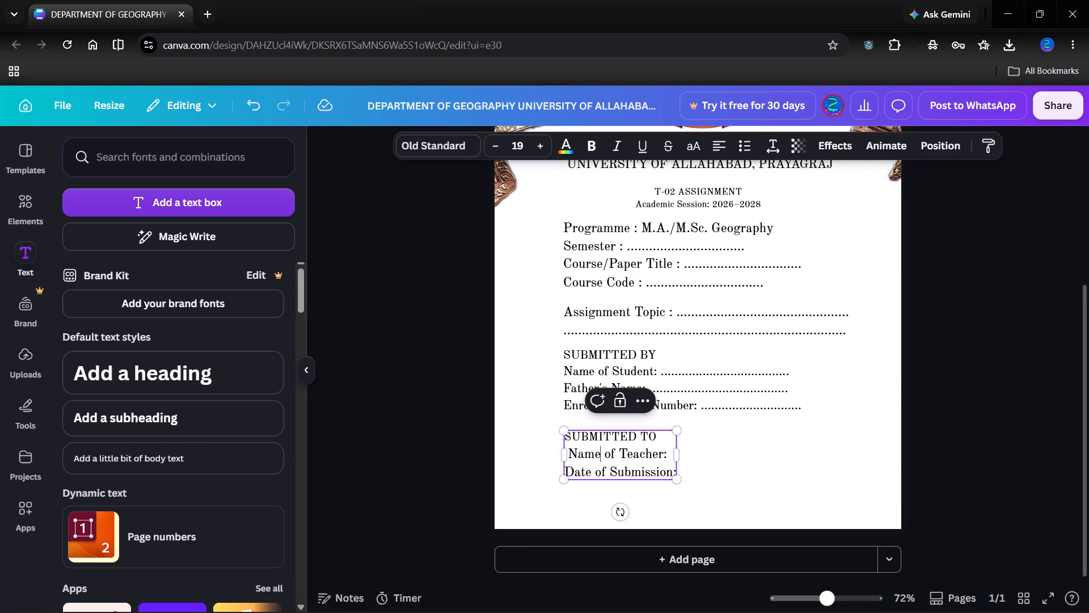
Remove the stray leading space before Name of Teacher: in the SUBMITTED TO block.
key("Left")
key("Left")
left_click(643, 456)
key("Left")
key("Left")
key("Left")
key("Left")
key("Left")
key("Left")
key("Left")
key("Left")
key("Left")
key("Left")
key("Left")
key("Left")
key("Left")
key("Left")
key("Left")
key("Left")
key("Left")
key("Right")
key("Right")
key("Right")
key("Right")
key("Right")
key("Left")
key("BackSpace")
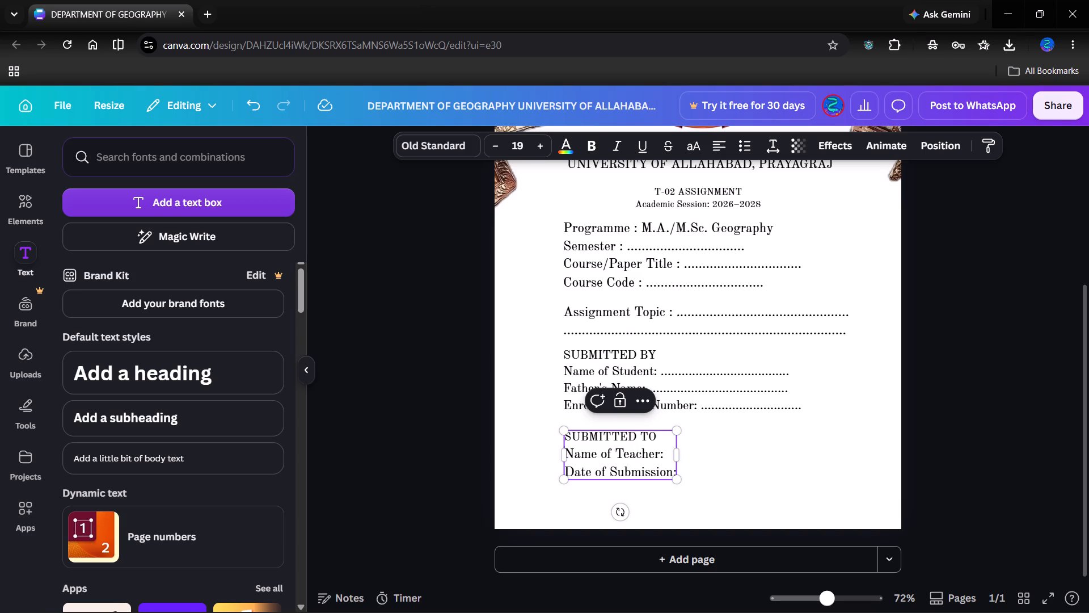
Add a dotted fill-in line after Name of Teacher: in the SUBMITTED TO block.
left_click(624, 473)
left_click(667, 452)
key("period")
key("period")
key("period")
key("period")
key("period")
key("period")
key("period")
key("period")
key("period")
key("period")
key("period")
key("period")
key("period")
key("period")
key("period")
key("period")
key("period")
key("period")
key("period")
key("period")
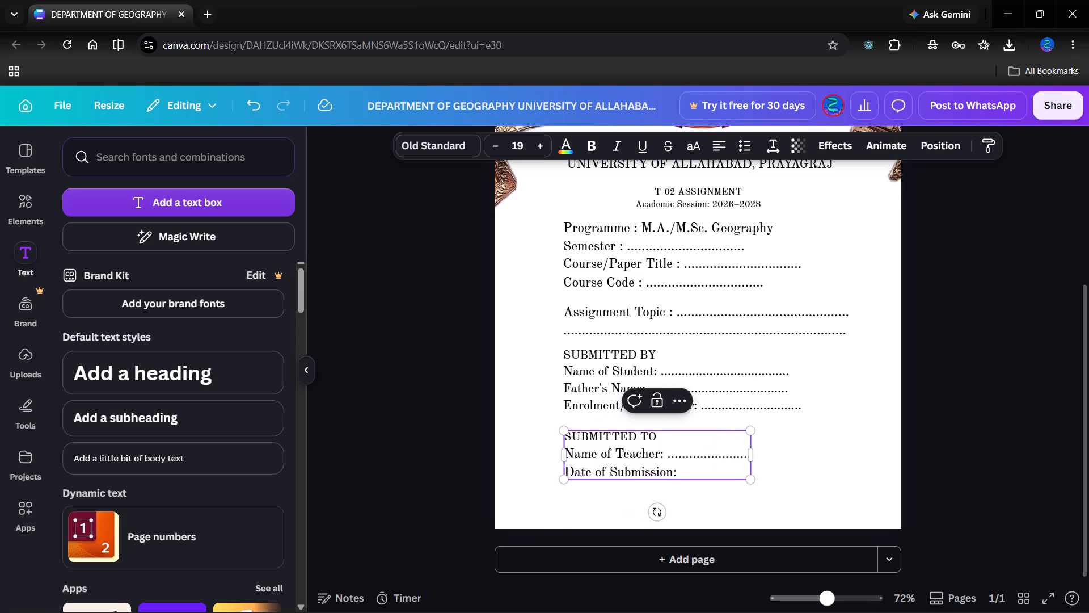
type("........")
Add a space and a dotted fill-in line after Date of Submission:.
key("Down")
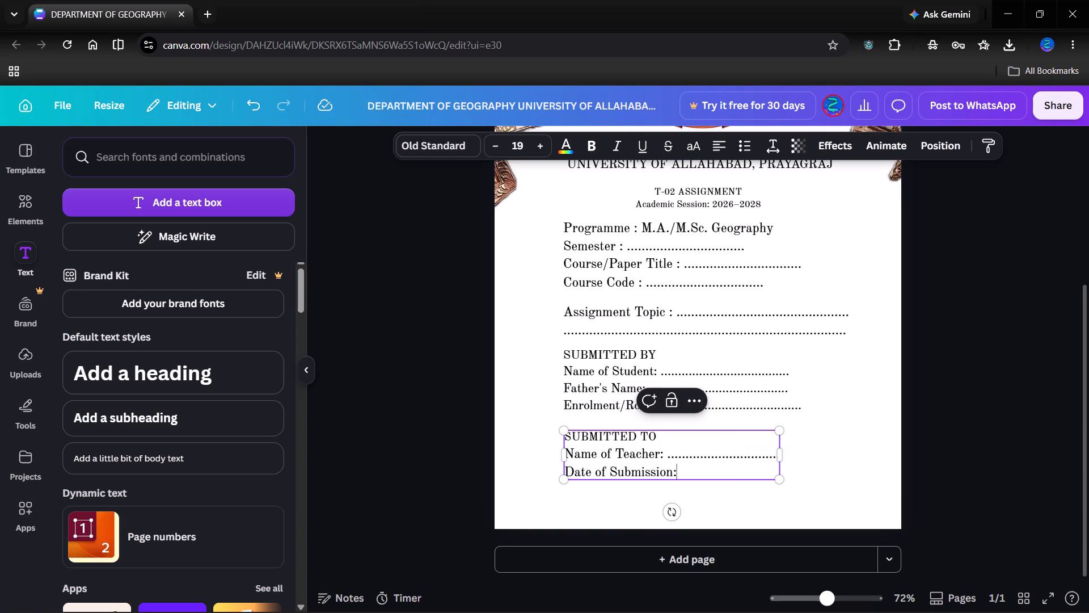
key("space")
type(".")
type("............")
Extend the Name of Teacher dotted line by three dots and finish editing the block.
key("Up")
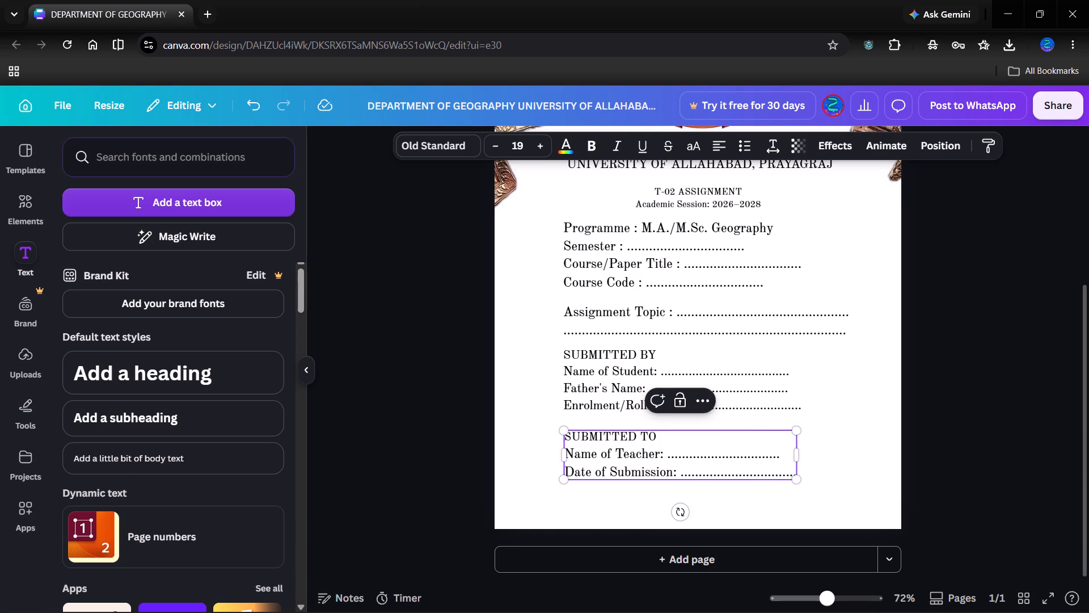
type("...")
left_click(859, 422)
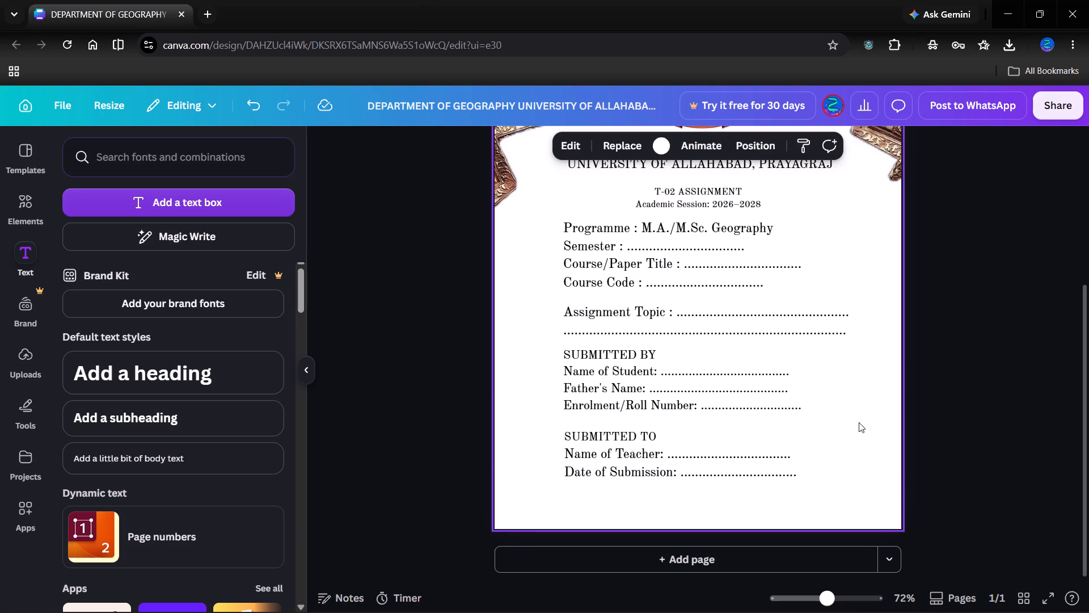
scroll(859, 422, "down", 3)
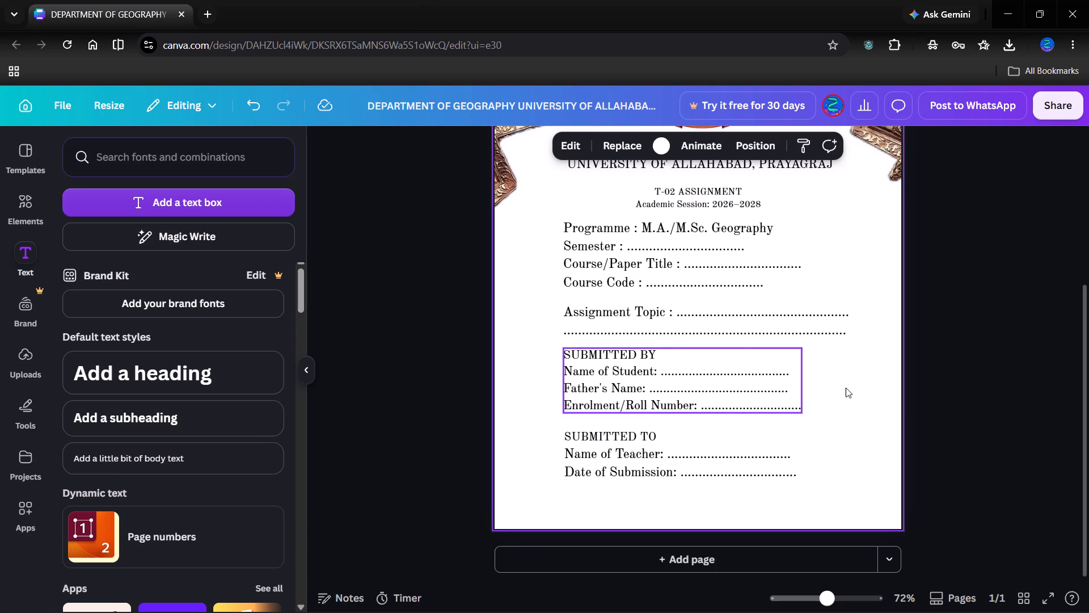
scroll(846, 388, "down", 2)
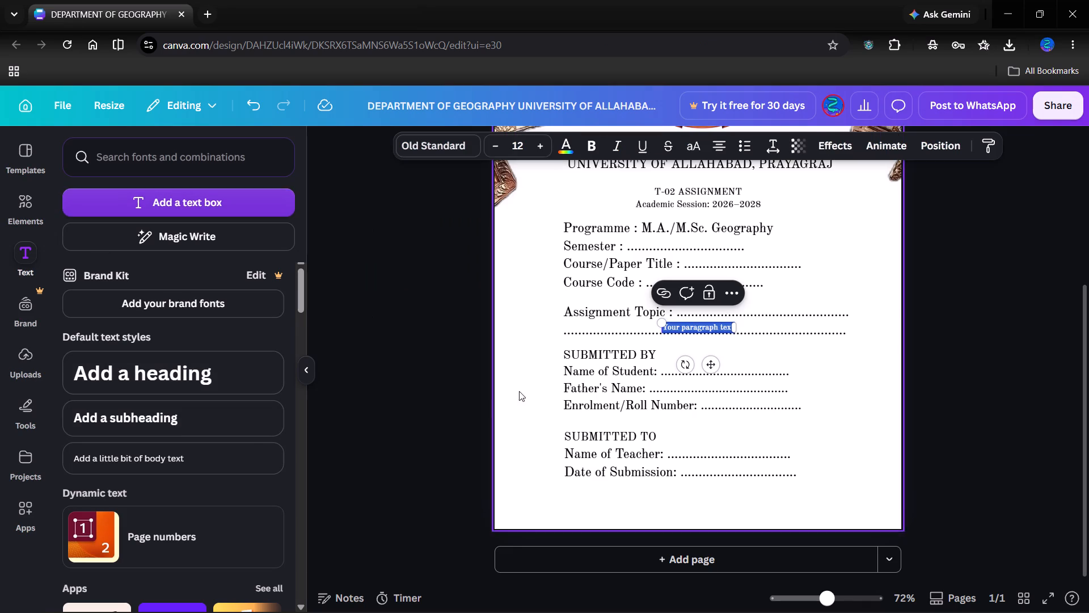
key("ctrl+v")
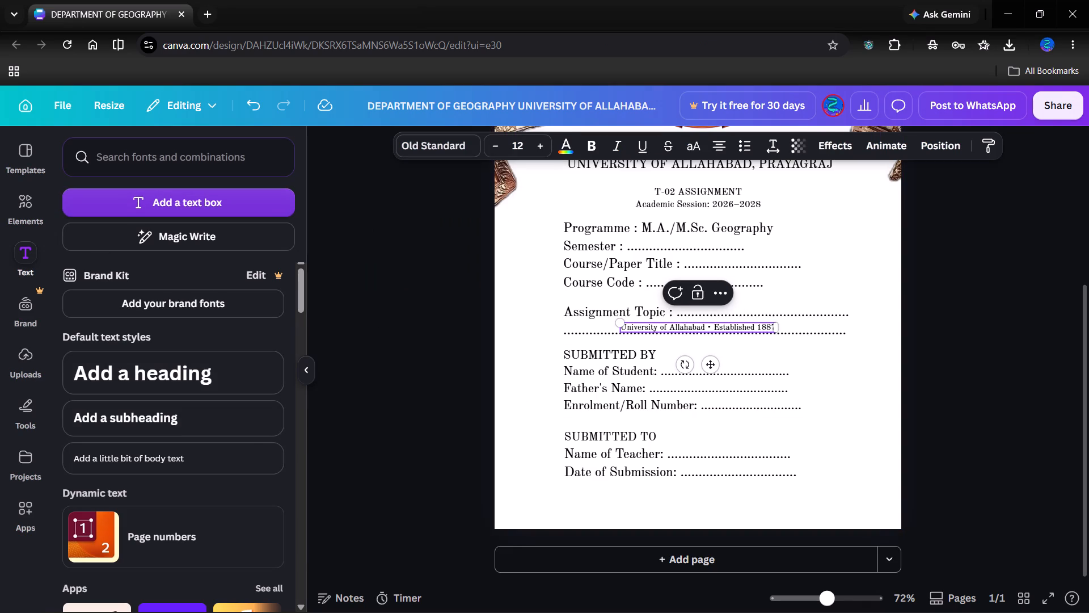
Move the University of Allahabad • Established 1887 text to the foot of the page, near the horizontal centre.
left_click_drag(710, 366, 706, 553)
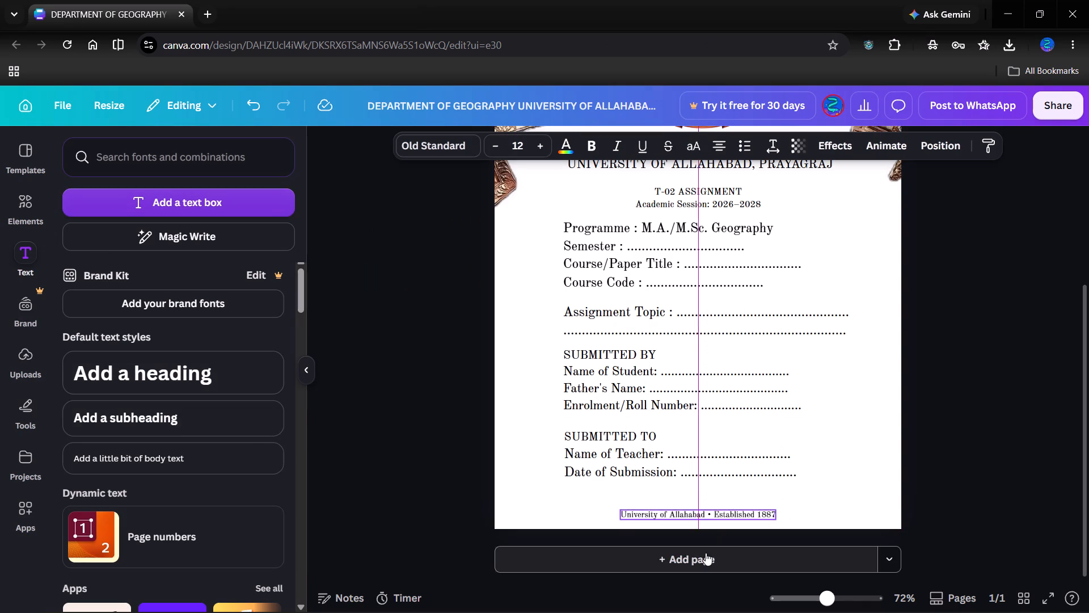
left_click_drag(706, 553, 704, 556)
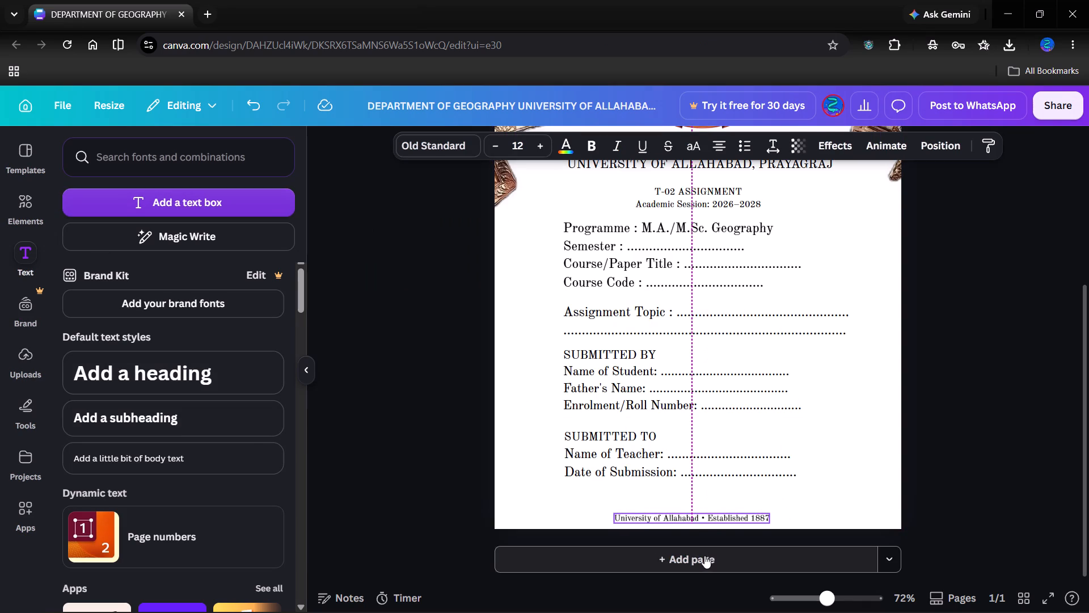
left_click_drag(704, 556, 704, 552)
left_click(1067, 442)
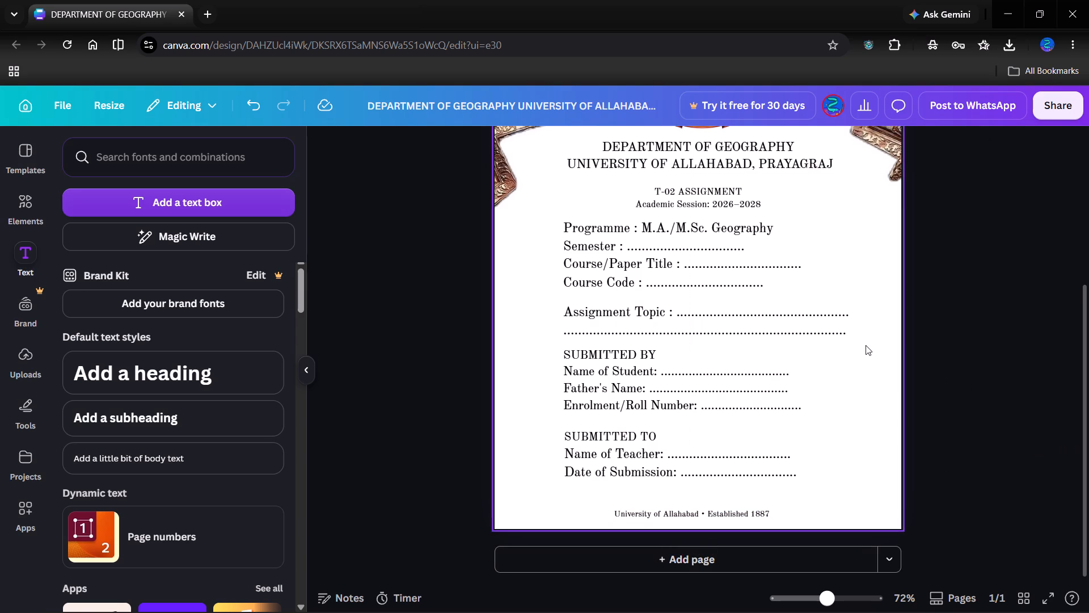
Review the overall cover page layout from the emblem and headings down to the footer line.
scroll(788, 328, "down", 1)
scroll(788, 328, "up", 1)
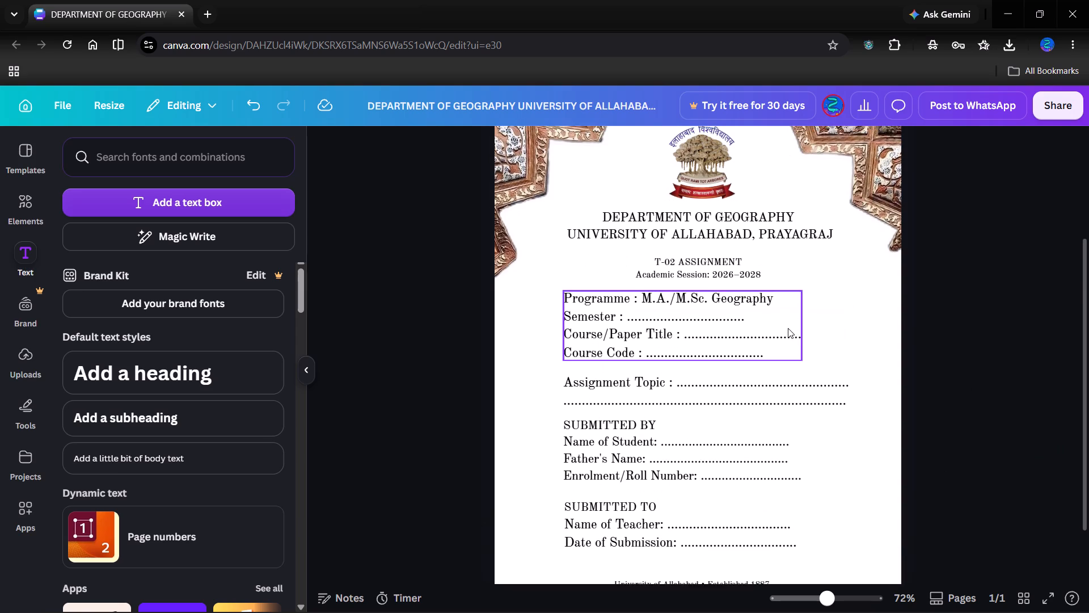
scroll(788, 328, "down", 1)
left_click(930, 313)
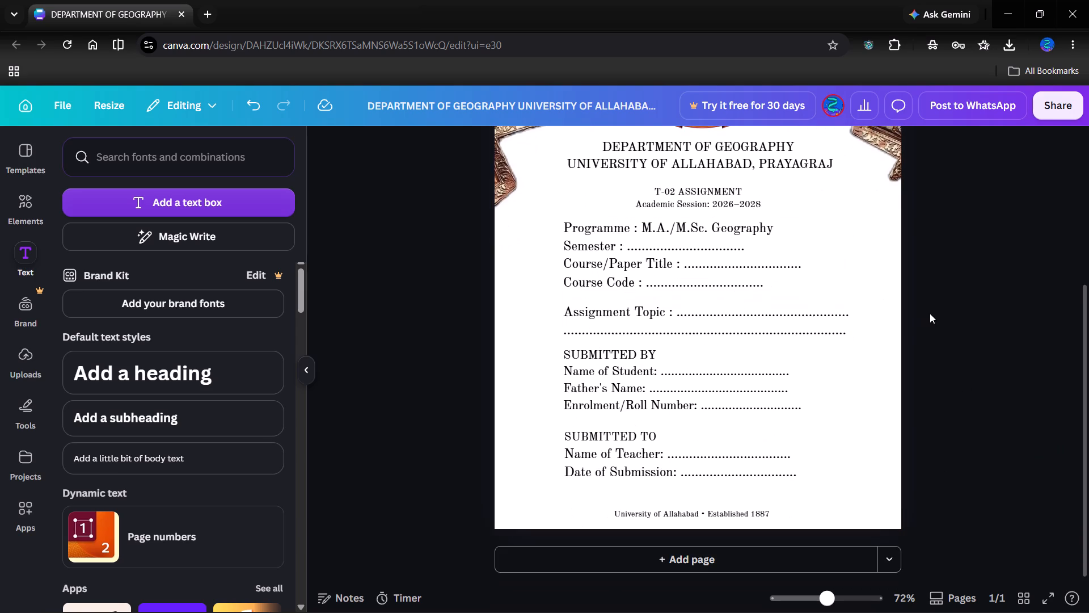
scroll(879, 329, "down", 1)
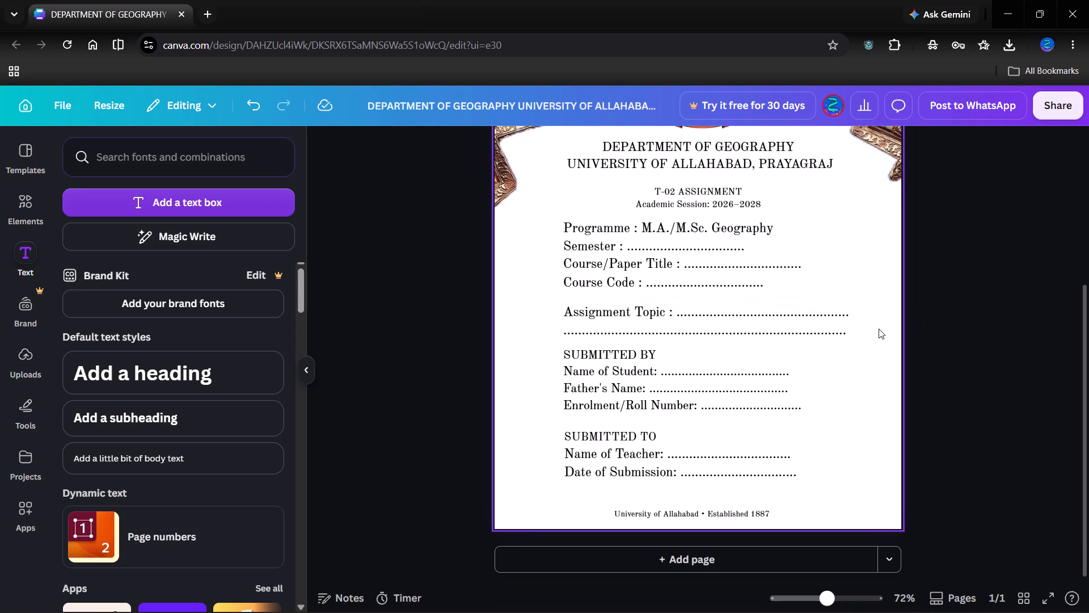
scroll(879, 329, "down", 1)
left_click(990, 392)
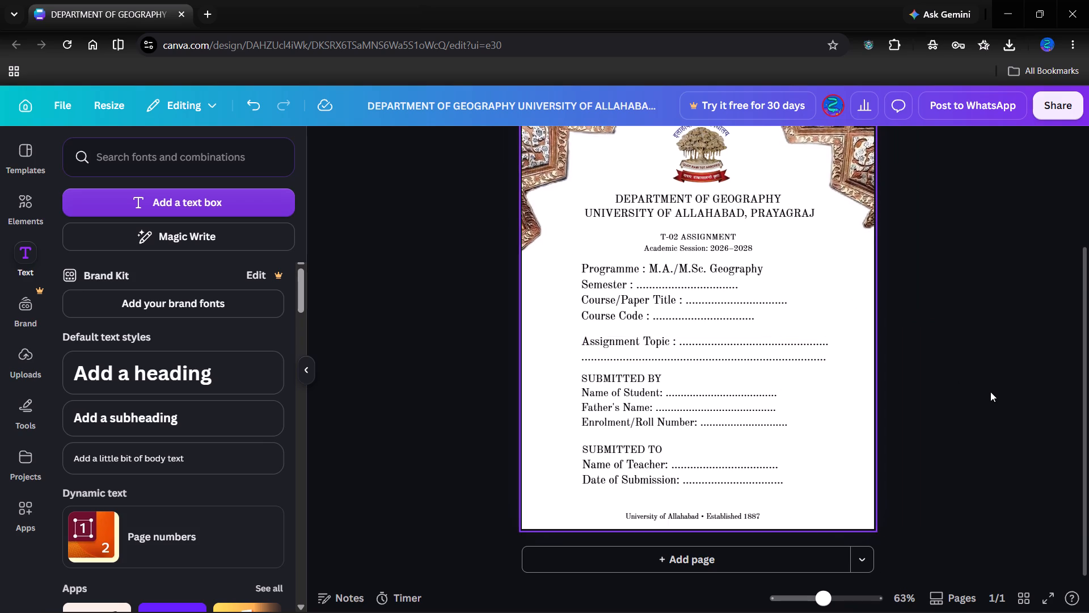
scroll(990, 392, "up", 1)
scroll(990, 392, "down", 1)
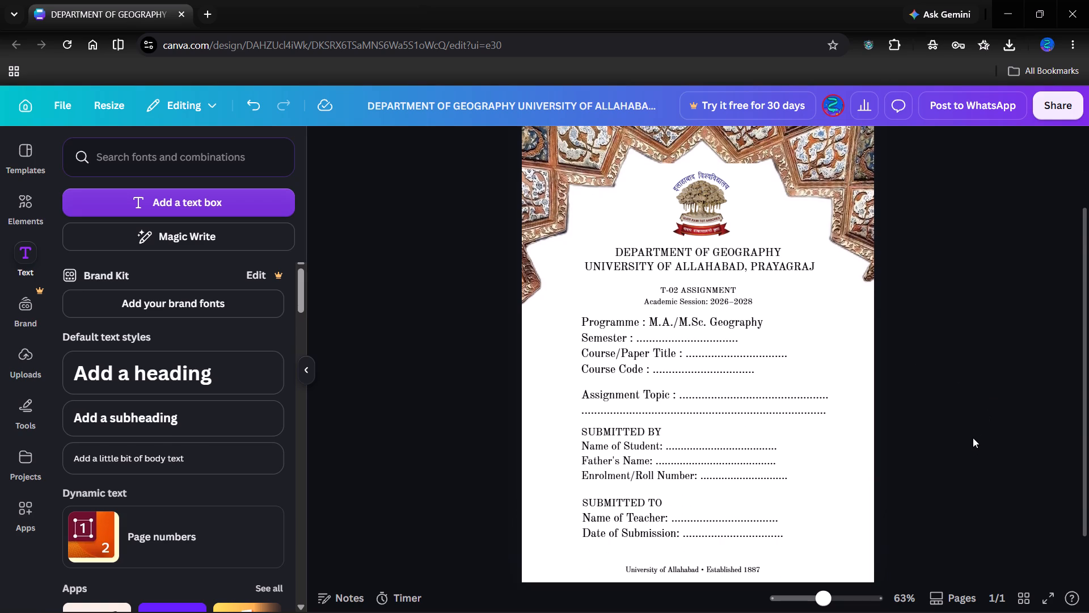
scroll(973, 438, "down", 2)
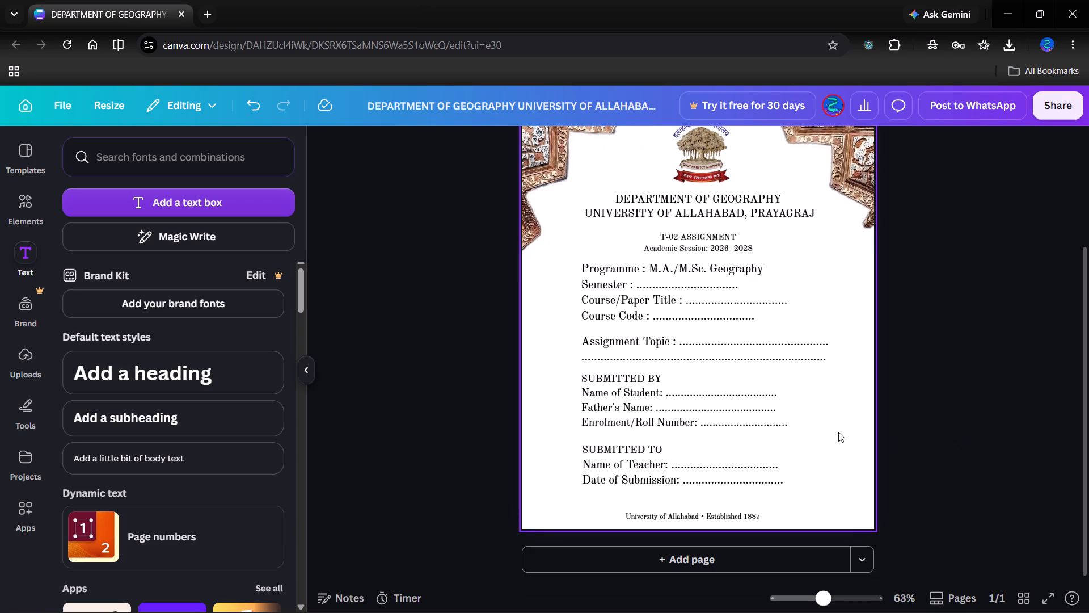
scroll(838, 432, "up", 2)
scroll(838, 432, "down", 1)
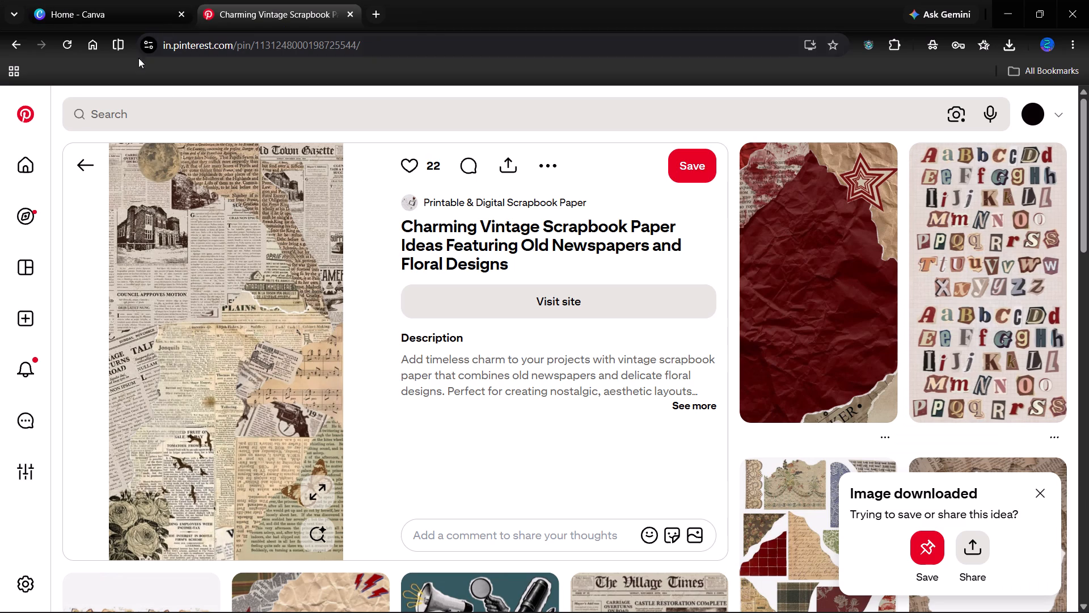
Search Pinterest for "background pic for formal" and choose the suggested search "formal pic background".
left_click(171, 105)
type("bgm fot")
key("space")
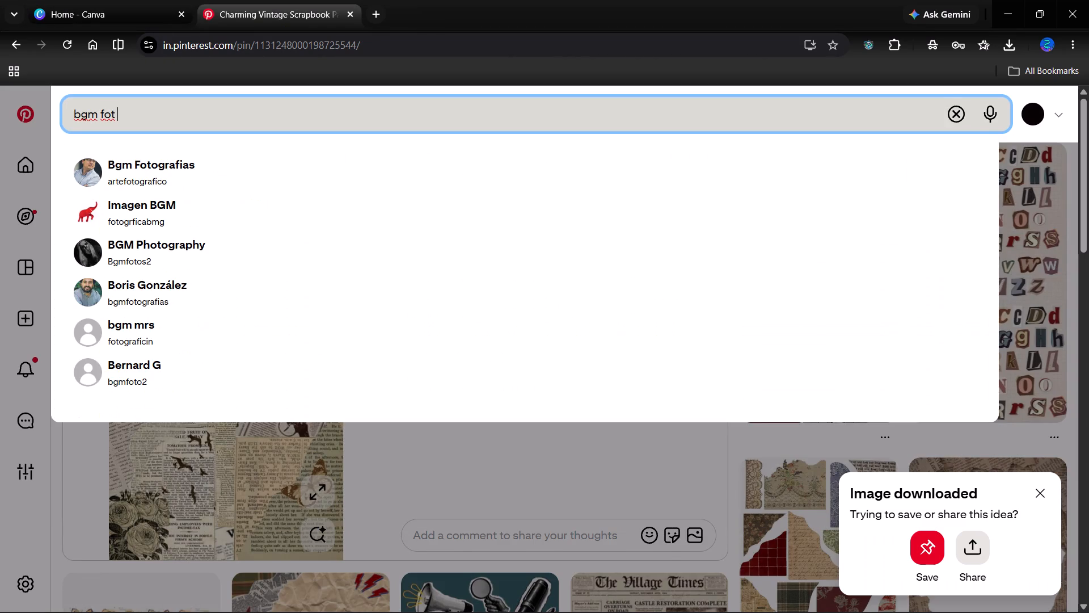
key("ctrl+BackSpace")
key("ctrl+BackSpace")
key("ctrl+BackSpace")
type("background pic for formal")
key("space")
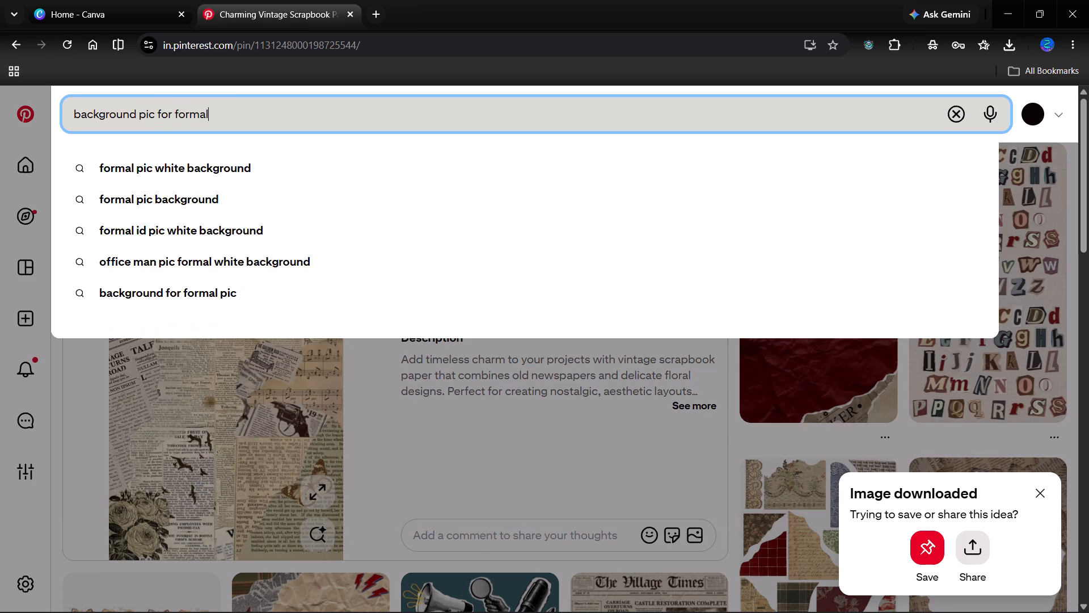
key("Down")
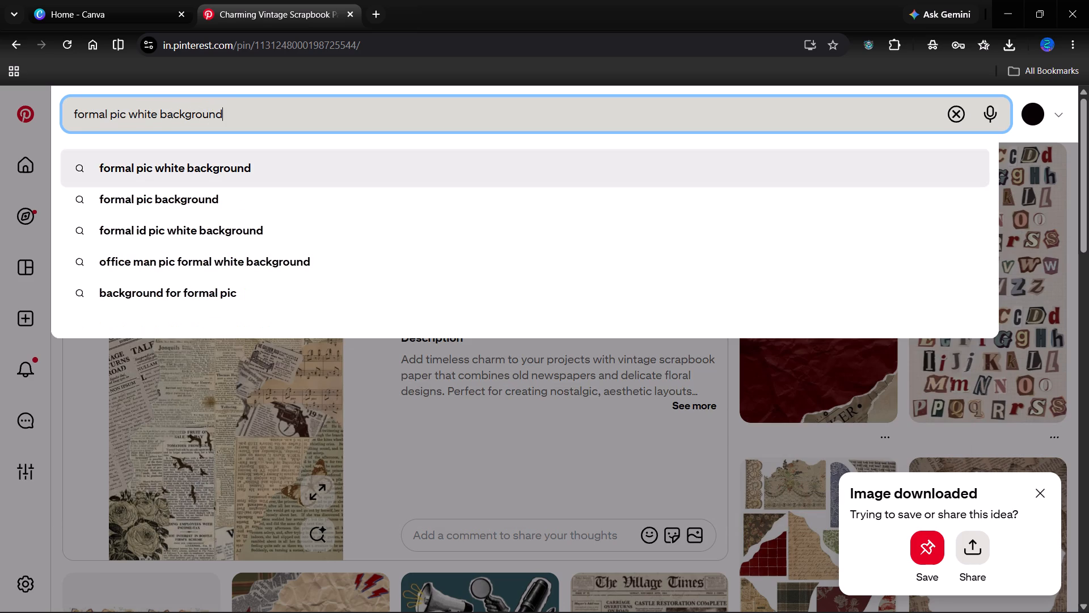
key("Down")
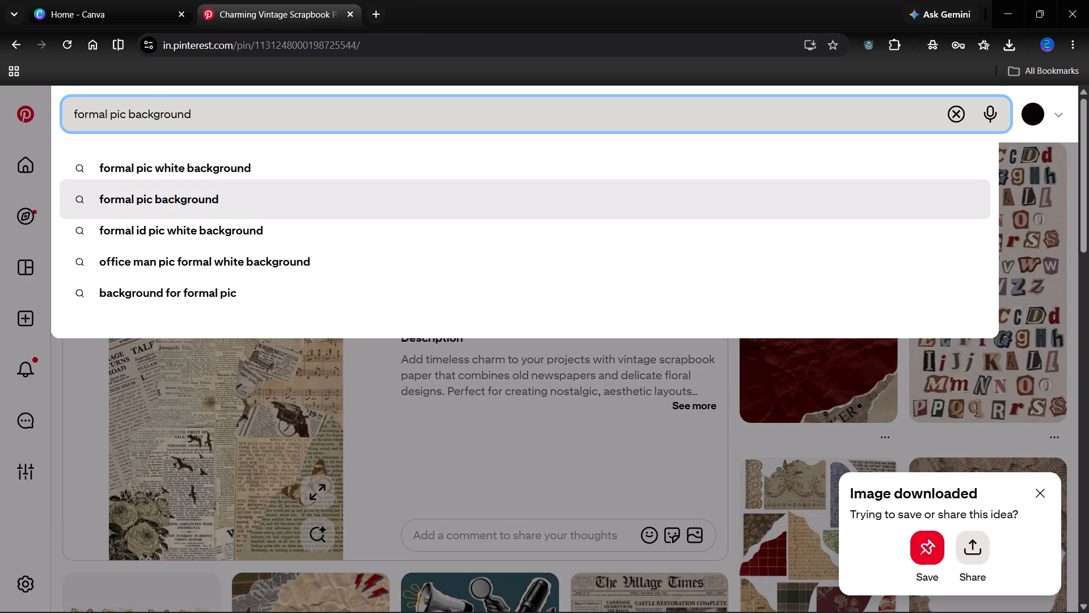
key("Return")
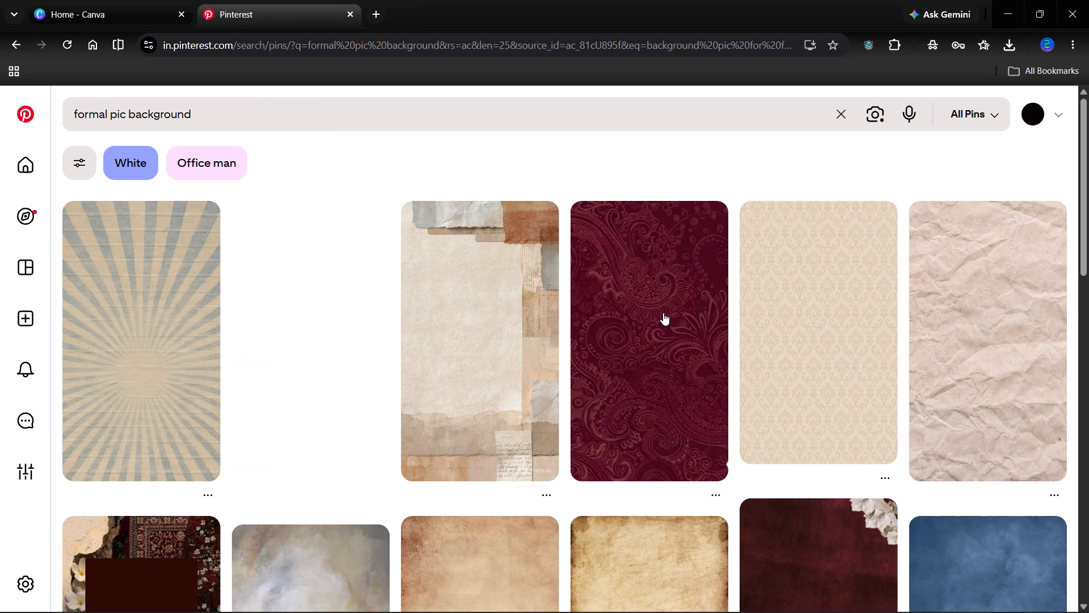
Open the cream damask-pattern pin from the results and download its image.
scroll(828, 328, "down", 2)
scroll(825, 308, "up", 2)
left_click(815, 317)
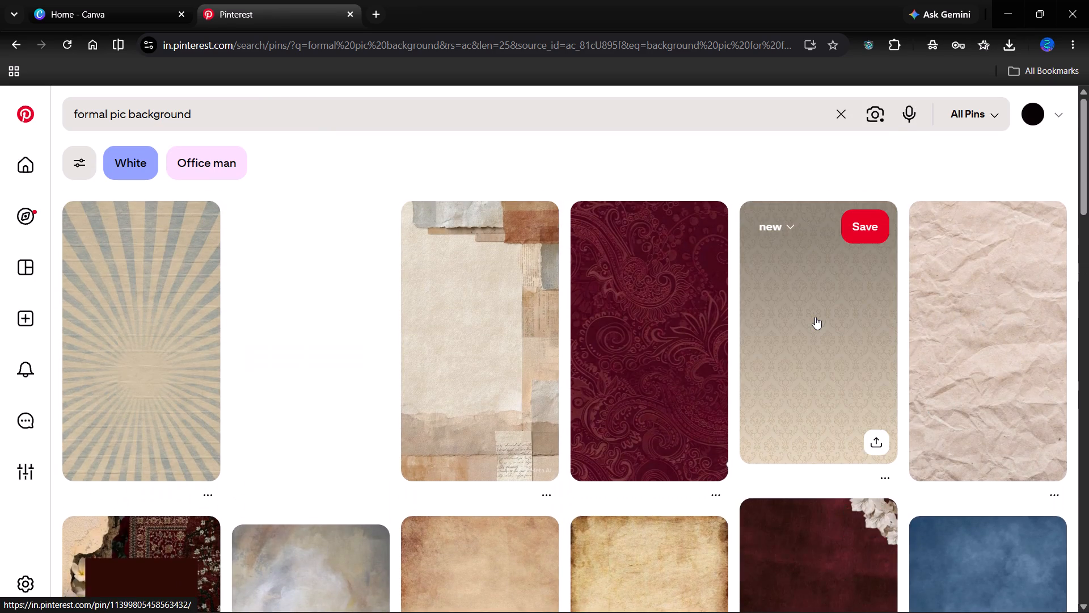
left_click(548, 168)
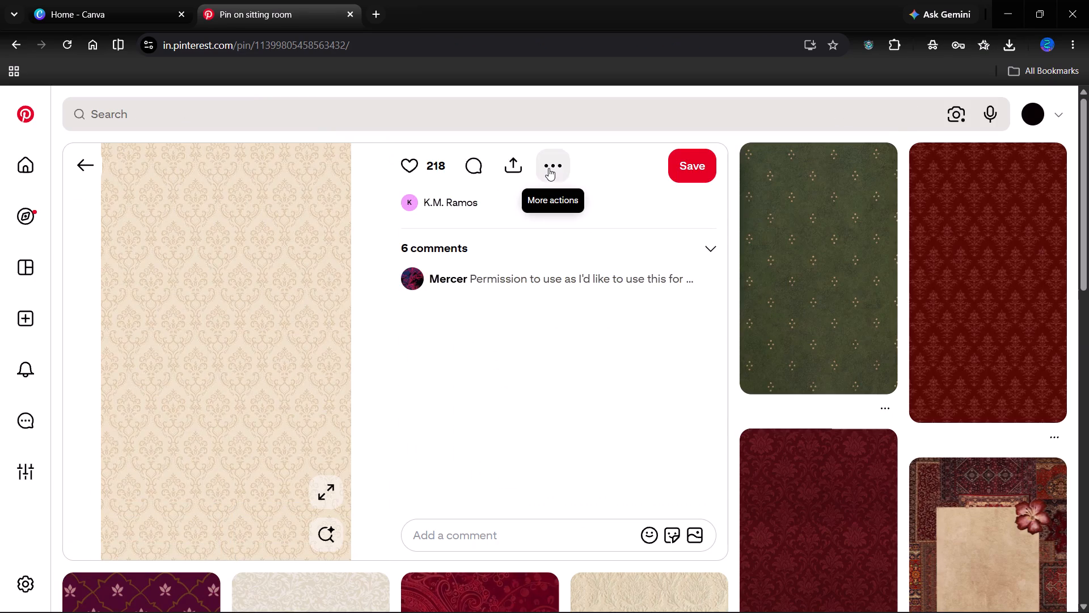
left_click(530, 218)
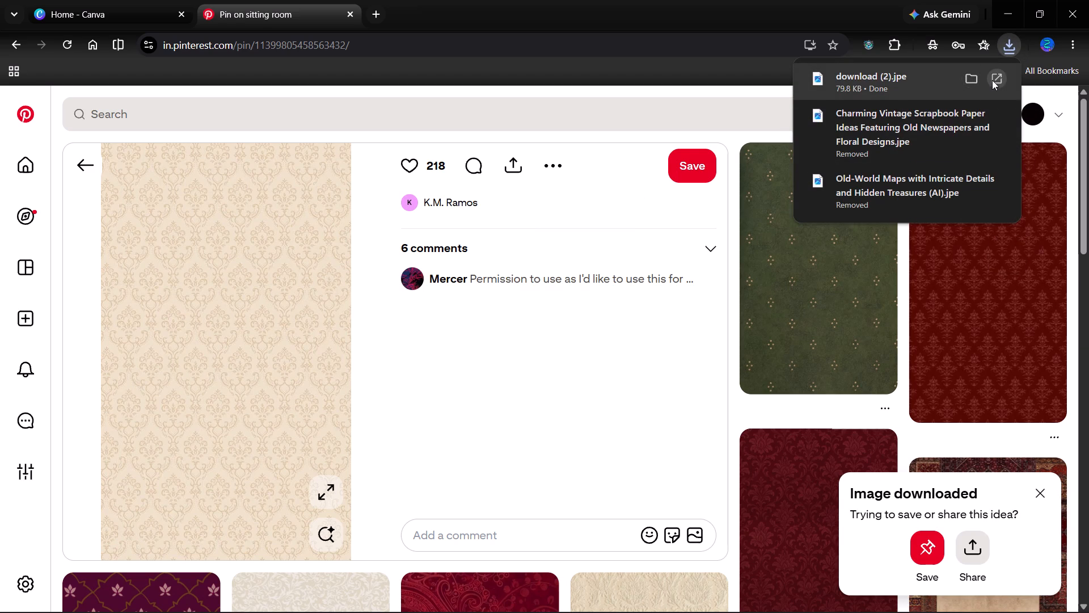
Show the downloaded damask image in its folder and rename the file as bg.
left_click(992, 77)
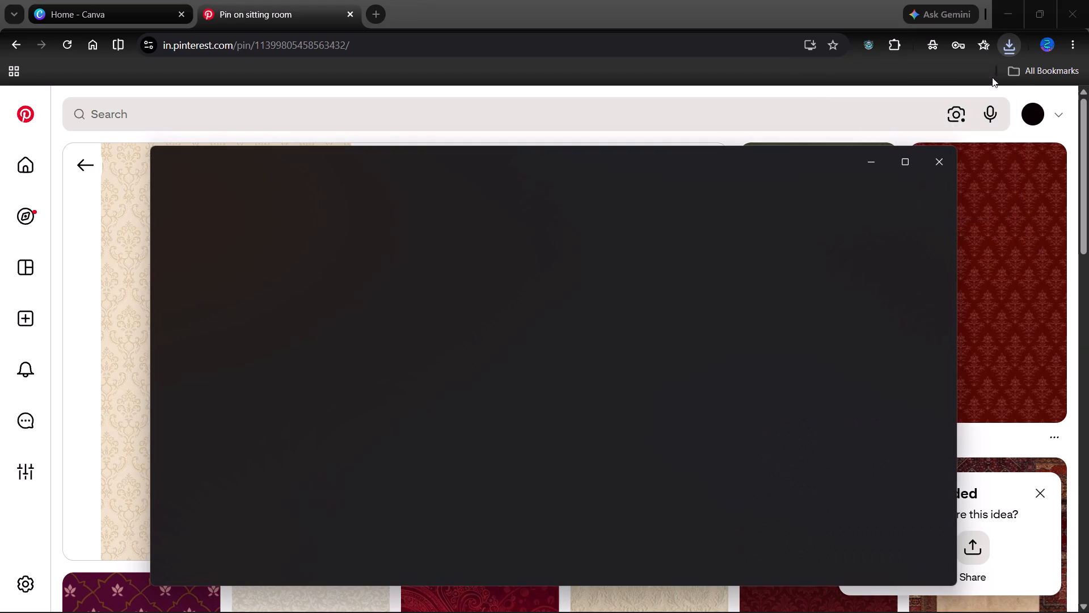
left_click(874, 168)
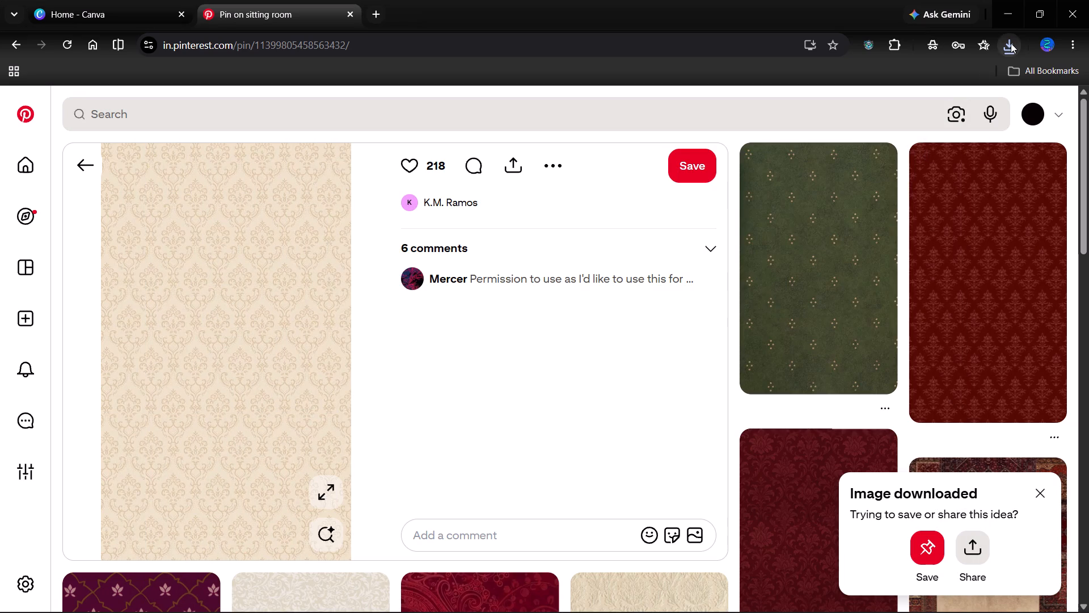
left_click(1011, 43)
left_click(963, 108)
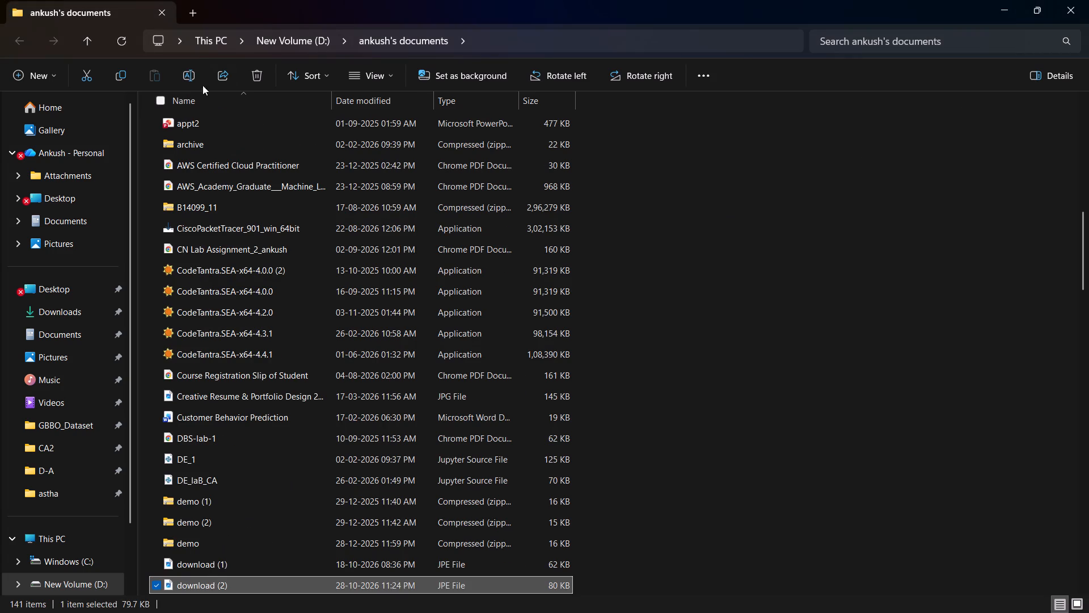
left_click(189, 77)
key("BackSpace")
type("bg")
key("Return")
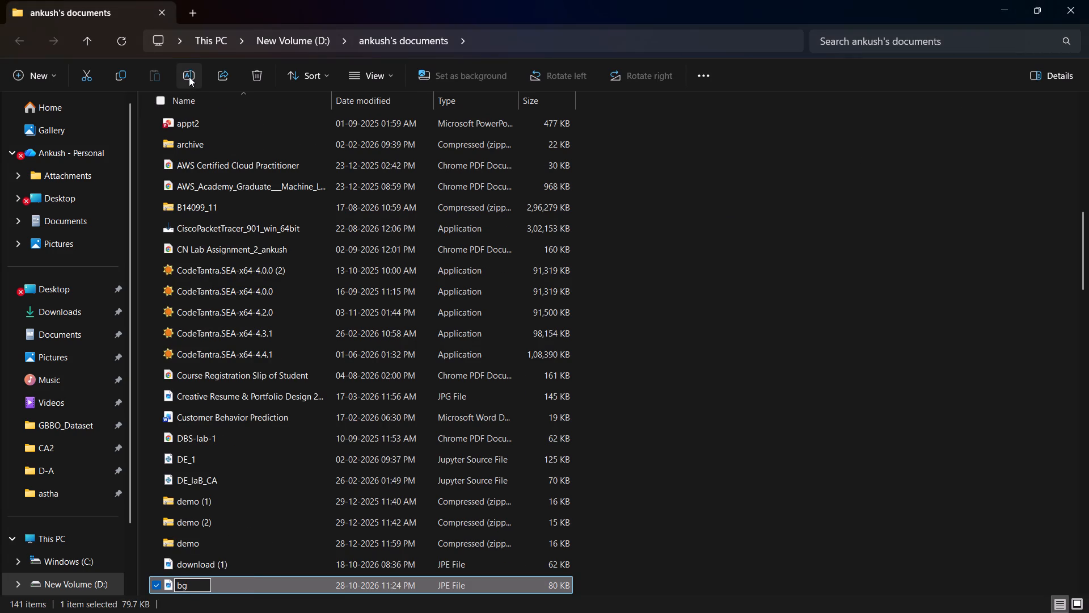
Move the bg image file from the downloads location into the astha folder under sem5.
key("ctrl+x")
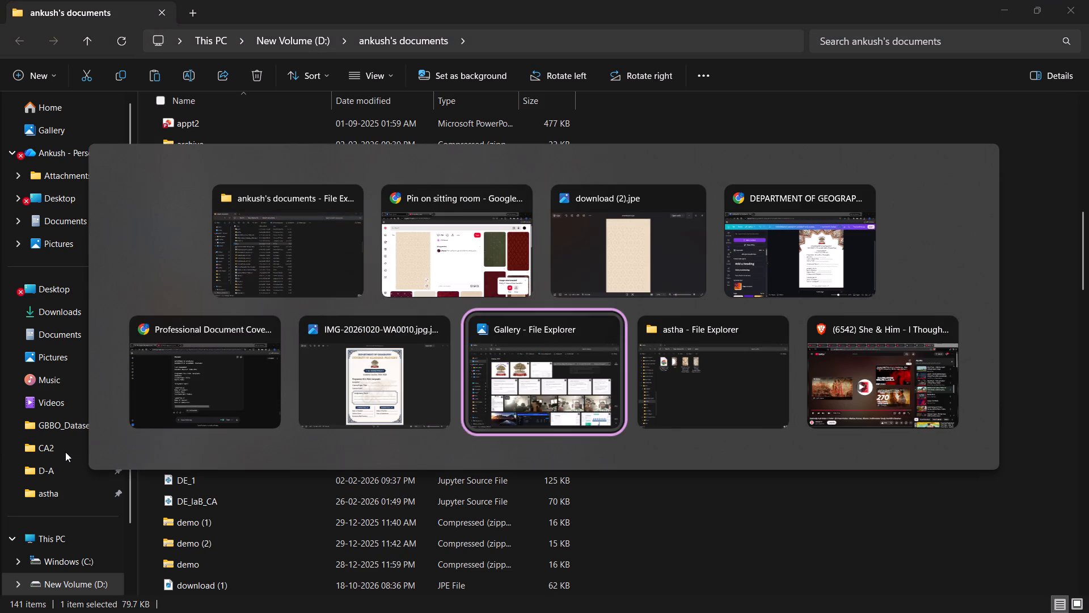
key("ctrl+v")
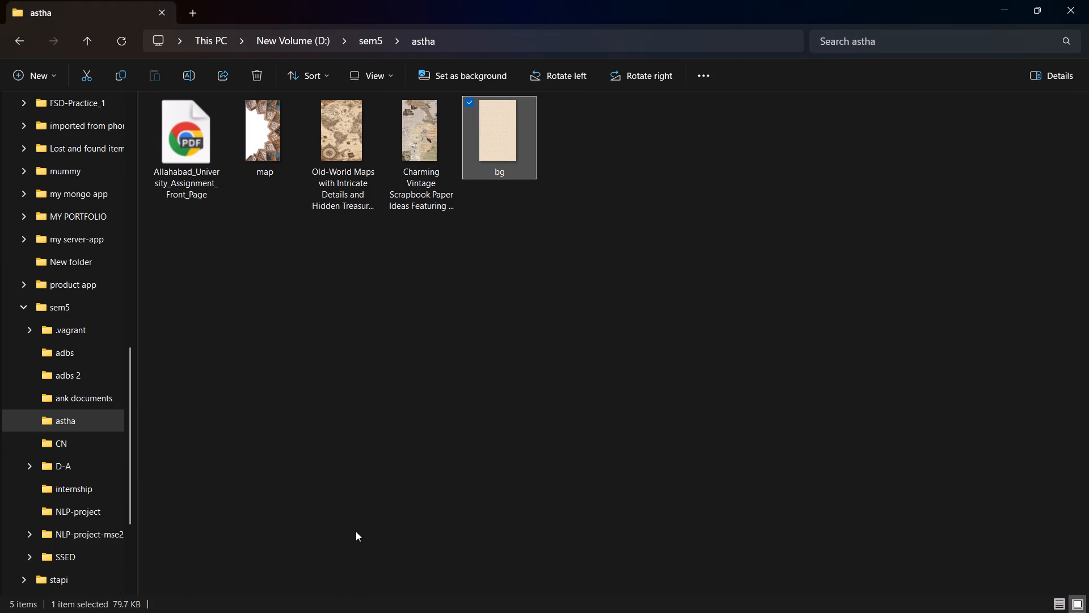
left_click(356, 531)
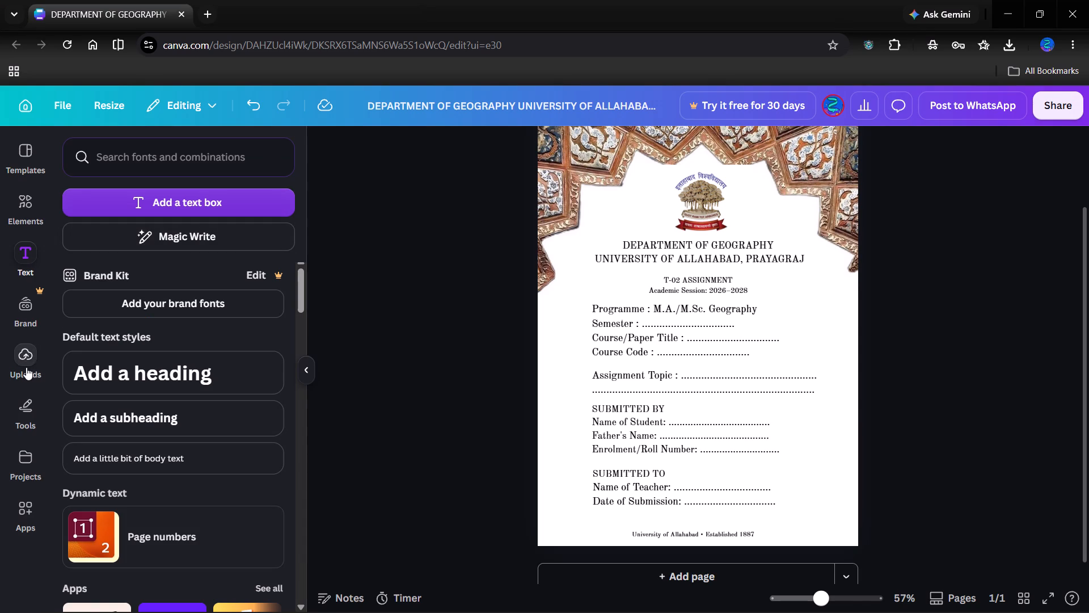
Upload the bg image from the astha folder to Canva and place it on the lower part of the cover page.
left_click(26, 367)
left_click(168, 208)
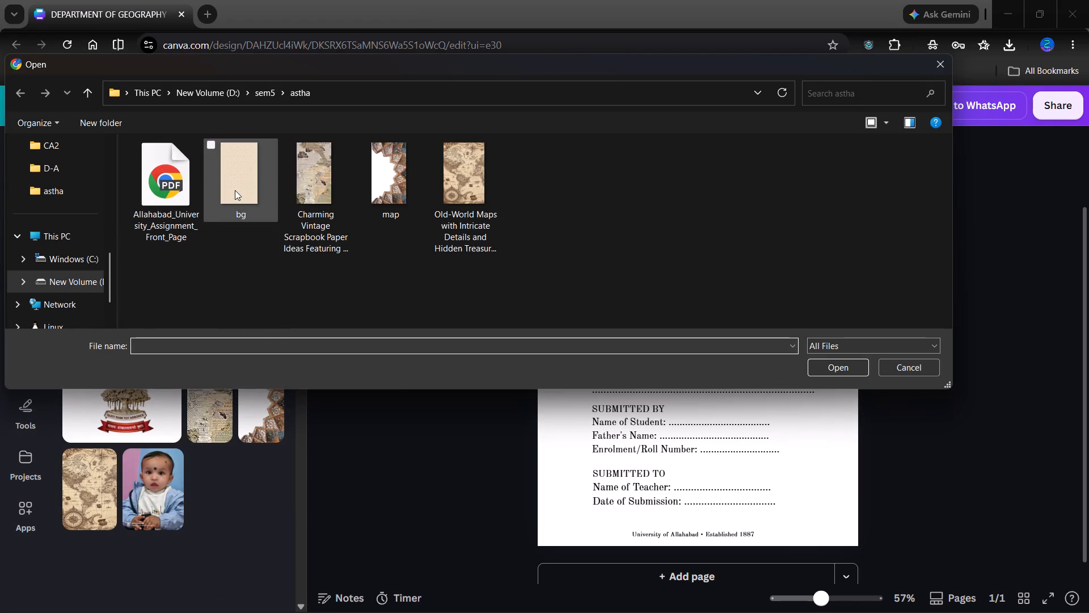
left_click(235, 190)
left_click(825, 367)
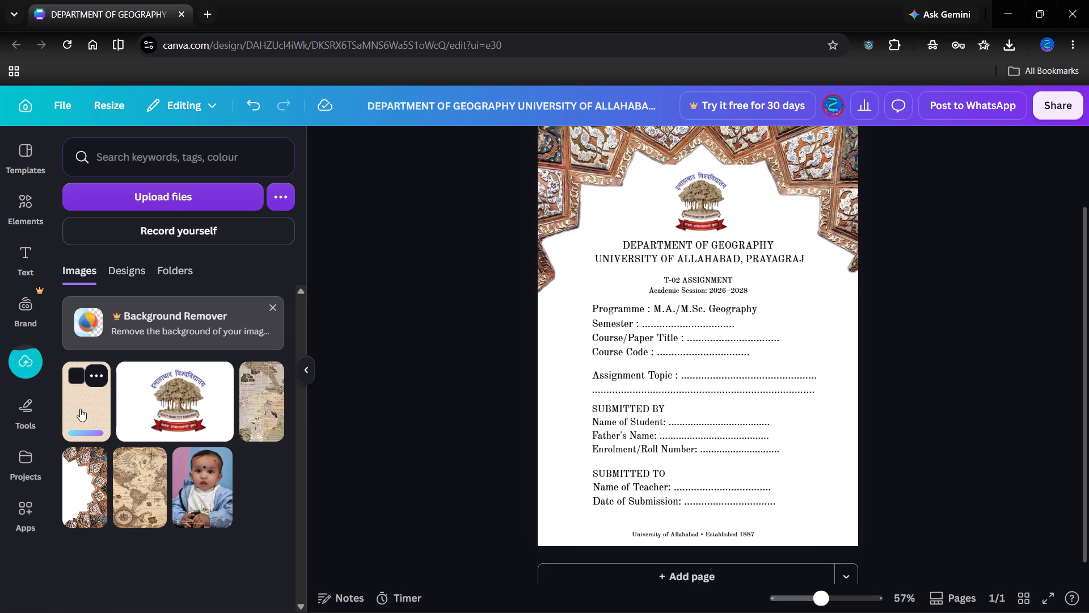
left_click_drag(80, 409, 640, 302)
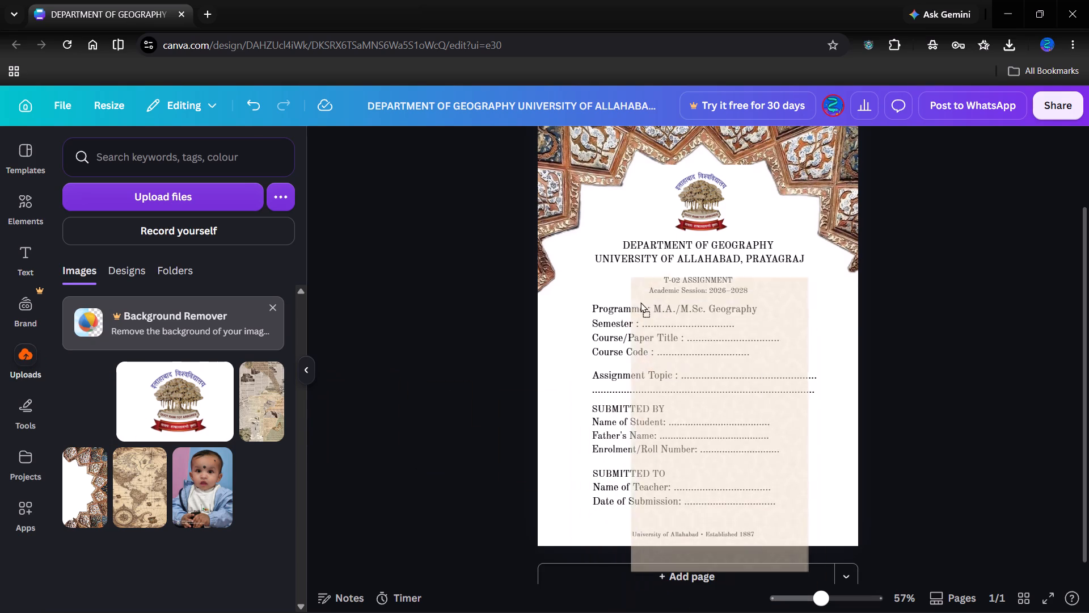
left_click_drag(640, 302, 651, 351)
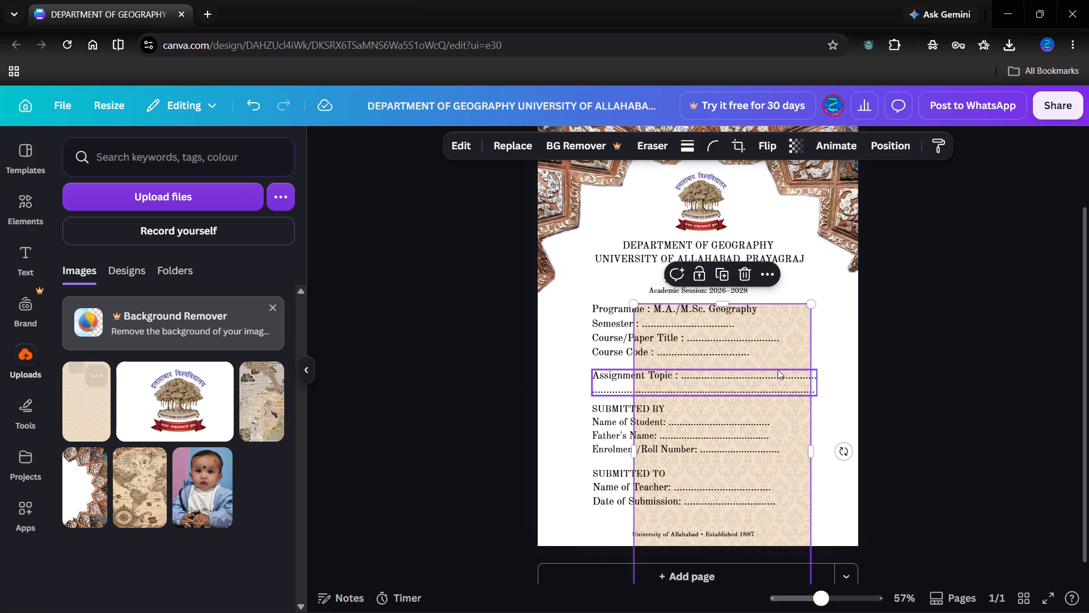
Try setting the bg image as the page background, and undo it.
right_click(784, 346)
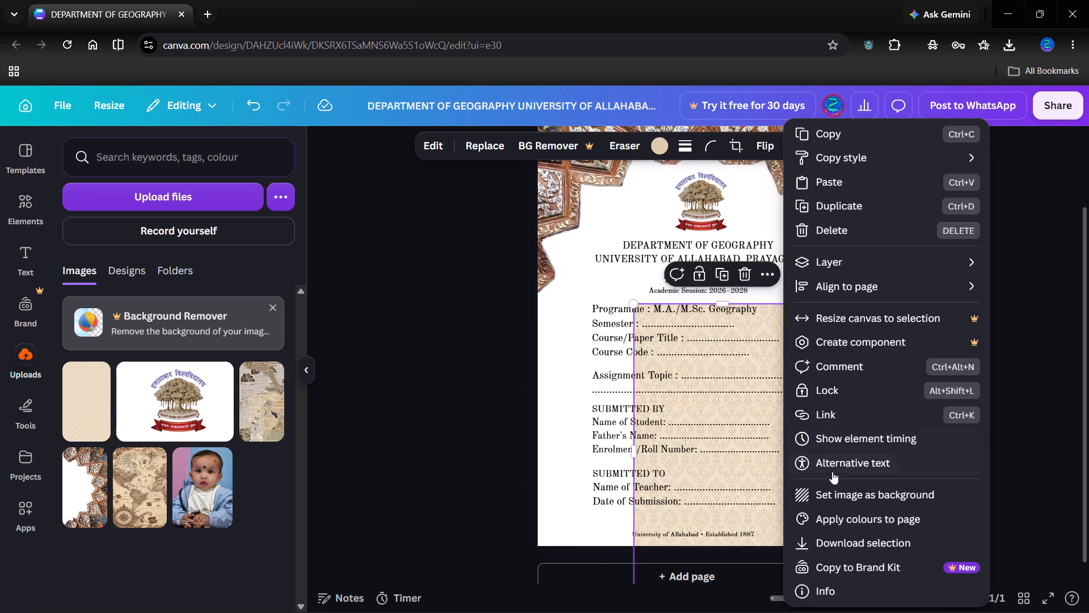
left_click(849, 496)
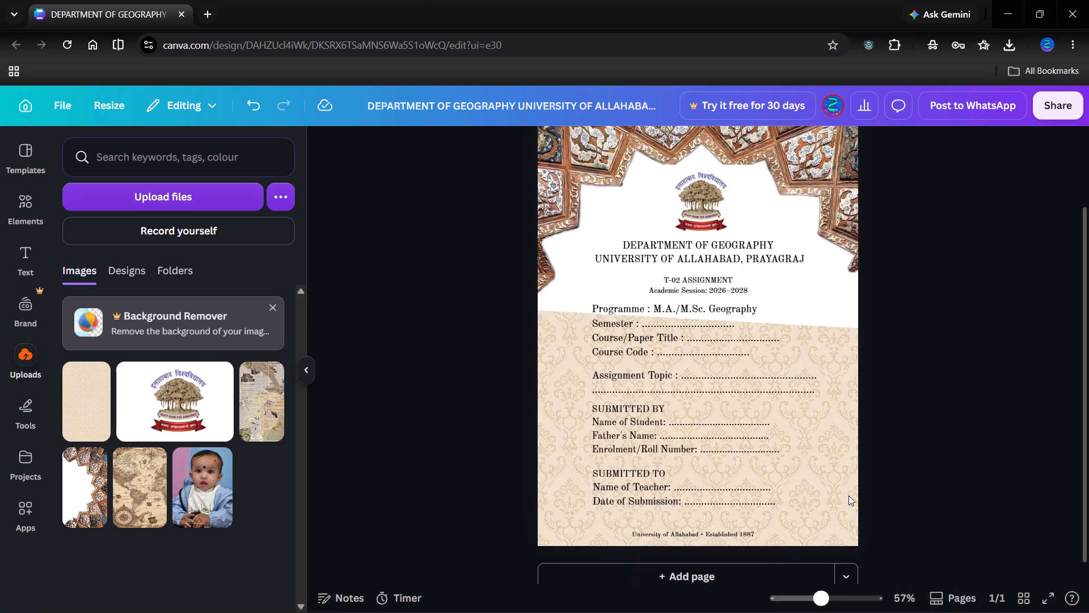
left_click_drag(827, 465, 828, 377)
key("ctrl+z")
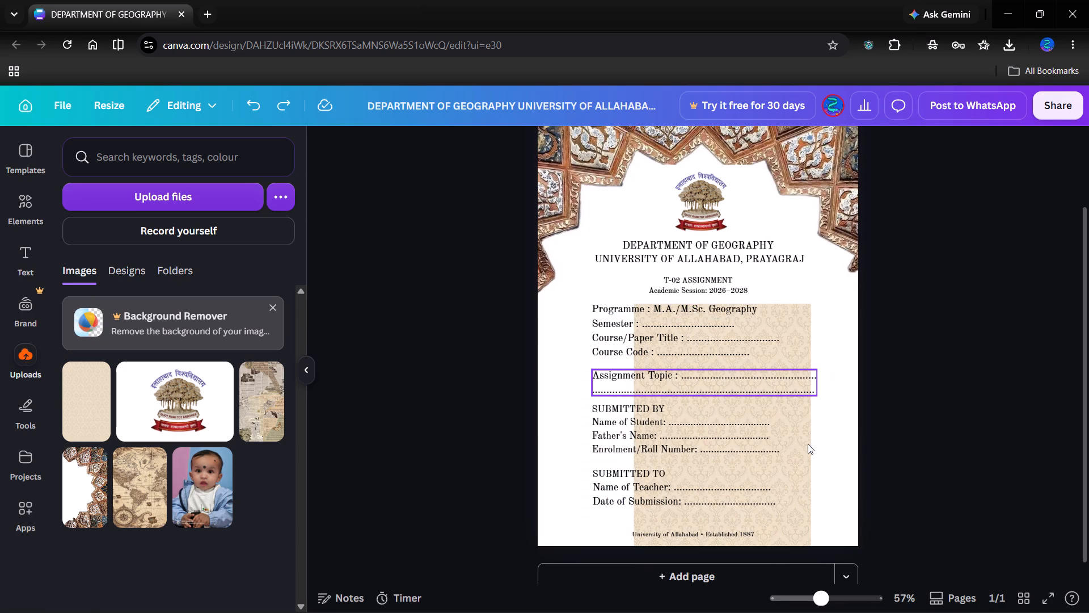
Enlarge the cream patterned image and shift it beyond the top-left corner of the cover page.
left_click_drag(791, 453, 766, 361)
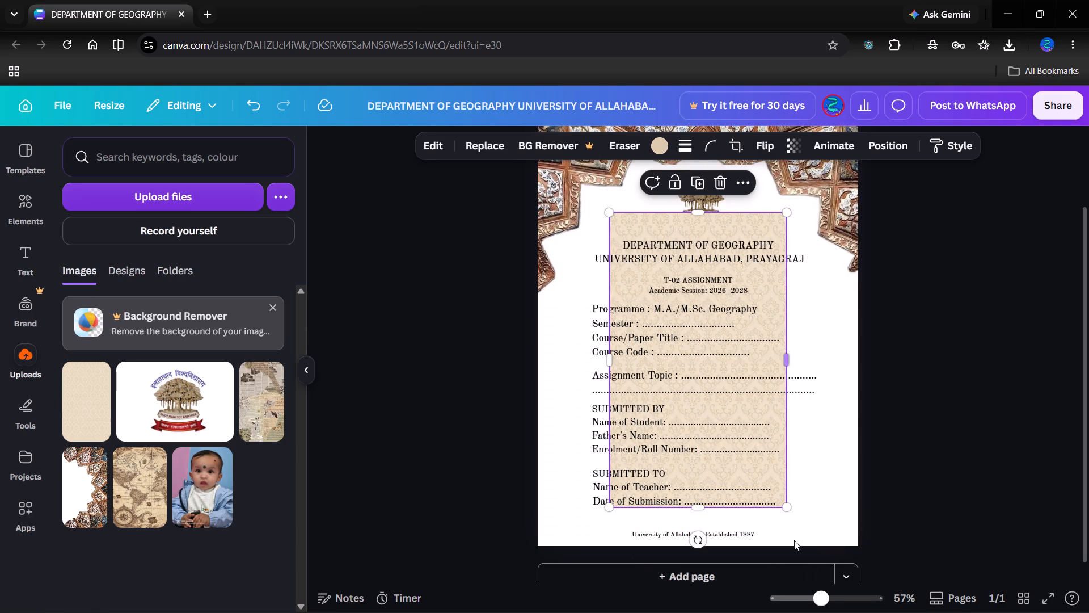
left_click_drag(785, 506, 908, 548)
left_click_drag(812, 522, 780, 429)
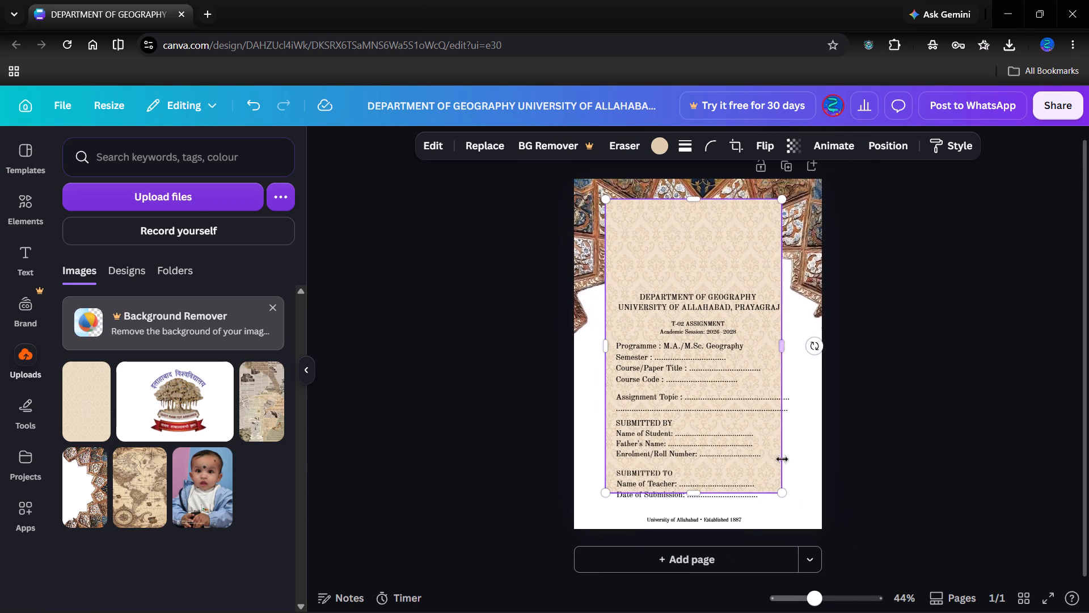
left_click_drag(659, 257, 627, 229)
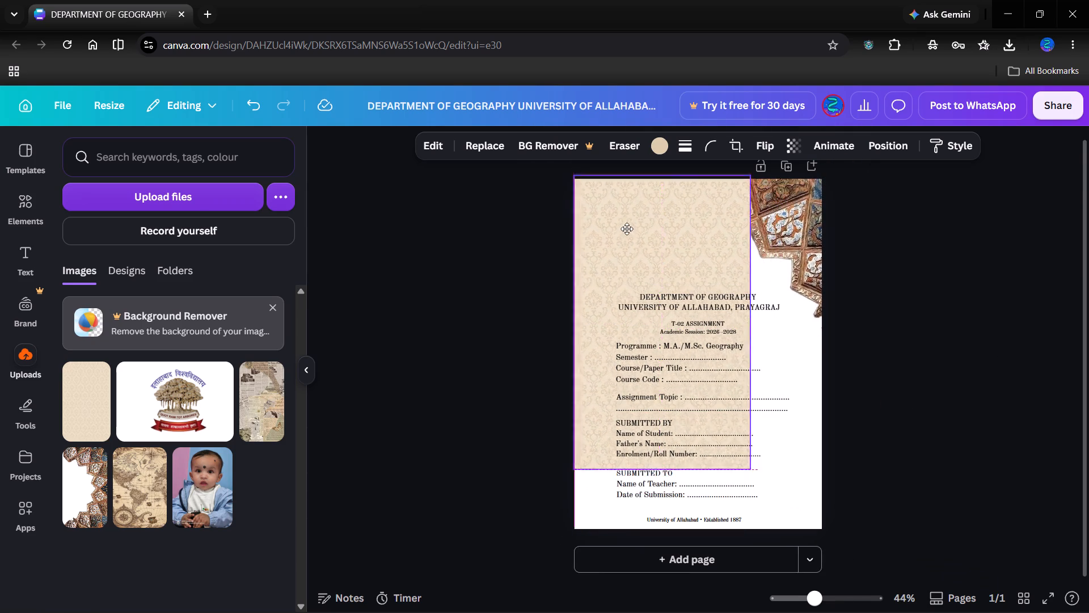
left_click_drag(627, 229, 617, 209)
left_click_drag(739, 447, 869, 502)
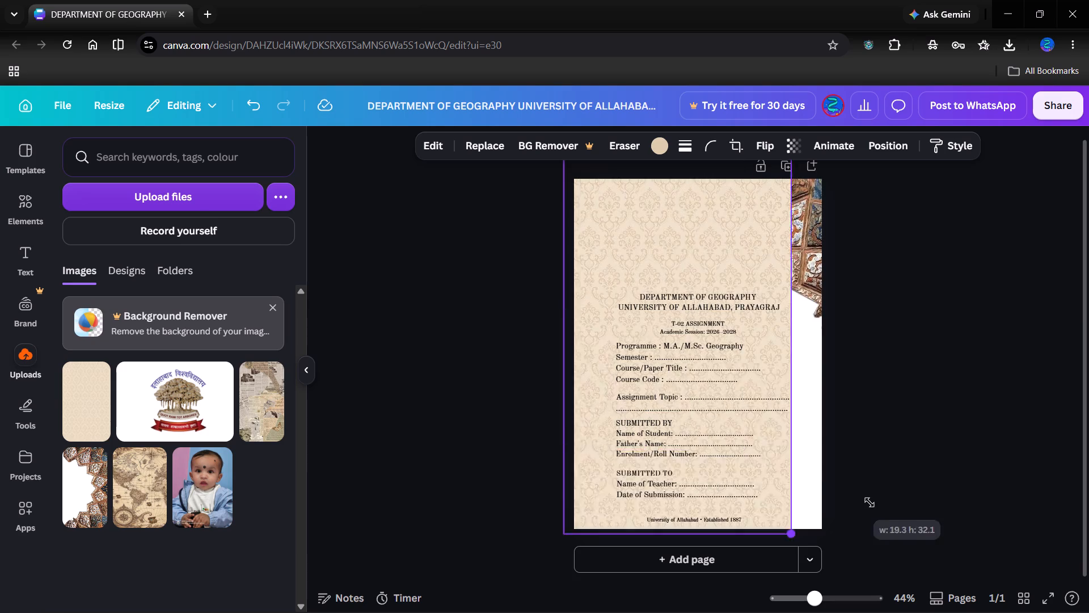
left_click_drag(869, 502, 873, 430)
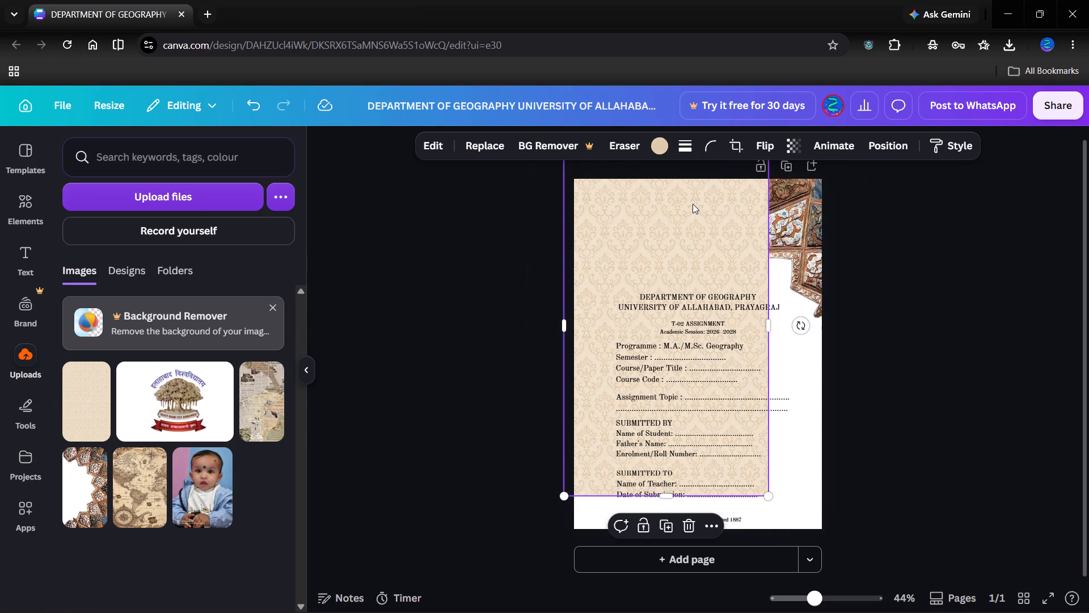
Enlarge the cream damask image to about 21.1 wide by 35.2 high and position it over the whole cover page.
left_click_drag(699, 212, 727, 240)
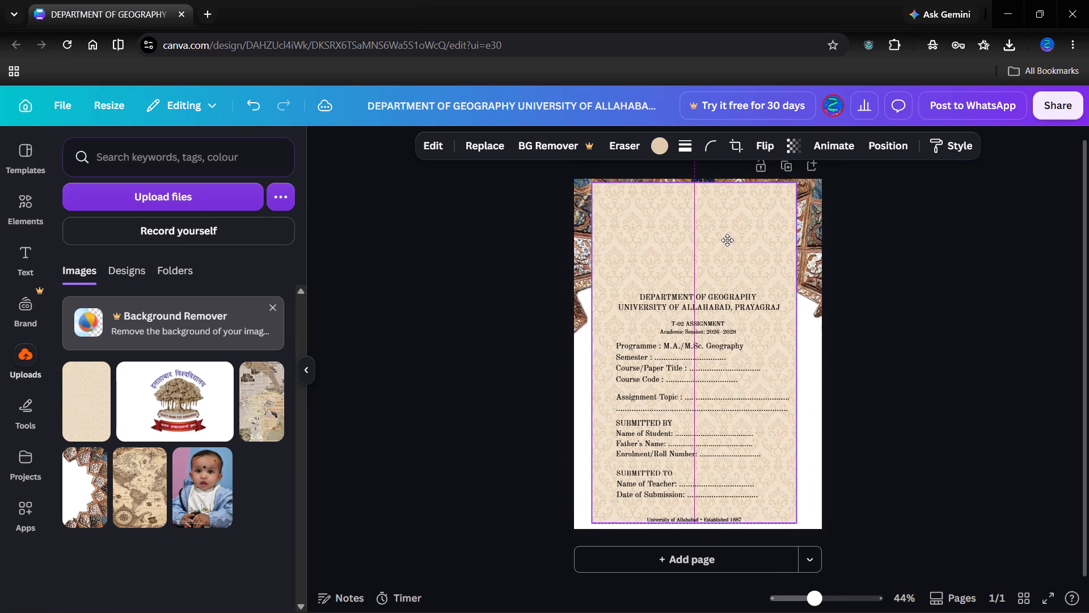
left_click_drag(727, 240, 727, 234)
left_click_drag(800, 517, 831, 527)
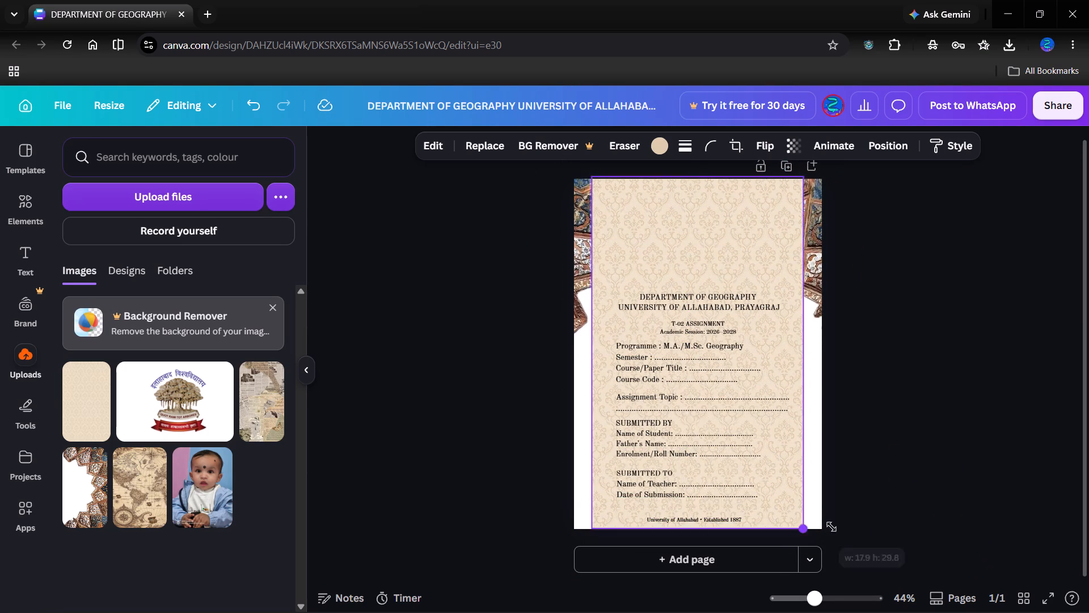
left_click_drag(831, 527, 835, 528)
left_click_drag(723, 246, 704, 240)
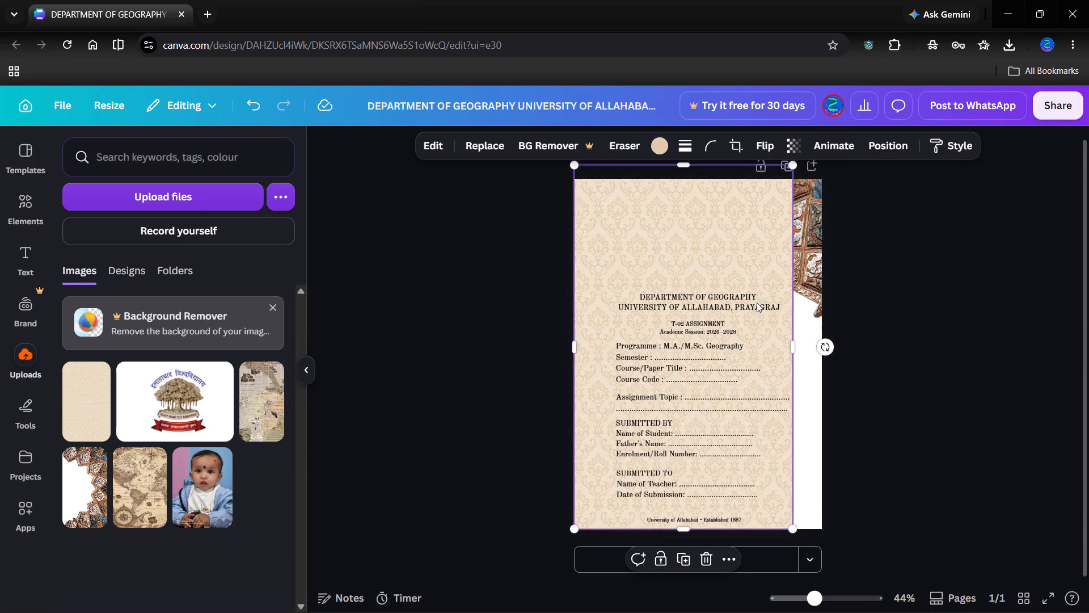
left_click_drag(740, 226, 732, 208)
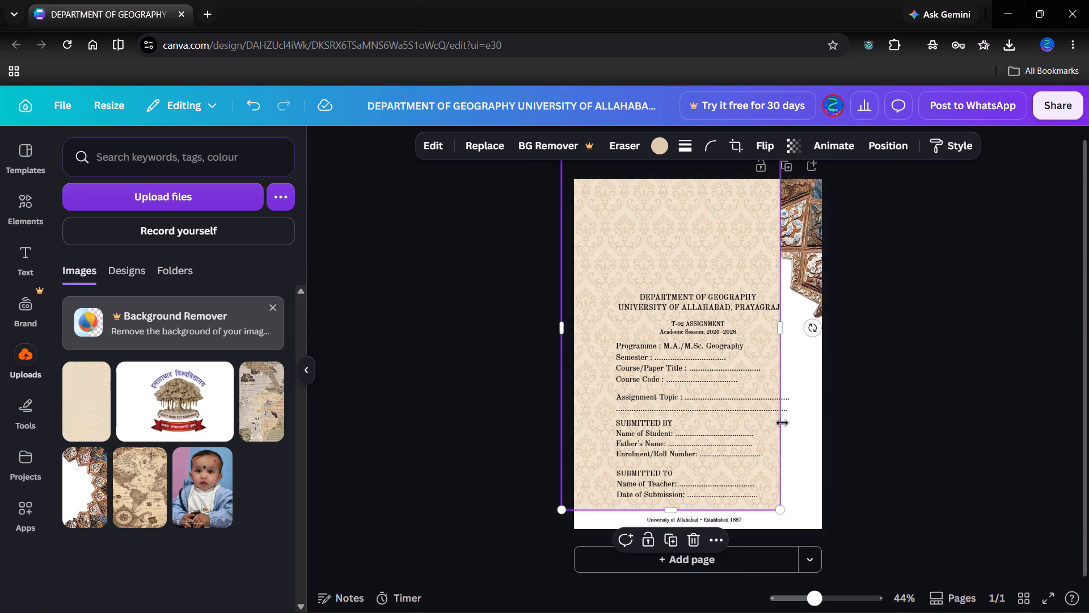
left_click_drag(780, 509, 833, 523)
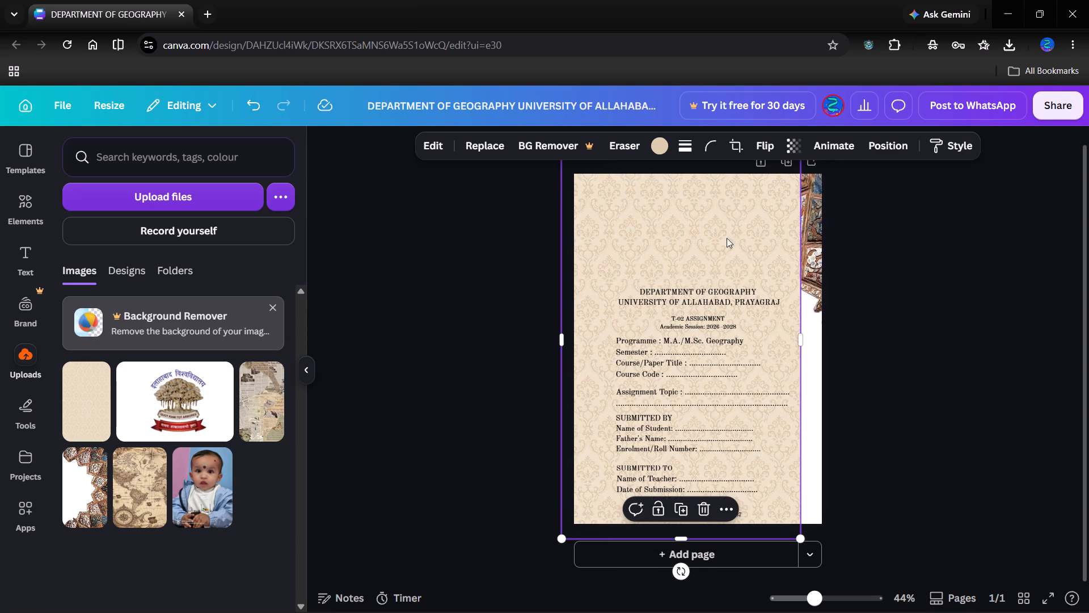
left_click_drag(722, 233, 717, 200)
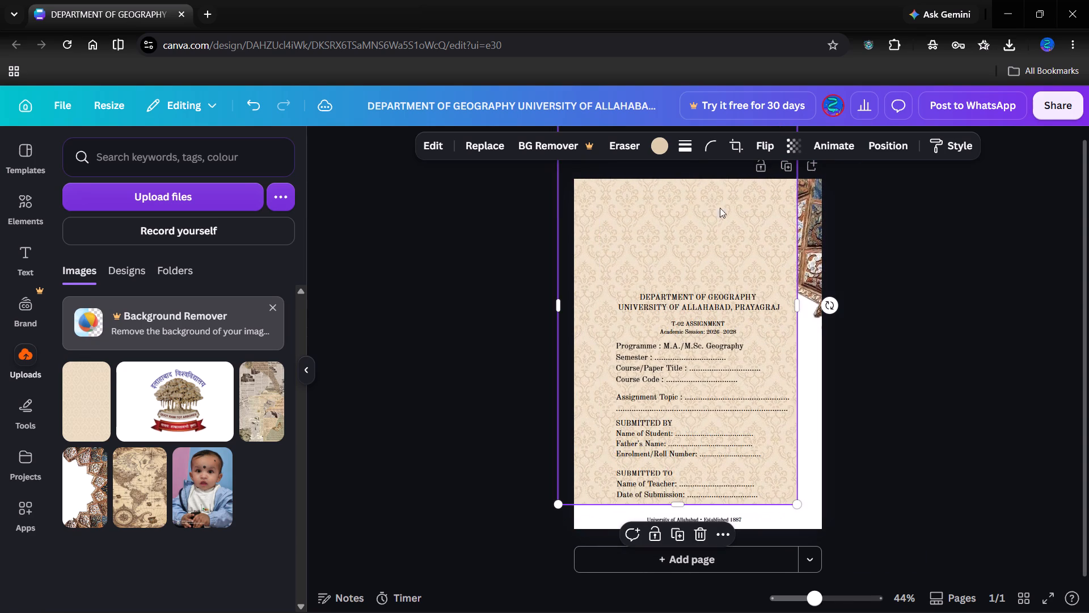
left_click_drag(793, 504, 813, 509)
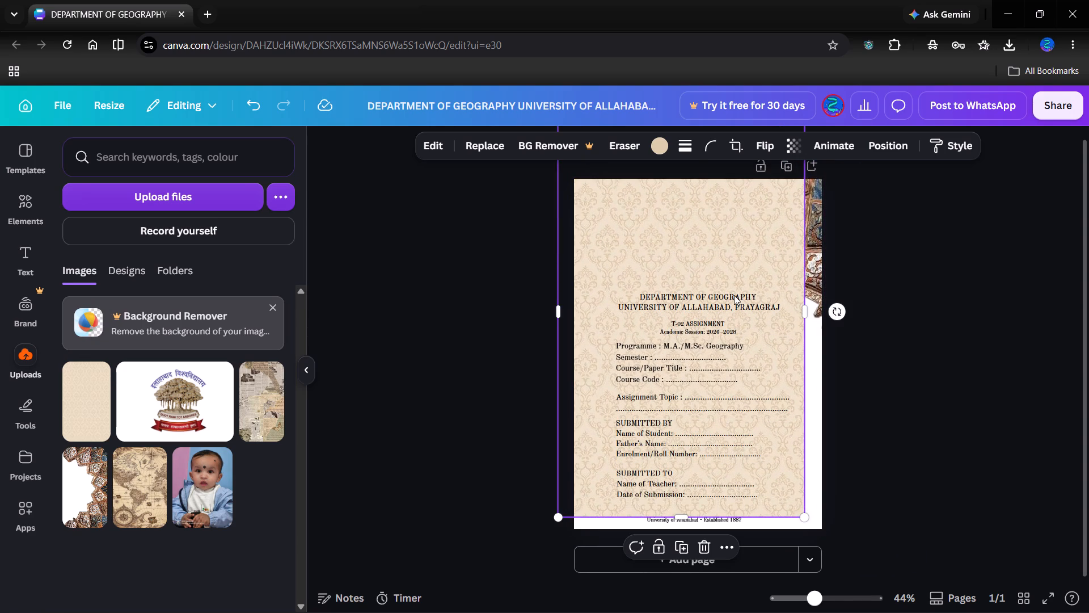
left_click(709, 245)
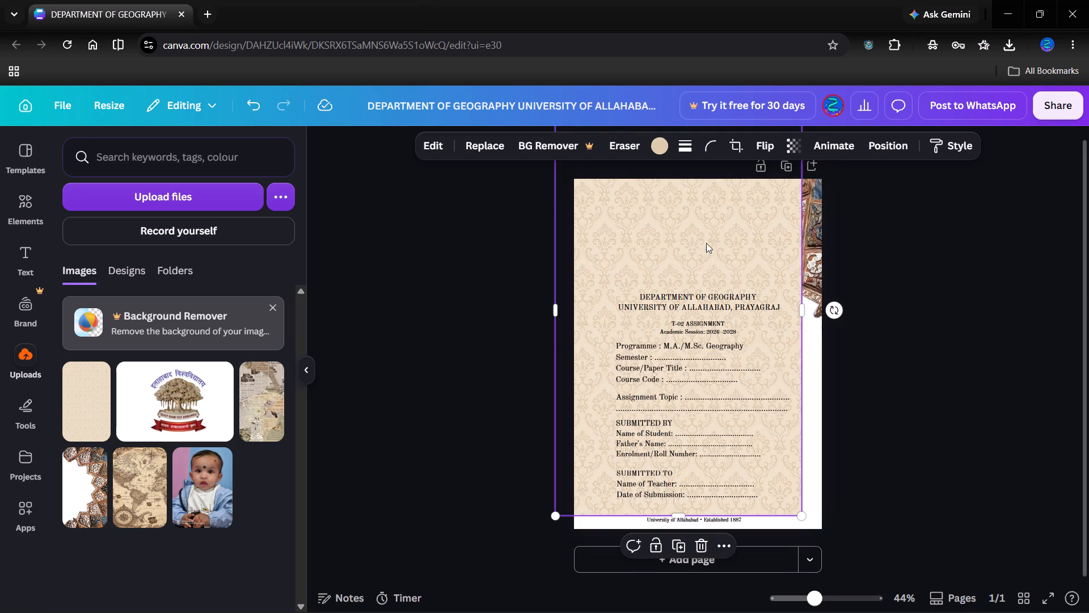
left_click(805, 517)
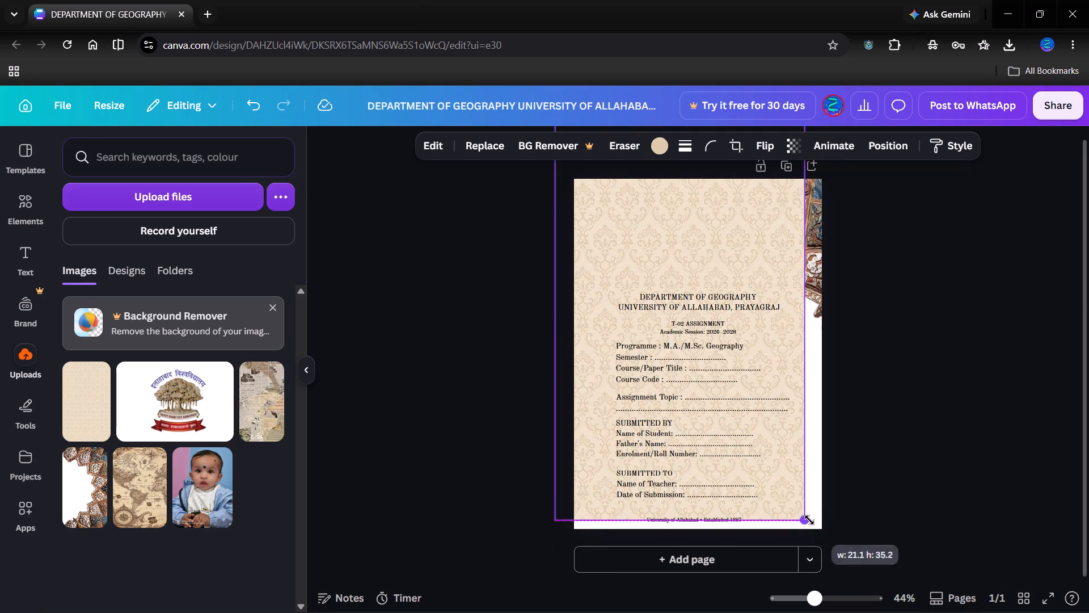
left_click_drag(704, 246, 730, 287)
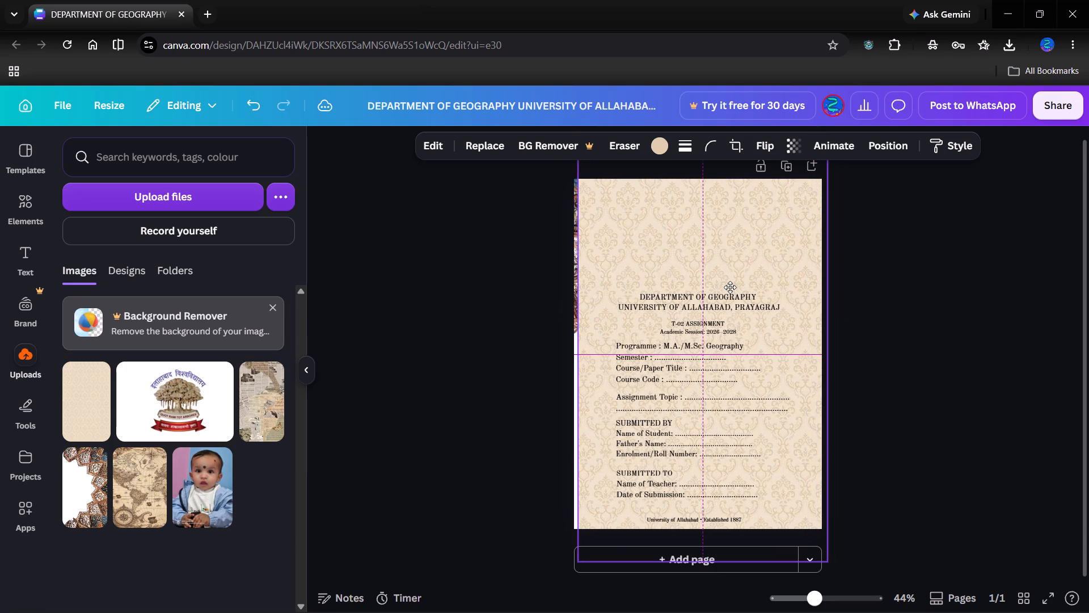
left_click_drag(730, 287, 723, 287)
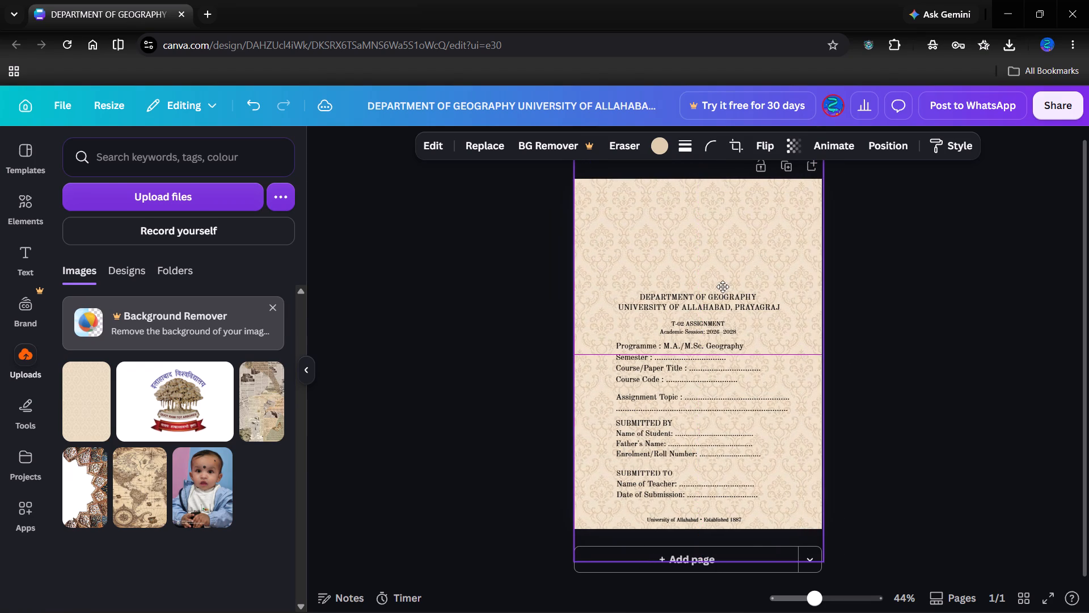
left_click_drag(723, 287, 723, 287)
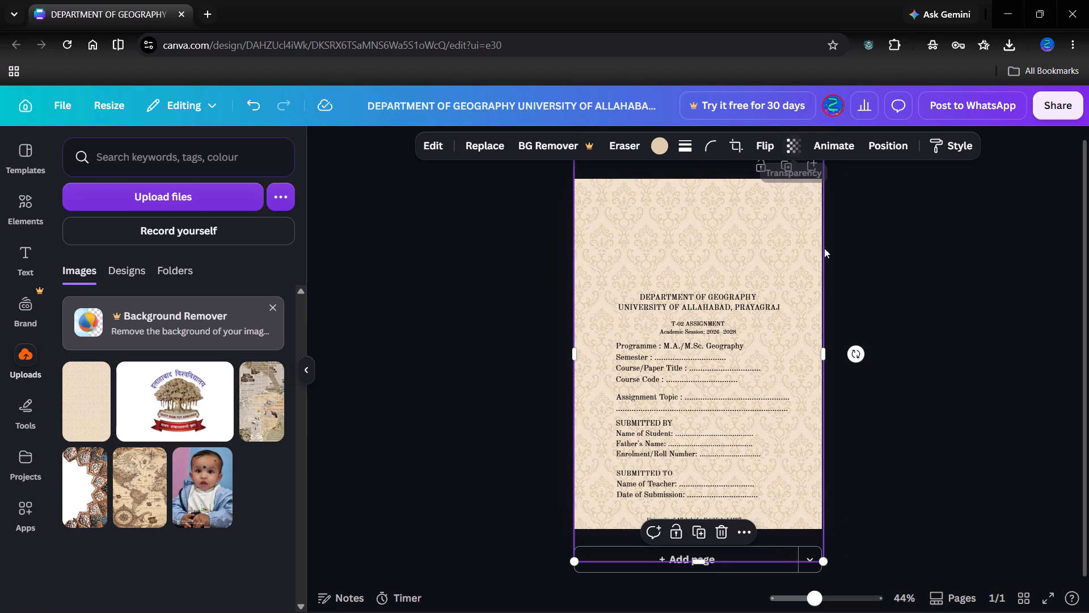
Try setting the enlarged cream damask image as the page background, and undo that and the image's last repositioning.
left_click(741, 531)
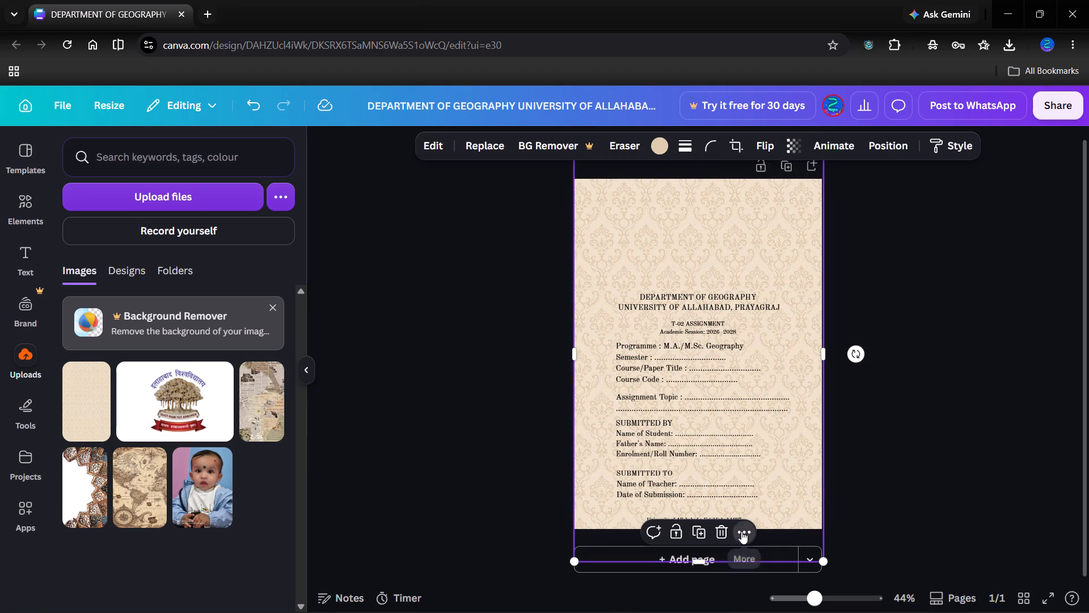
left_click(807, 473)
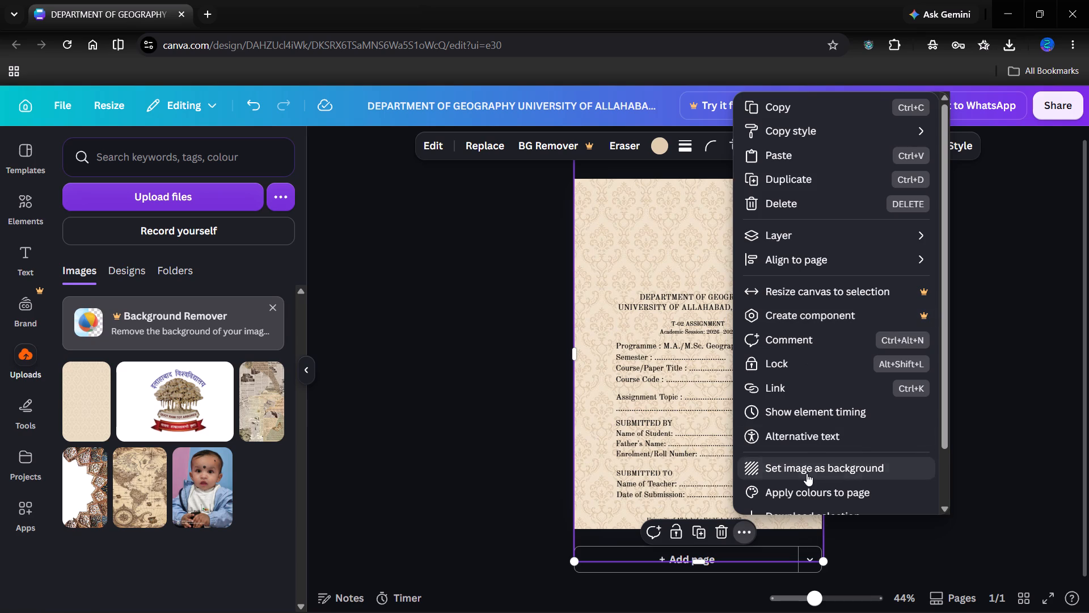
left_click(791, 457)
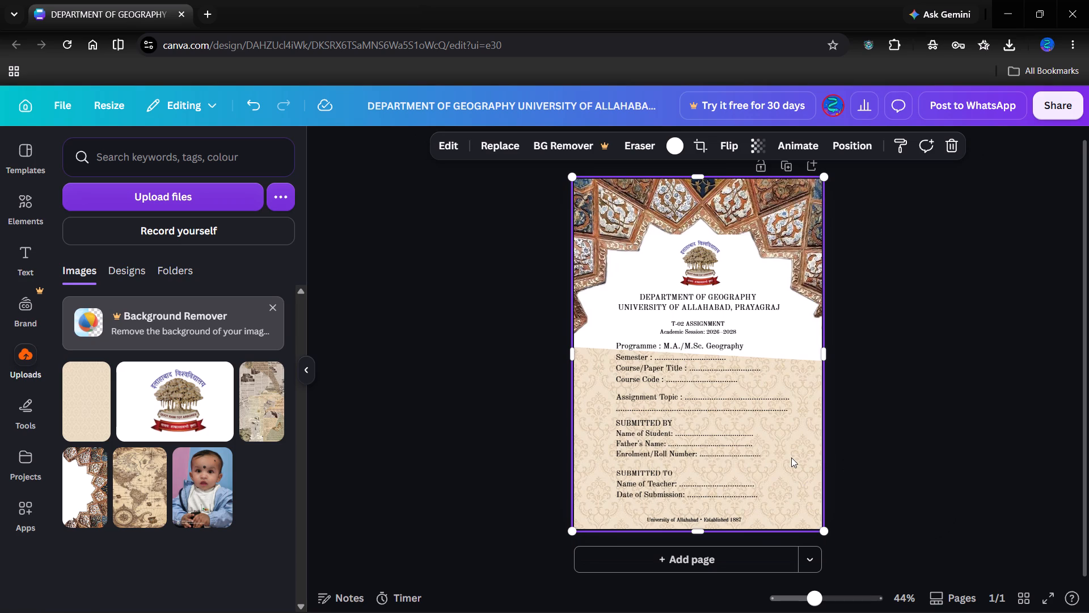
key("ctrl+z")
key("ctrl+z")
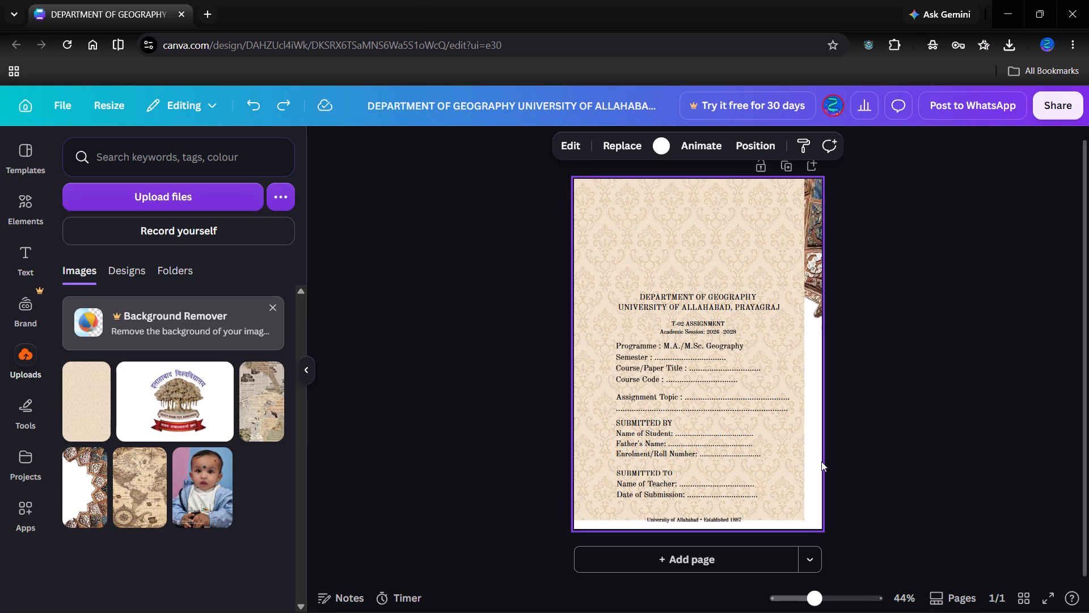
Delete the enlarged cream damask image from the cover page.
left_click(743, 219)
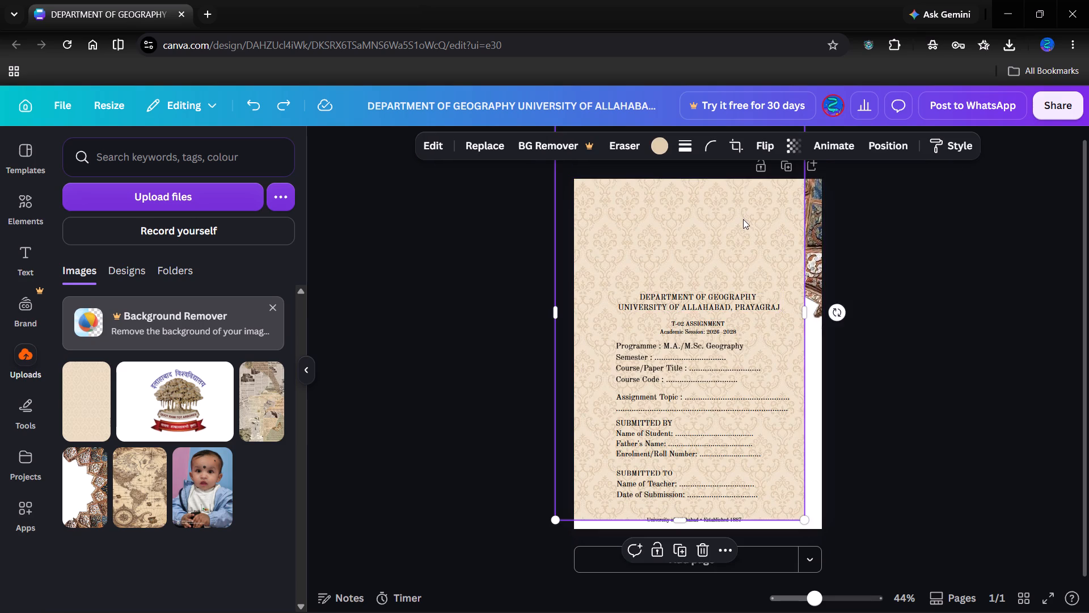
right_click(743, 219)
scroll(881, 519, "down", 1)
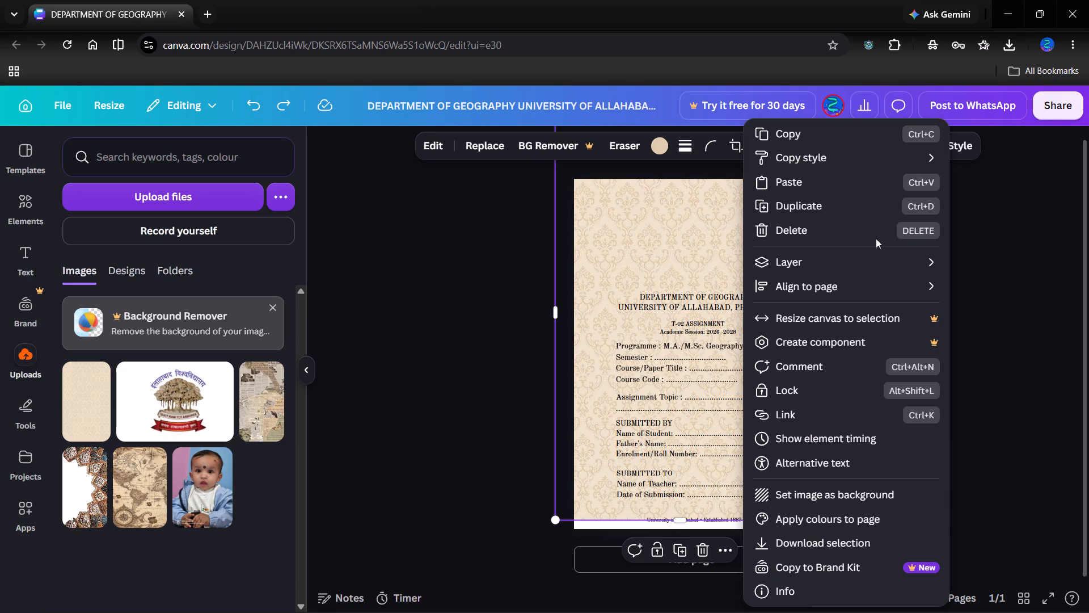
left_click(846, 229)
left_click(965, 412)
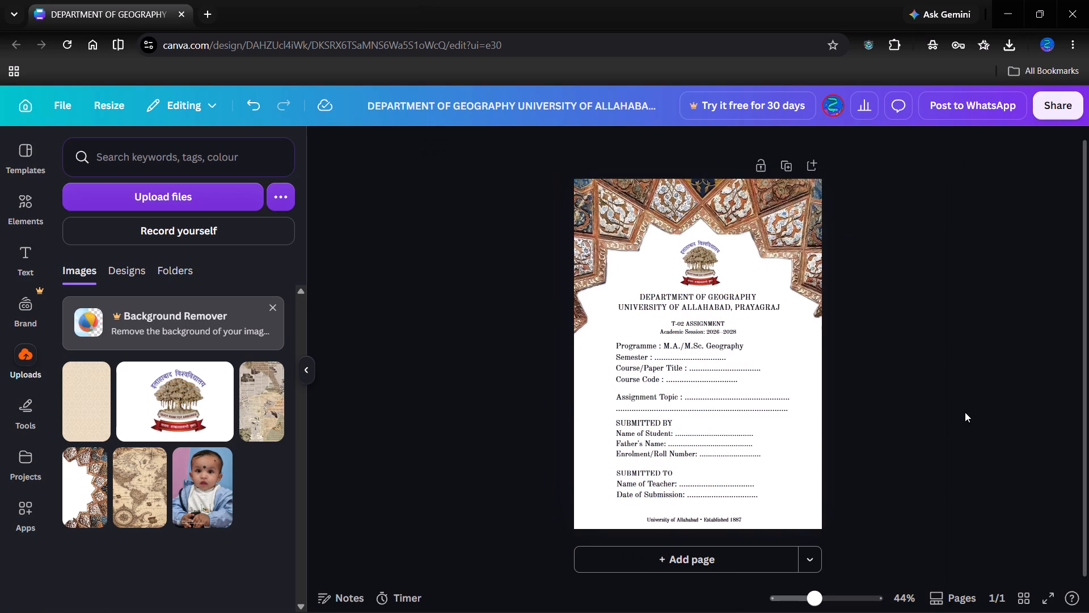
Change the font of the "University of Allahabad • Established 1887" footer line to Arapey.
scroll(965, 412, "down", 1)
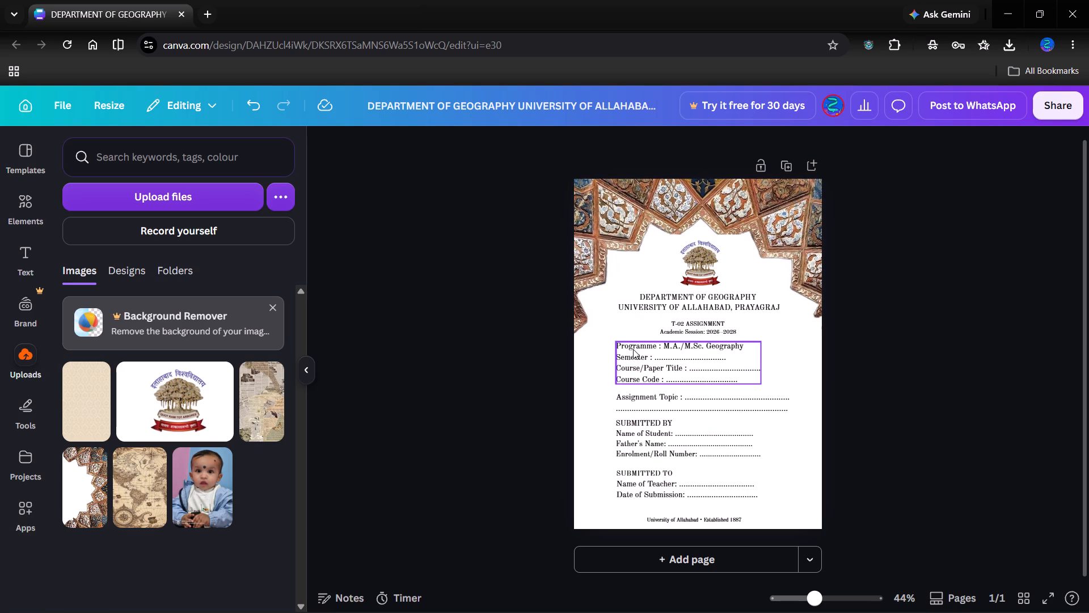
left_click(888, 392)
scroll(888, 392, "down", 2)
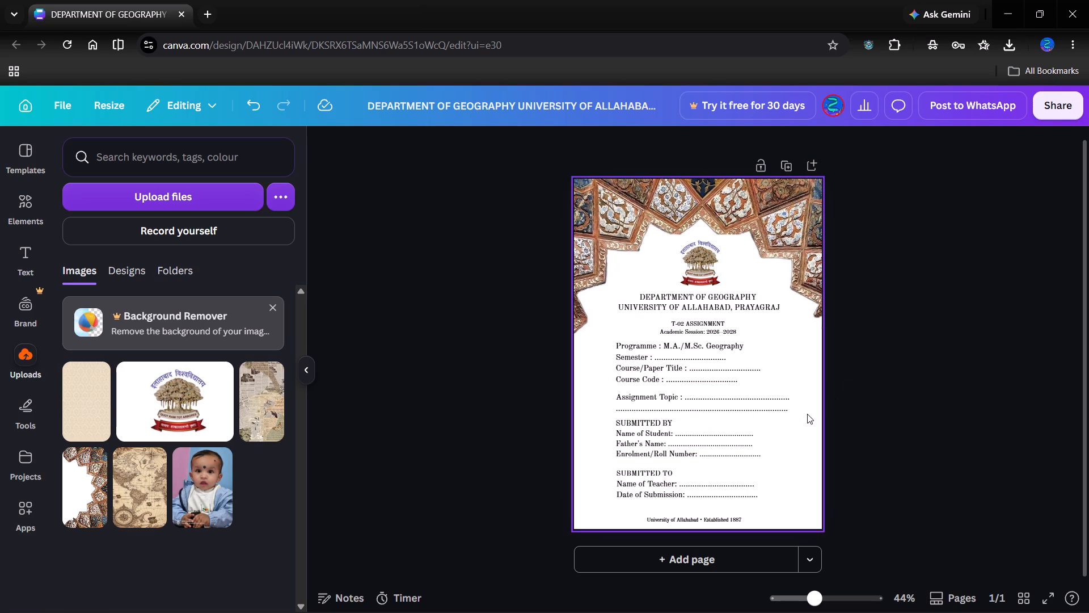
scroll(728, 392, "down", 1)
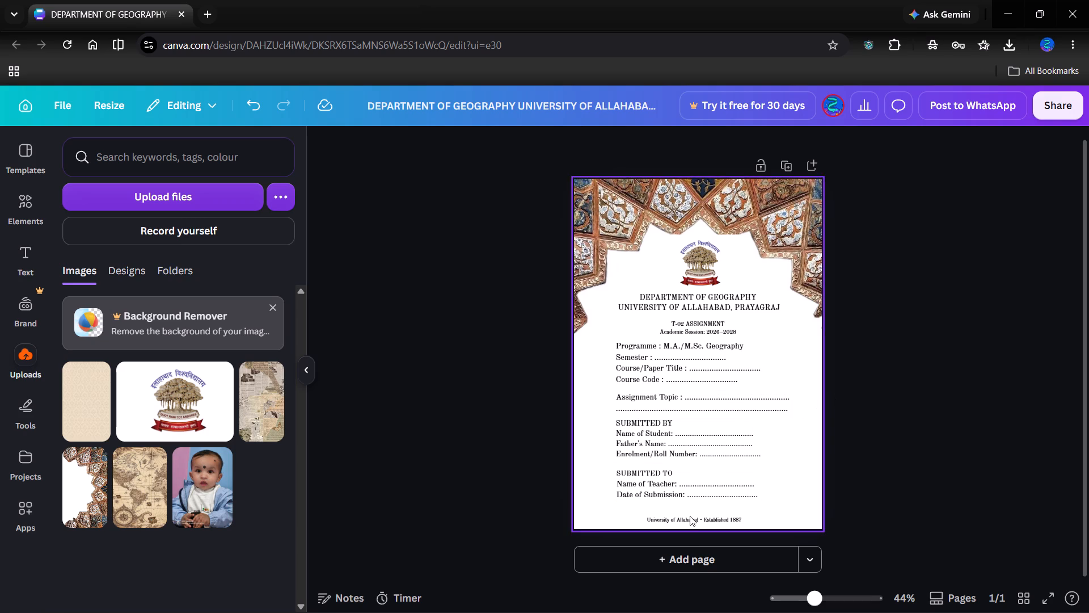
left_click(690, 517)
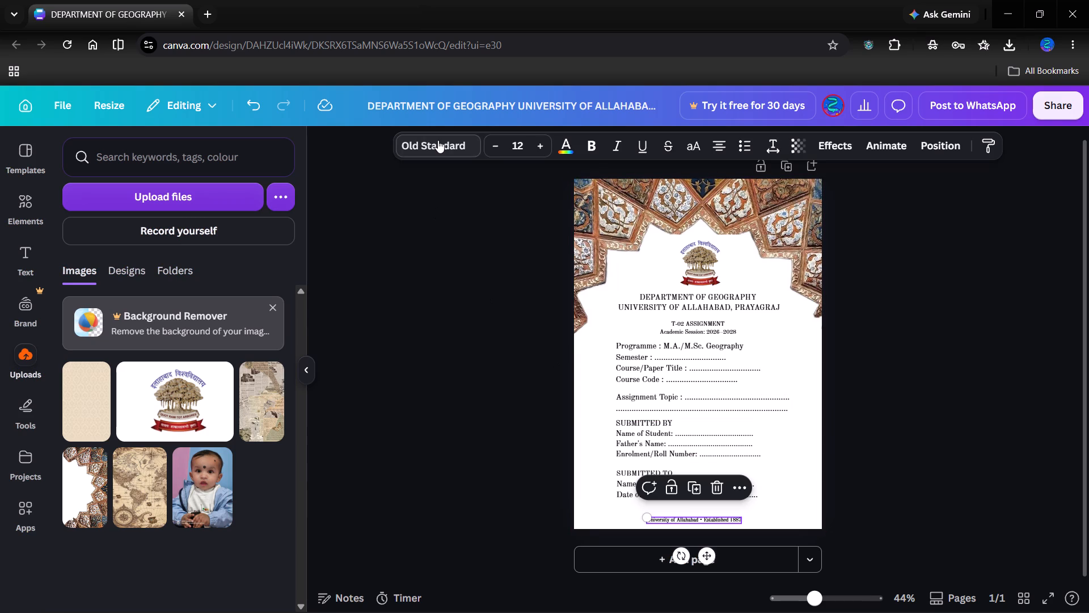
left_click(438, 140)
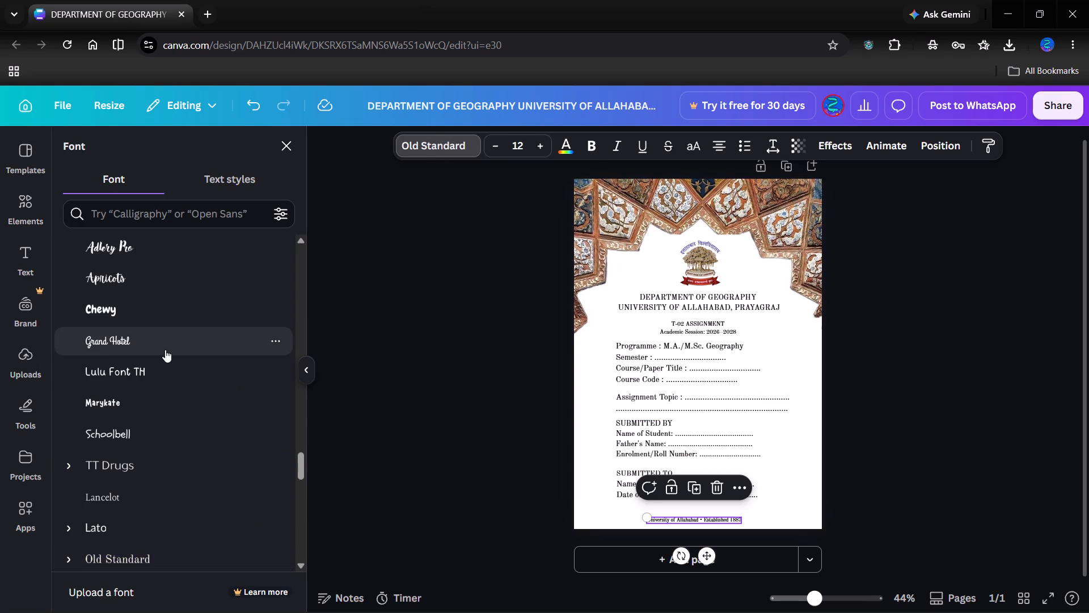
scroll(762, 387, "left", 1)
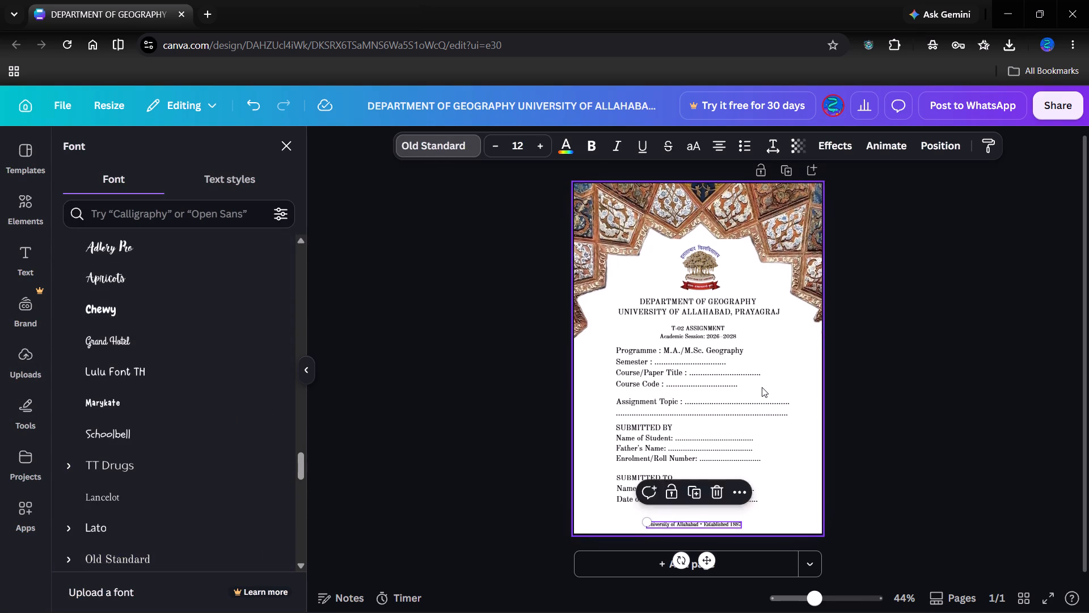
scroll(762, 387, "down", 2)
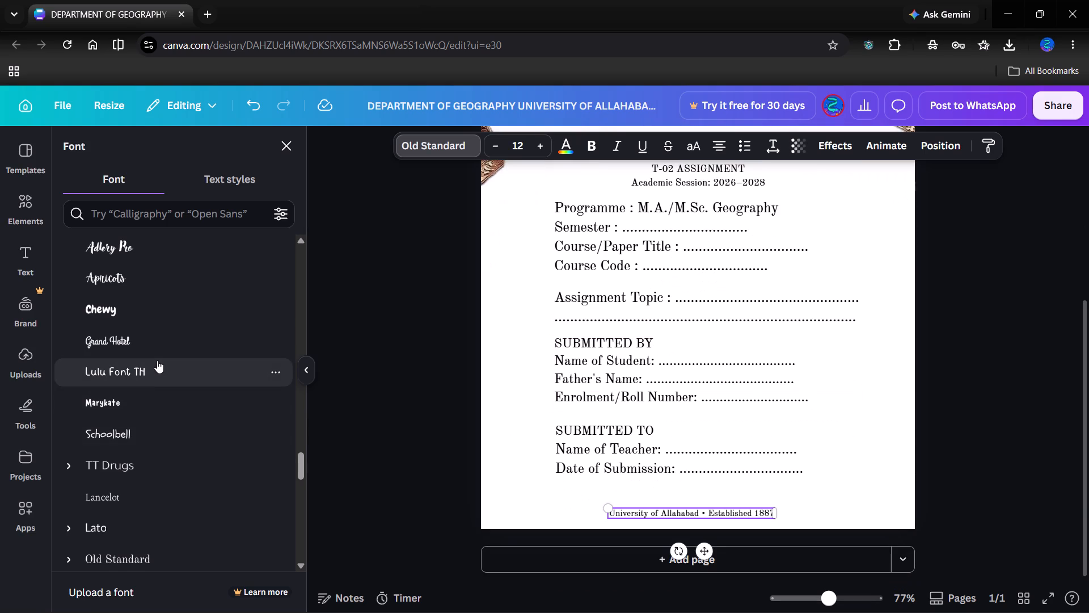
scroll(137, 466, "up", 3)
scroll(142, 383, "up", 2)
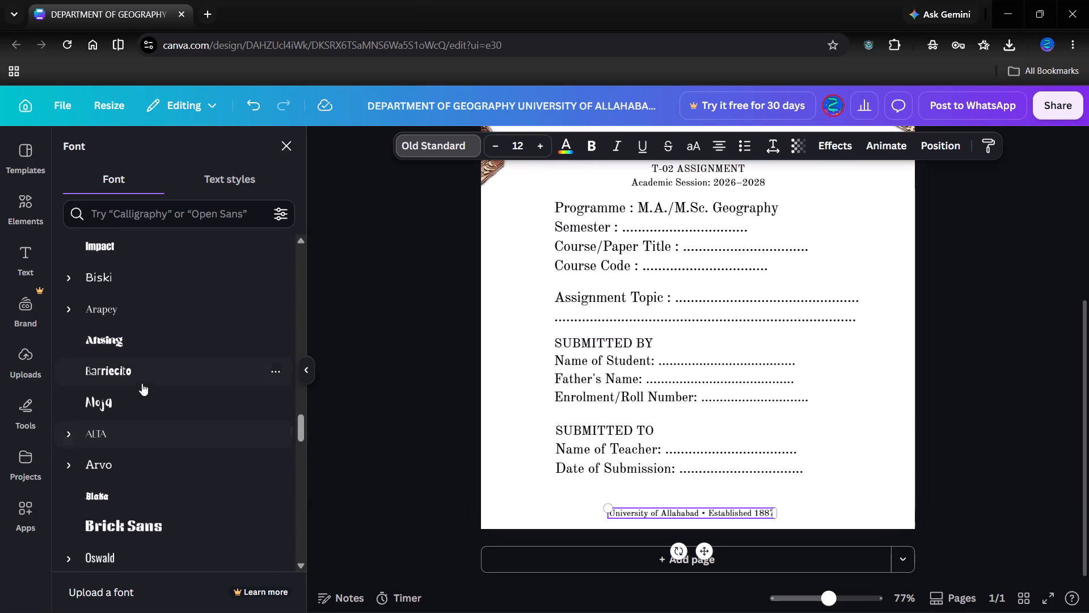
left_click(112, 320)
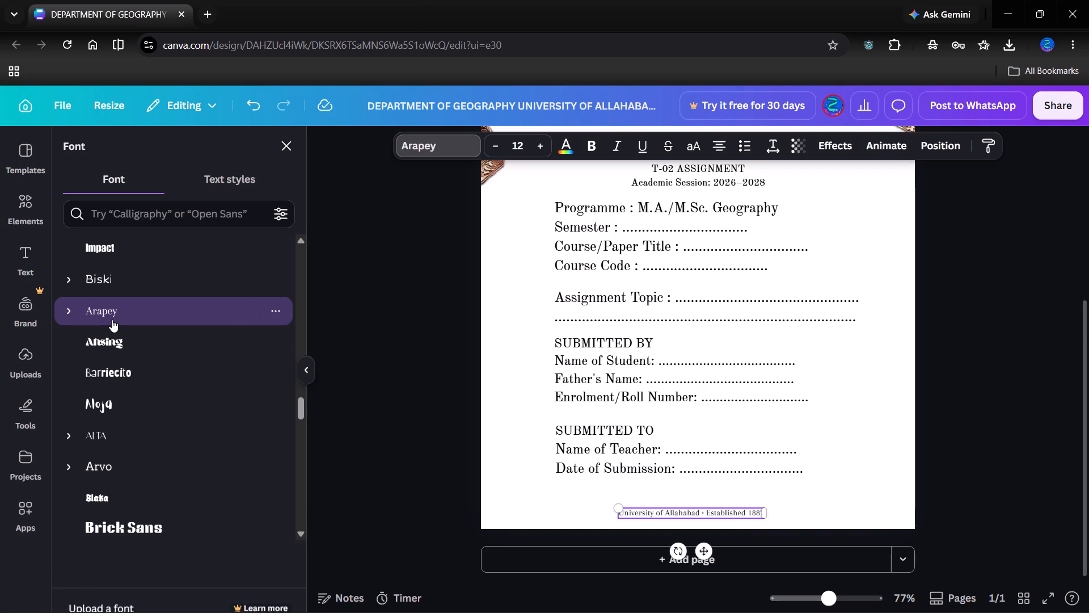
left_click(392, 428)
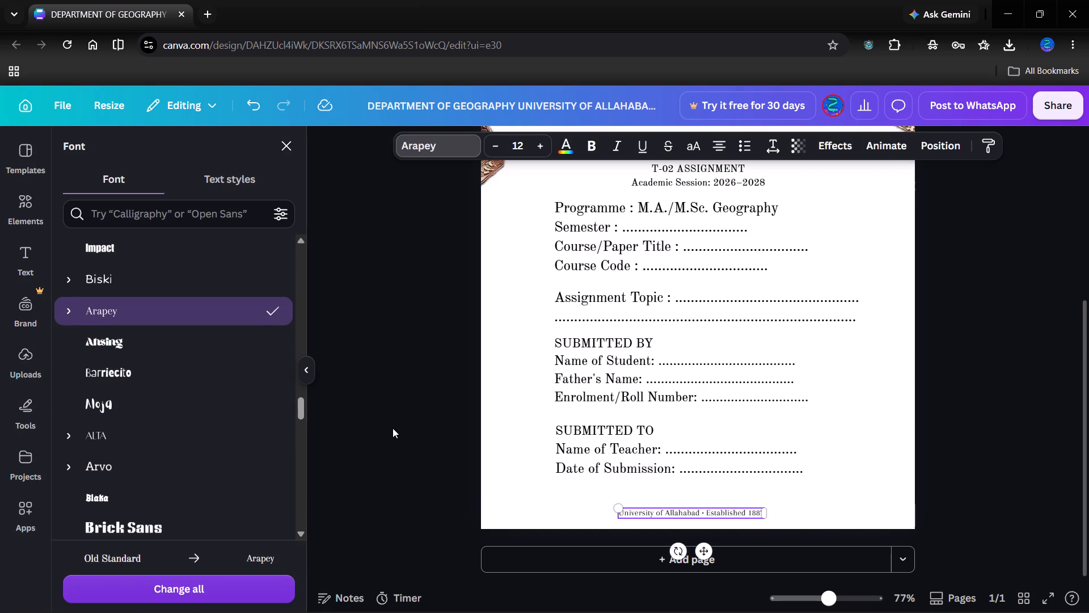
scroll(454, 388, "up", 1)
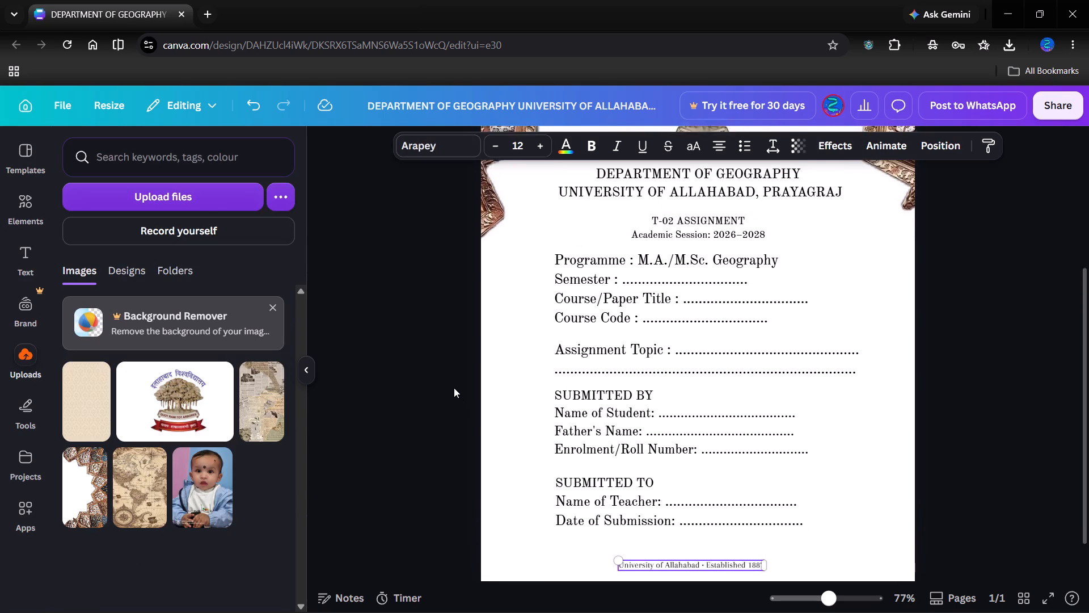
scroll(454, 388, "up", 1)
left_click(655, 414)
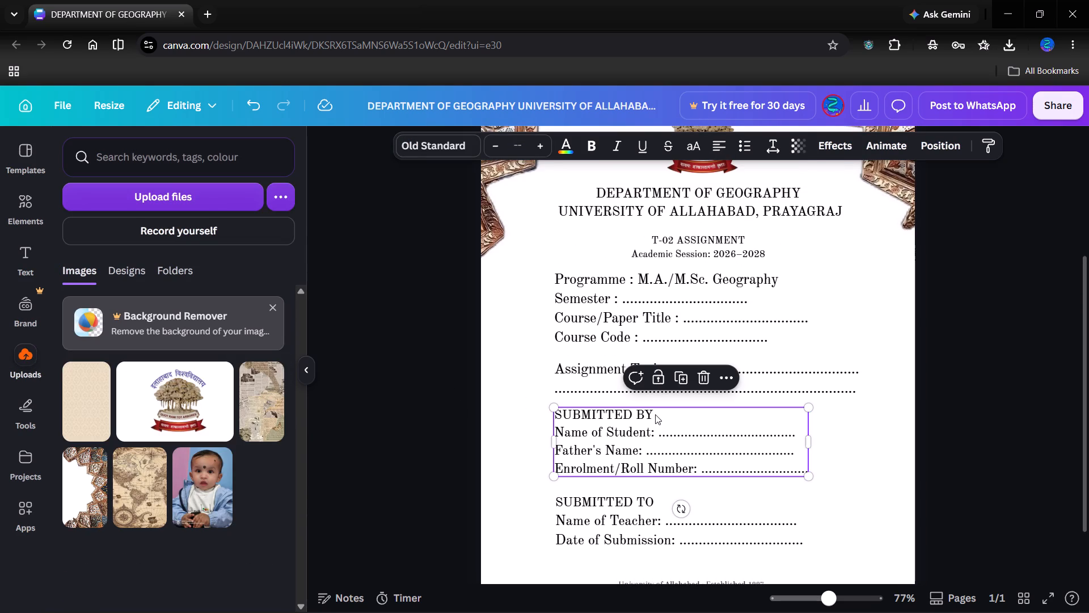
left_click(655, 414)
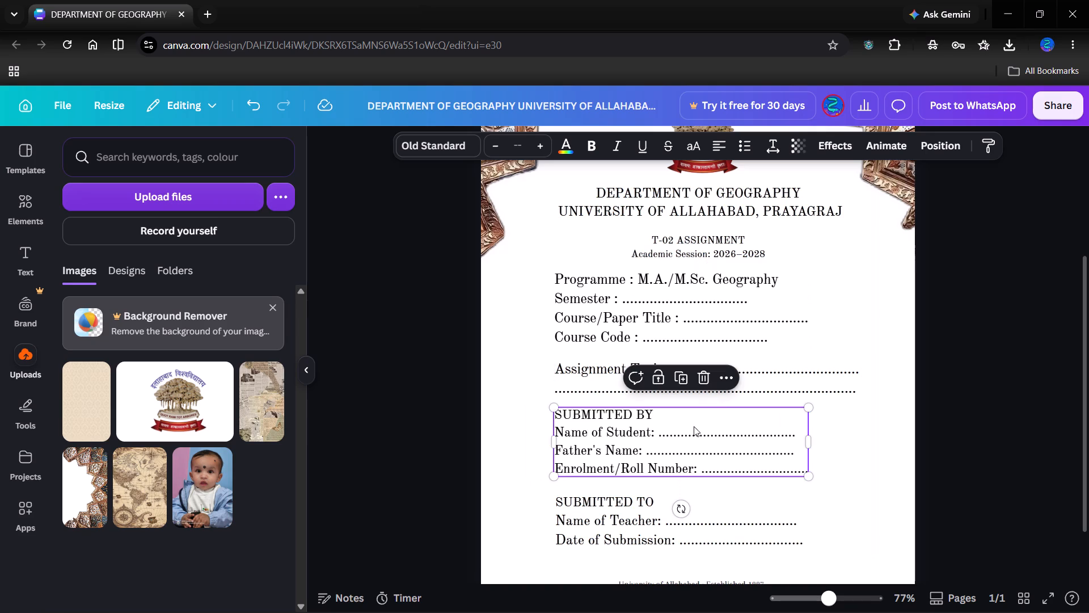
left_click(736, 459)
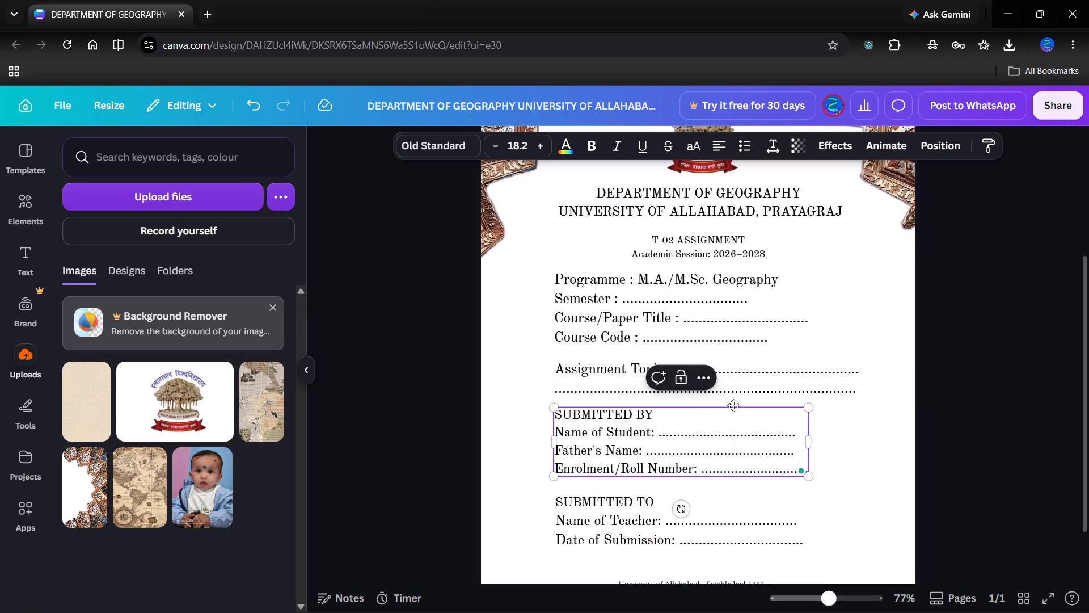
Lock the university crest image and the "DEPARTMENT OF GEOGRAPHY UNIVERSITY OF ALLAHABAD, PRAYAGRAJ" heading in place.
scroll(700, 250, "up", 1)
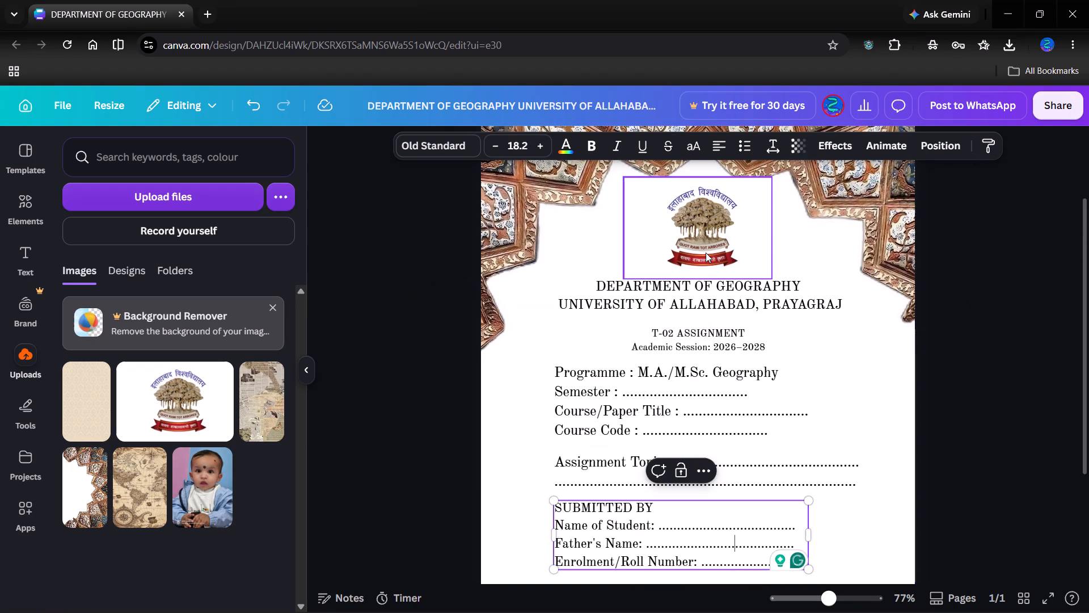
left_click(706, 253)
left_click(674, 313)
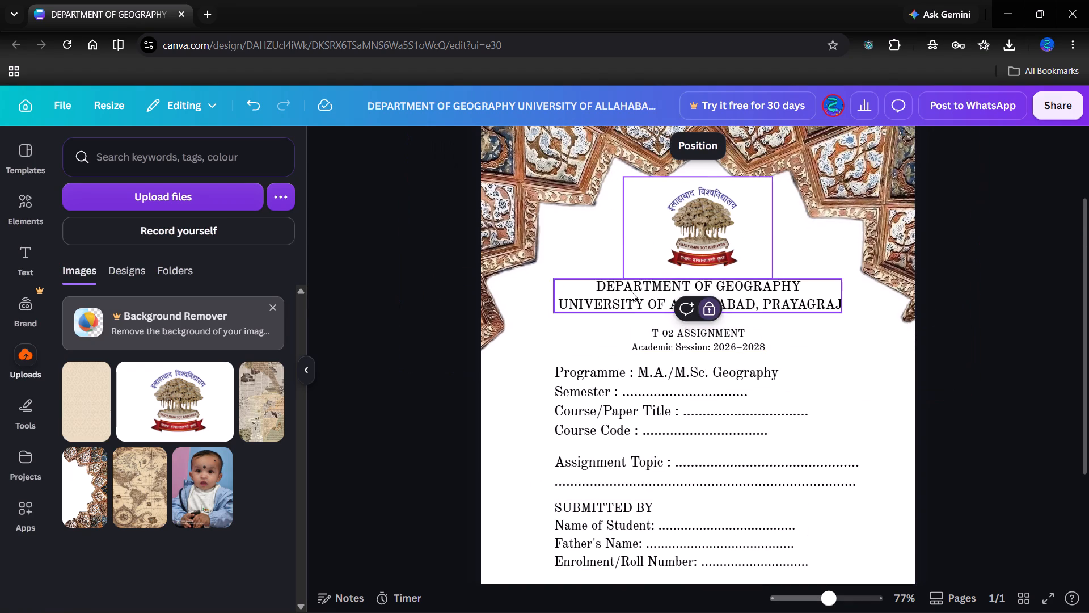
left_click(631, 291)
left_click(676, 246)
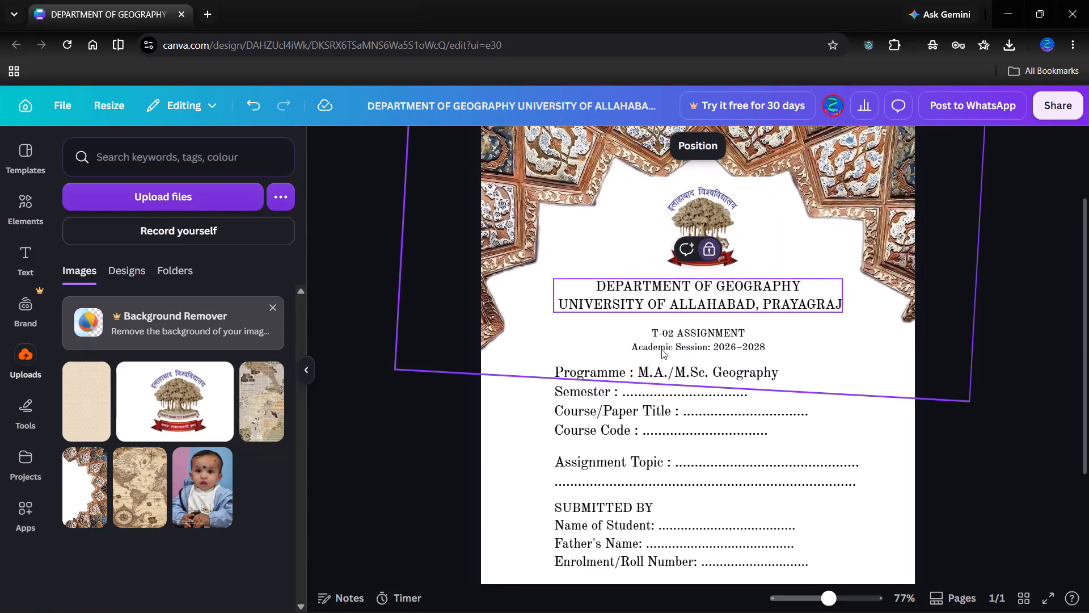
Lock the "T-02 ASSIGNMENT" session text, the Programme details block and the Assignment Topic lines in place.
double_click(662, 349)
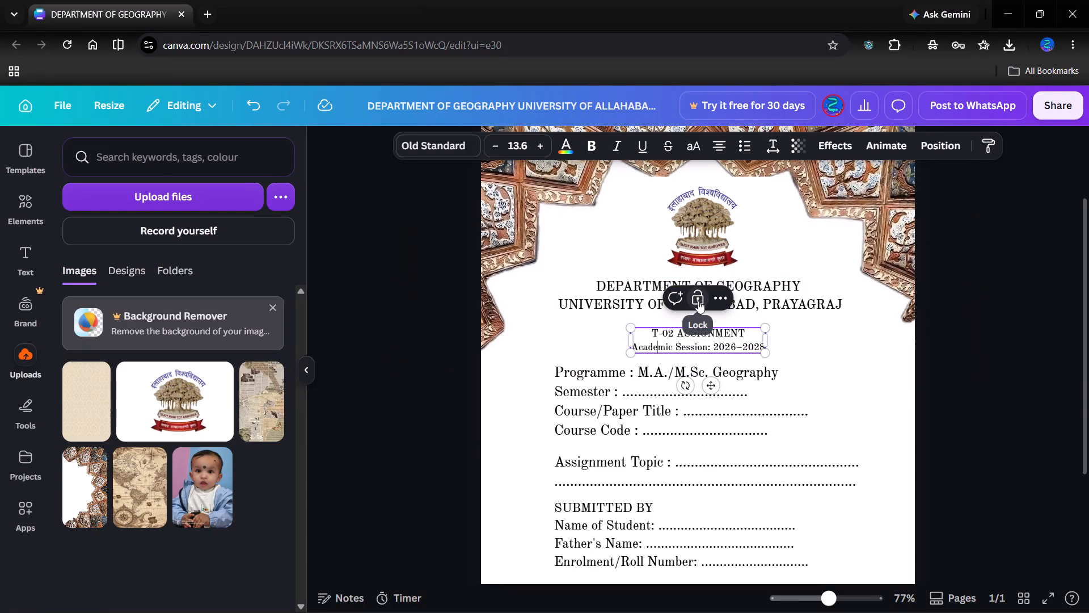
left_click(698, 301)
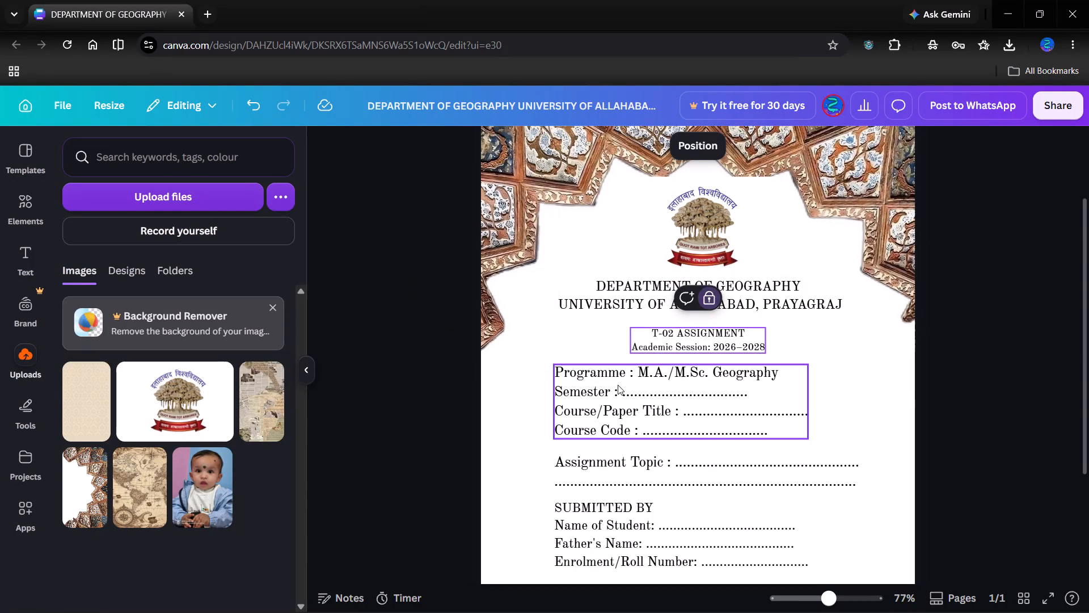
left_click(618, 384)
left_click(660, 338)
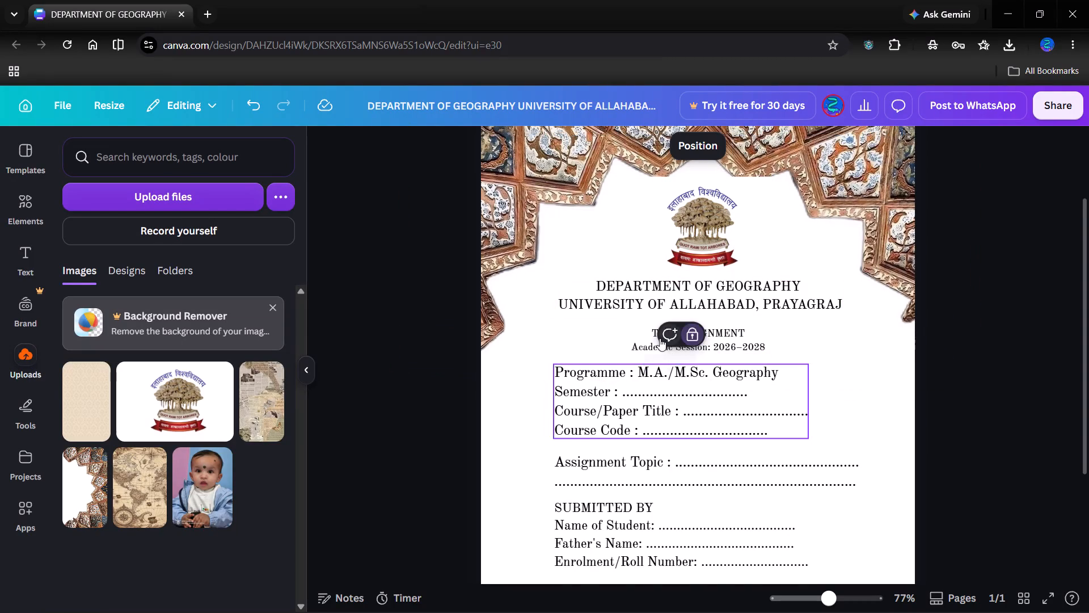
scroll(660, 338, "down", 1)
left_click(649, 407)
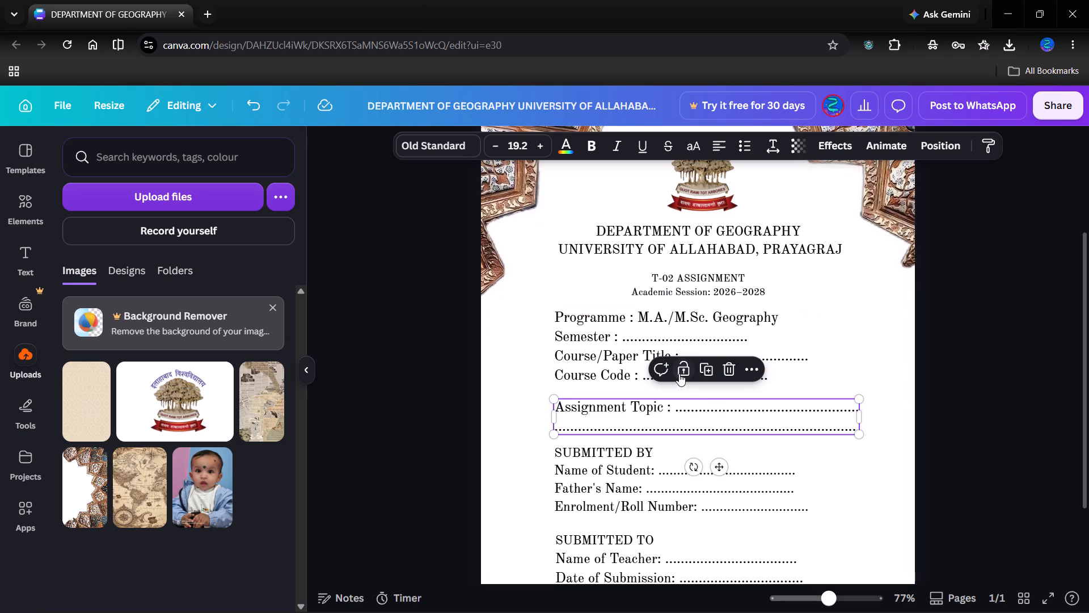
left_click(679, 373)
Lock the "SUBMITTED BY" and "SUBMITTED TO" text blocks in place.
scroll(679, 373, "down", 1)
left_click(649, 397)
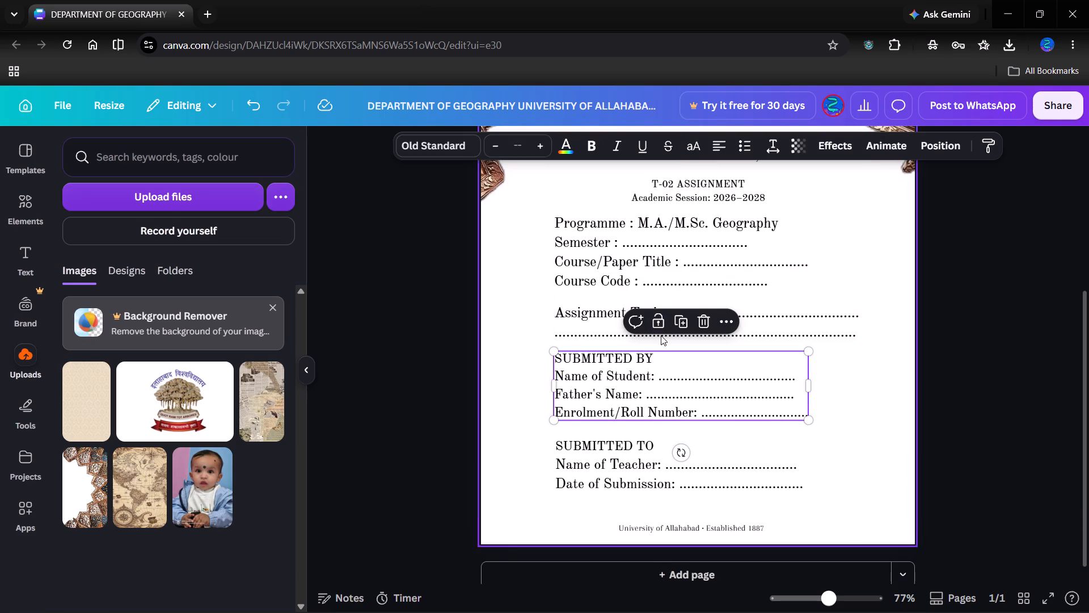
left_click(658, 328)
left_click(636, 461)
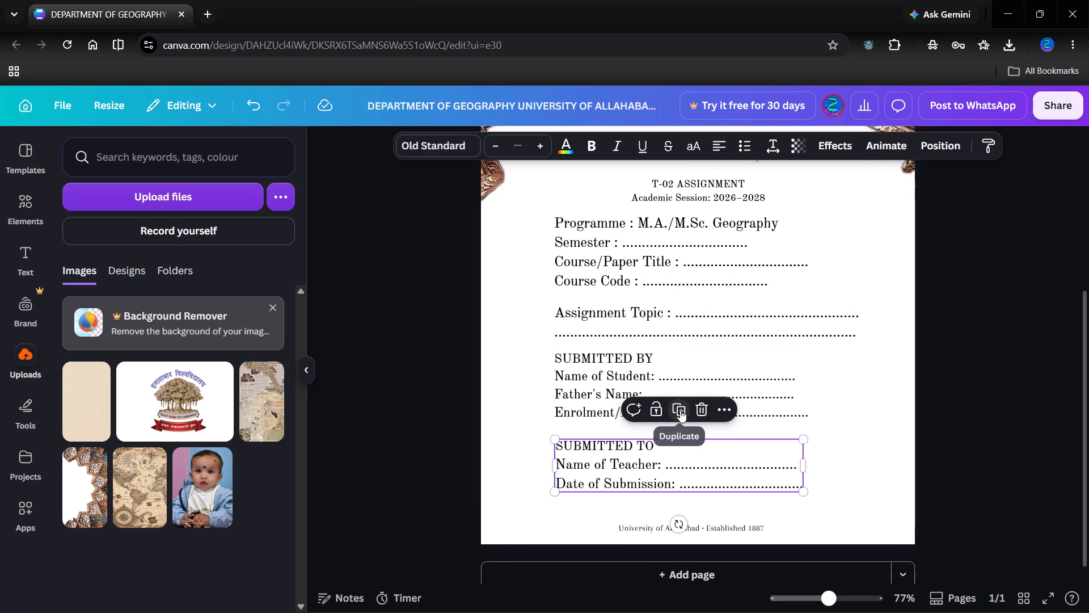
left_click(656, 411)
left_click(840, 451)
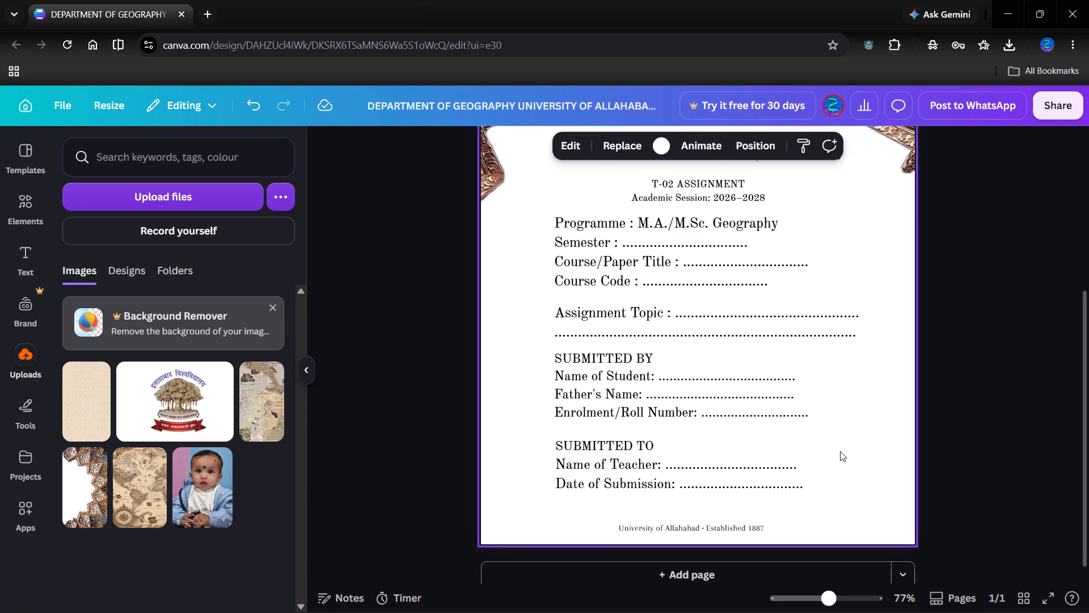
Examine the whole cover page layout, from the ornate border and crest down to the footer line.
scroll(840, 451, "down", 1)
scroll(840, 451, "up", 1)
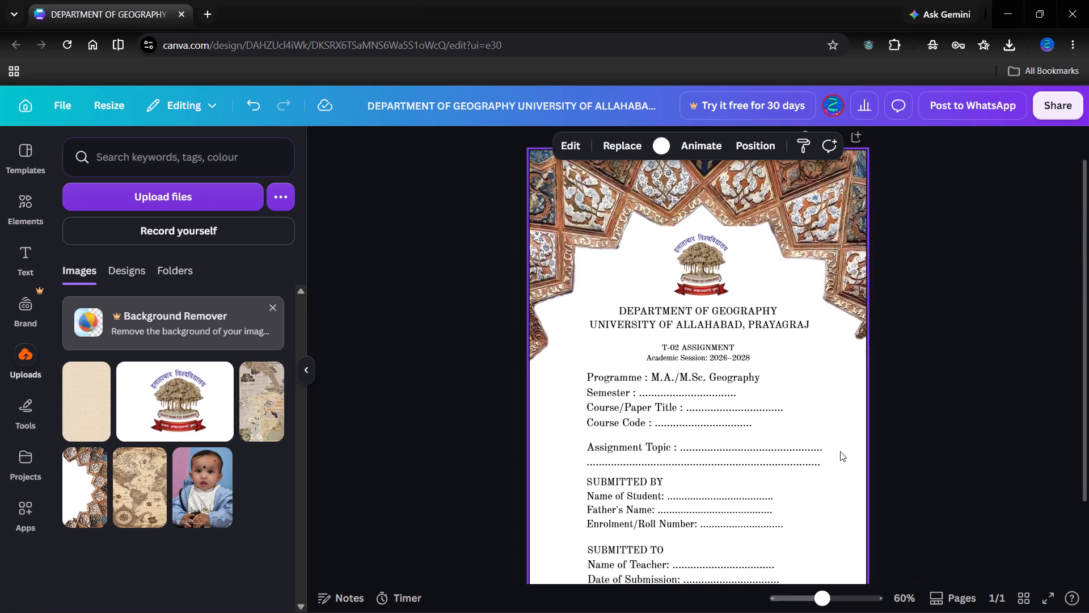
scroll(840, 451, "down", 1)
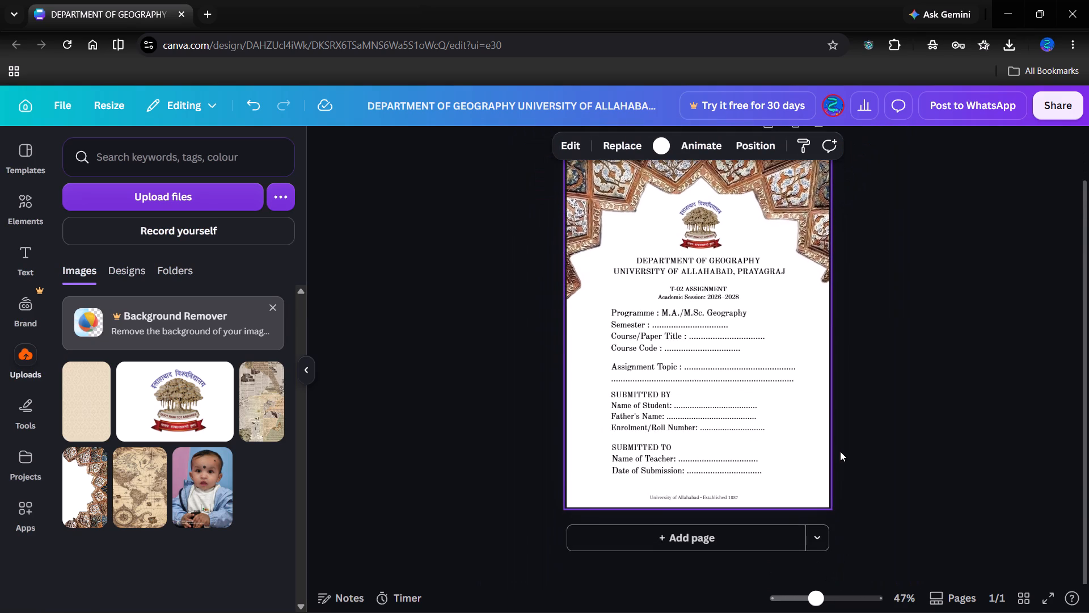
scroll(840, 451, "up", 2)
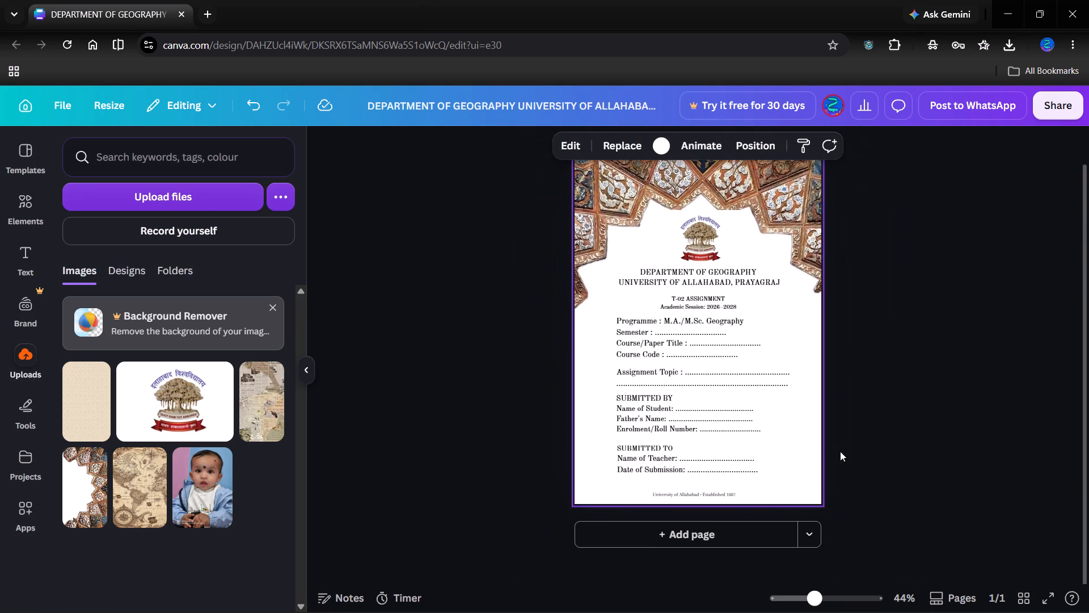
left_click(951, 335)
scroll(951, 335, "up", 2)
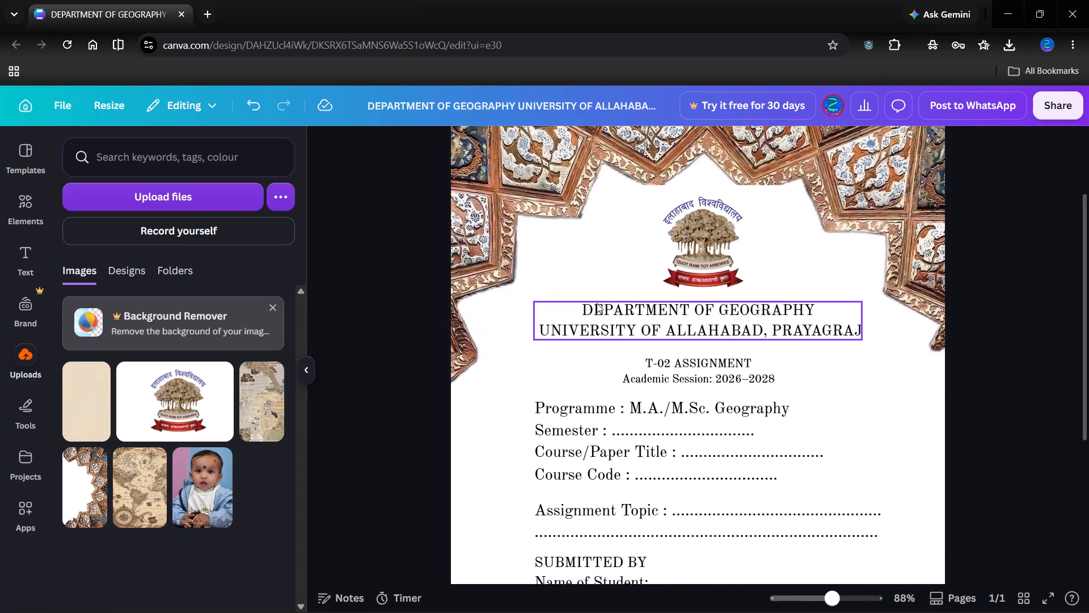
scroll(597, 303, "up", 2)
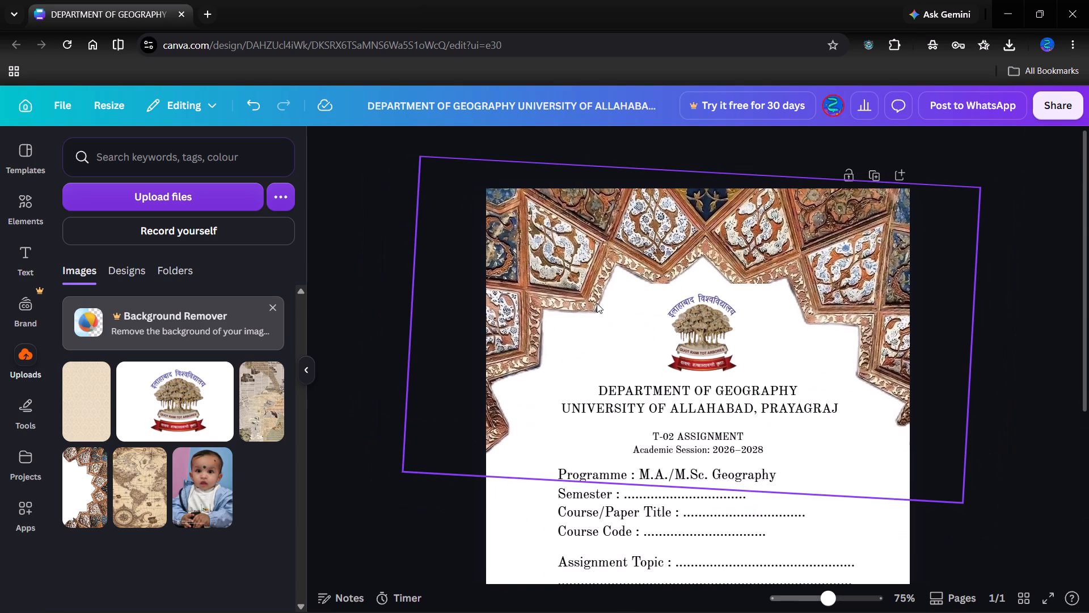
scroll(597, 303, "down", 3)
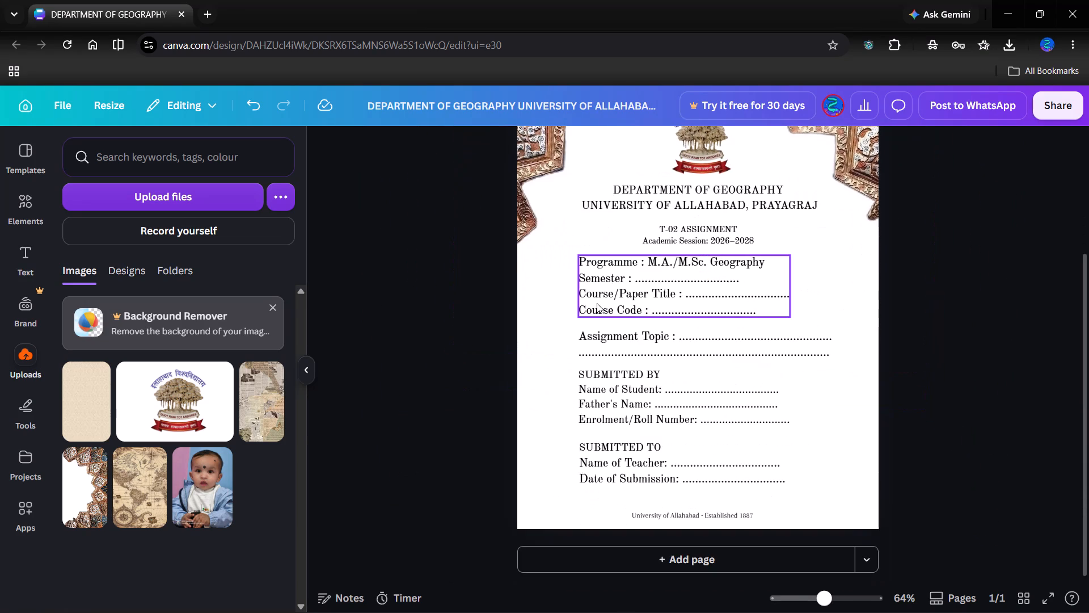
scroll(728, 406, "up", 2)
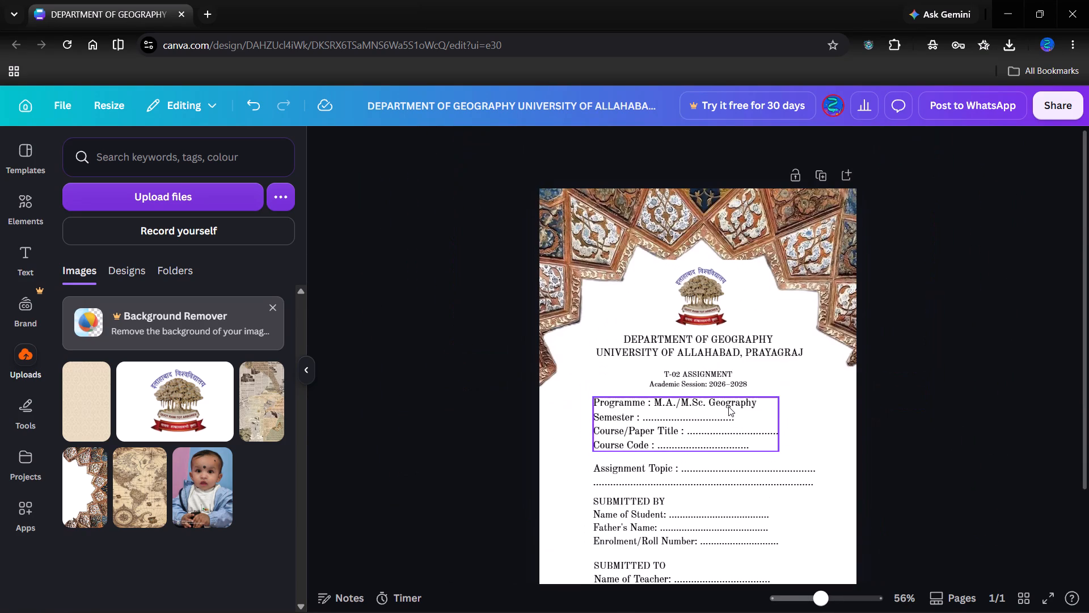
scroll(868, 306, "down", 1)
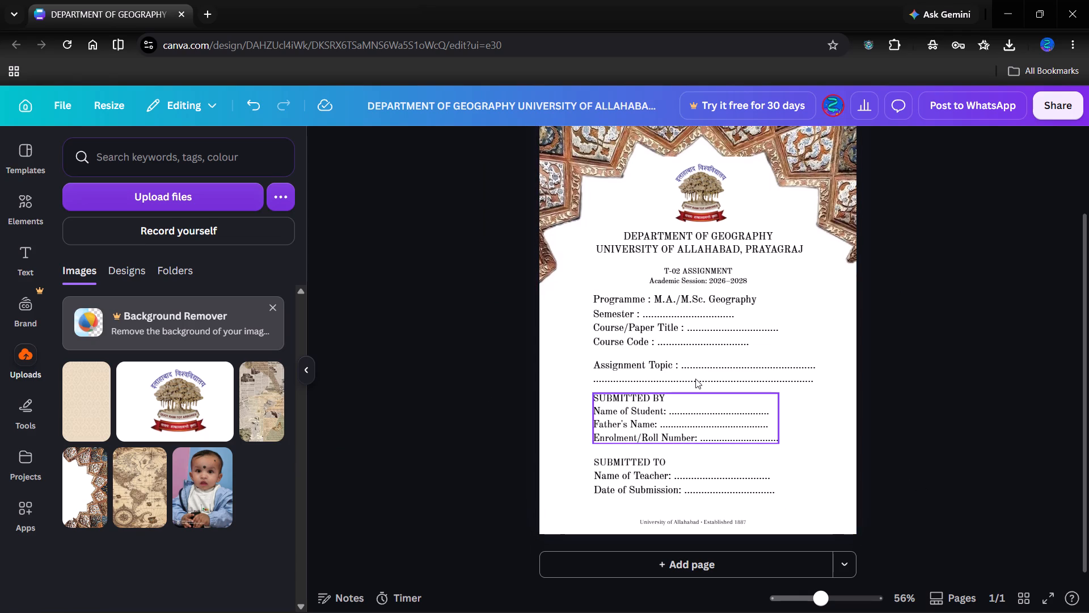
scroll(944, 417, "down", 1)
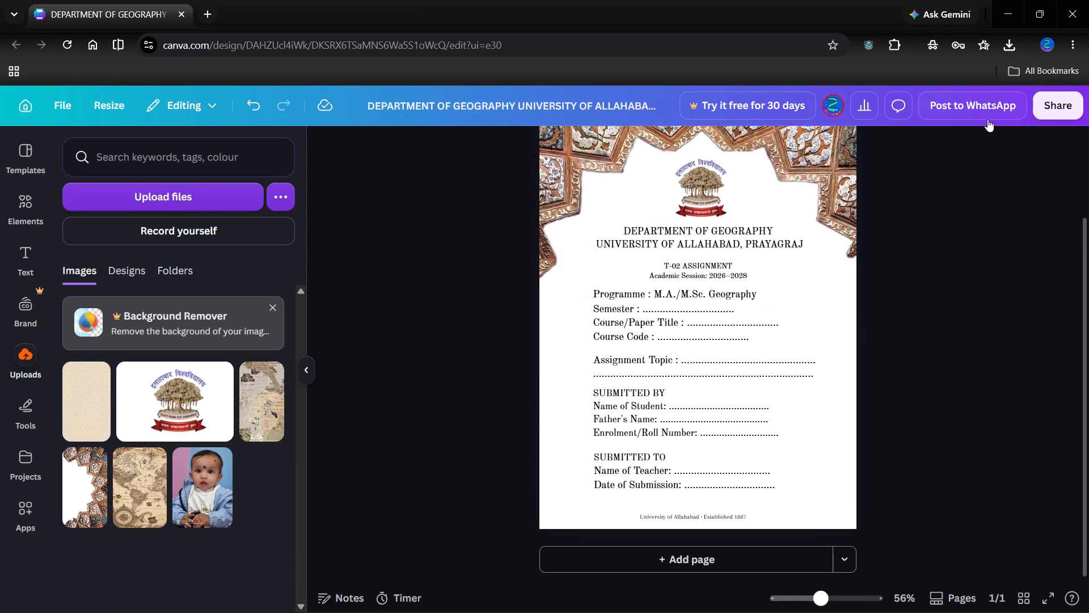
Download the cover page design as a PDF with the Digital preset.
left_click(1062, 103)
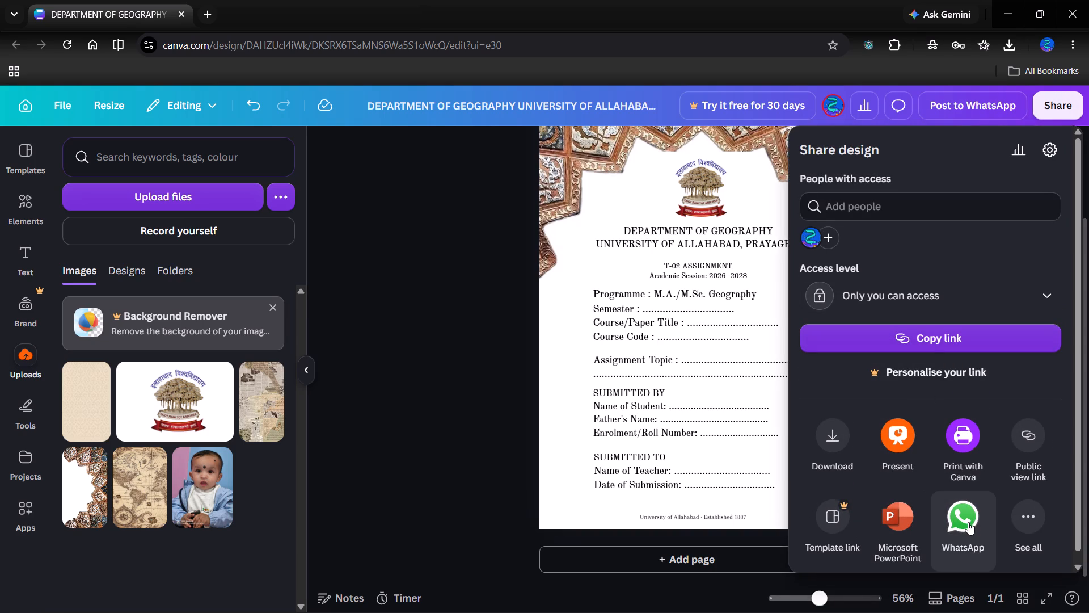
left_click(830, 464)
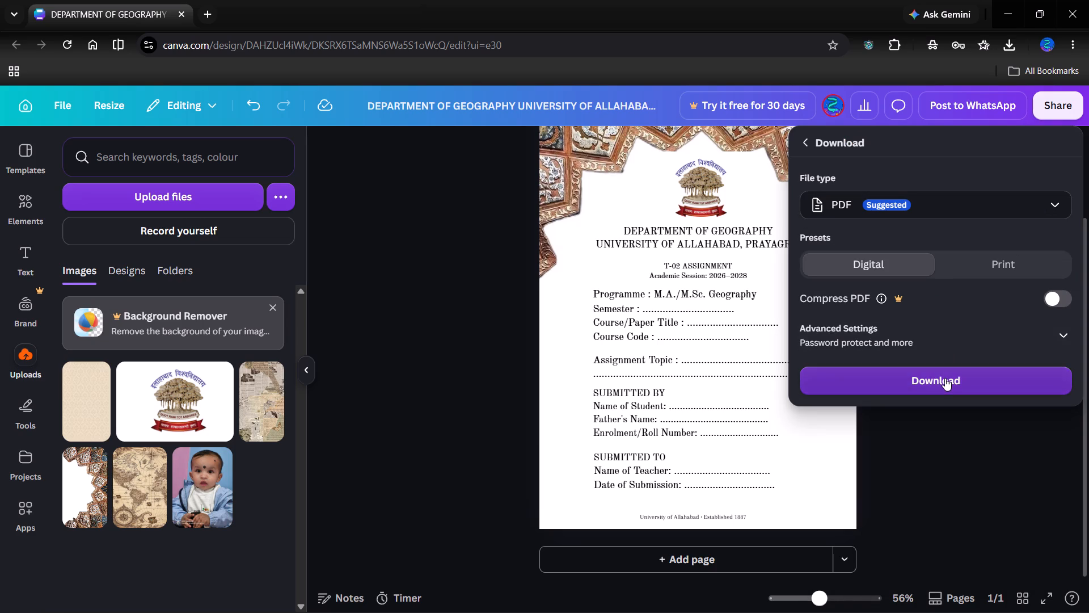
left_click(945, 378)
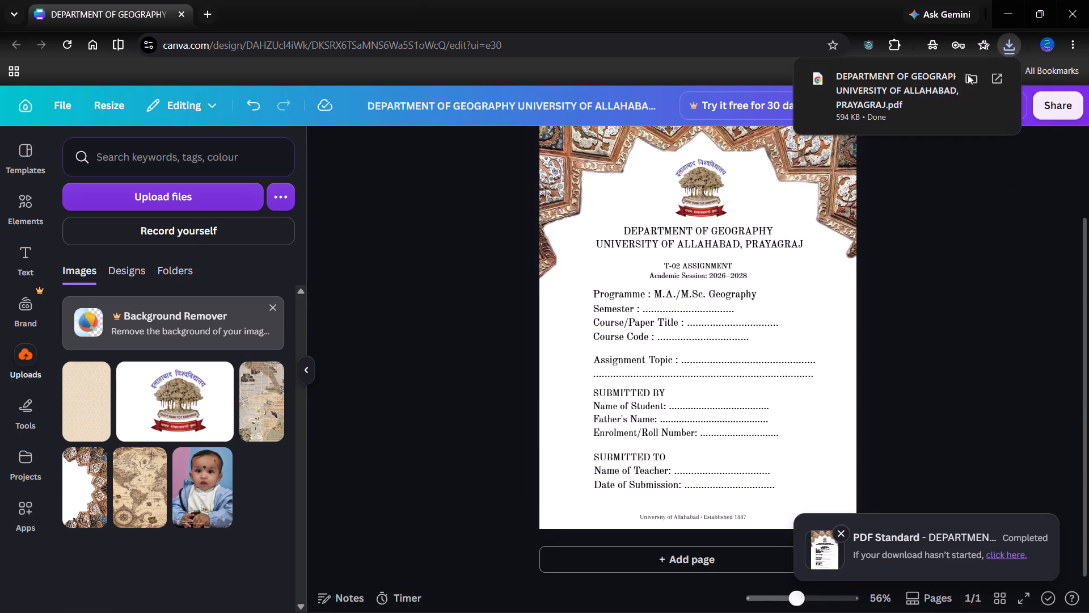
Show the downloaded PDF in File Explorer and move it into the "astha" folder.
left_click(968, 81)
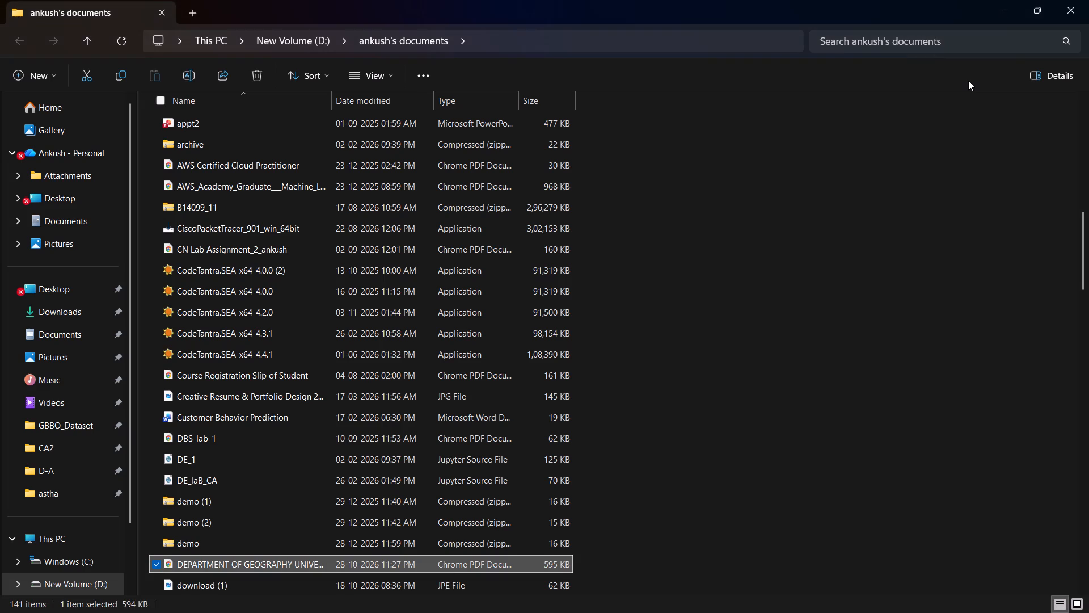
key("ctrl+c")
key("ctrl+x")
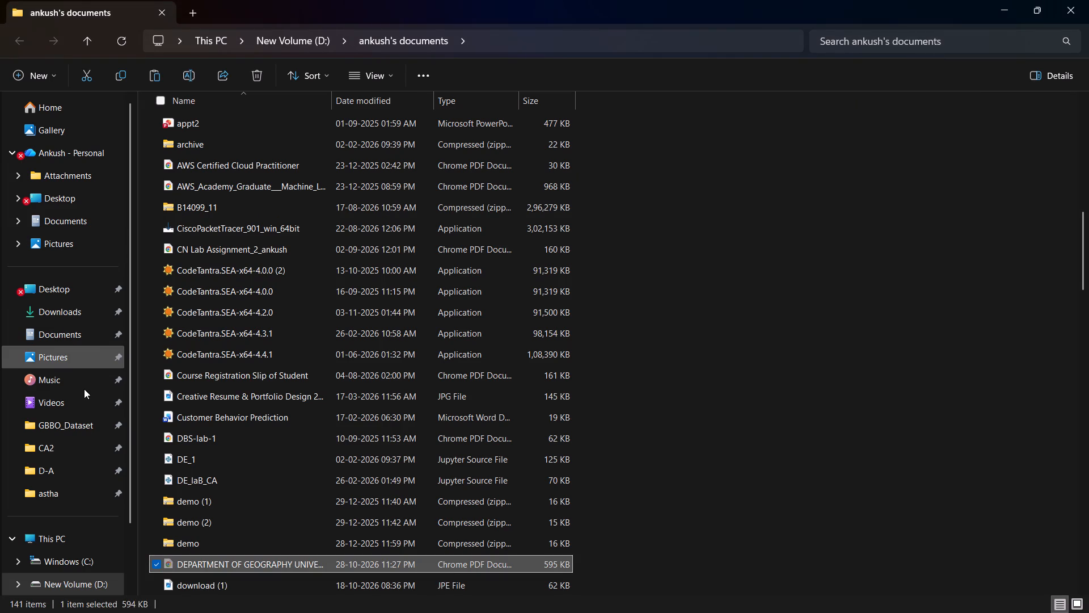
double_click(83, 498)
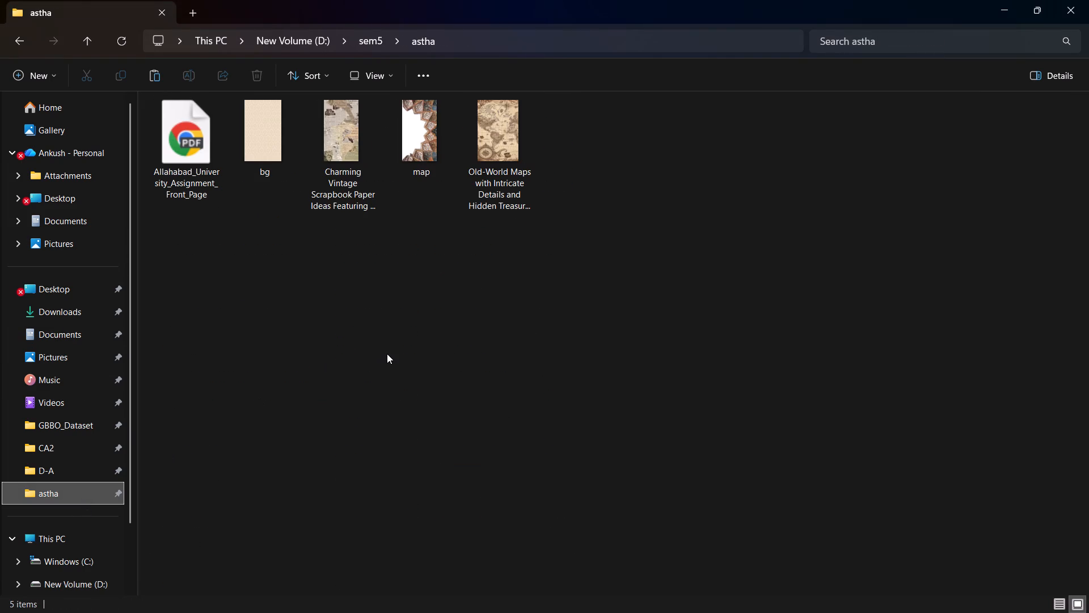
key("ctrl+v")
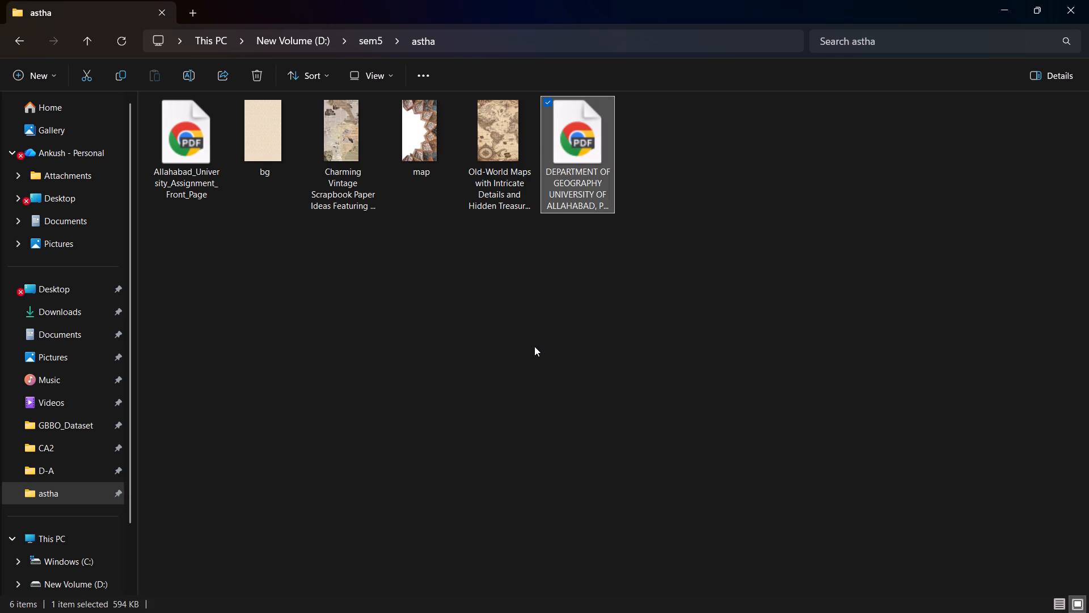
left_click(534, 346)
Open the moved cover page PDF in Chrome and examine the full page from border to footer.
double_click(593, 178)
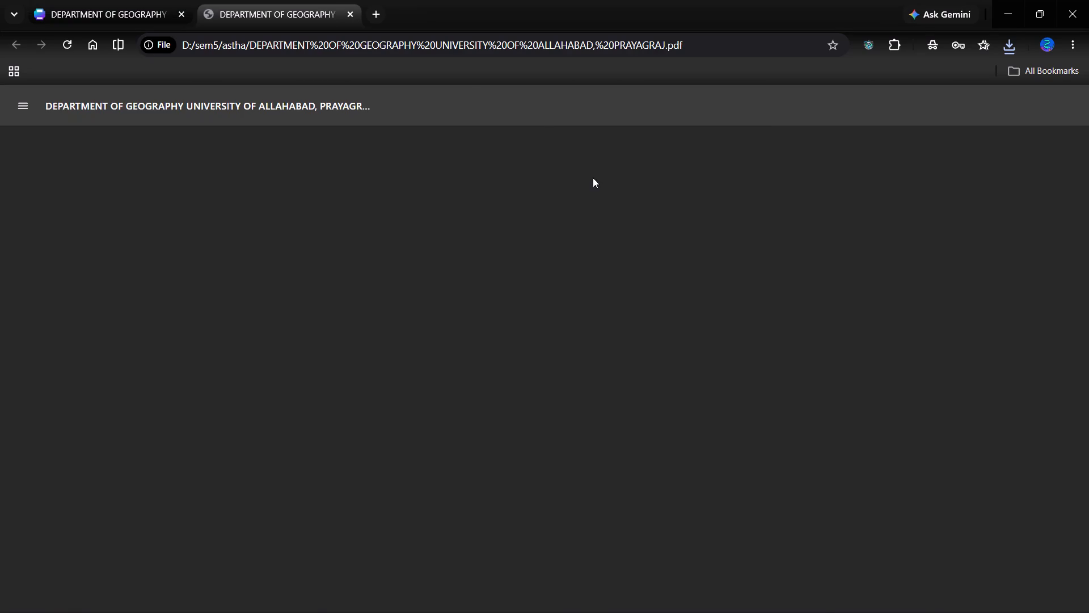
scroll(593, 178, "up", 1)
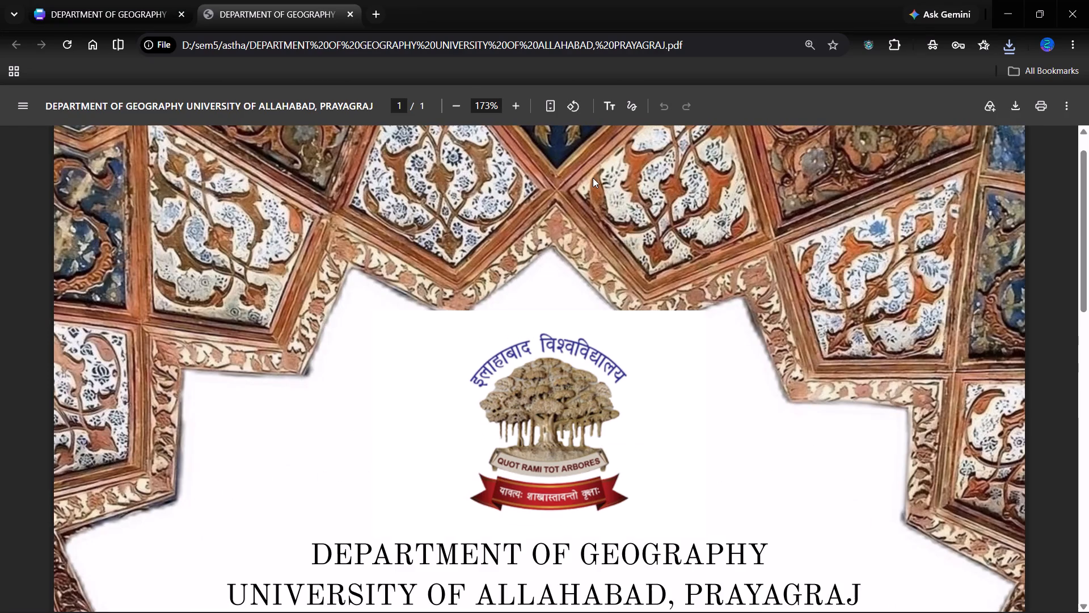
scroll(593, 178, "down", 4)
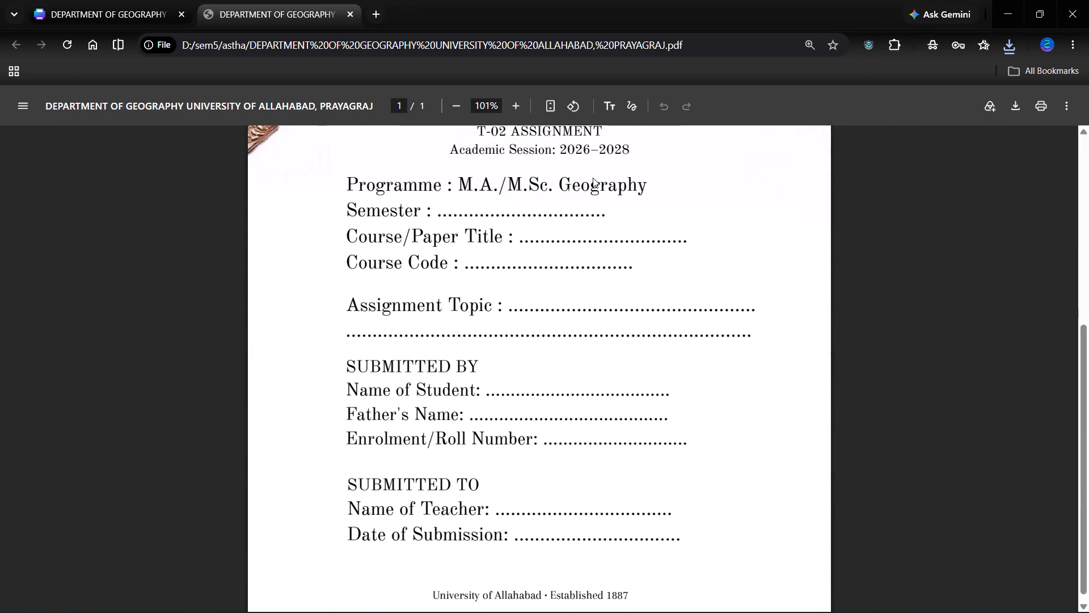
scroll(593, 178, "down", 1)
scroll(593, 178, "up", 3)
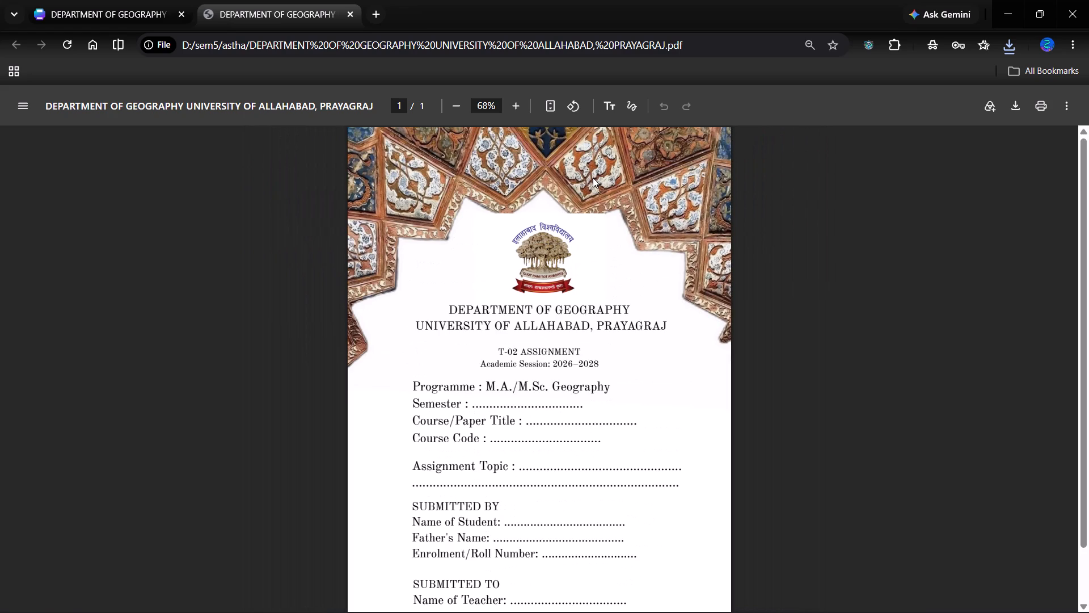
scroll(593, 178, "down", 3)
scroll(593, 178, "up", 2)
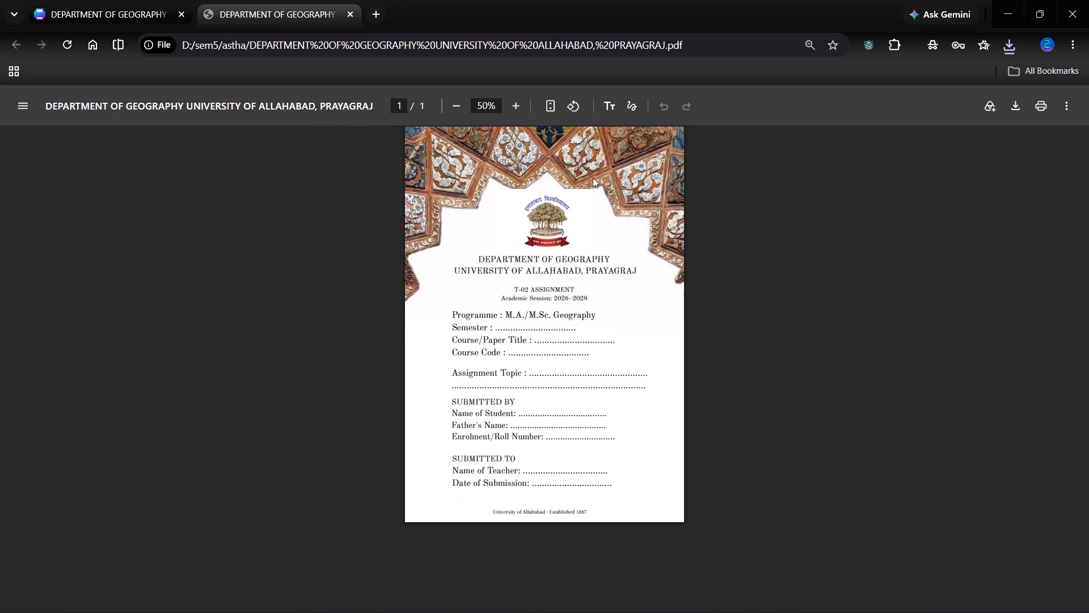
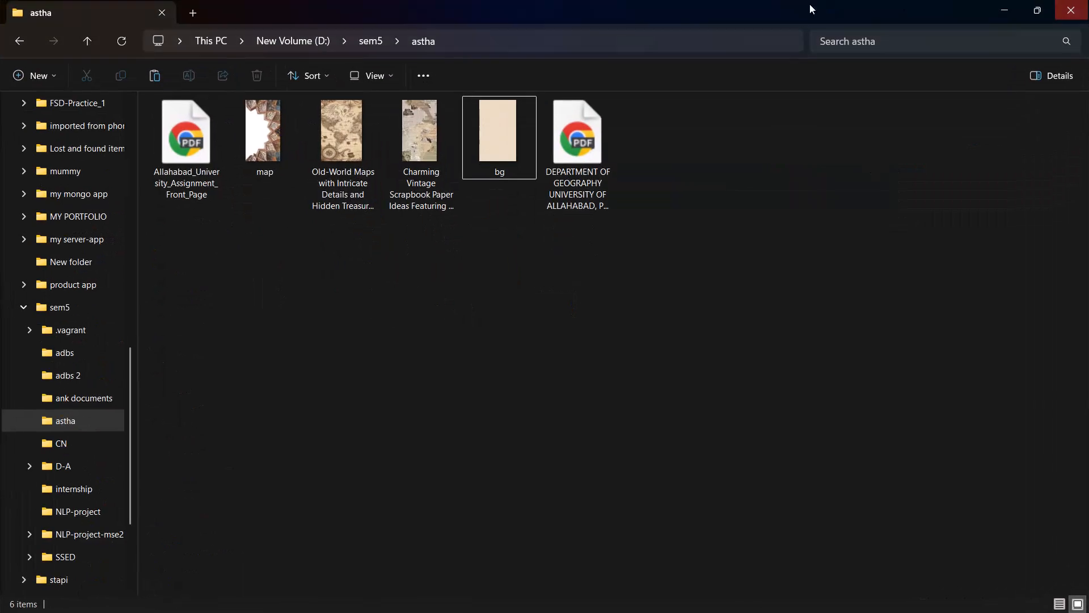
Open the "DEPARTMENT OF GEOGRAPHY UNIVERSITY OF ALLAHABAD" PDF from the "astha" folder and examine its page at different zoom levels.
double_click(605, 177)
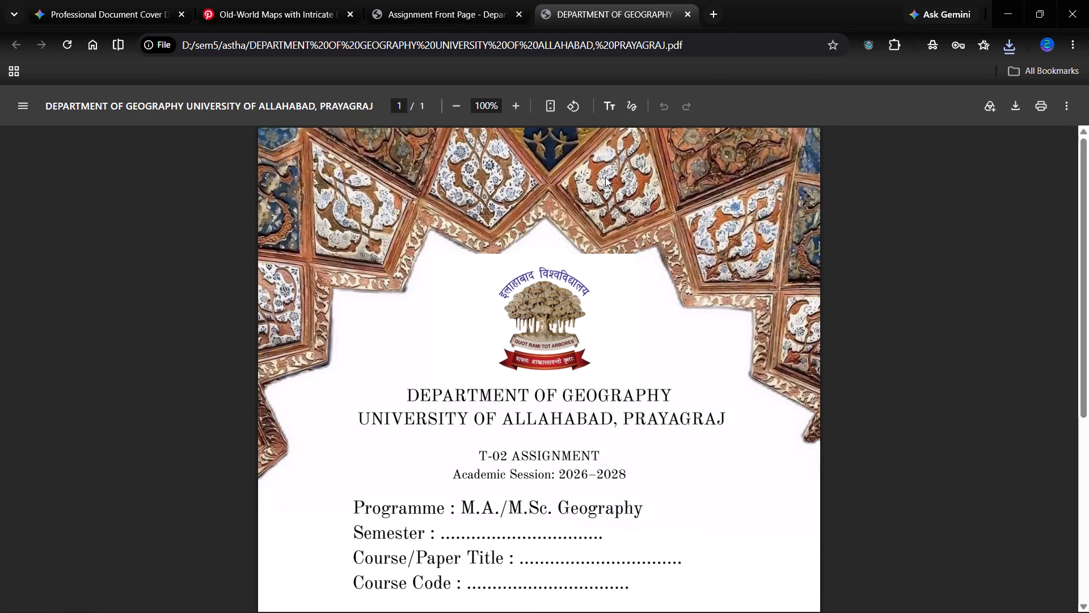
scroll(605, 177, "down", 1)
scroll(605, 177, "up", 3)
scroll(605, 177, "down", 3)
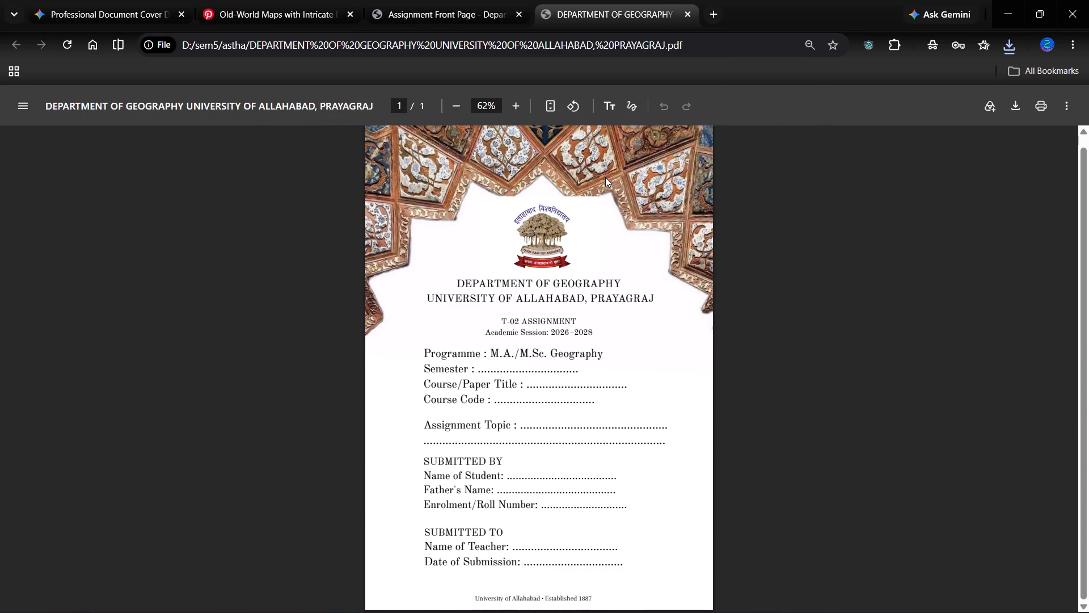
scroll(605, 177, "down", 2)
scroll(605, 177, "up", 1)
scroll(605, 177, "down", 8)
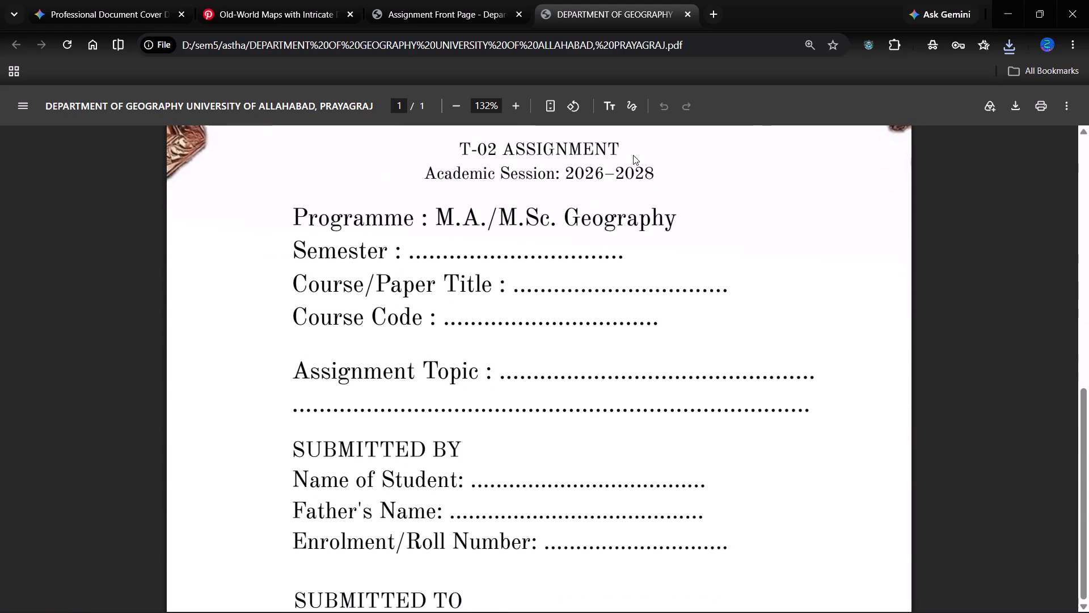
scroll(633, 155, "up", 2)
scroll(633, 155, "down", 2)
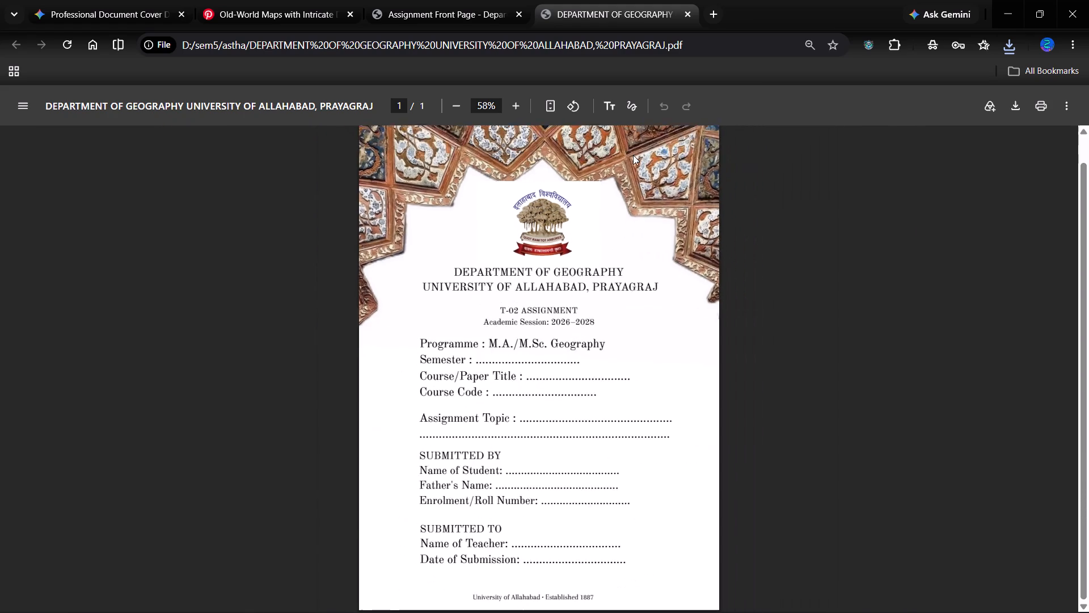
right_click(633, 155)
scroll(633, 155, "up", 2, "ctrl")
Switch to the Pinterest window, browse the related background and ornament pins, and open the gold floral corner ornament pin.
left_click(456, 246)
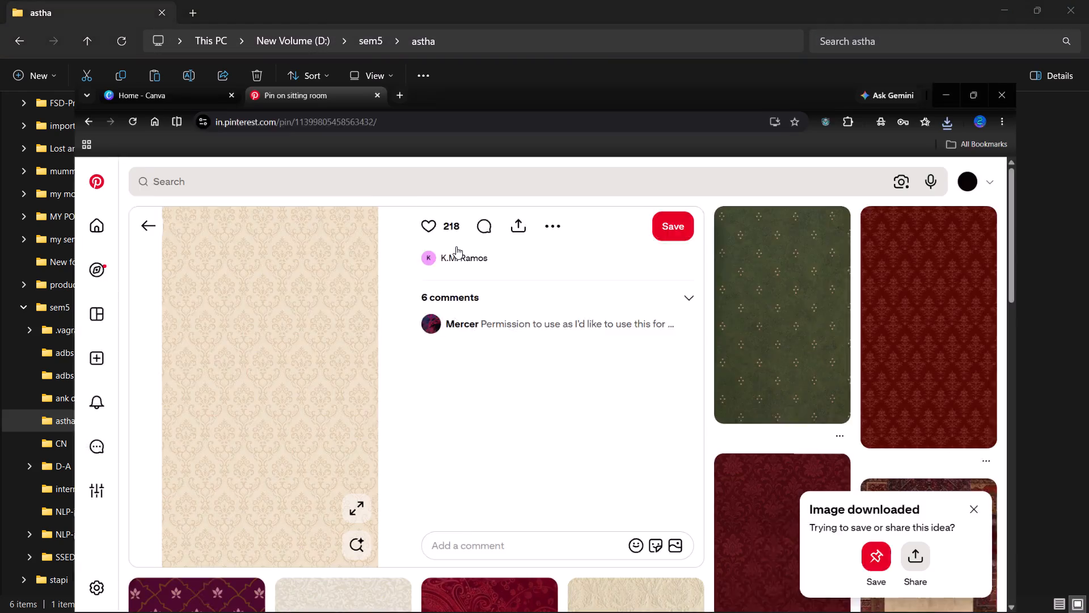
scroll(456, 246, "down", 8)
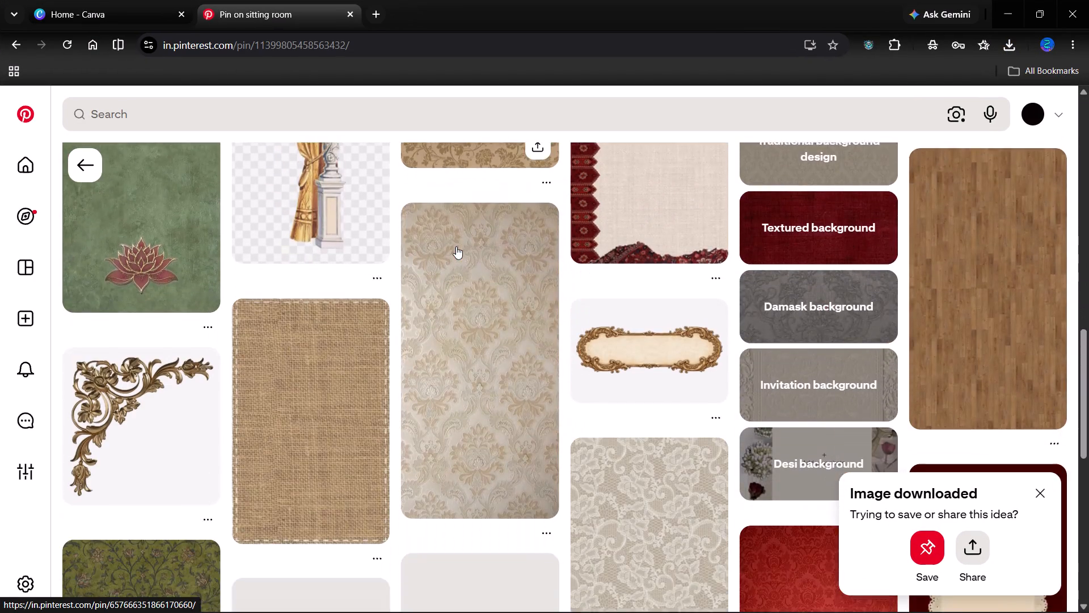
scroll(456, 246, "down", 4)
scroll(456, 246, "up", 3)
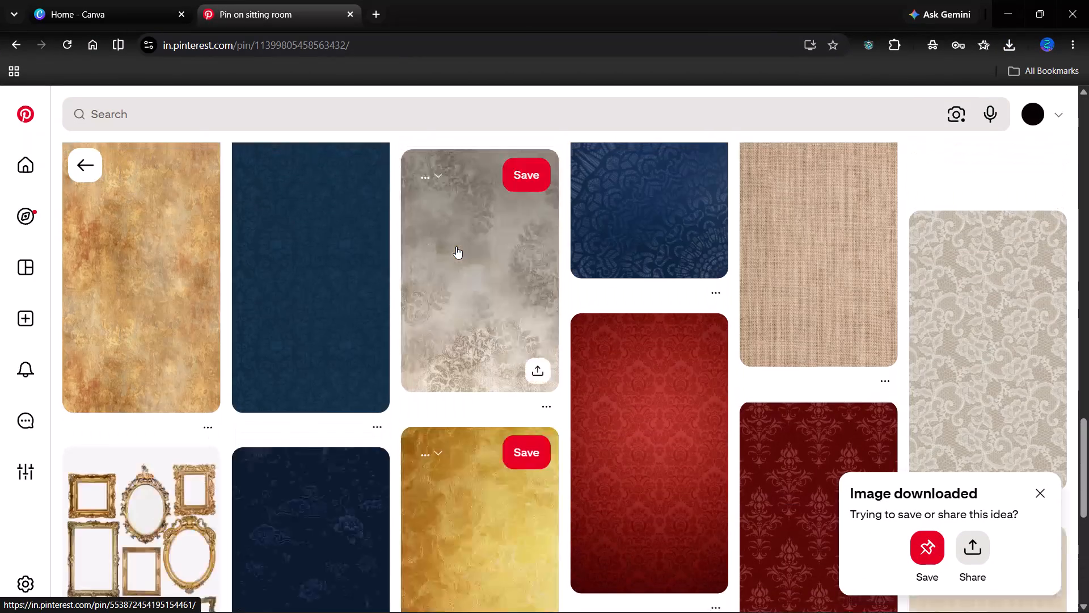
scroll(456, 246, "up", 6)
scroll(264, 379, "down", 1)
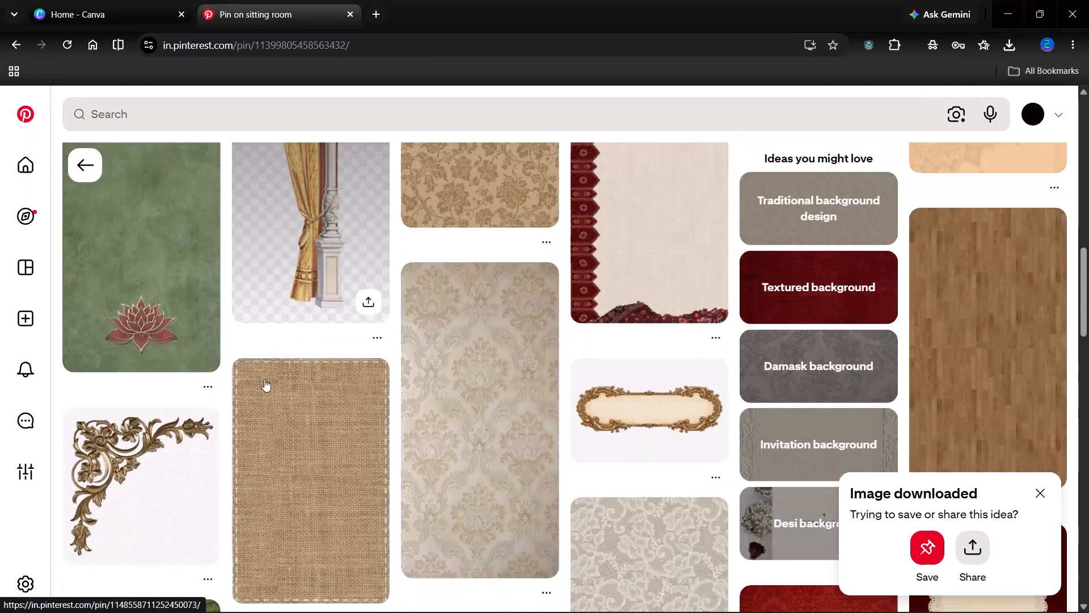
scroll(264, 379, "down", 1)
left_click(96, 488)
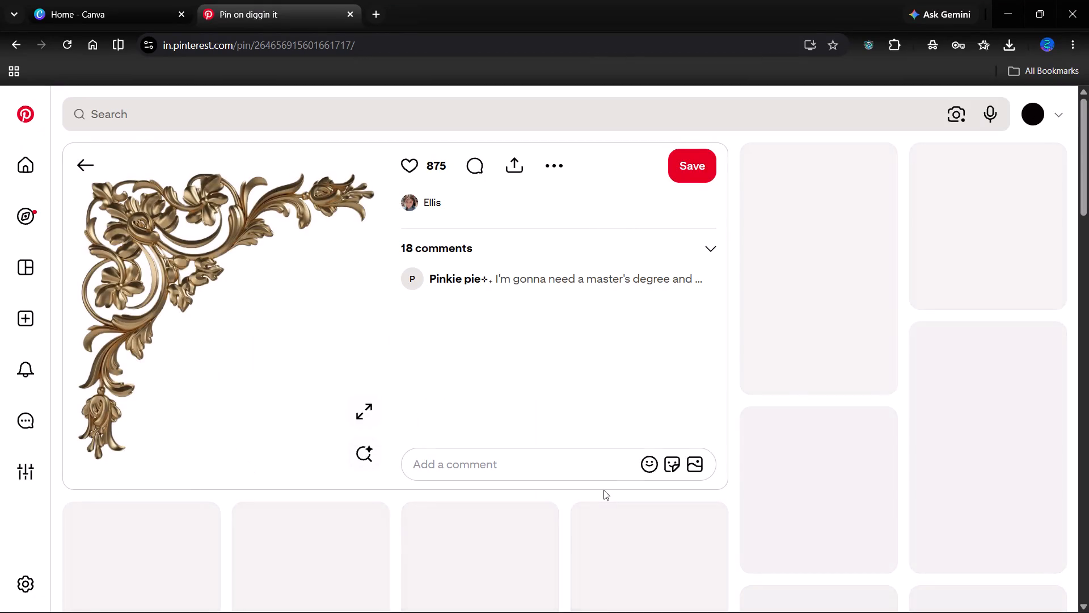
Find the maroon-and-gold floral corner collage among the related pins, open it and download its image.
scroll(603, 490, "down", 1)
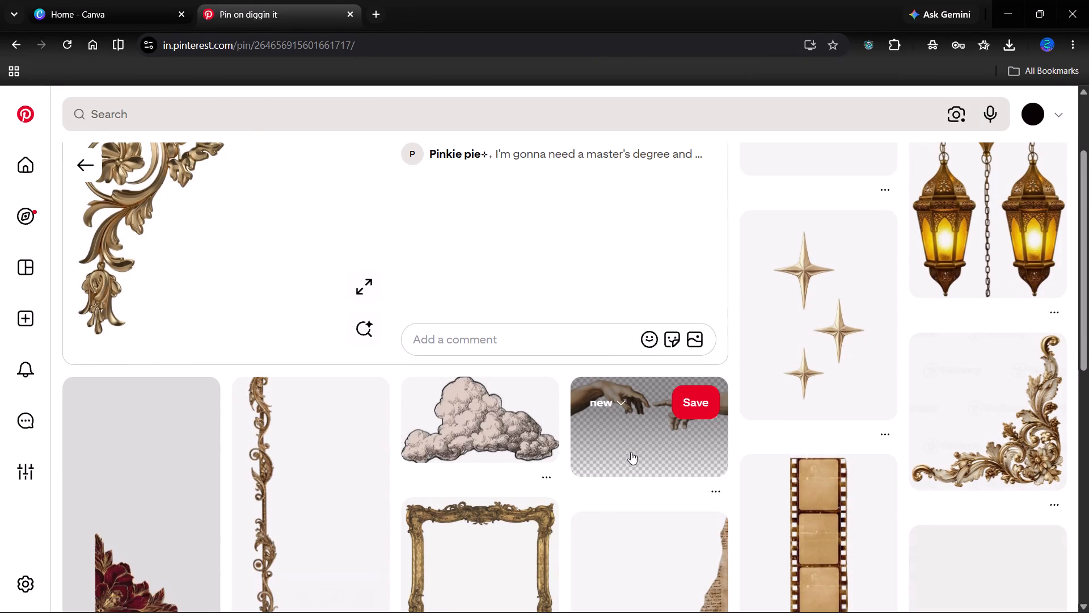
scroll(696, 394, "down", 1)
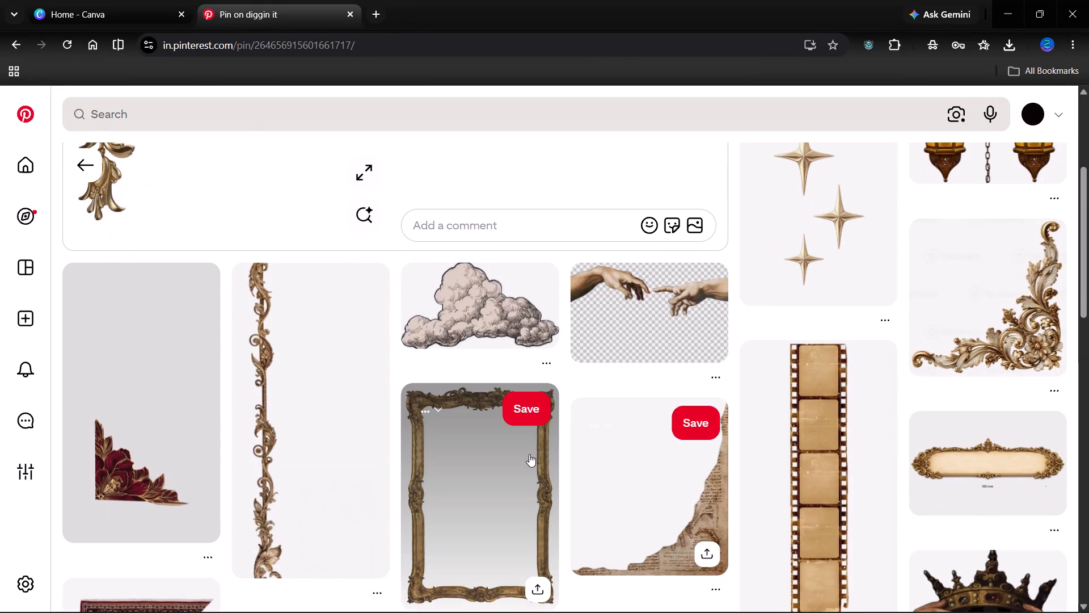
scroll(529, 454, "down", 1)
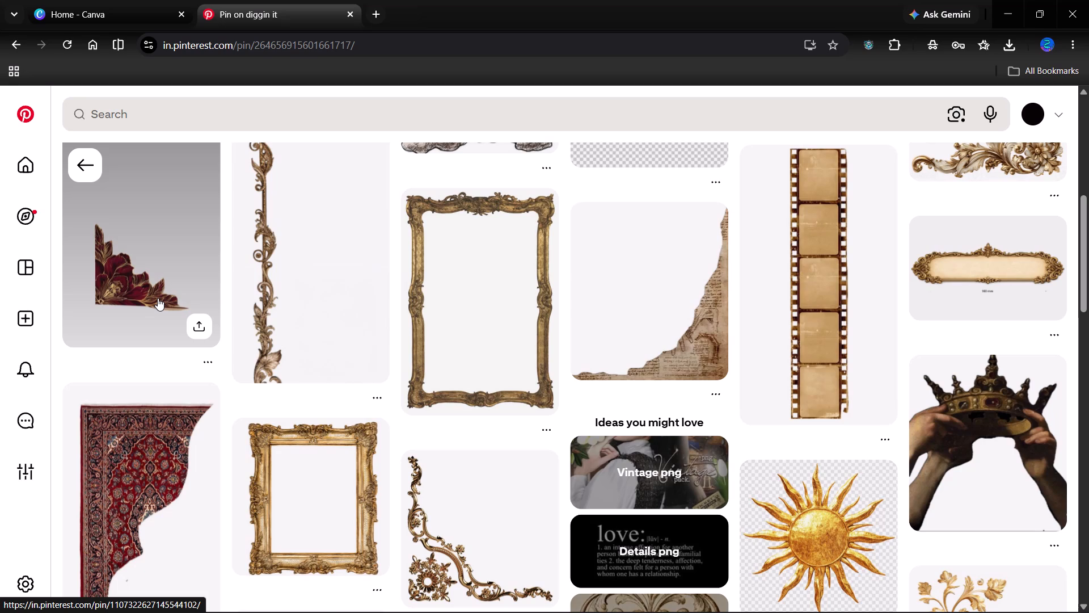
left_click(185, 241)
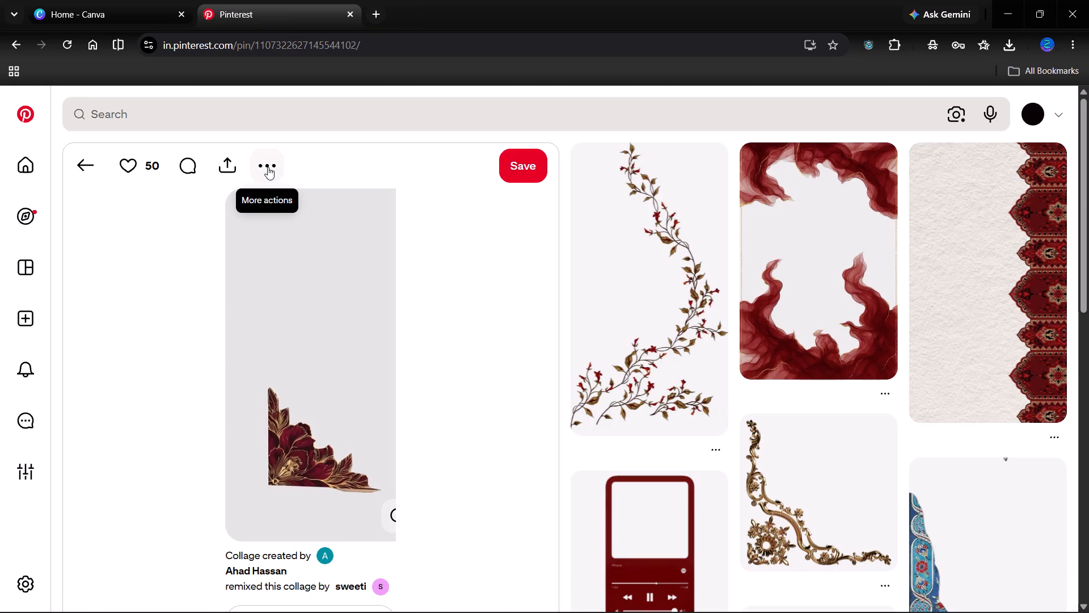
left_click(268, 167)
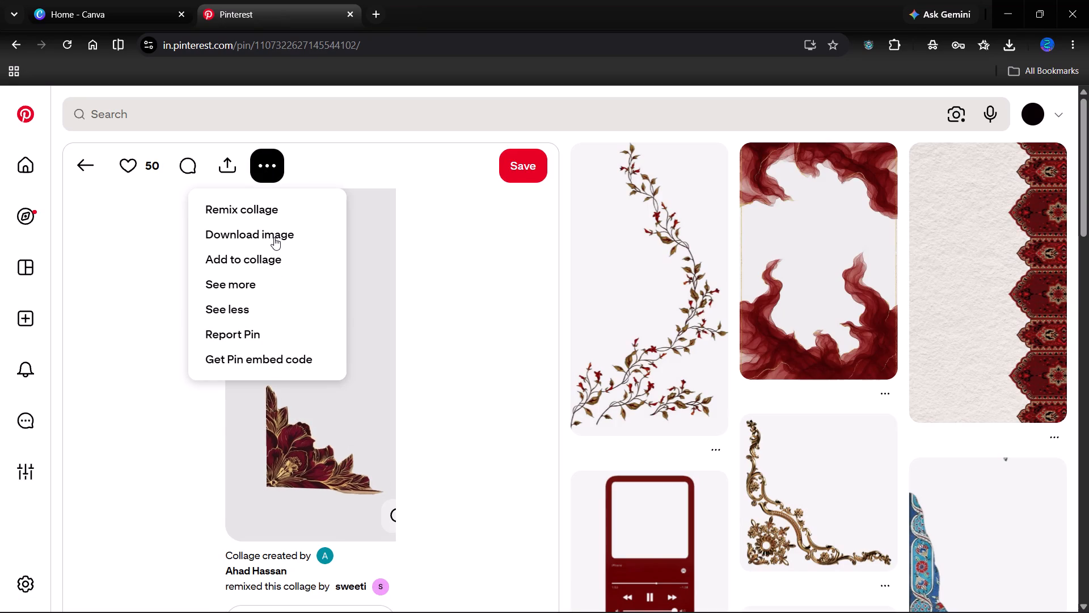
left_click(274, 237)
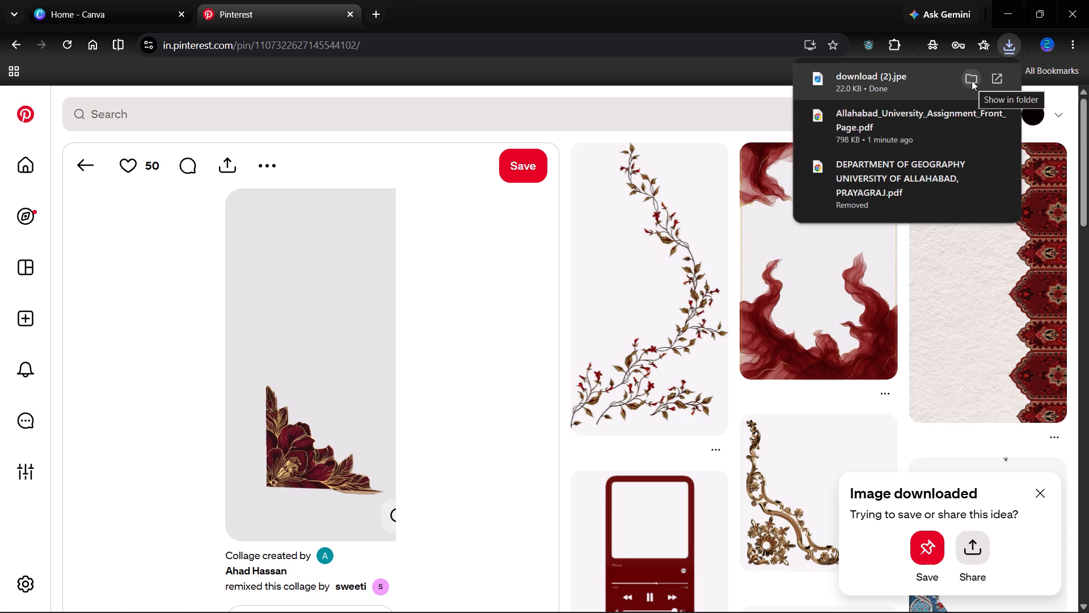
Show the downloaded floral corner image in its folder and rename the file as "bottom".
left_click(972, 81)
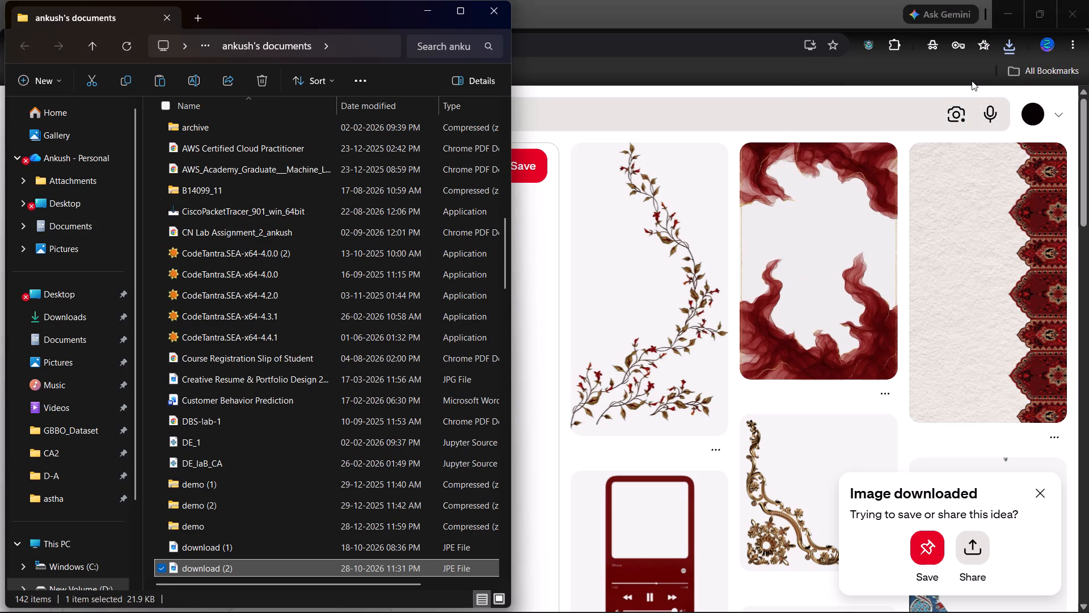
left_click(188, 82)
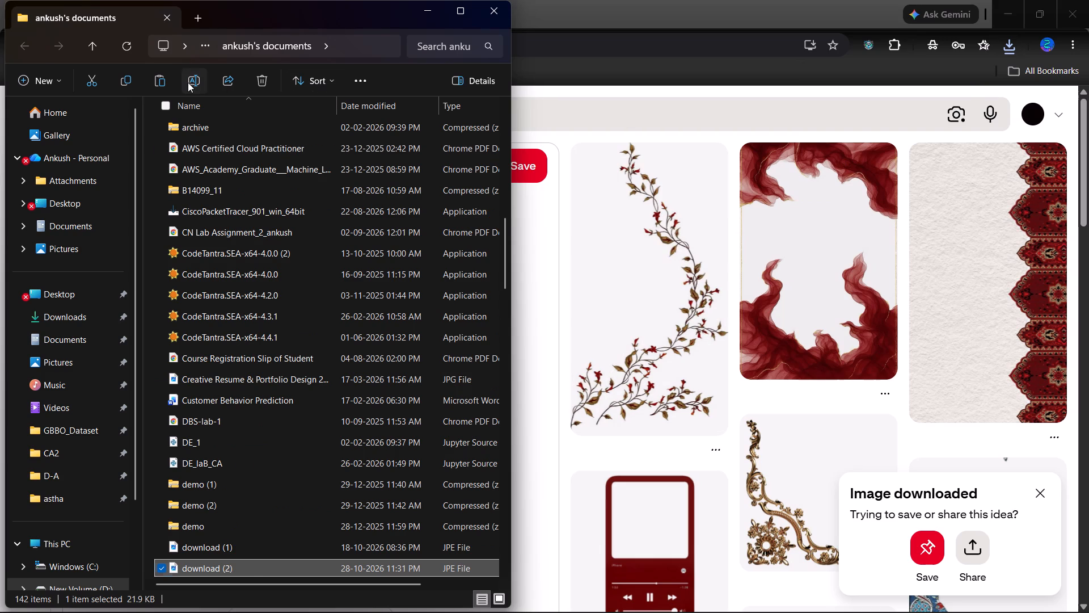
key("BackSpace")
type("bott")
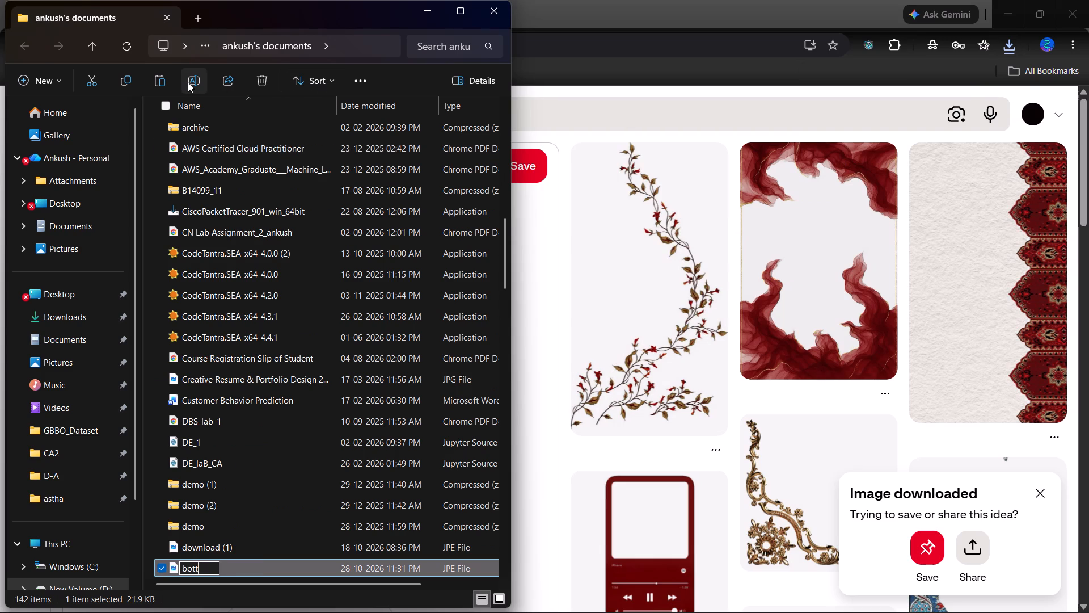
type("om")
key("Return")
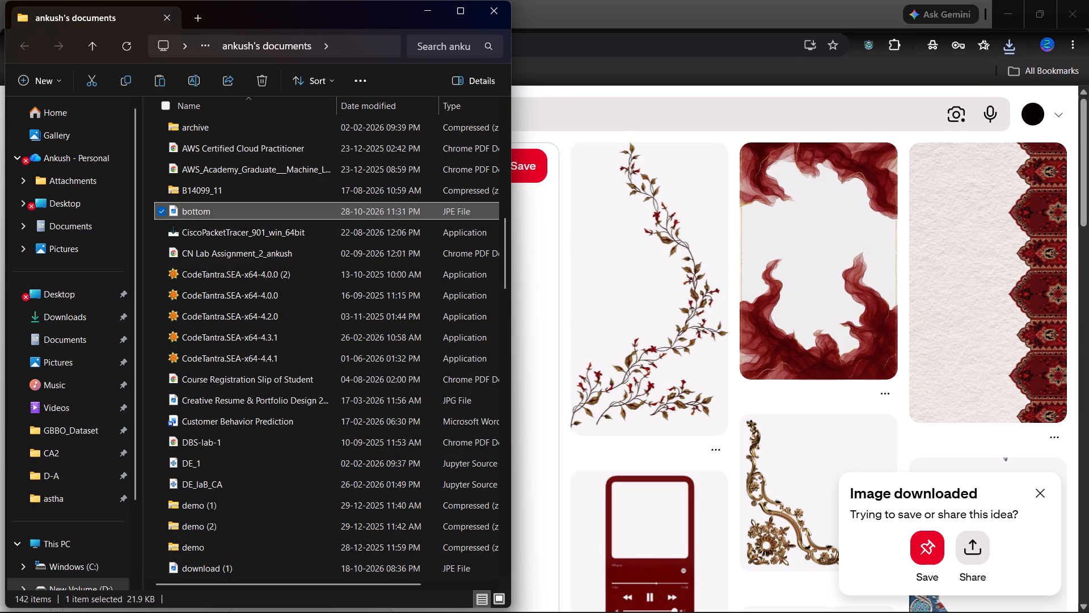
Move the "bottom" image file from the documents folder into the "astha" folder.
key("ctrl+x")
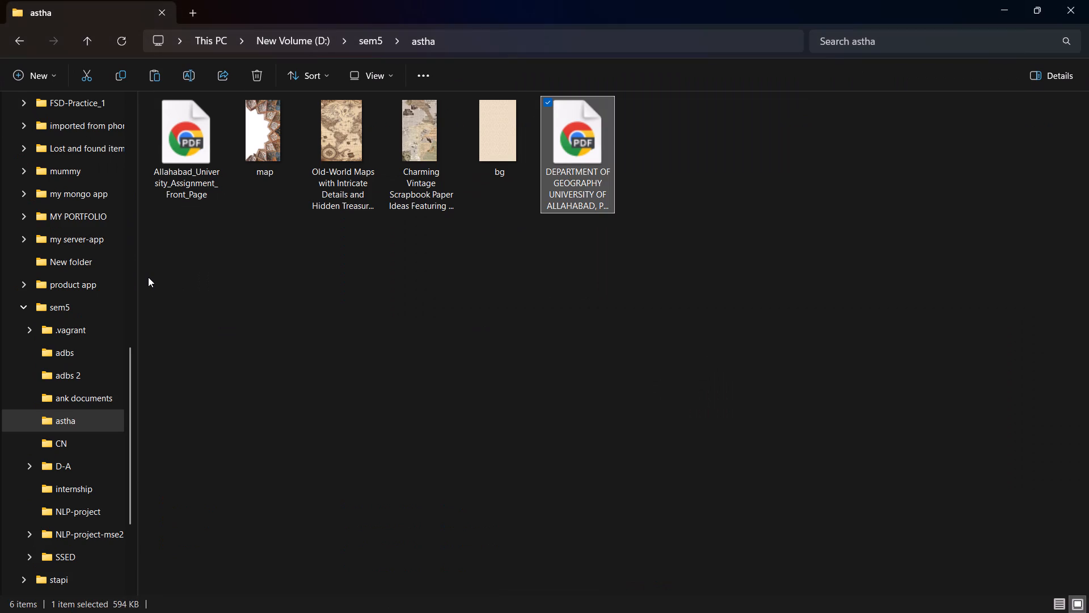
key("ctrl+v")
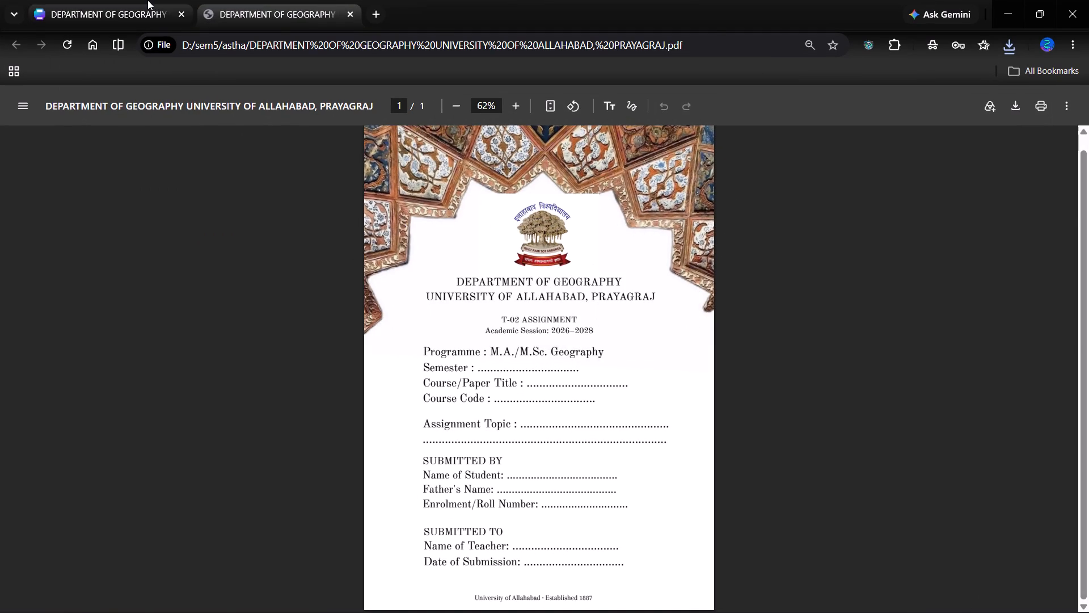
Switch to the cover page design in Canva and upload the "bottom" image from the "astha" folder.
left_click(147, 0)
left_click(402, 393)
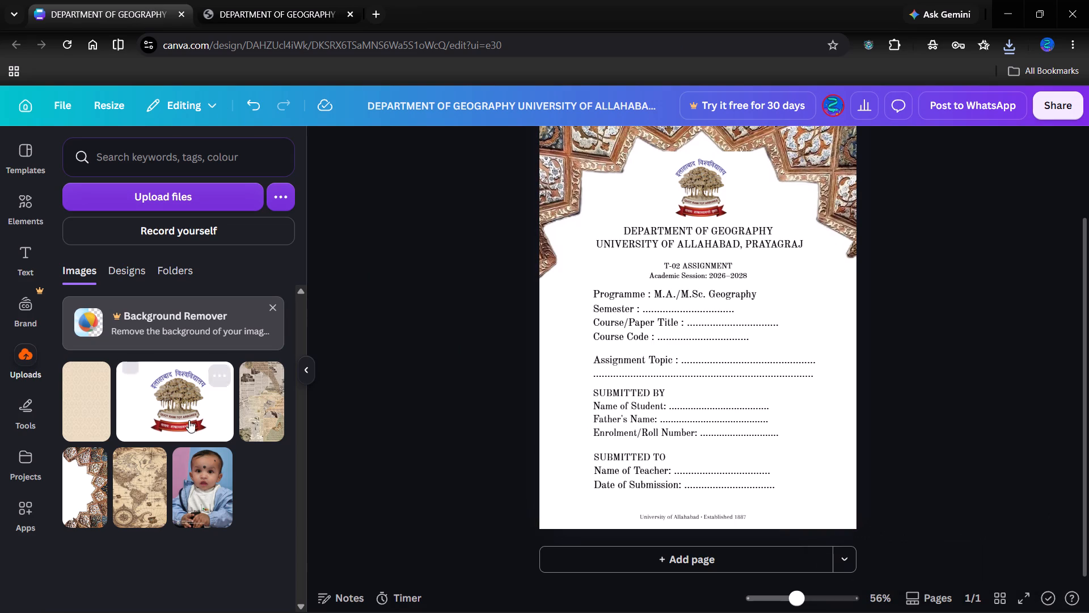
left_click(26, 370)
left_click(29, 362)
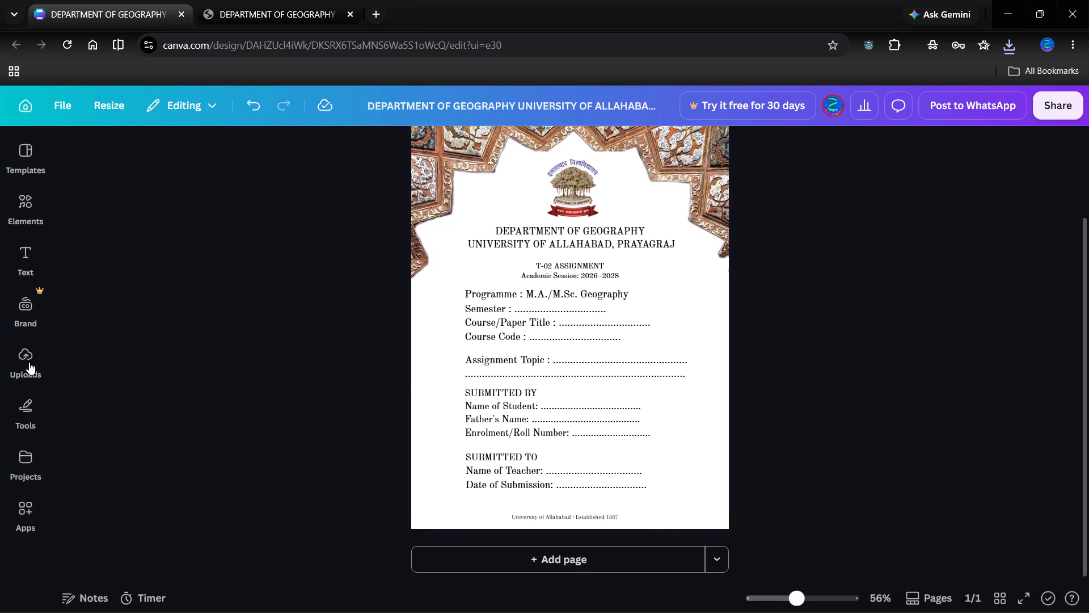
left_click(174, 204)
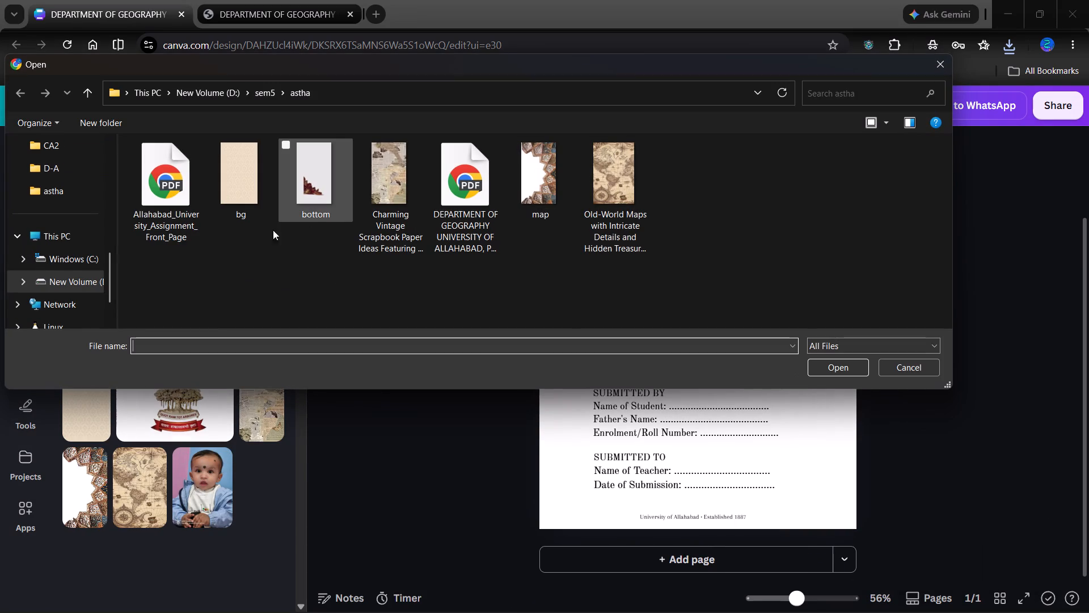
left_click(312, 212)
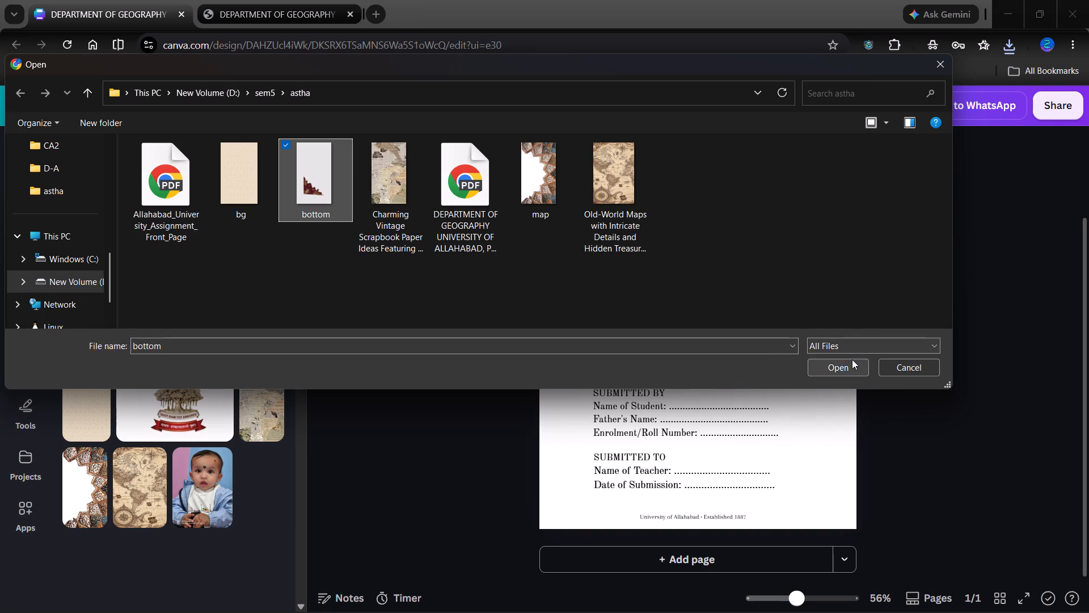
left_click(852, 359)
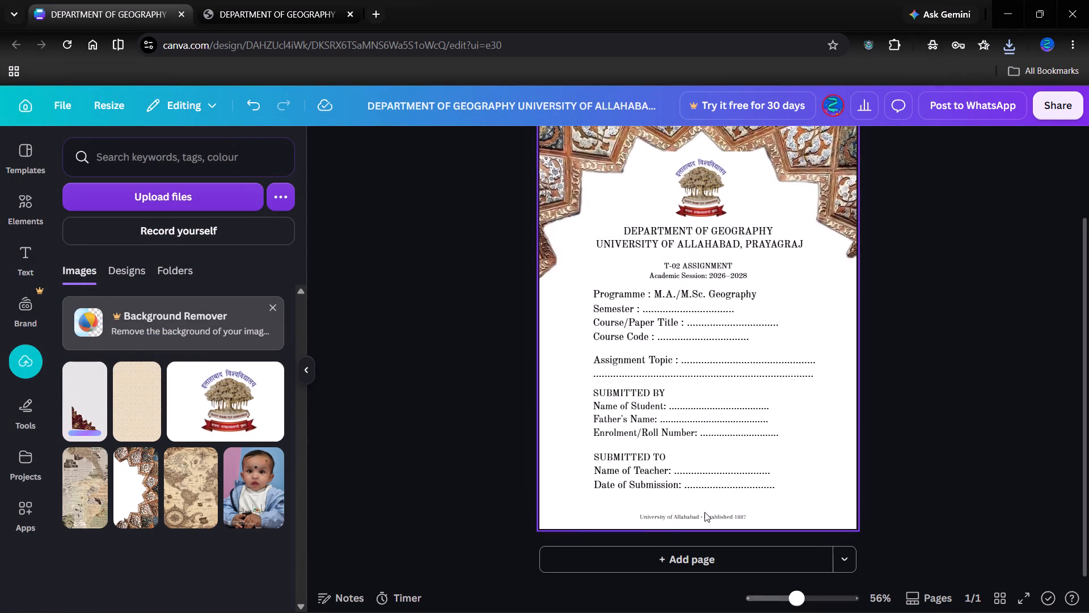
Move the "University of Allahabad · Established 1887" footer line up, closer beneath the Date of Submission line, and slightly to the right.
left_click_drag(705, 515, 710, 507)
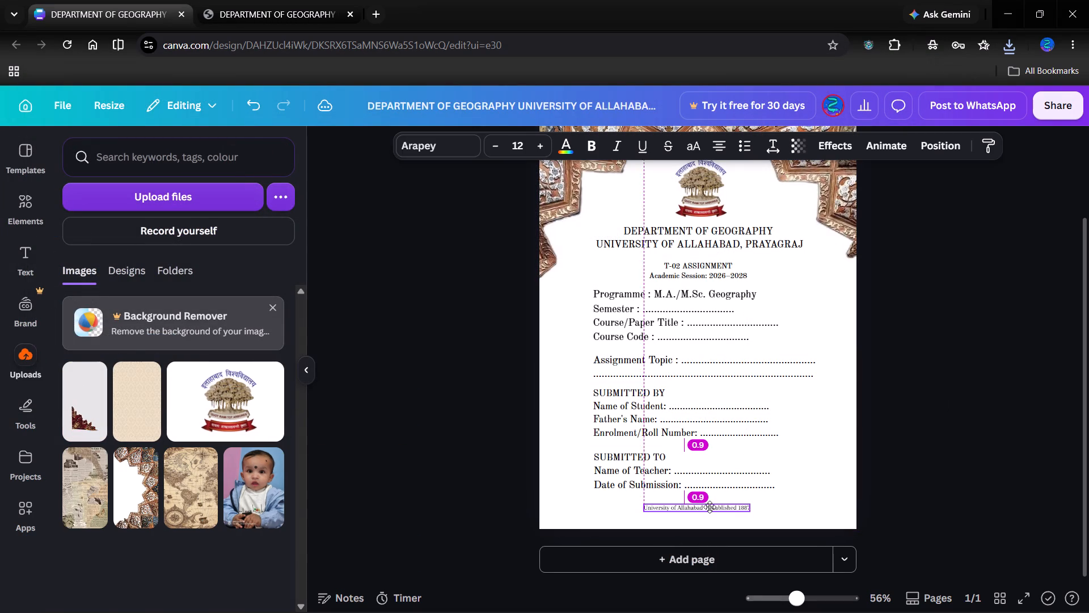
left_click_drag(710, 507, 719, 501)
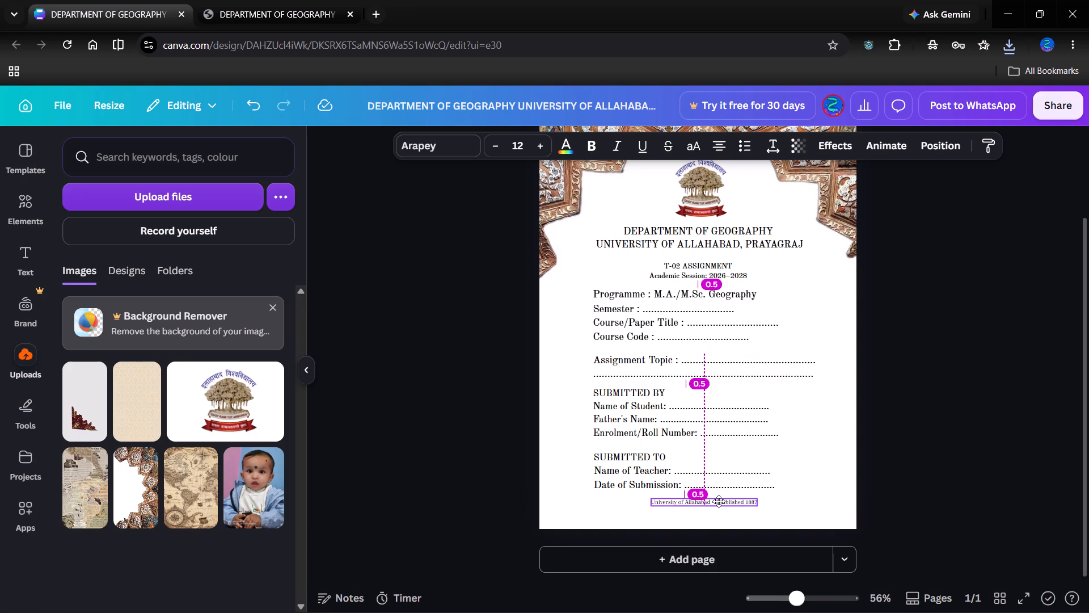
left_click_drag(719, 501, 719, 503)
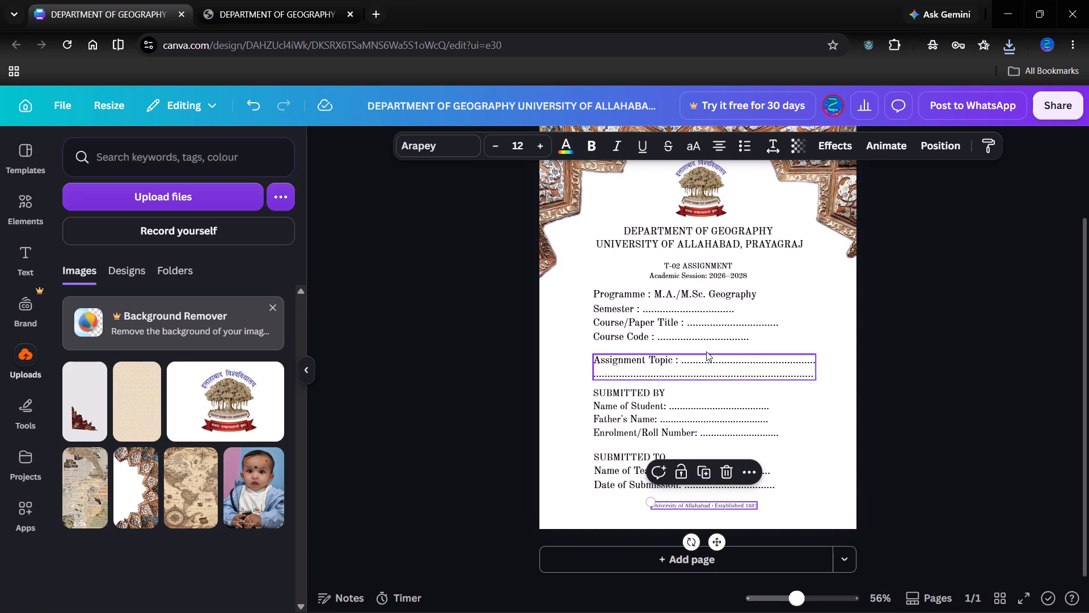
left_click(699, 332)
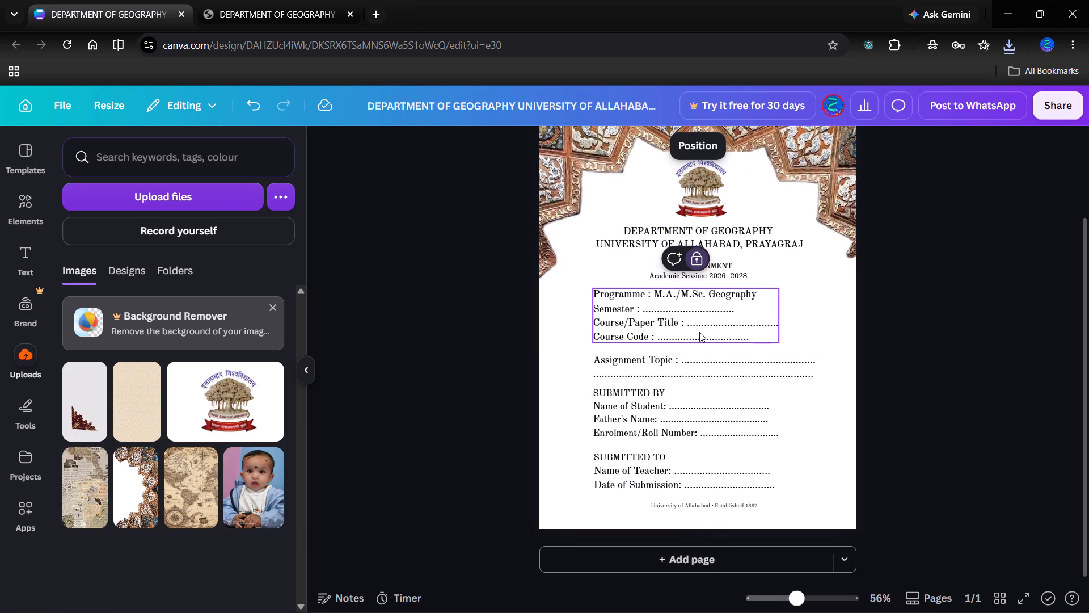
left_click(720, 506)
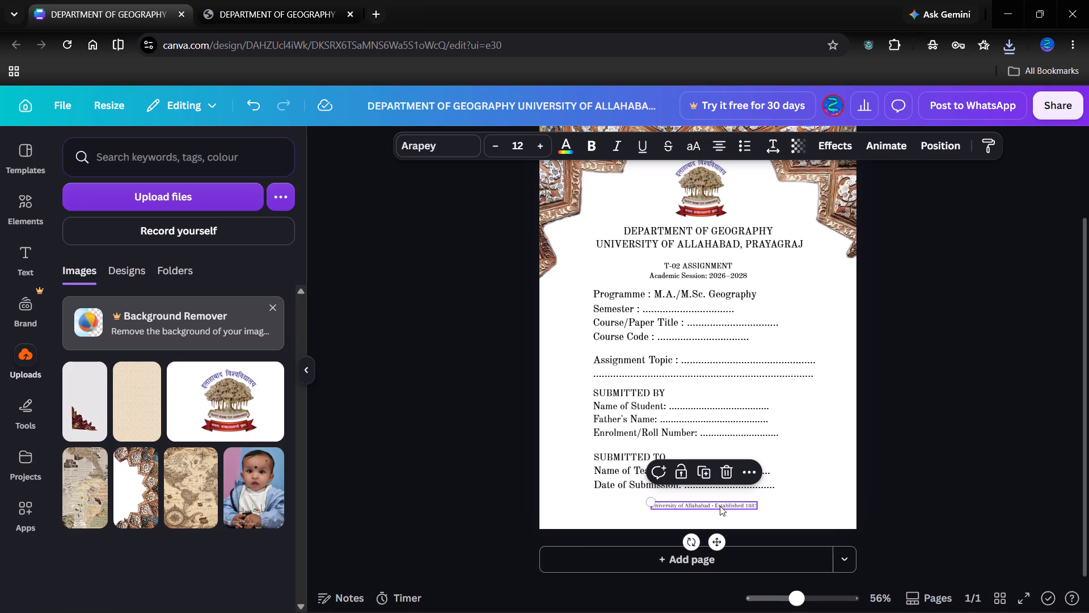
Add the uploaded "bottom" floral corner image to the cover page and shift it slightly down and to the left.
left_click(82, 408)
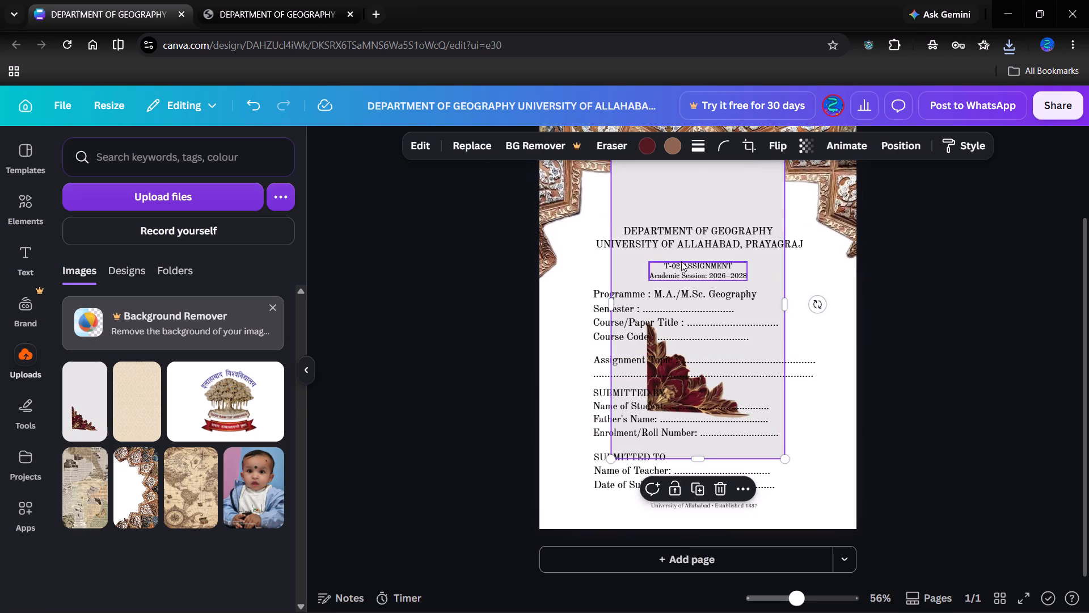
left_click_drag(687, 258, 670, 282)
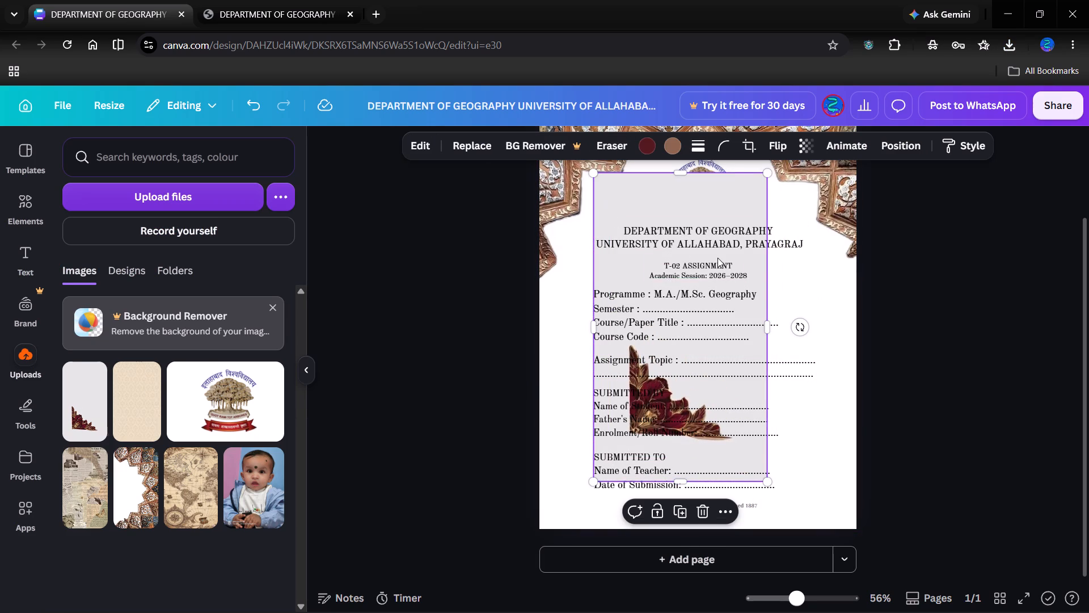
Crop the "bottom" image freeform down to just the maroon floral motif, trimming the surrounding grey background on all sides.
left_click(748, 145)
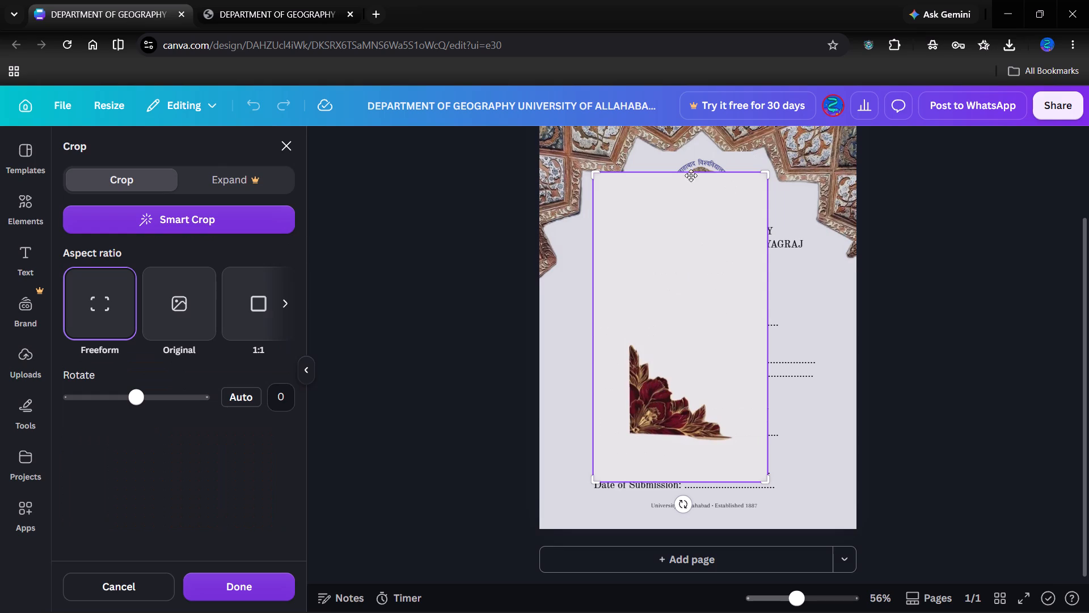
left_click_drag(676, 173, 692, 283)
left_click_drag(592, 175, 618, 342)
left_click_drag(769, 485, 741, 458)
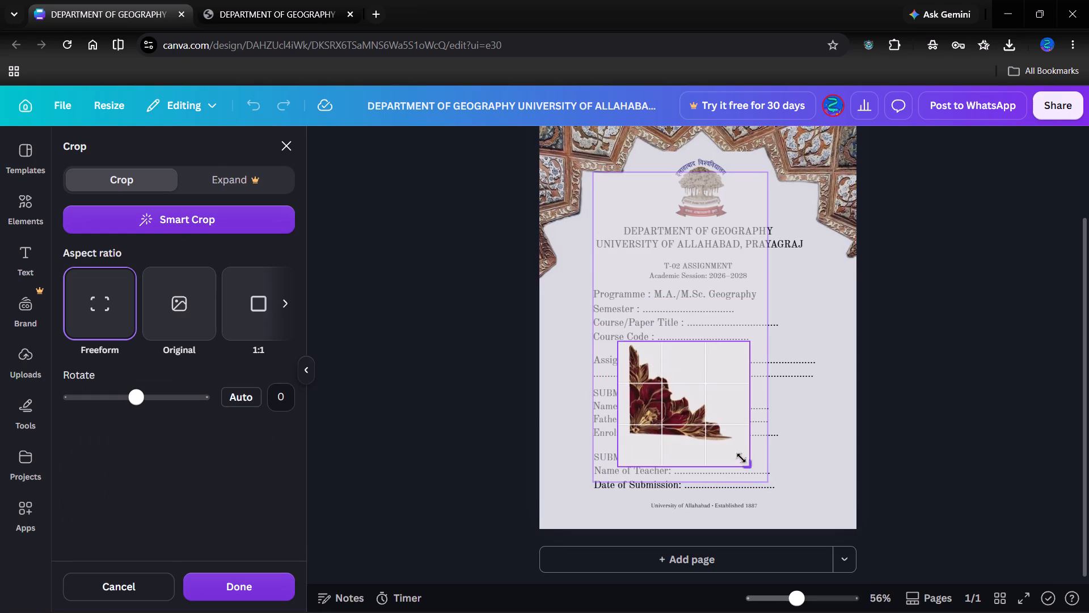
left_click_drag(741, 458, 738, 444)
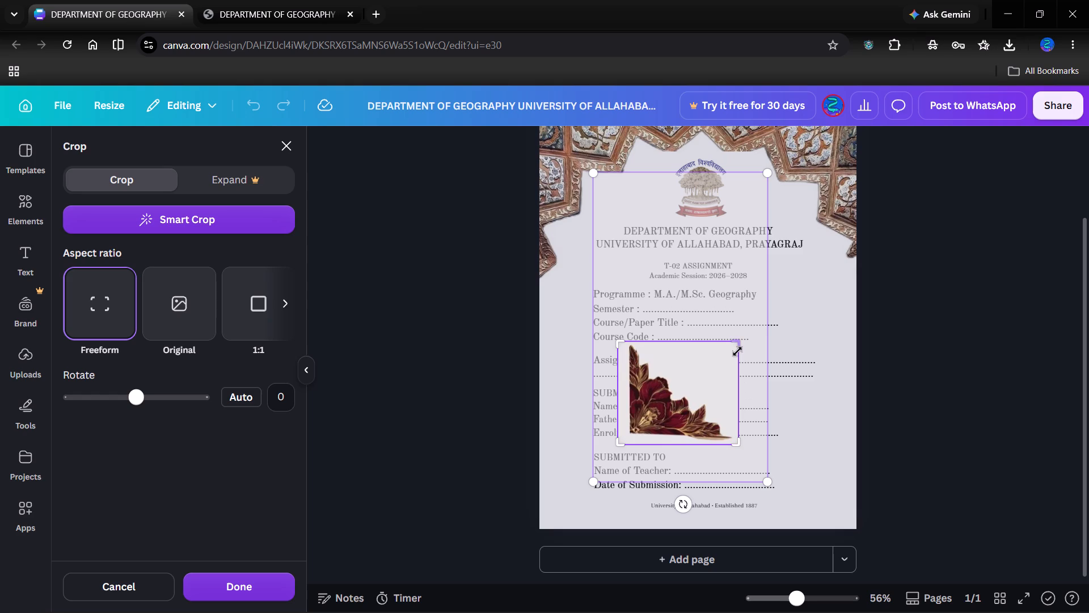
left_click(737, 345)
left_click(941, 337)
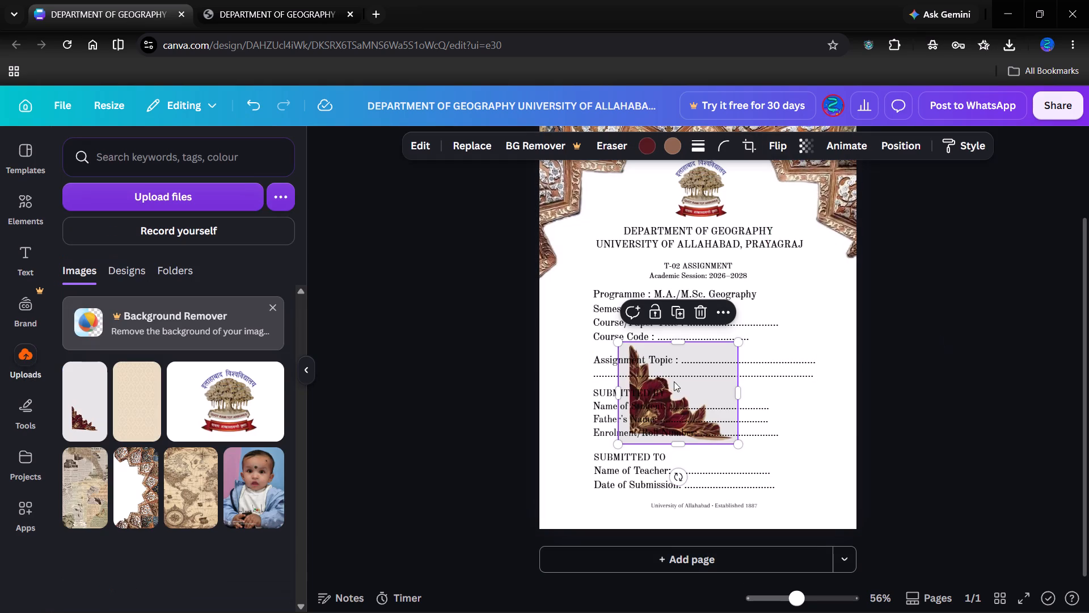
Move the cropped floral image into the page's bottom-left corner, shrink it slightly and let its edges overhang the page.
left_click_drag(652, 385, 571, 475)
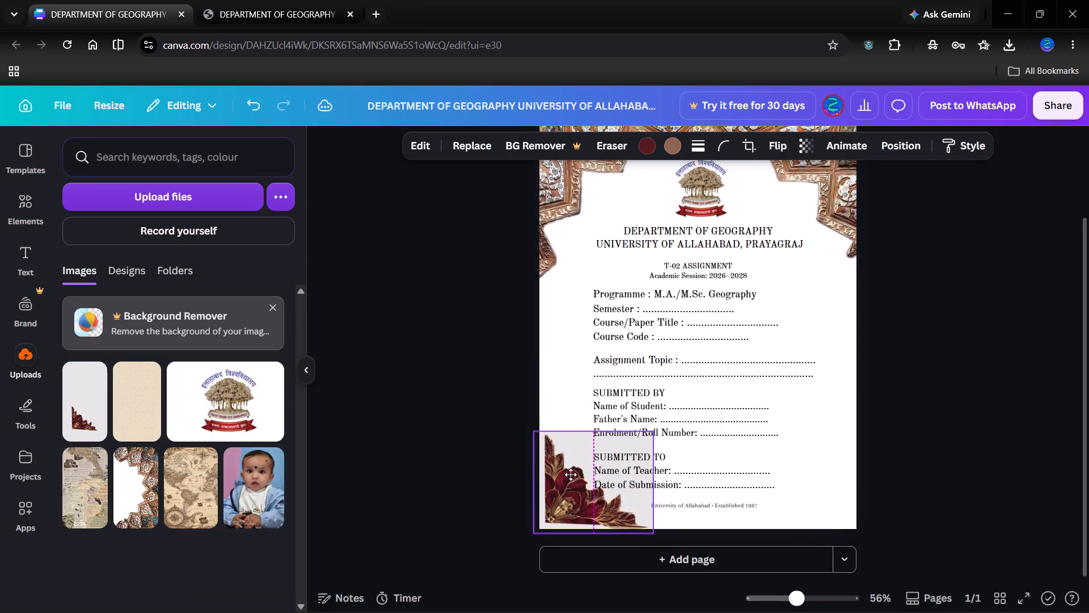
left_click_drag(571, 475, 569, 477)
left_click_drag(651, 536, 647, 532)
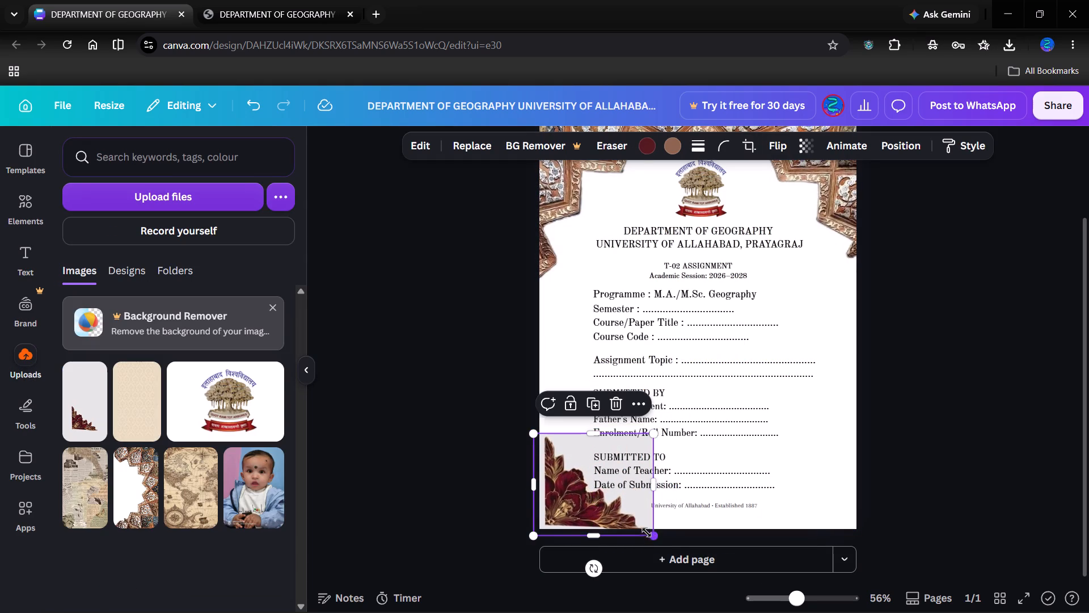
left_click_drag(647, 532, 634, 521)
left_click_drag(592, 504, 592, 518)
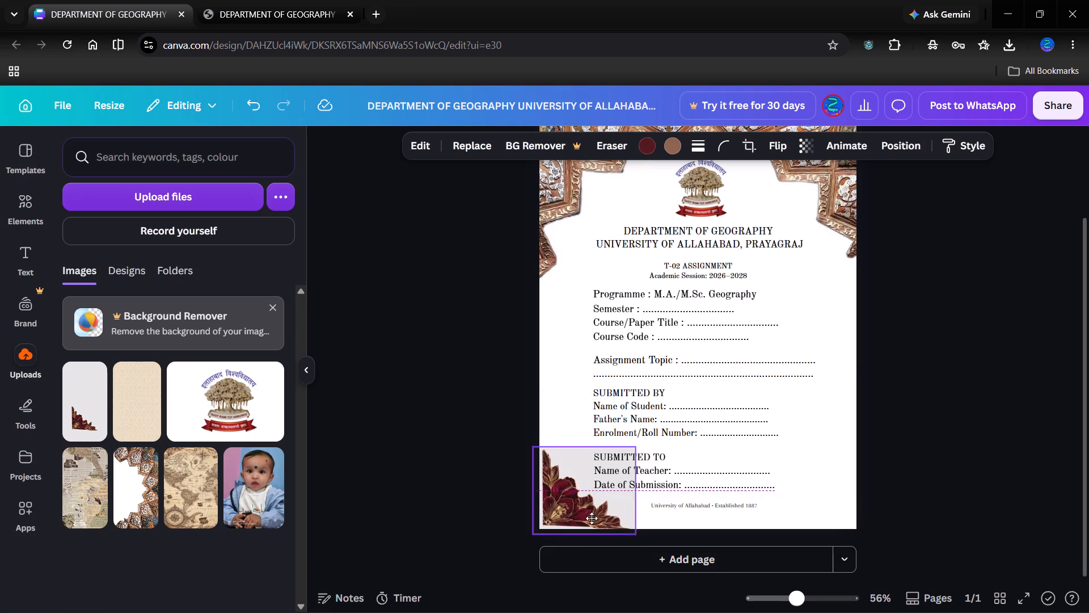
left_click_drag(592, 518, 588, 523)
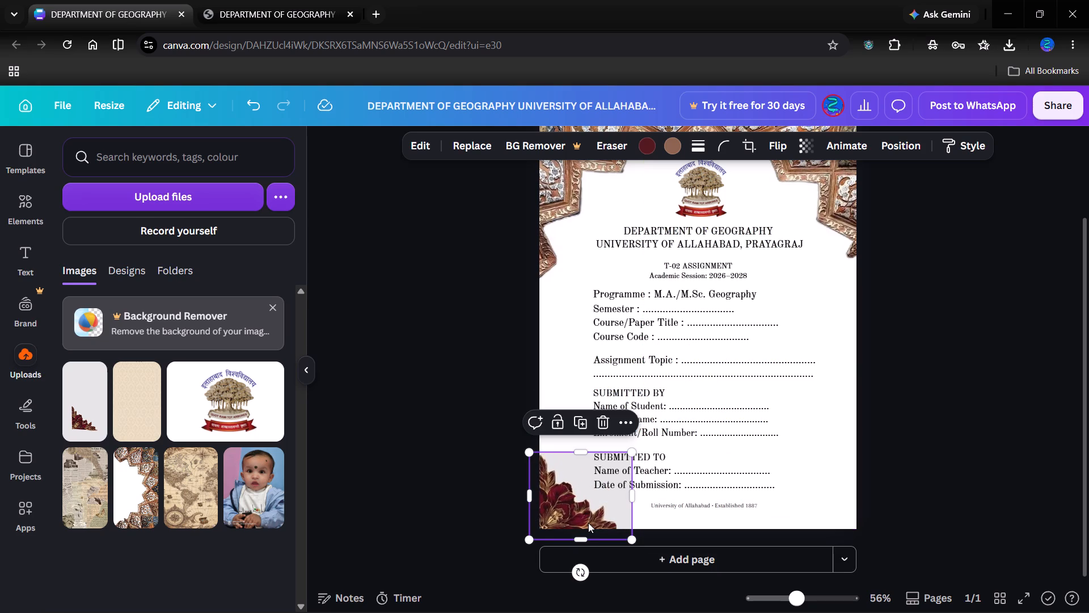
left_click(588, 523)
left_click(588, 523)
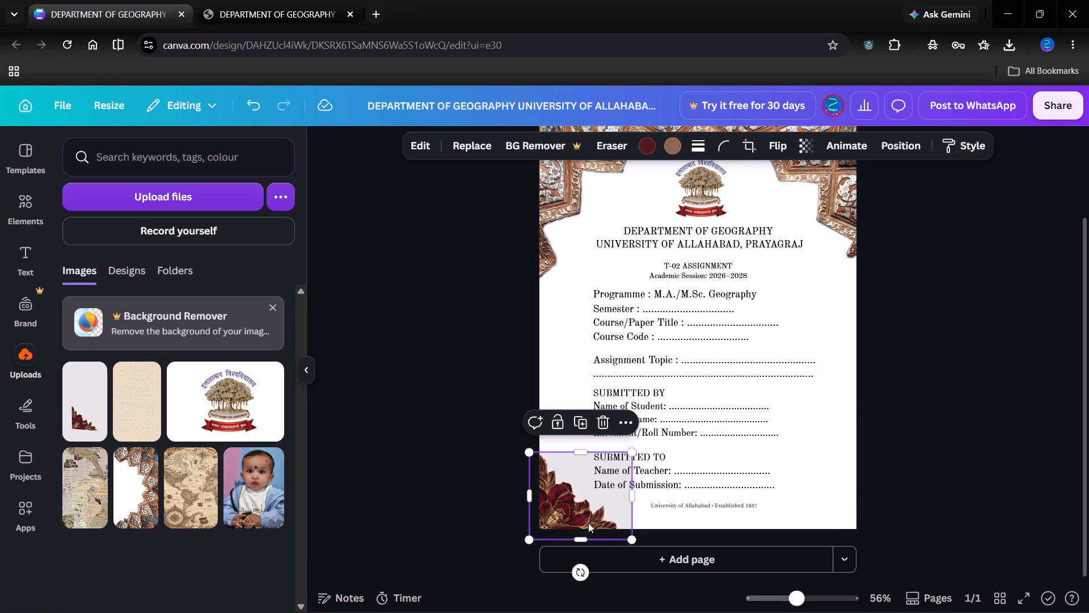
Duplicate the corner floral image and place the copy on the lower right of the page, beside the Submitted By details.
left_click(586, 425)
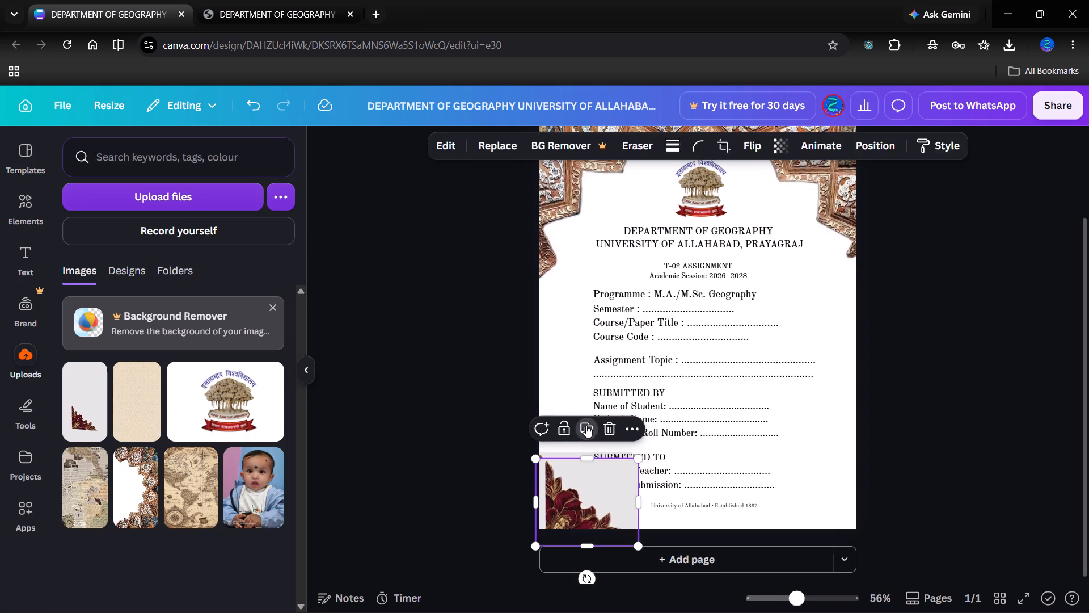
left_click_drag(569, 503, 758, 436)
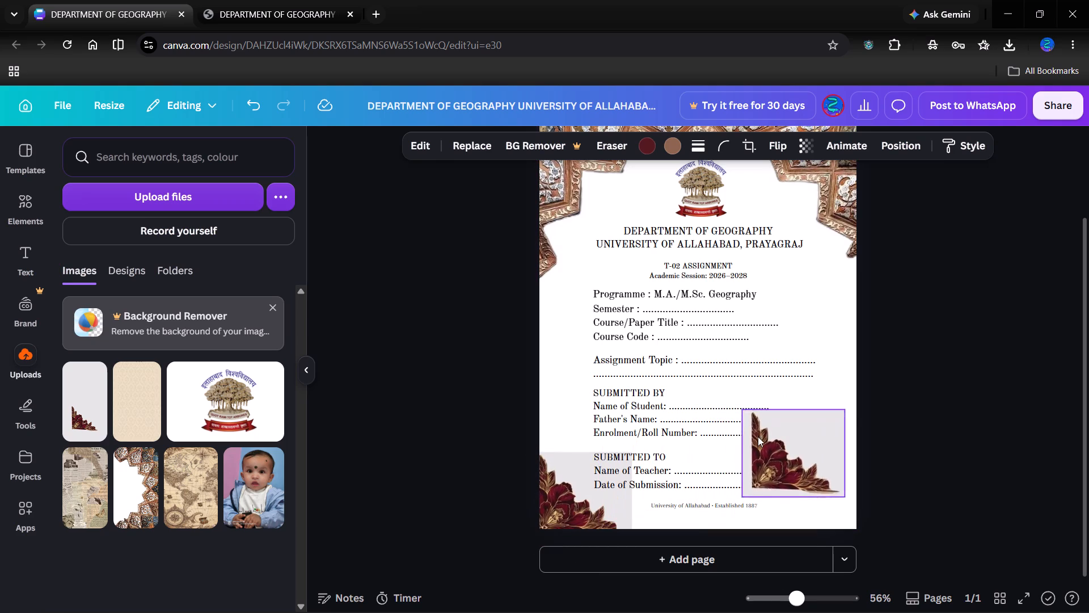
left_click_drag(758, 436, 757, 435)
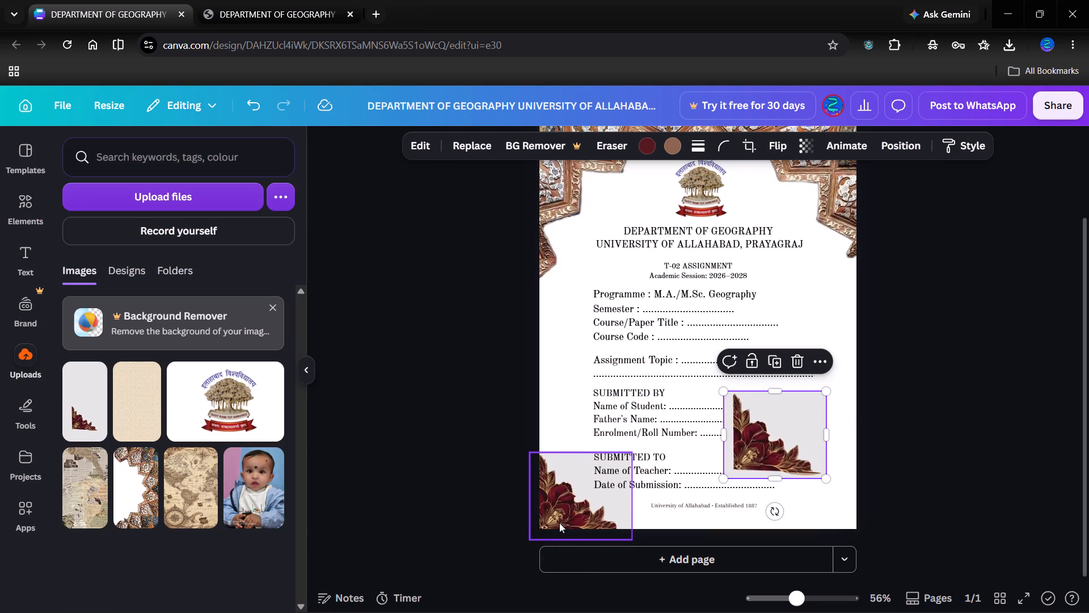
Lock the floral image in the page's bottom-left corner.
left_click(559, 523)
left_click(553, 426)
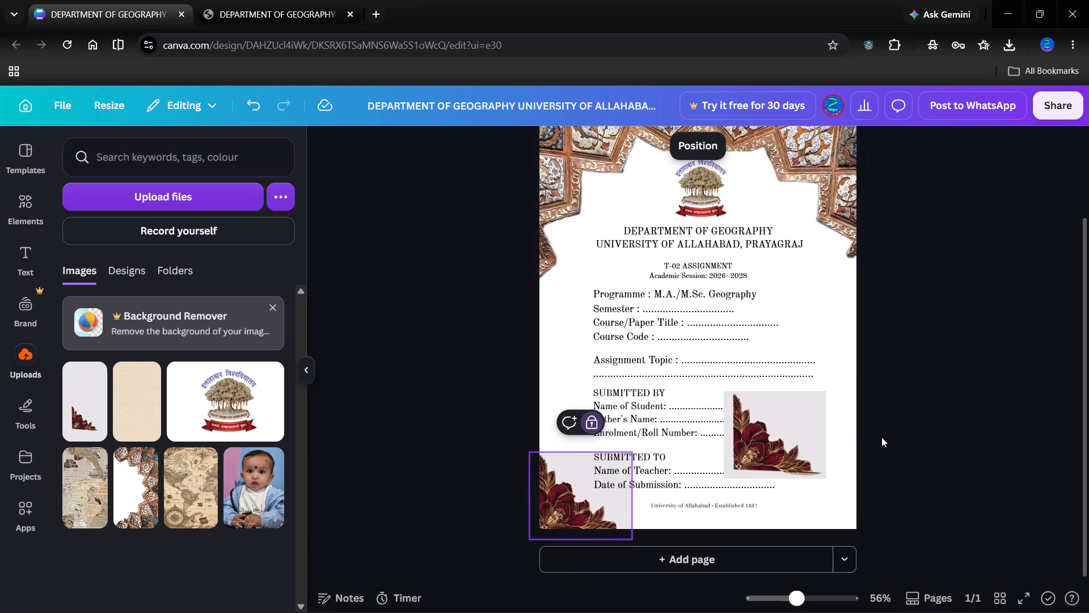
Rotate the duplicate floral image about a quarter turn counterclockwise so its flower corner points to the page's bottom right.
left_click(782, 436)
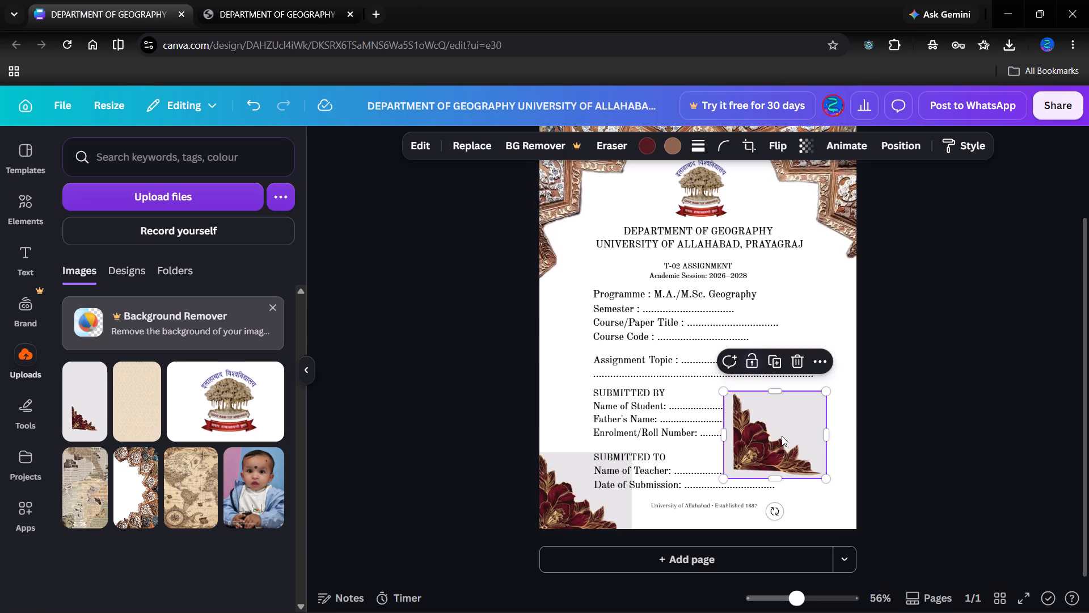
left_click_drag(778, 508, 742, 290)
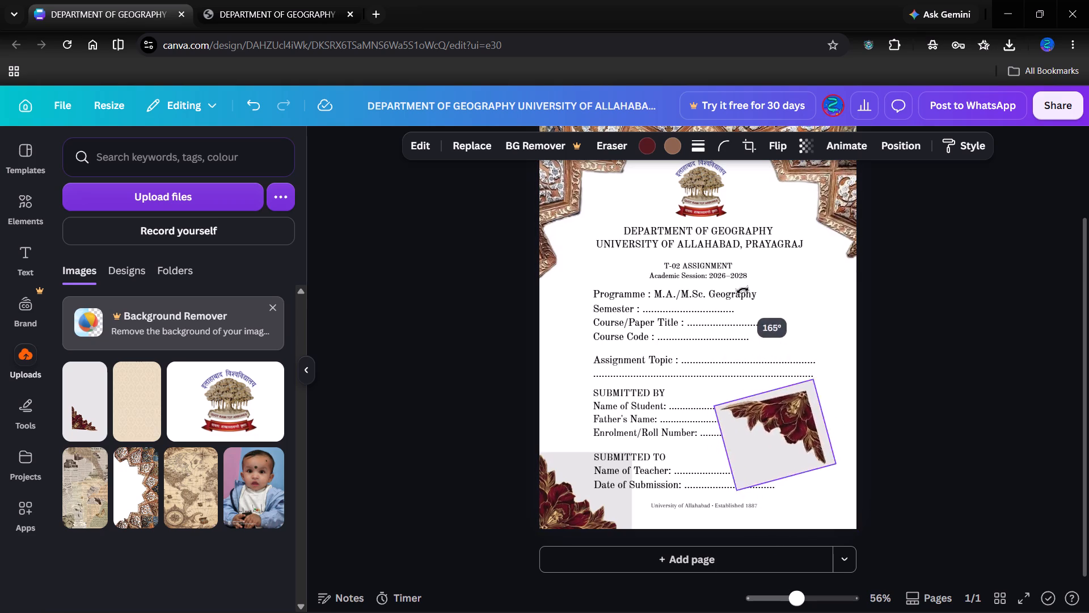
left_click_drag(742, 290, 839, 430)
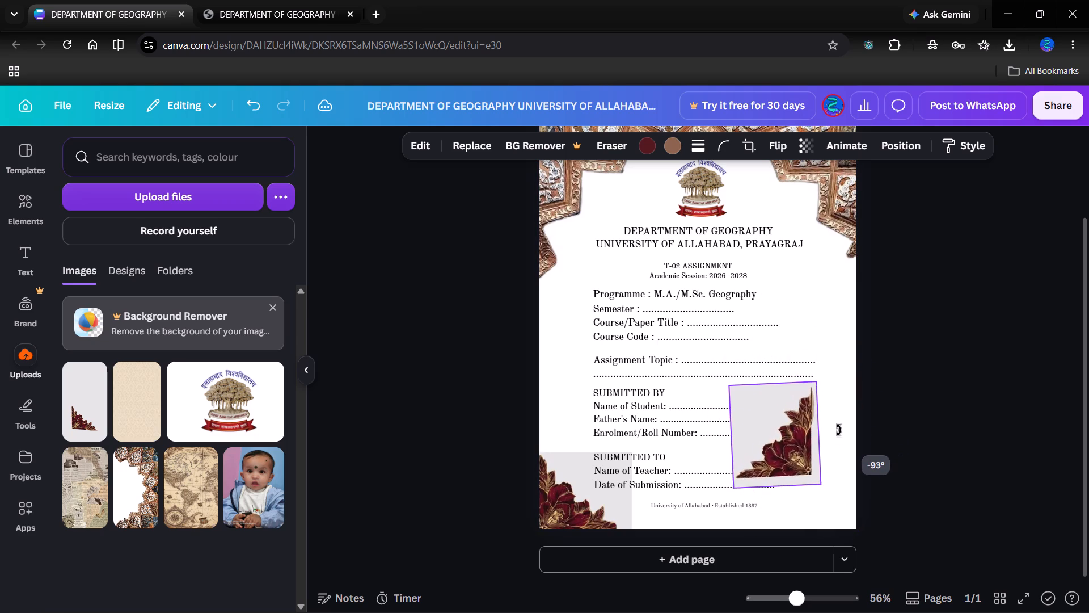
left_click_drag(839, 430, 838, 433)
Fit the rotated floral copy into the page's bottom-right corner, squared up and slightly overhanging the edges to mirror the bottom-left one.
left_click_drag(809, 434, 854, 489)
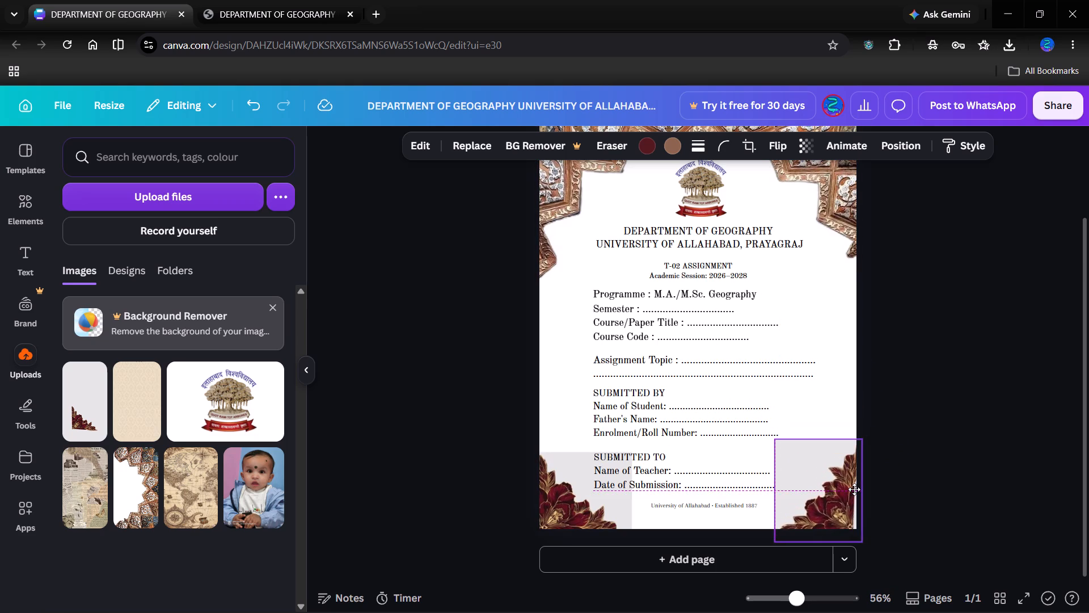
left_click_drag(854, 489, 846, 481)
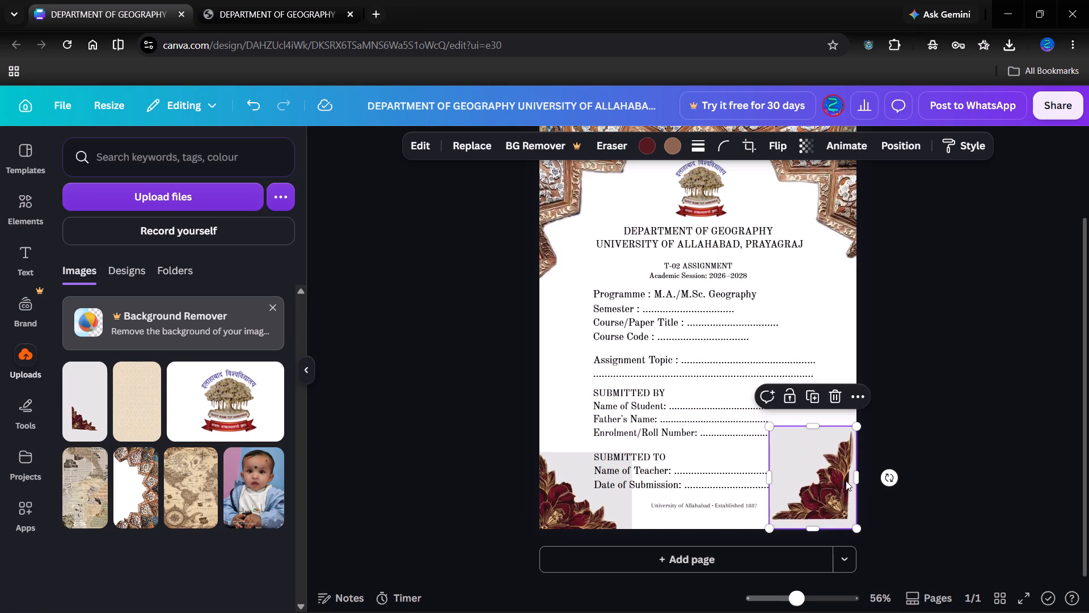
left_click_drag(888, 478, 881, 476)
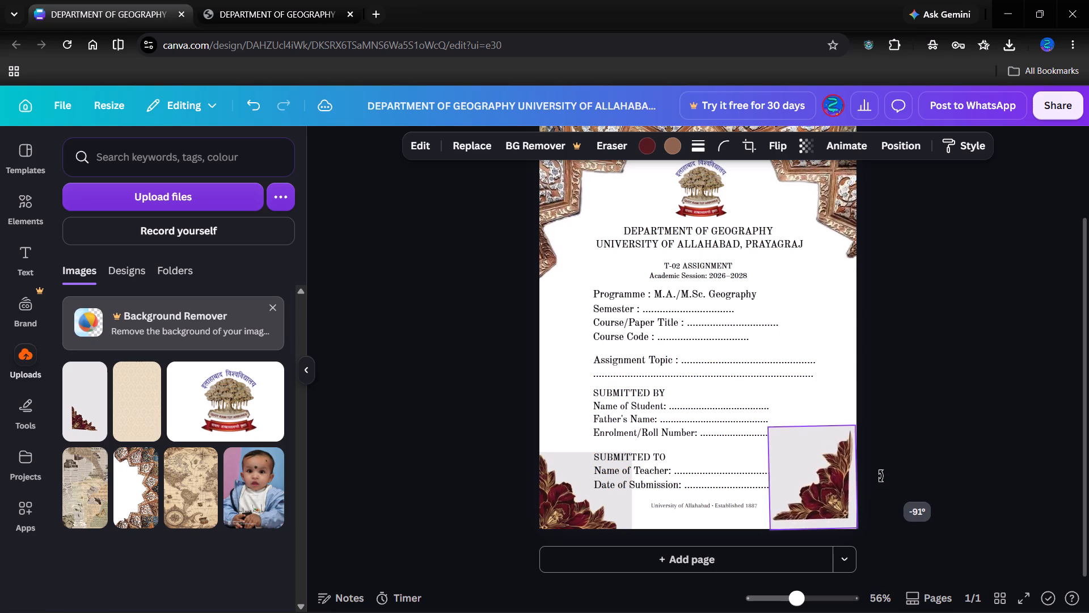
left_click_drag(881, 476, 881, 477)
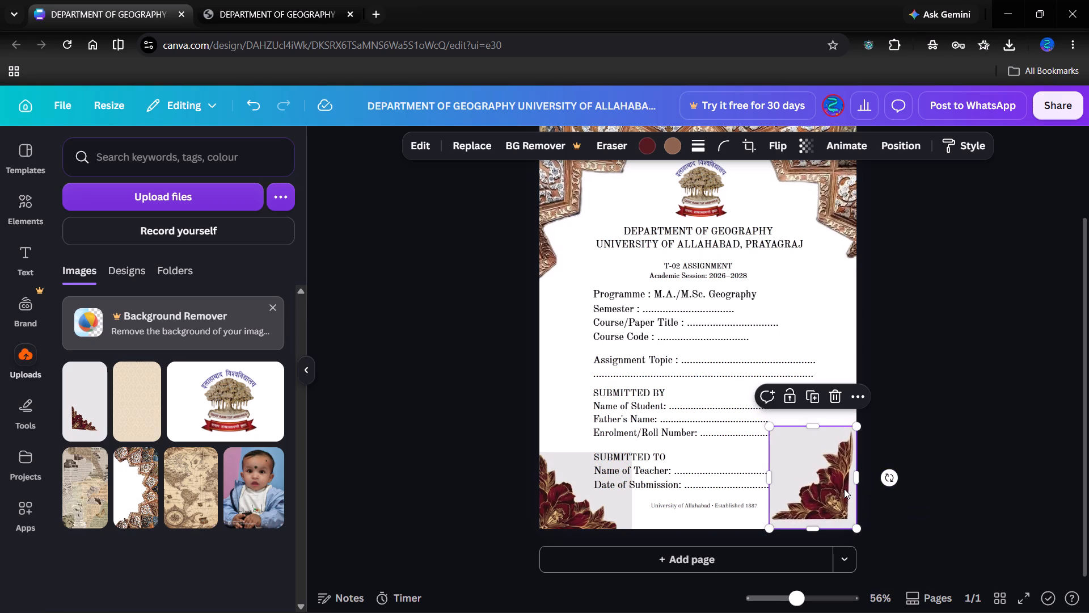
left_click_drag(844, 489, 852, 497)
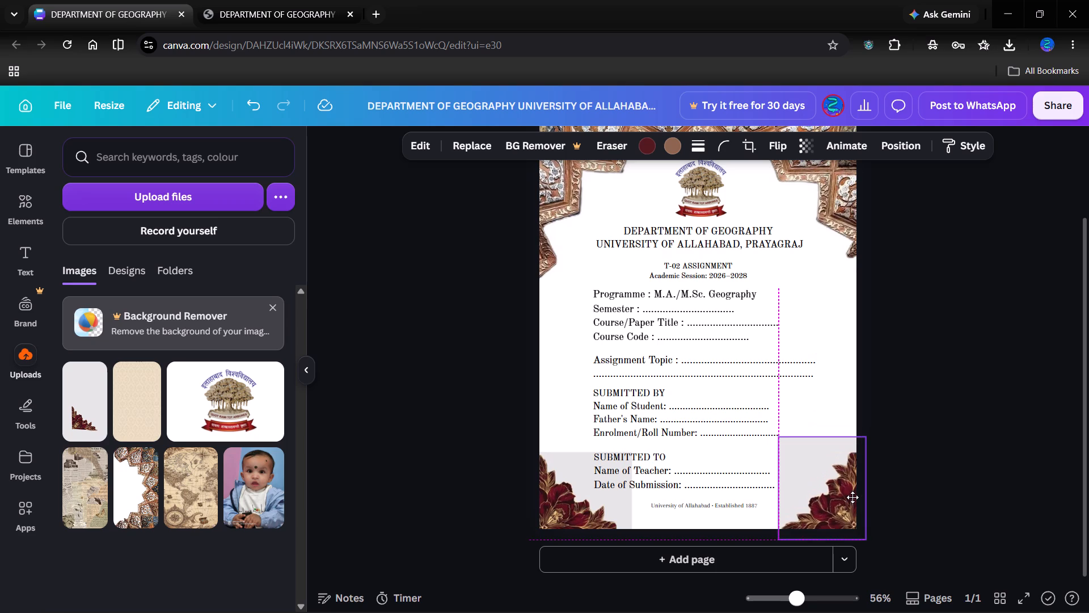
left_click_drag(852, 497, 855, 507)
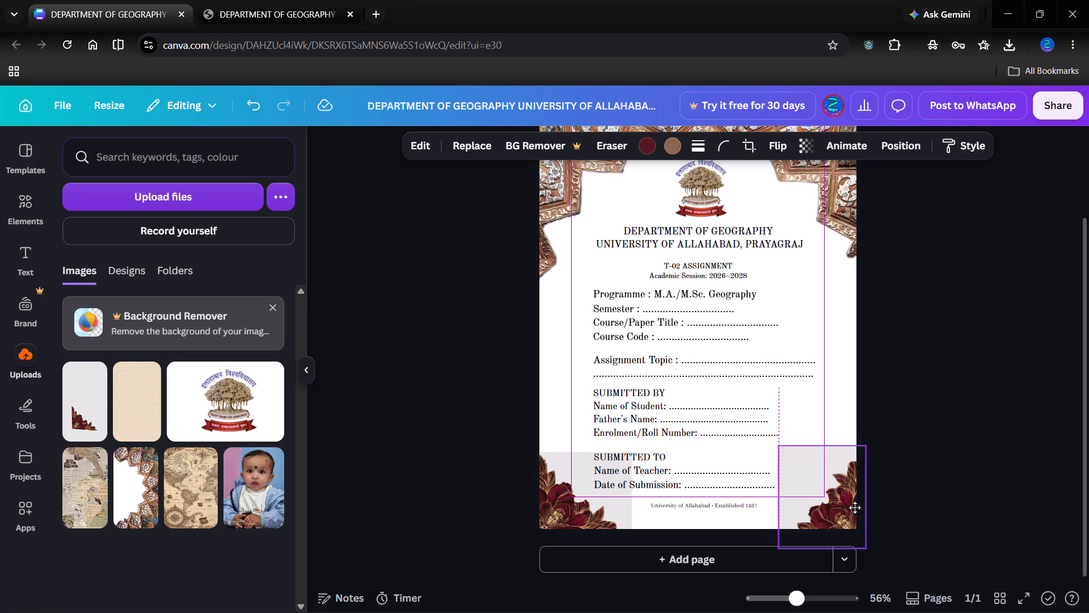
left_click_drag(855, 507, 854, 508)
left_click(963, 451)
left_click(963, 451)
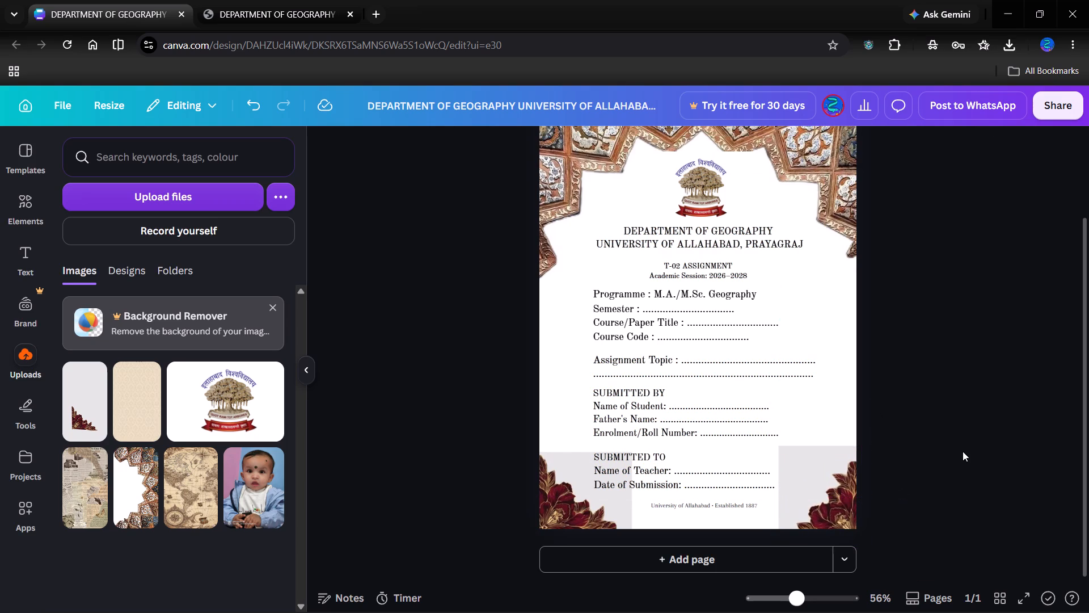
Open the bottom-right floral image in the Pixel Eraser.
left_click(833, 469)
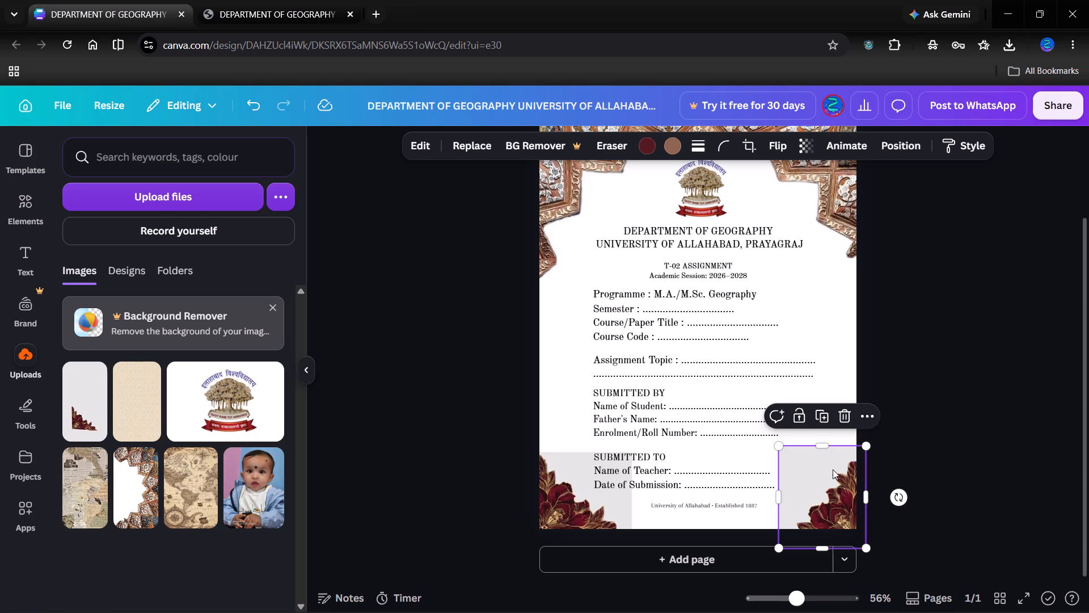
left_click(613, 149)
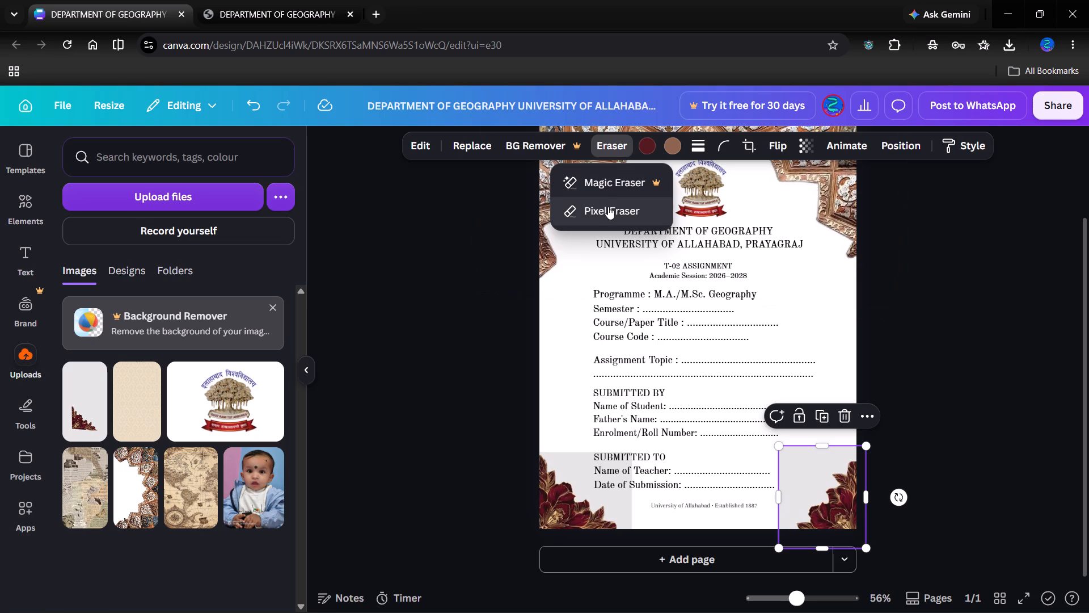
left_click(608, 207)
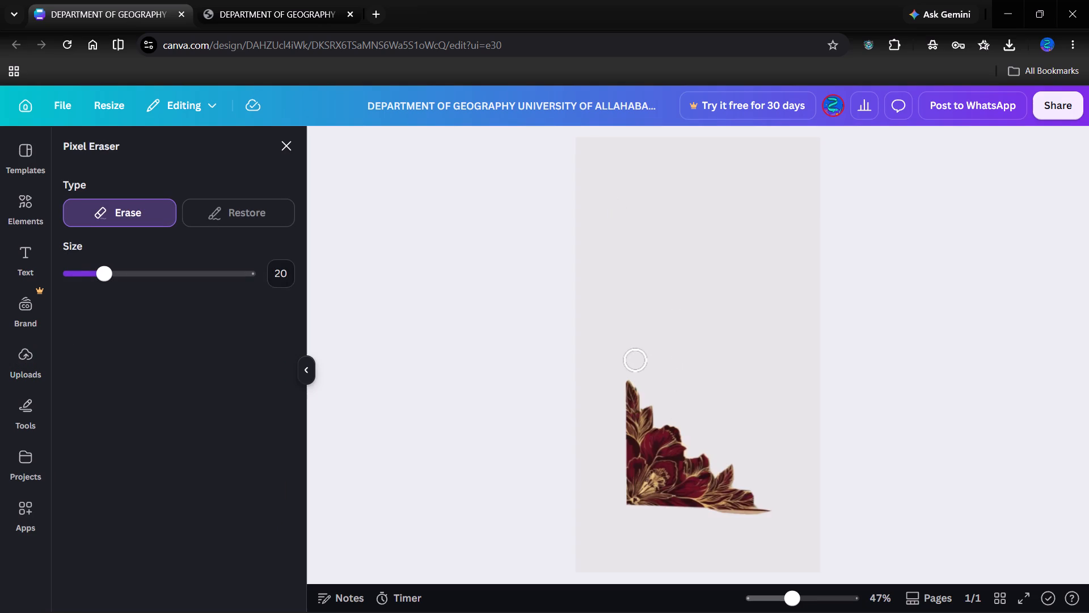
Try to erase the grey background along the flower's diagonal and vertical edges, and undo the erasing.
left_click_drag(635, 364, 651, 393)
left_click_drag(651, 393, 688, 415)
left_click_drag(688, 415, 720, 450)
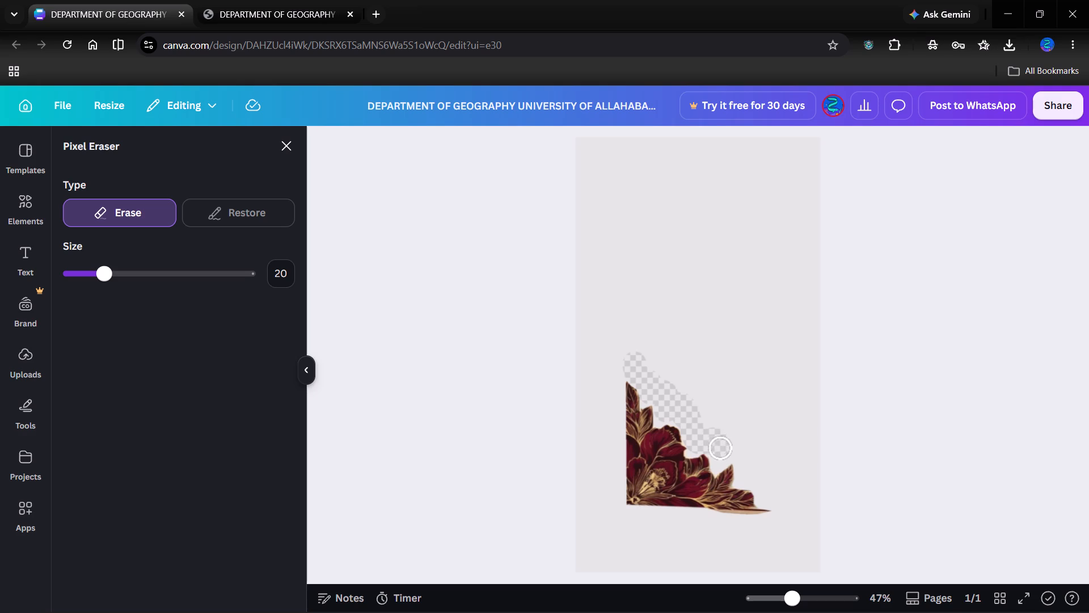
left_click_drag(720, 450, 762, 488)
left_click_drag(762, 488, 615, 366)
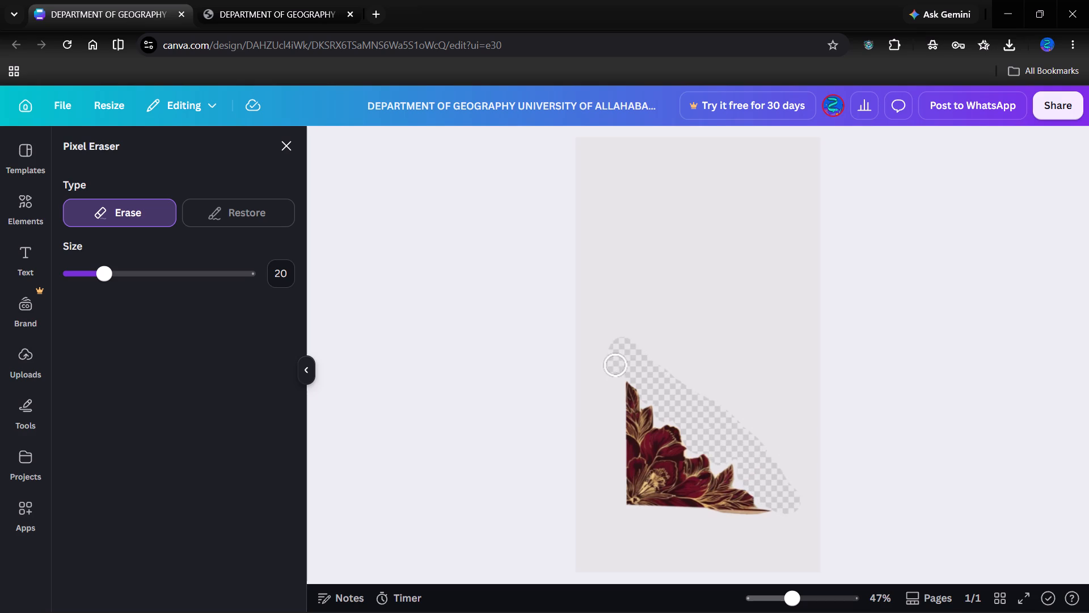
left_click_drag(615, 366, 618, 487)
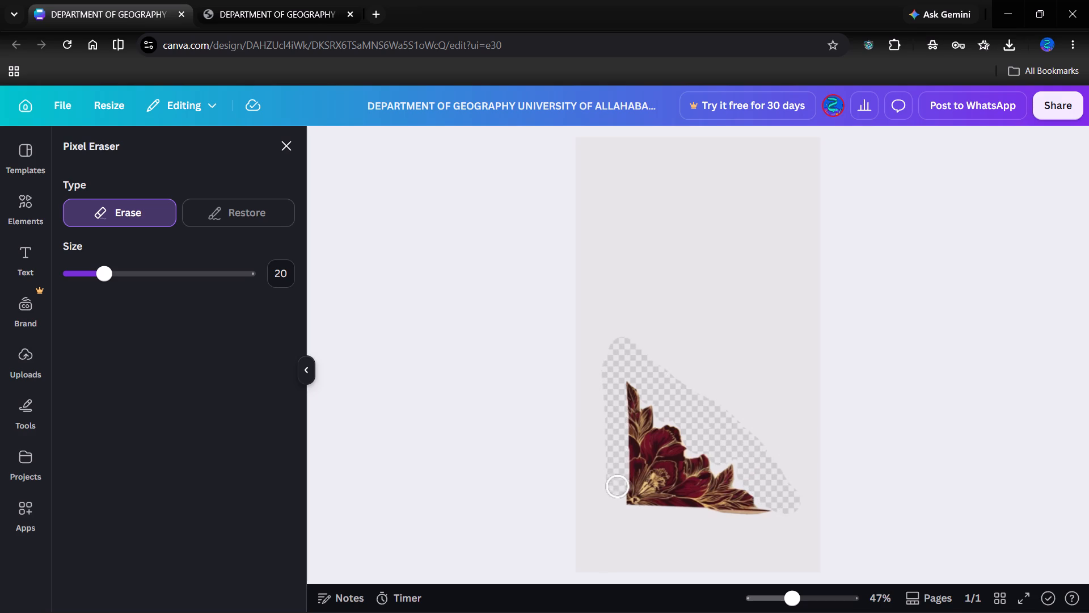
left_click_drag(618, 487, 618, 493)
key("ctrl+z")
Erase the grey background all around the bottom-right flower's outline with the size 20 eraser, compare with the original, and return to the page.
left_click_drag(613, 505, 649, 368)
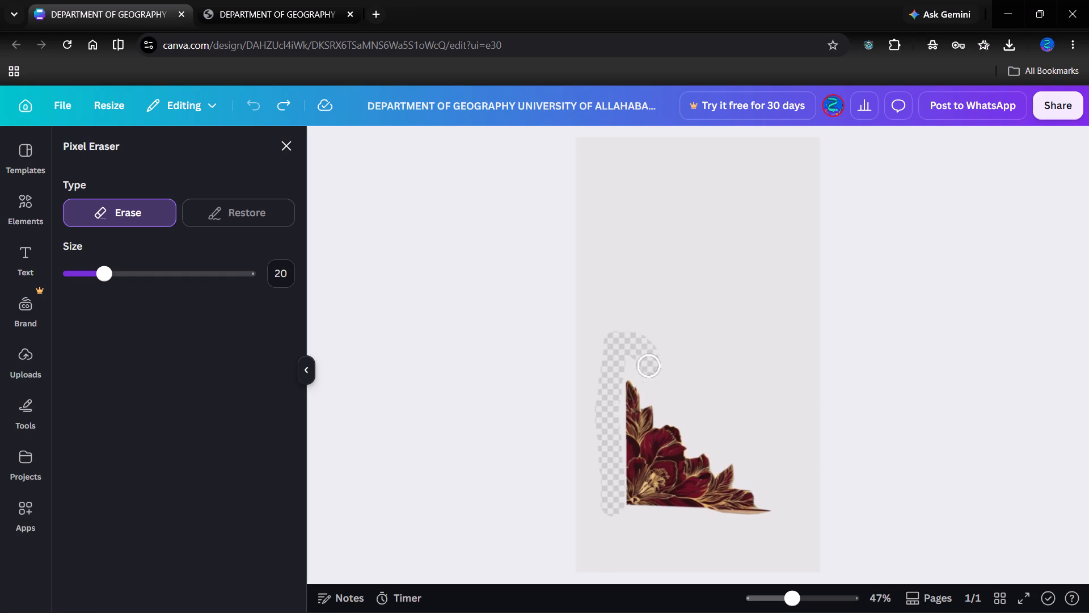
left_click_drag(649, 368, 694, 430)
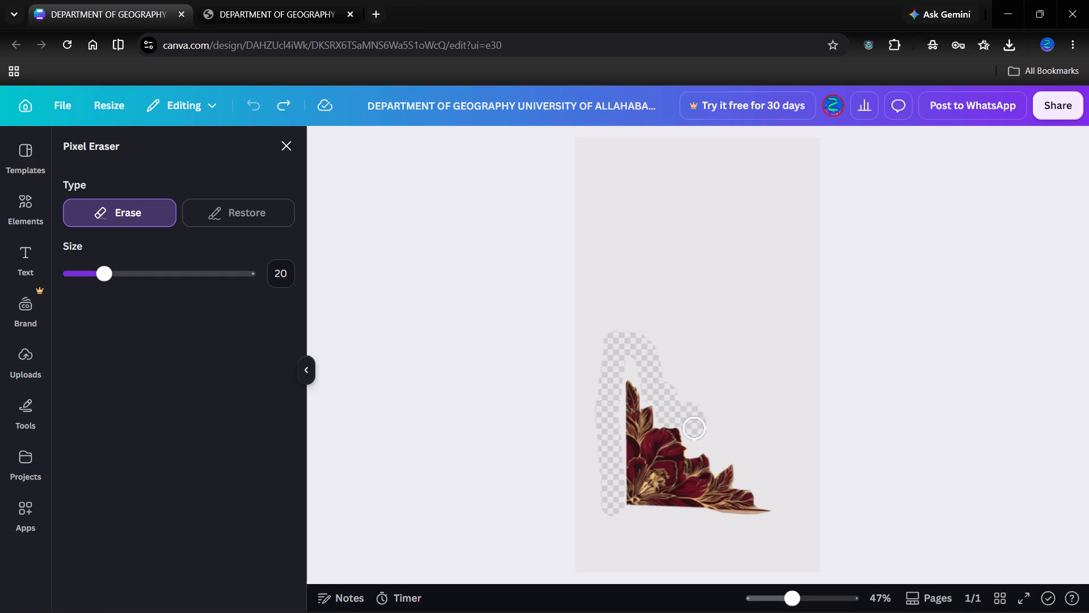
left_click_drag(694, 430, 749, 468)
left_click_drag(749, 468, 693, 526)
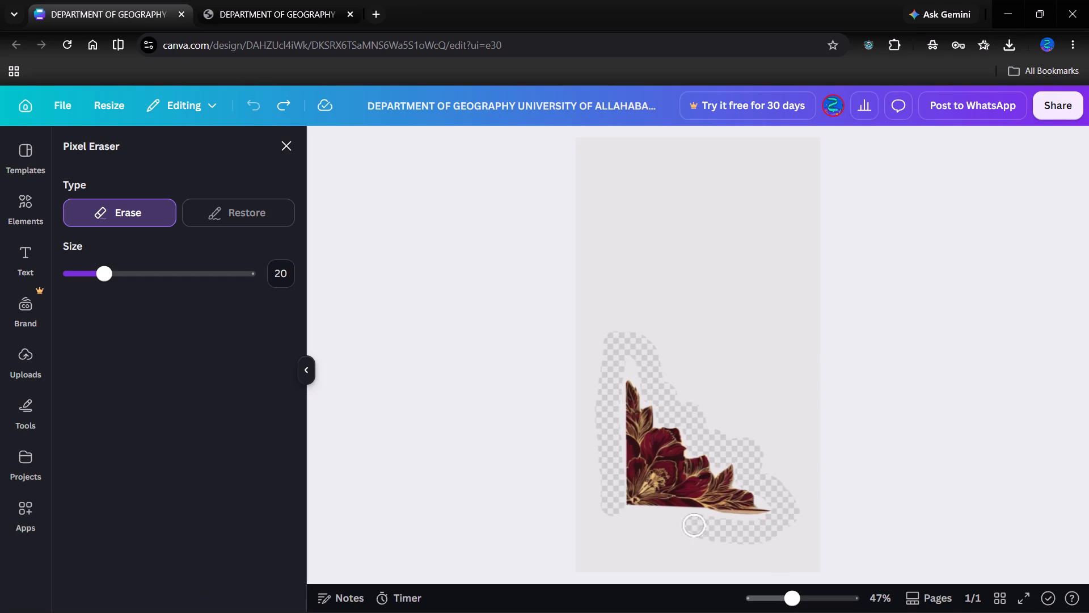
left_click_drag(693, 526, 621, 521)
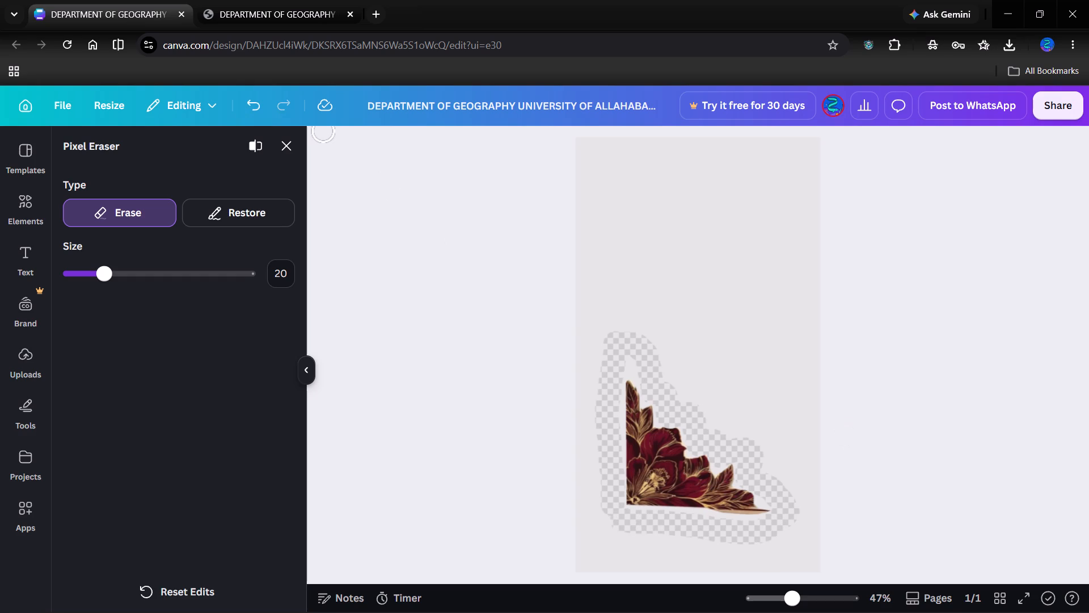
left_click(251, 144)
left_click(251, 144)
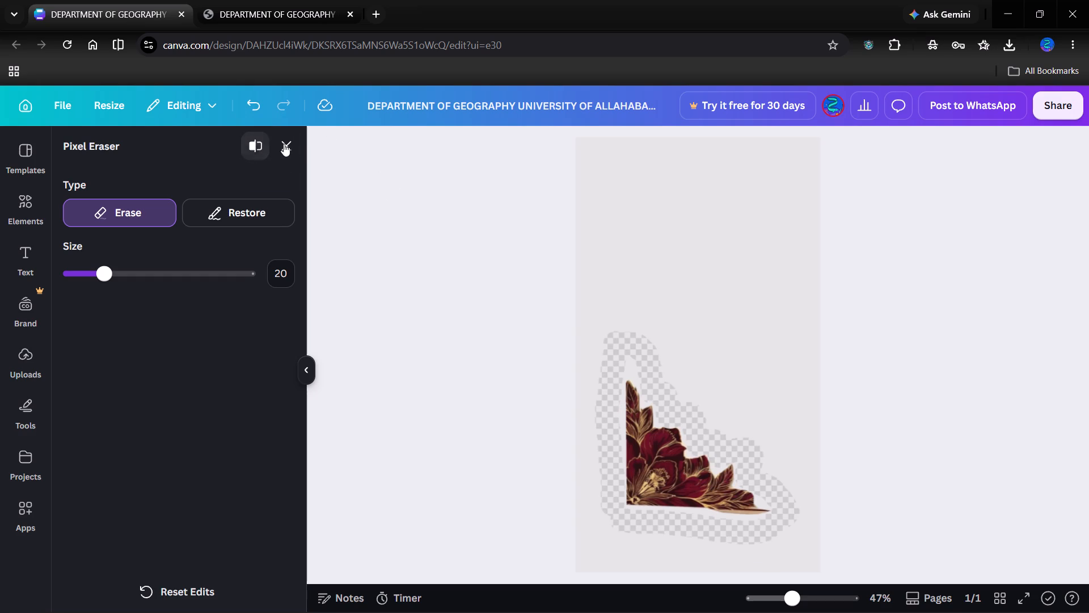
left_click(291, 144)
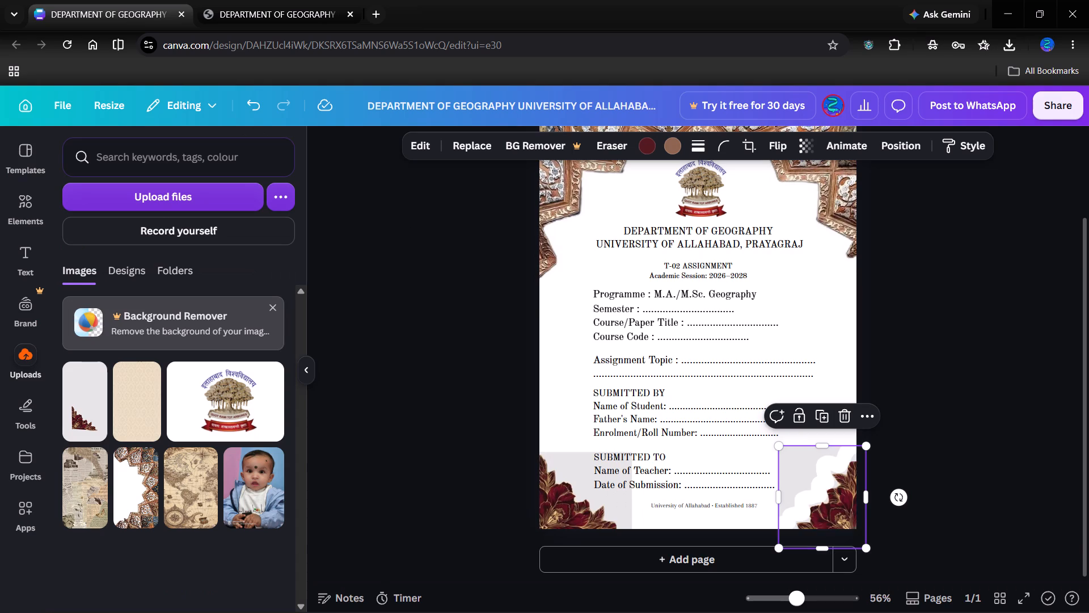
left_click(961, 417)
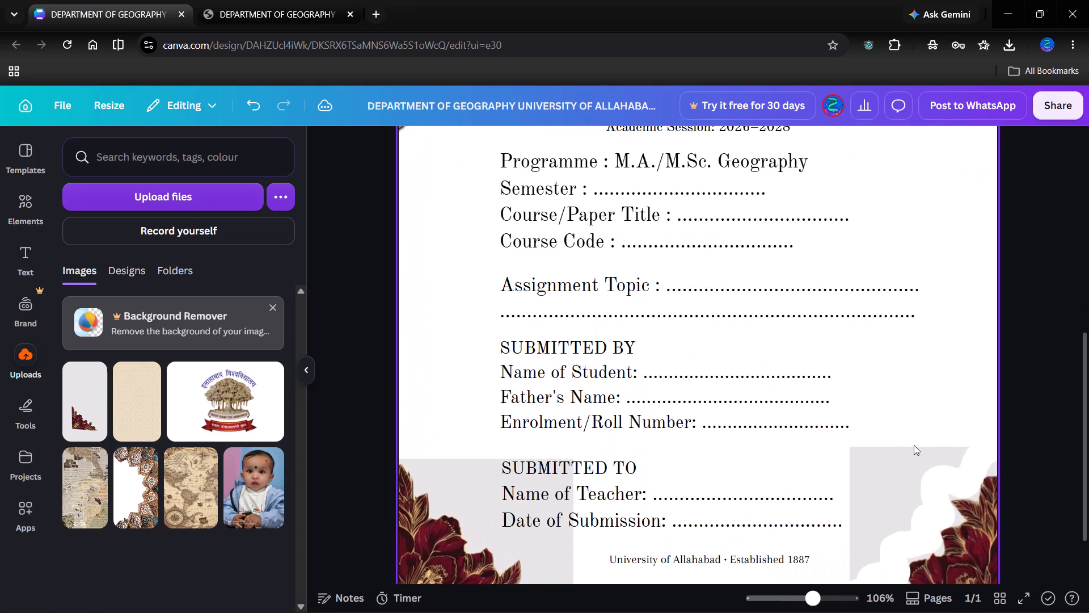
Delete both floral corner images from the bottom of the cover page, unlocking the bottom-left one first.
scroll(914, 445, "down", 4)
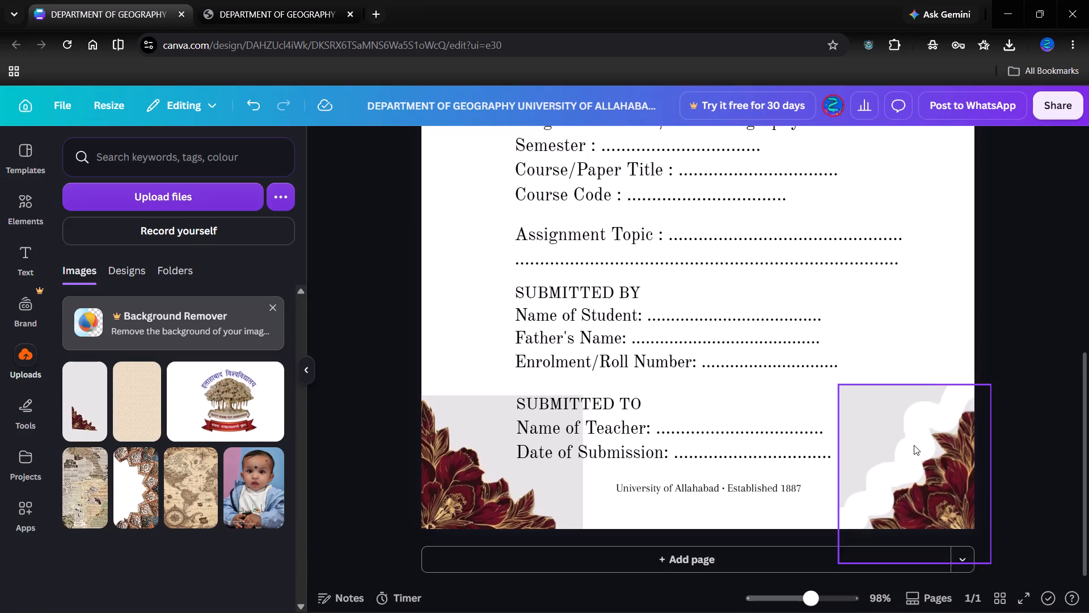
left_click(516, 501)
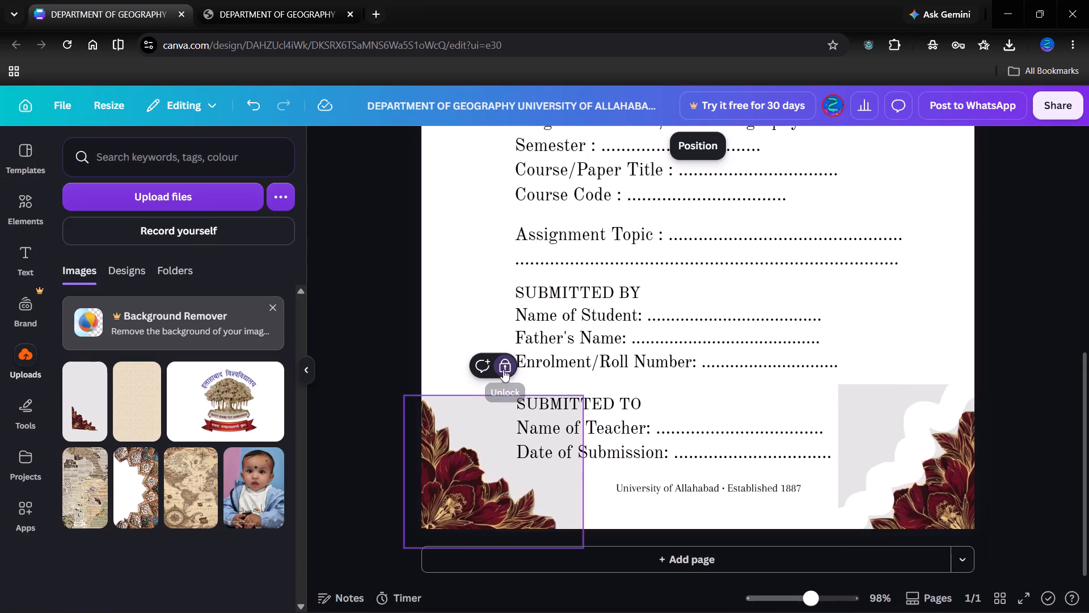
left_click(506, 368)
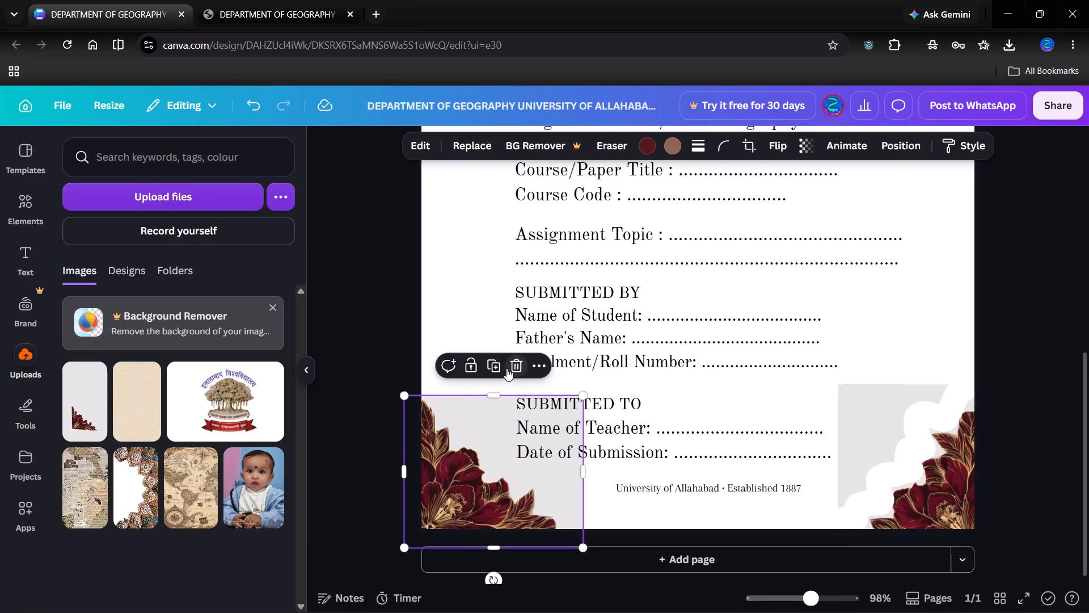
left_click(517, 367)
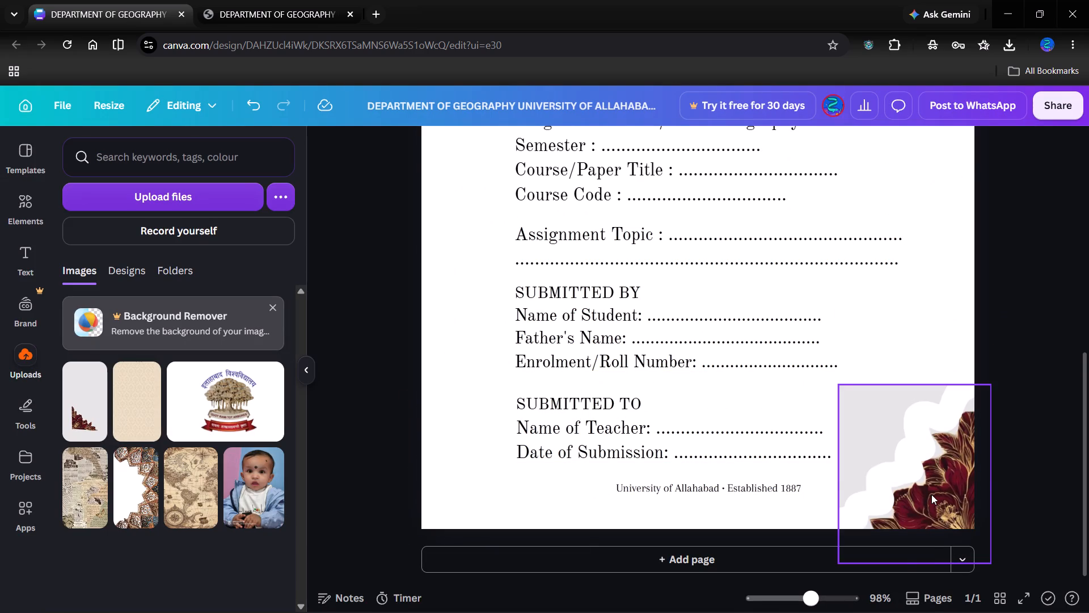
left_click(931, 494)
left_click(938, 355)
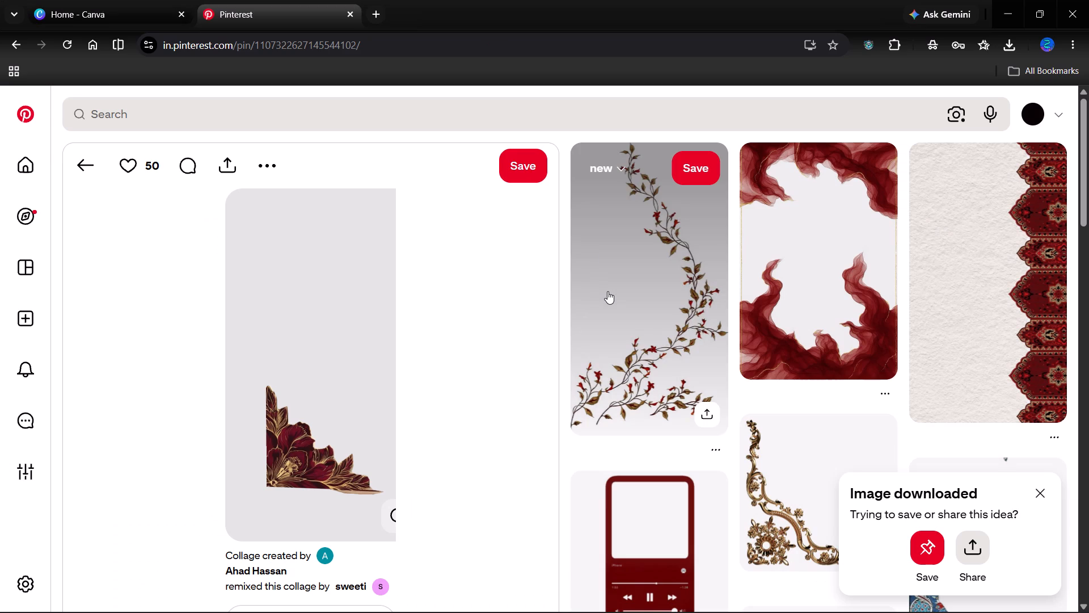
Browse related ornament pins on Pinterest and download the image of the sun-topped parchment frame collage "Label 2".
scroll(607, 291, "down", 3)
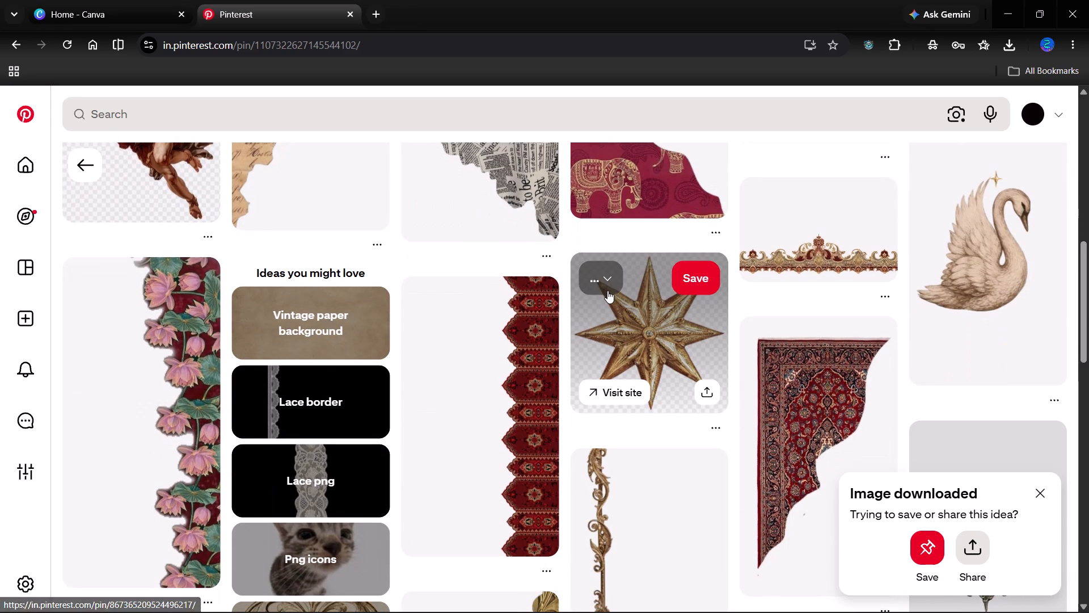
scroll(335, 117, "down", 1)
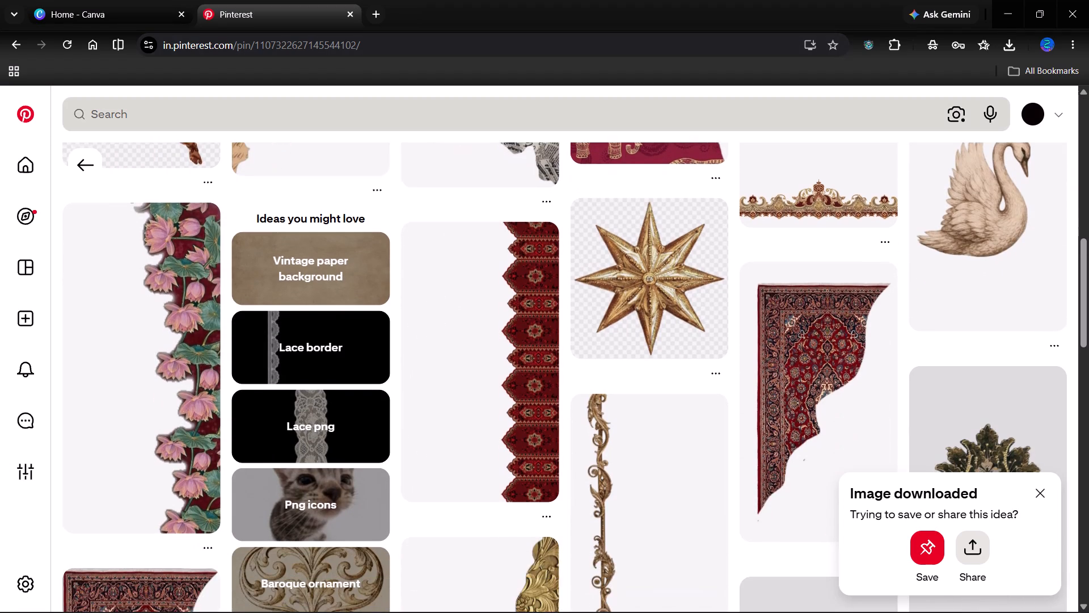
scroll(335, 117, "down", 4)
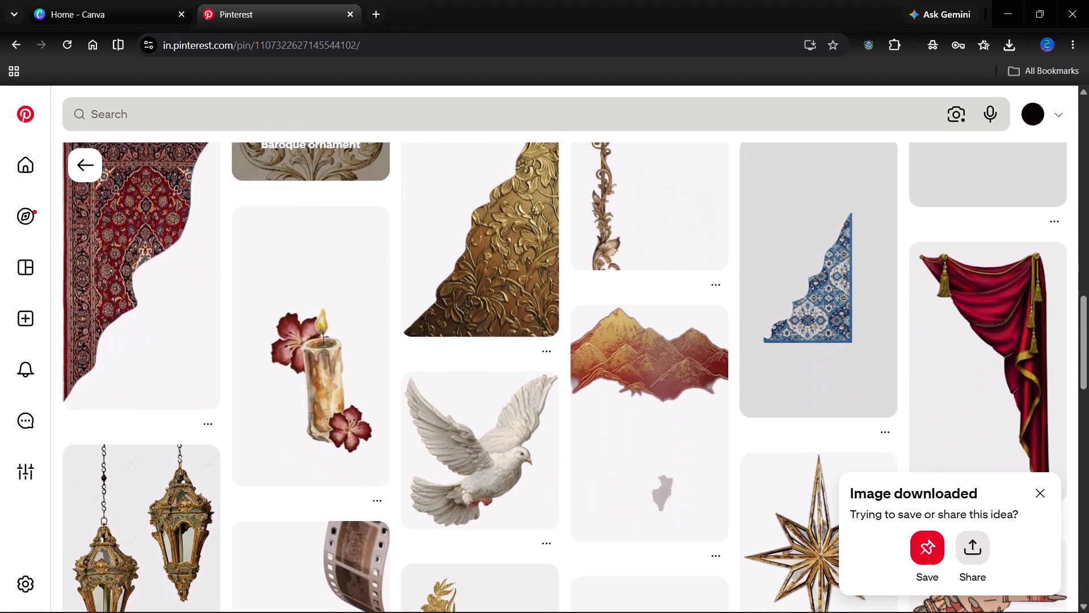
scroll(335, 117, "down", 3)
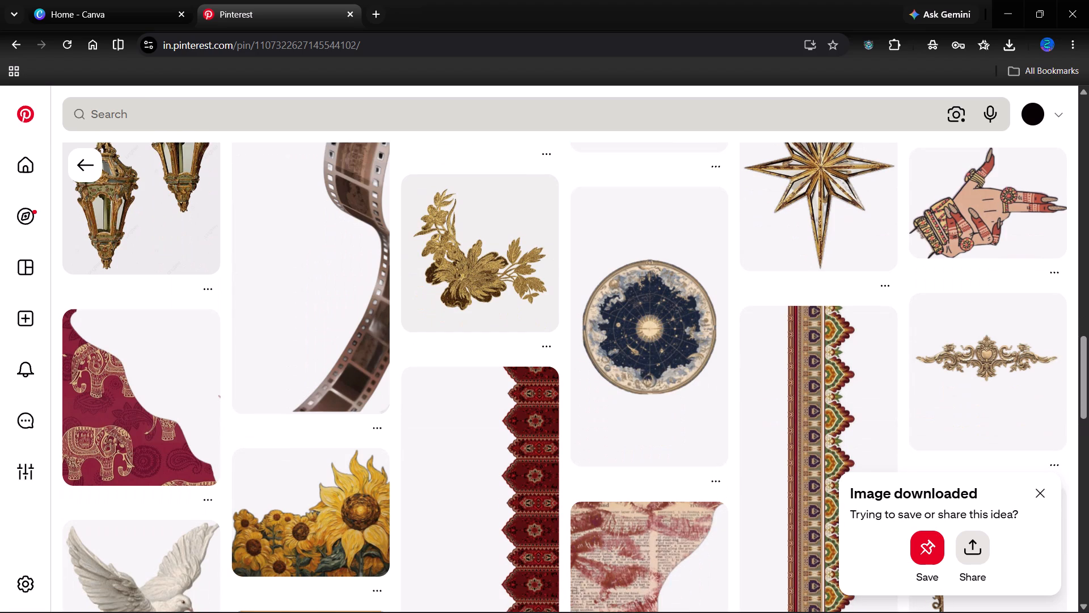
left_click(481, 244)
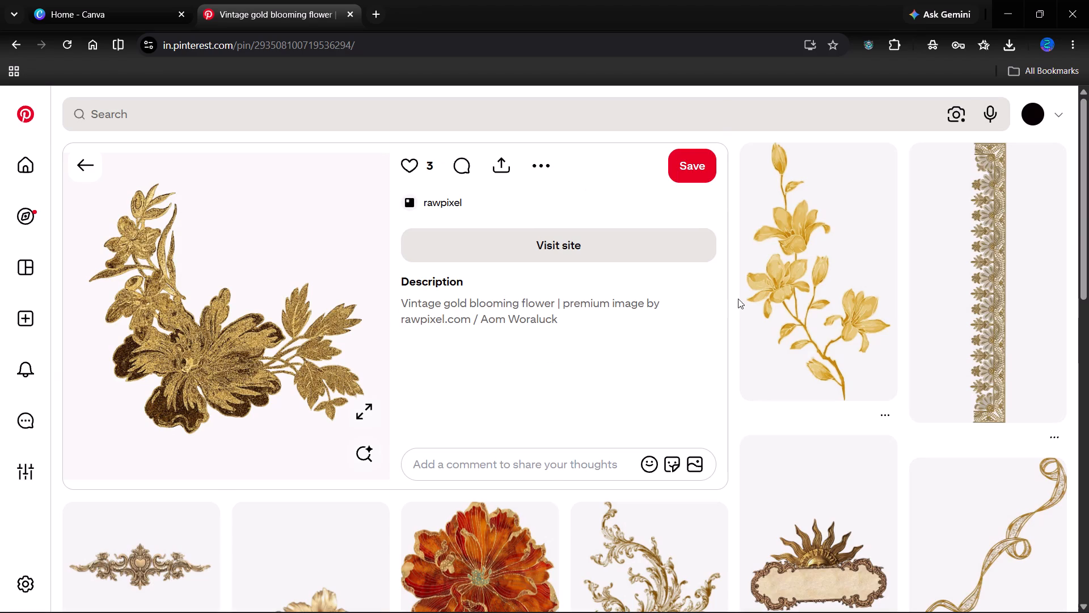
scroll(1004, 341, "down", 2)
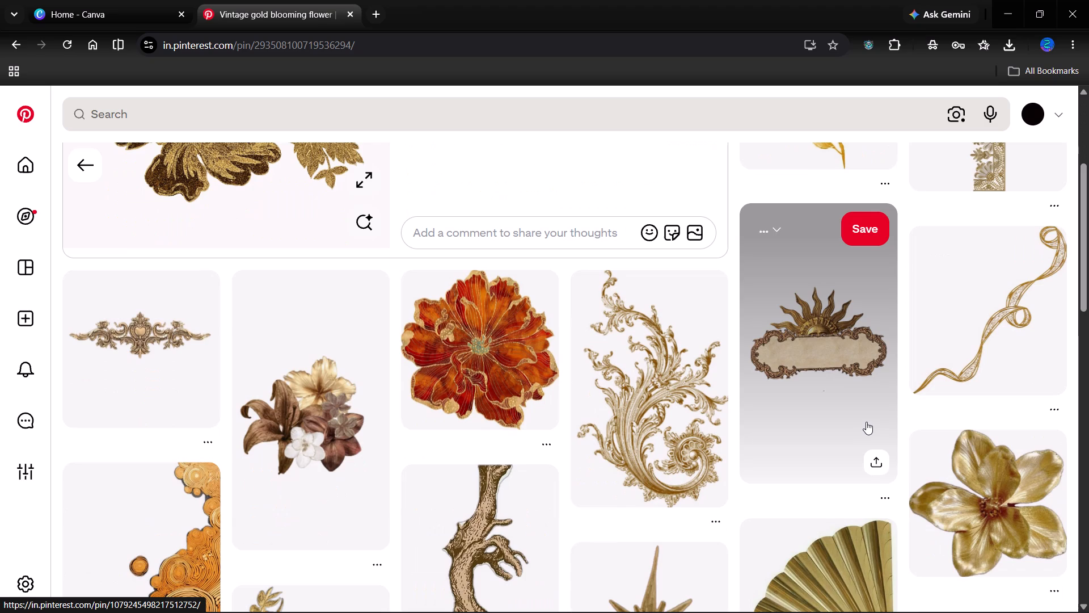
left_click(866, 422)
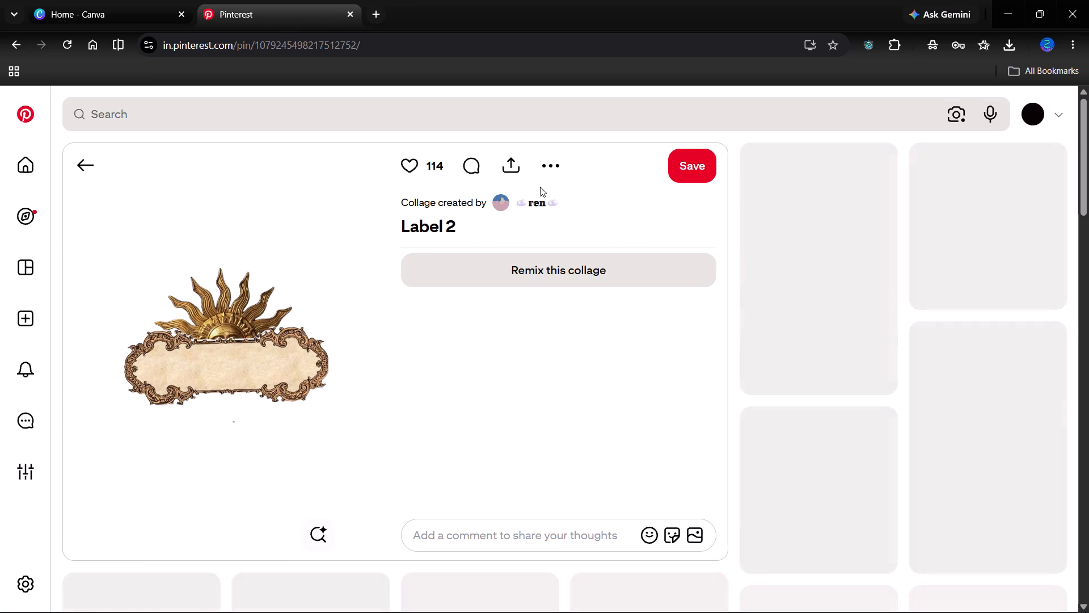
left_click(557, 161)
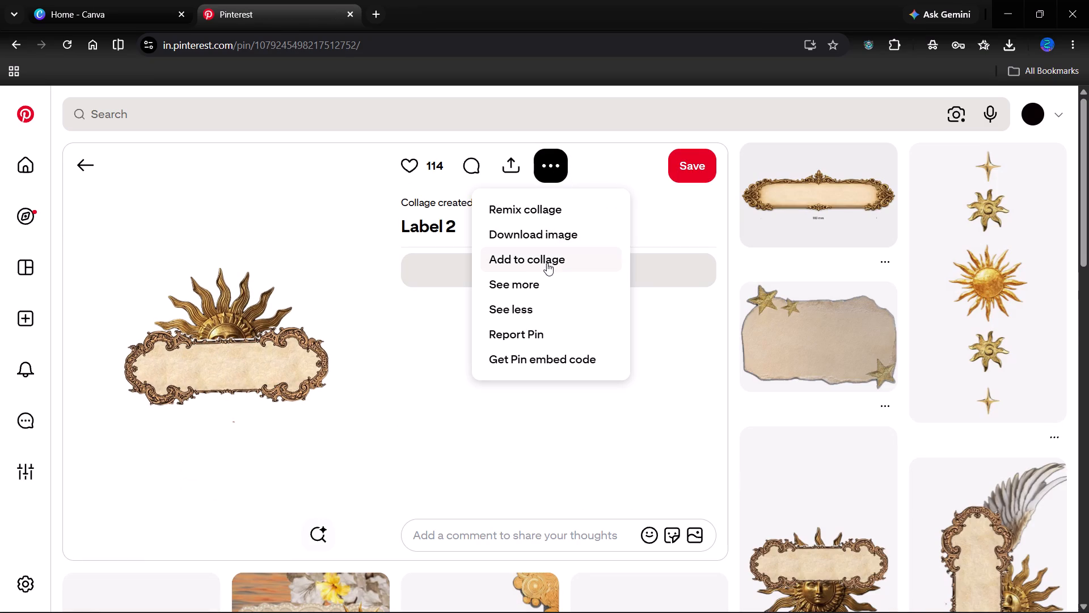
left_click(542, 230)
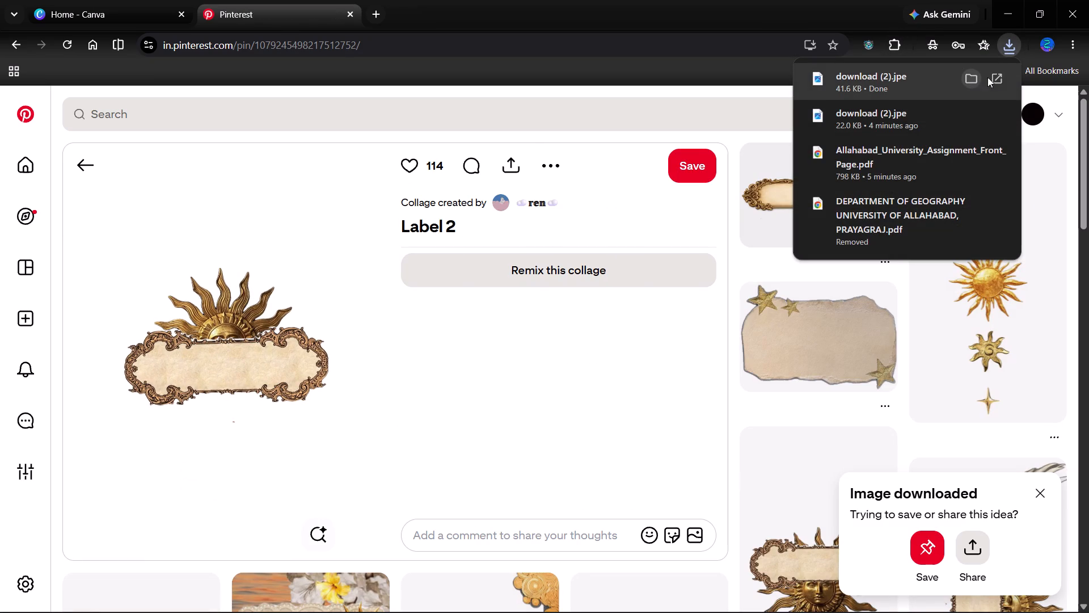
Show the downloaded frame image in its folder and rename the file as "name".
left_click(969, 81)
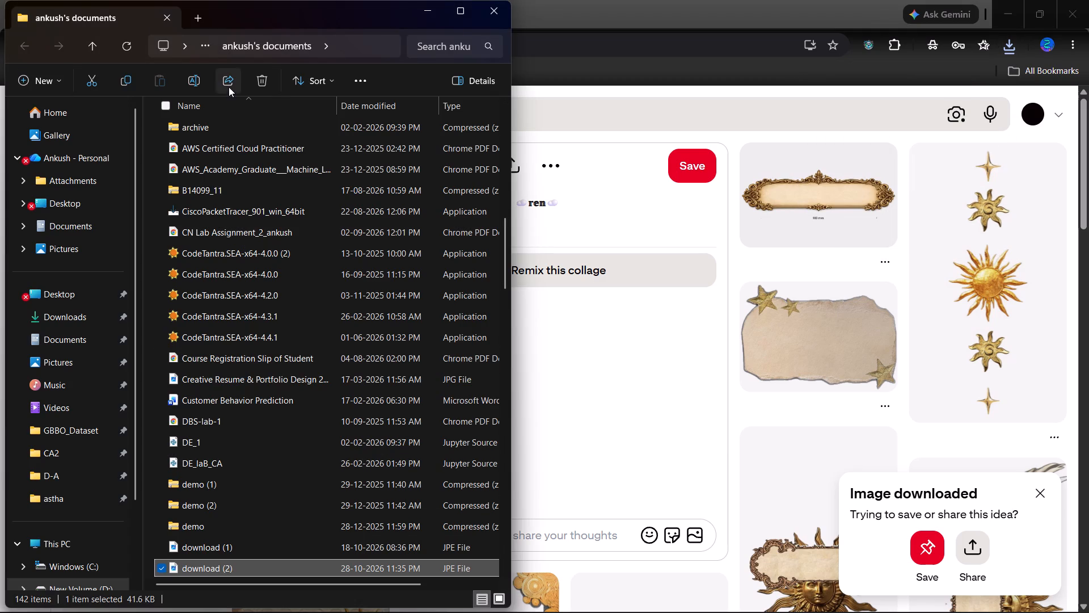
left_click(187, 79)
type("naem")
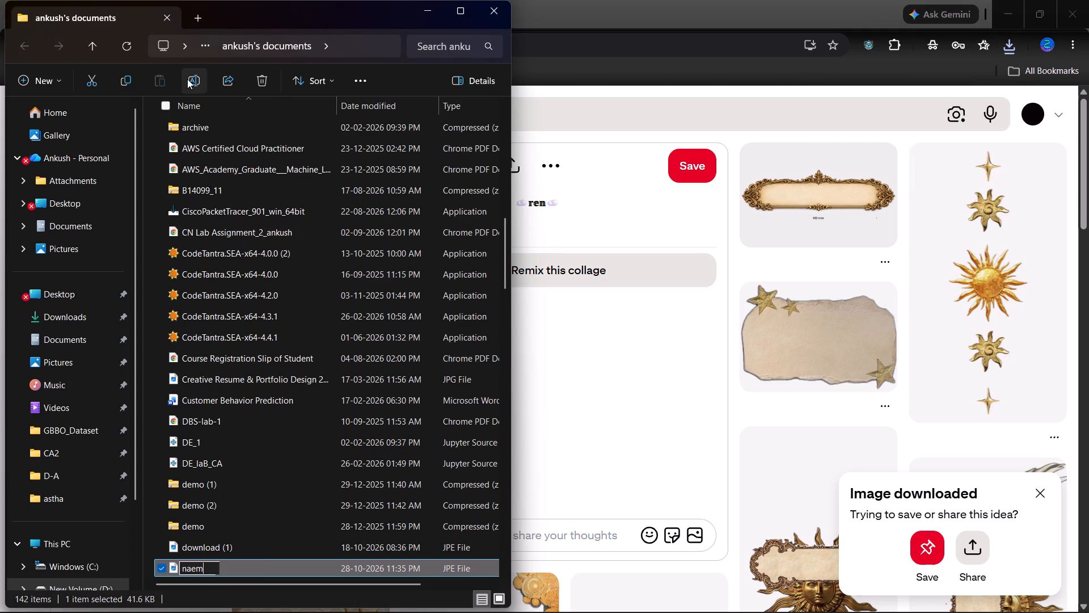
key("BackSpace")
key("BackSpace")
type("me")
key("Return")
Move the renamed image file into the astha folder.
key("ctrl+x")
key("alt+Tab")
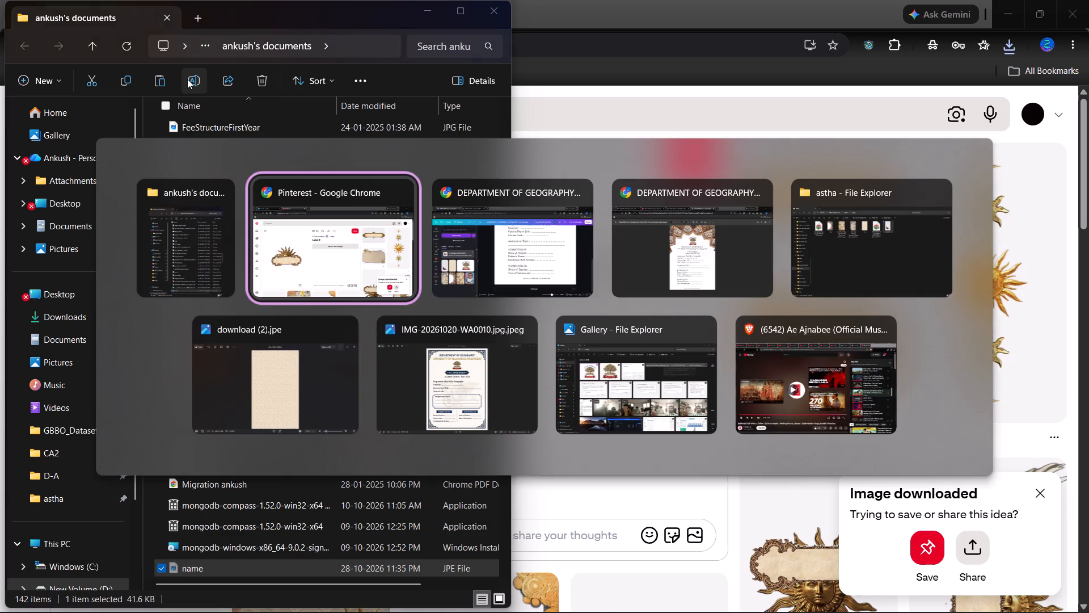
key("alt+Tab")
key("alt+Tab")
key("alt+Tab")
key("ctrl+v")
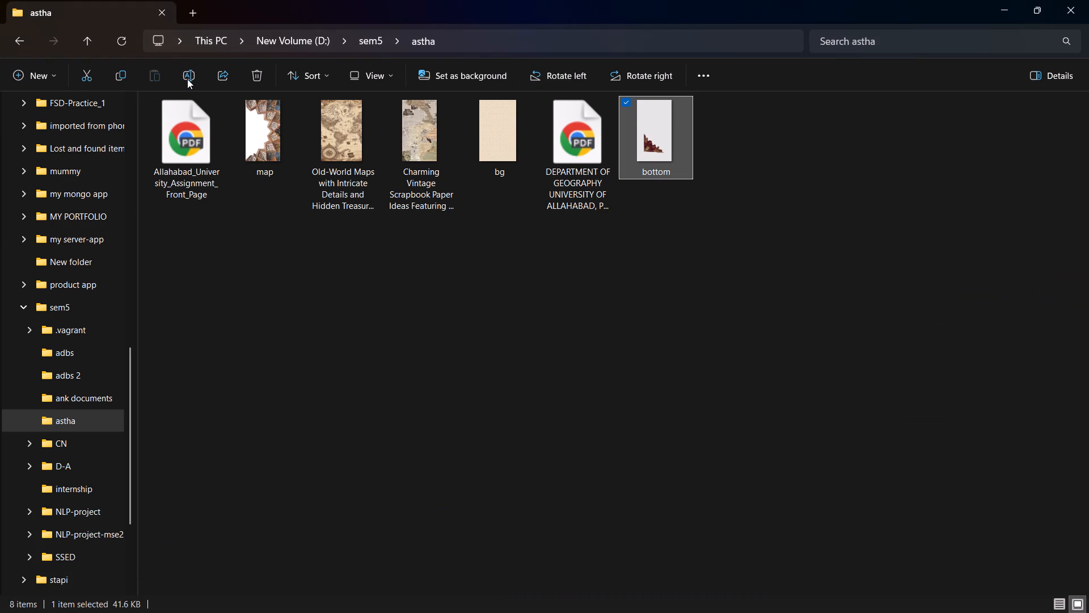
Return to Pinterest, look through more label frames and open the pin of the wide ornate gold frame with a parchment centre.
key("alt+Tab")
key("alt+Tab")
scroll(468, 214, "down", 1)
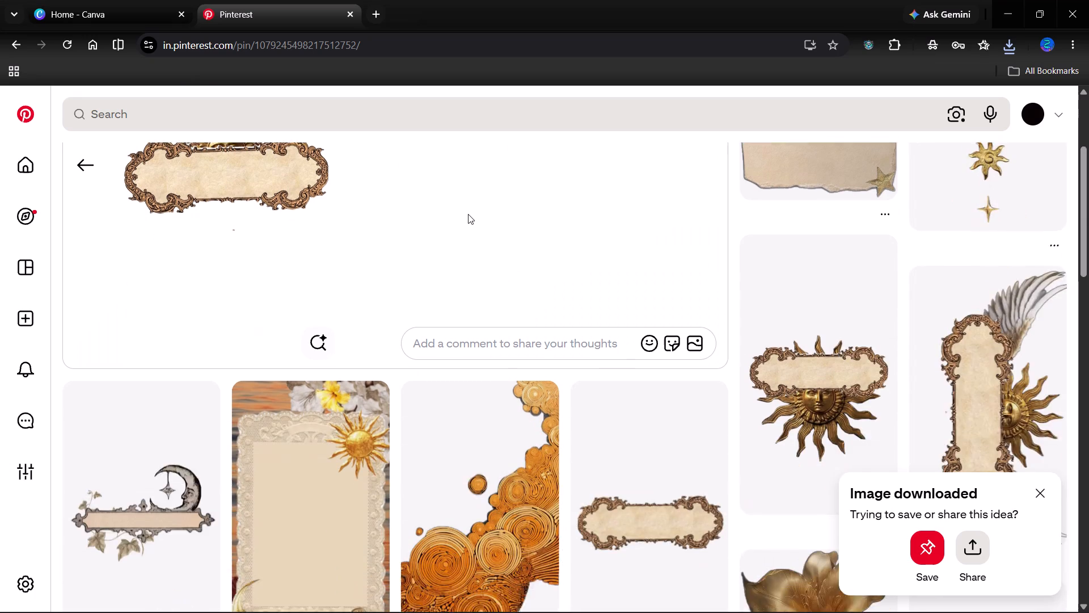
scroll(468, 214, "down", 4)
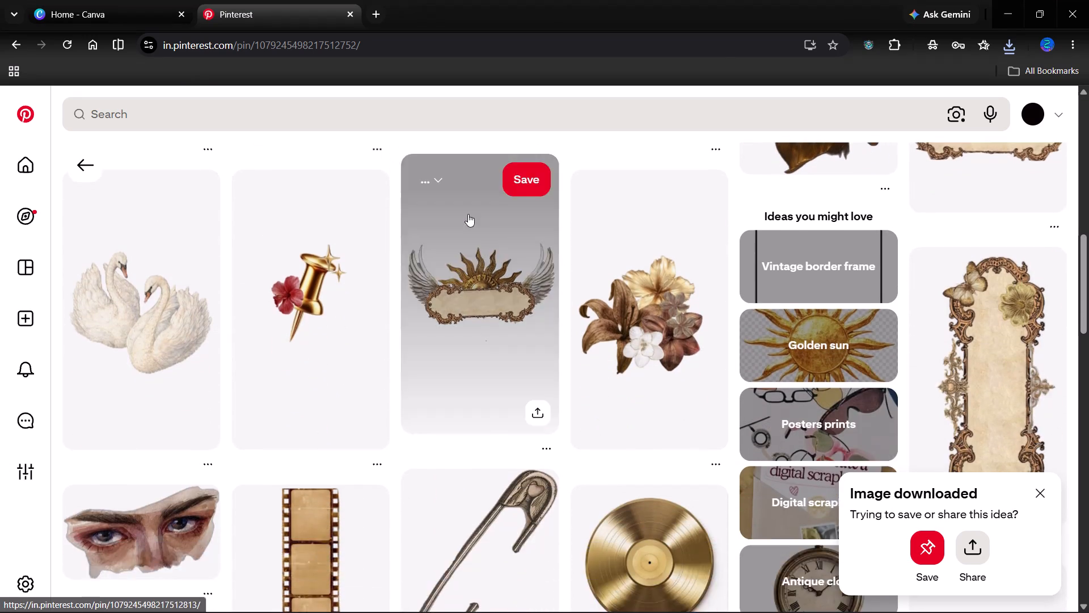
scroll(468, 214, "up", 5)
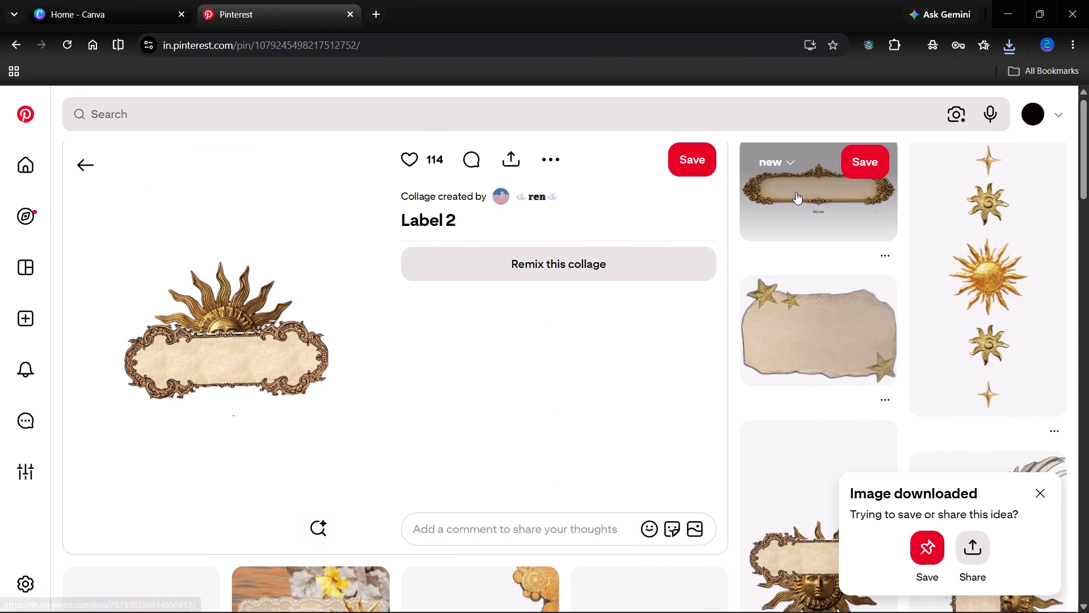
left_click(796, 192)
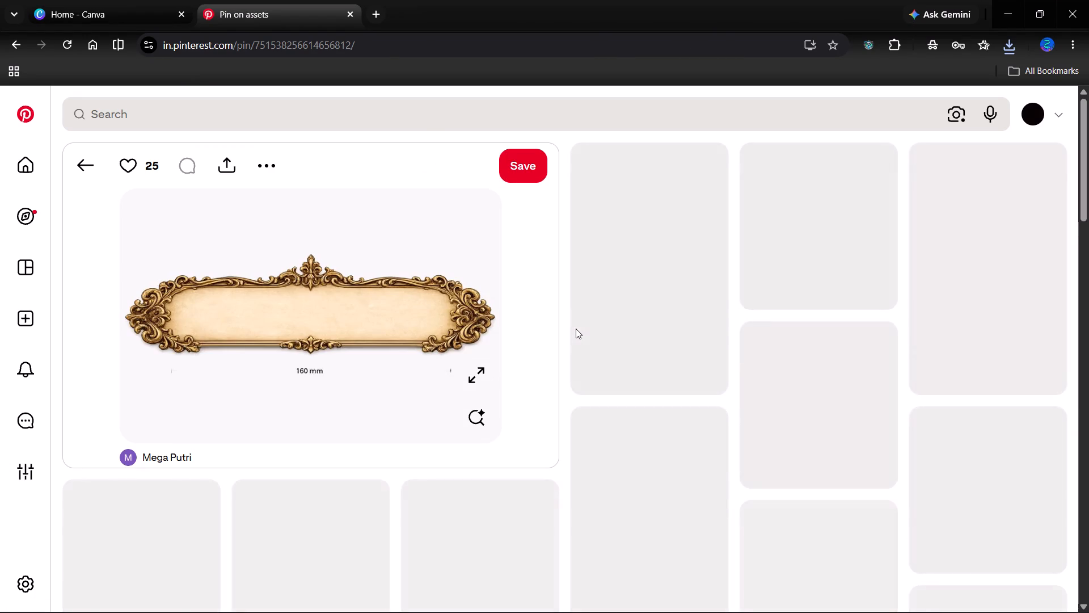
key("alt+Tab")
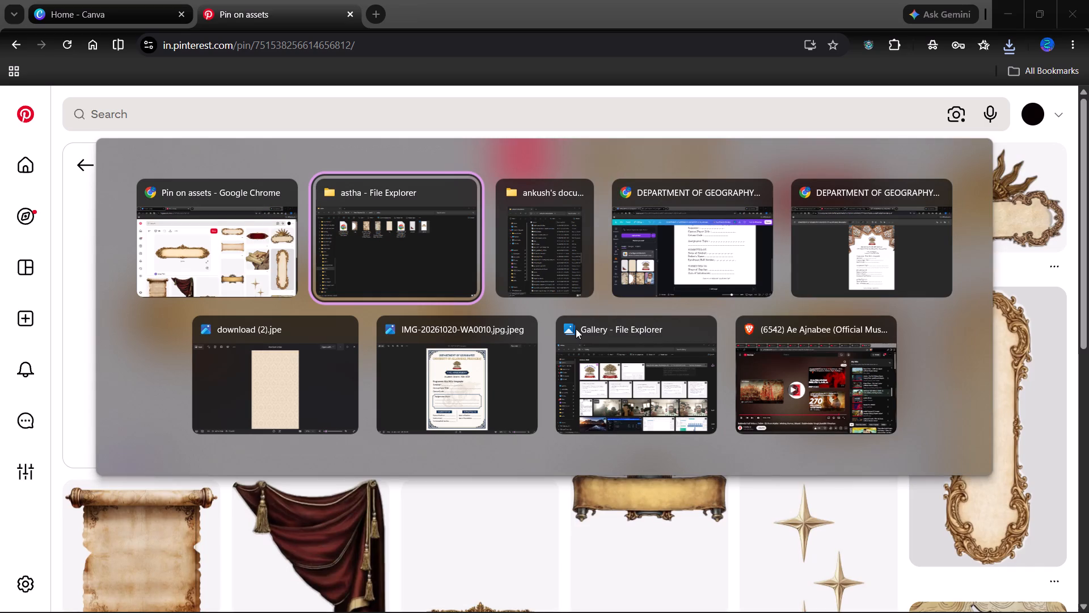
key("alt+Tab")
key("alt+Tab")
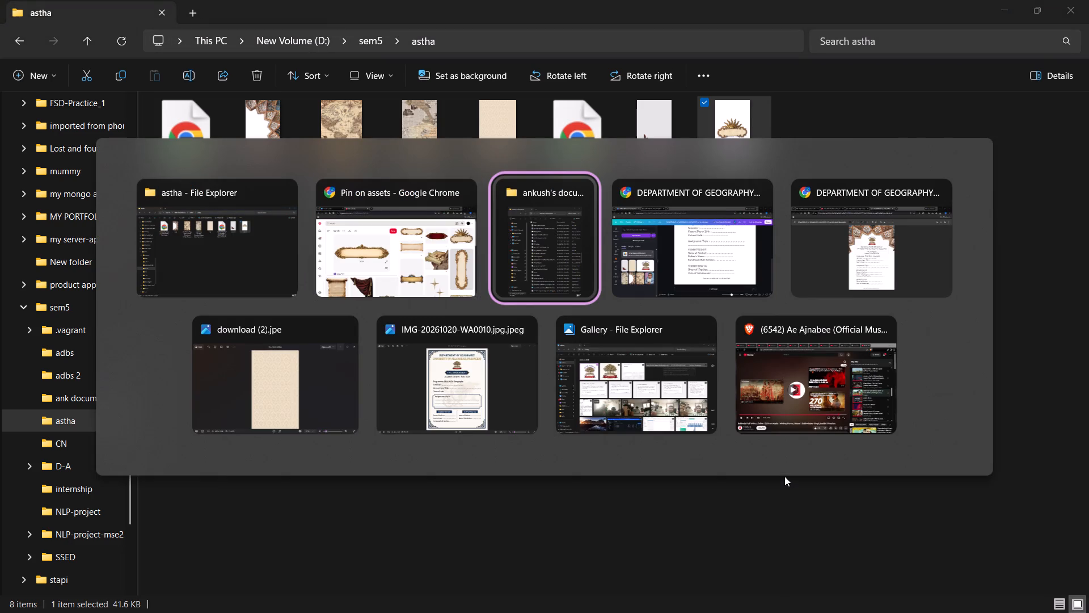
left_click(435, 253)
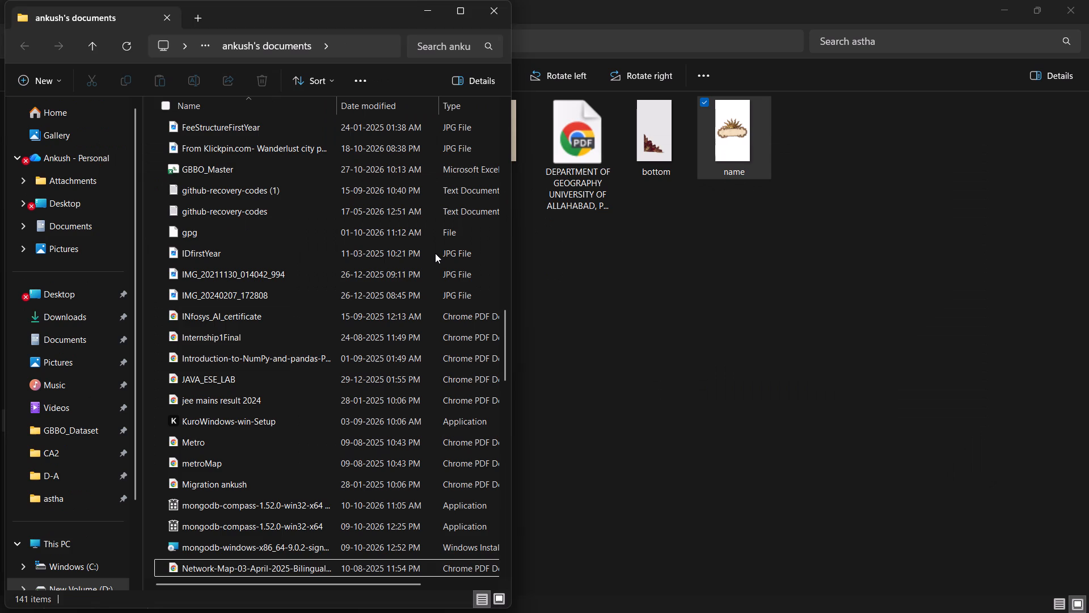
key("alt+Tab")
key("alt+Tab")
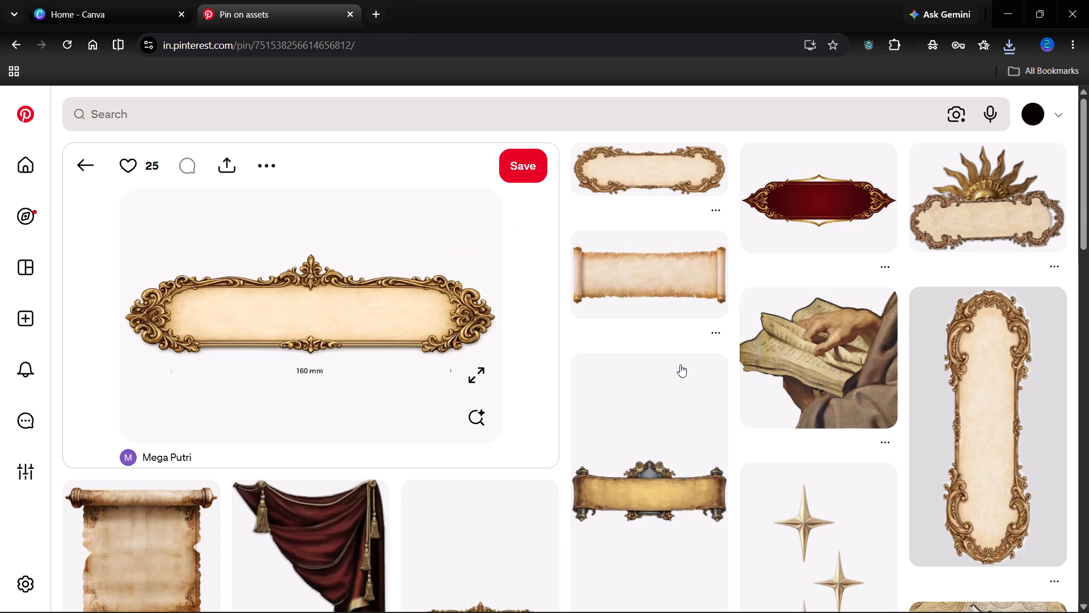
Look through ornaments related to the wide gold frame, and go back through the sun-topped frame and vintage gold flower pins.
scroll(680, 364, "down", 8)
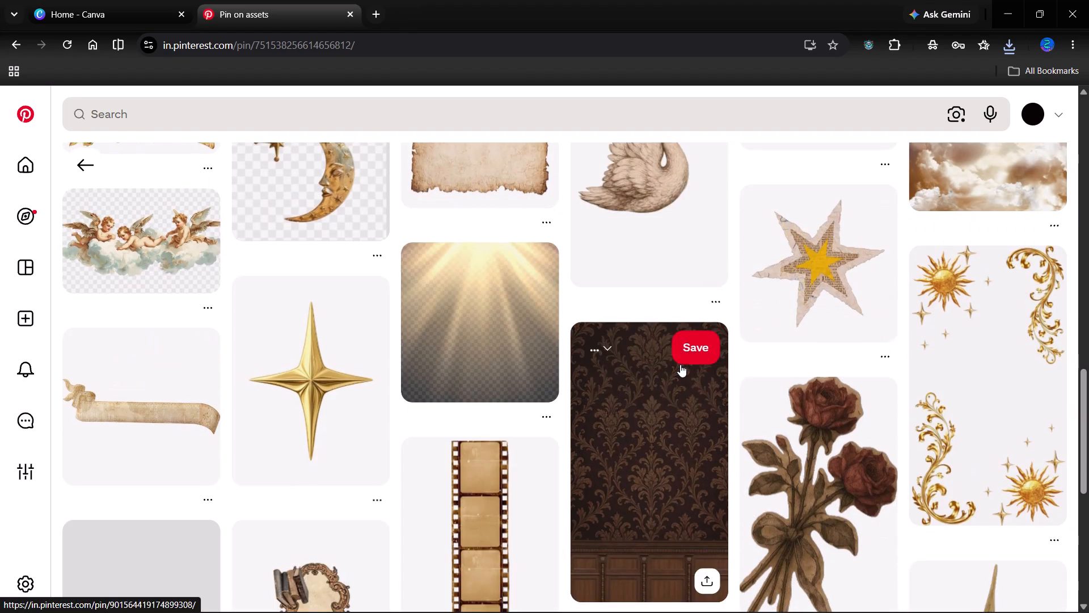
scroll(680, 364, "down", 4)
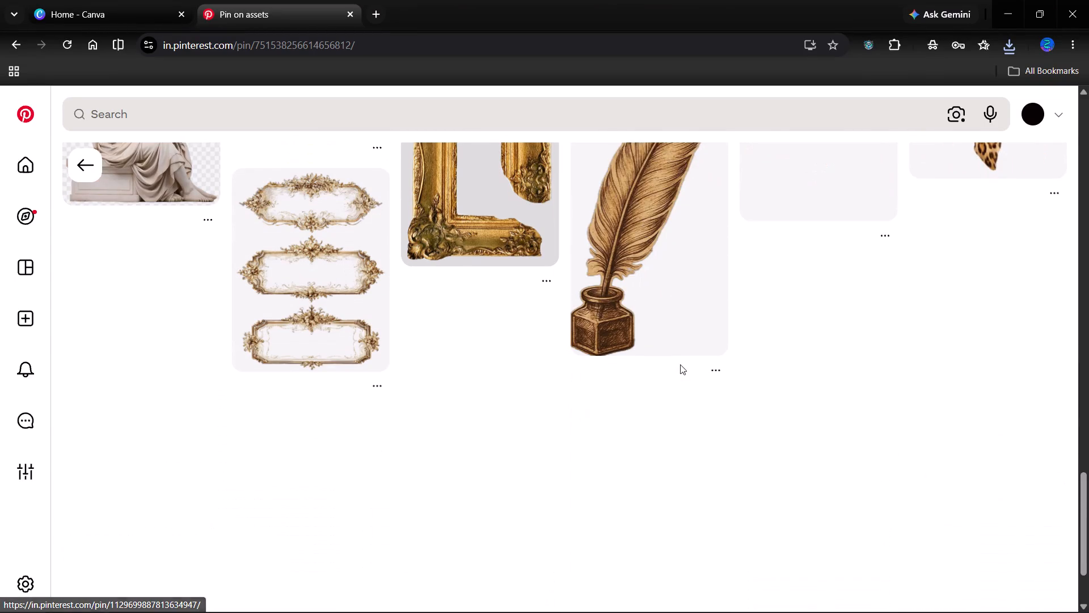
scroll(680, 364, "down", 1)
scroll(562, 346, "down", 1)
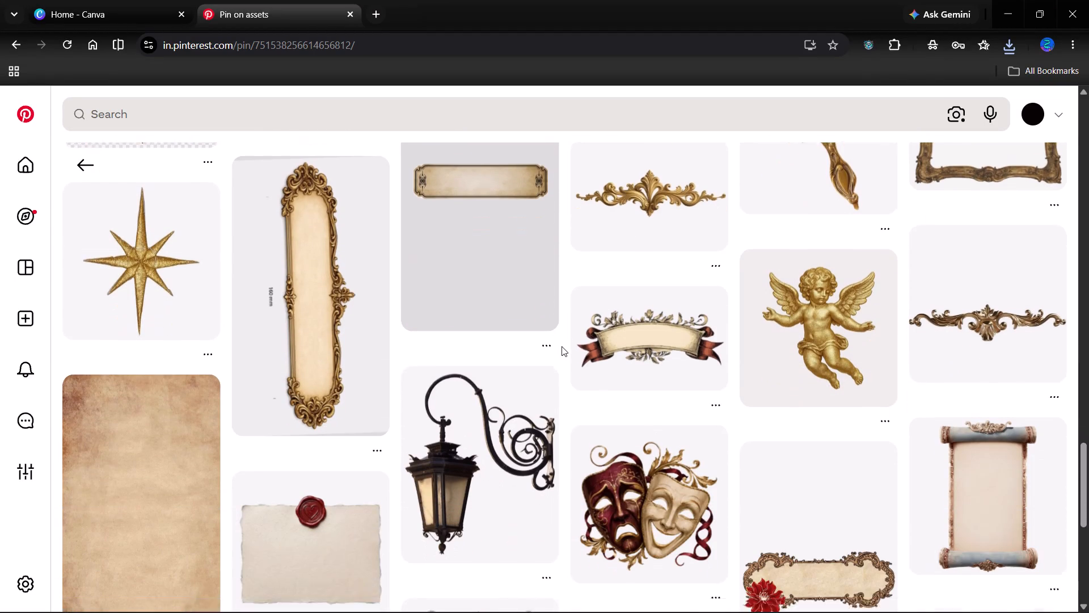
scroll(562, 346, "down", 2)
scroll(769, 397, "down", 1)
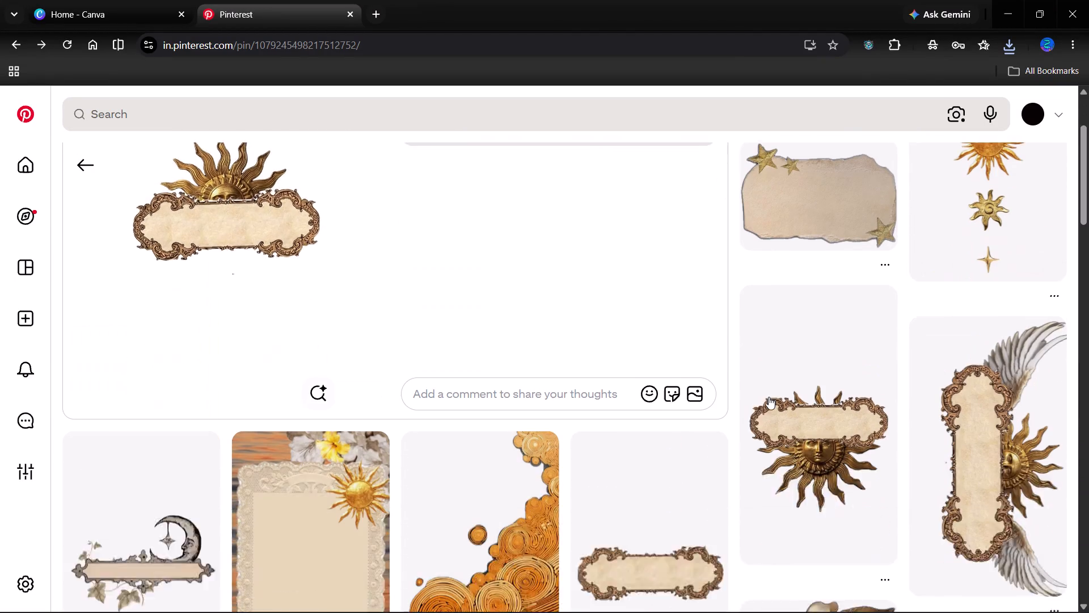
scroll(769, 397, "down", 4)
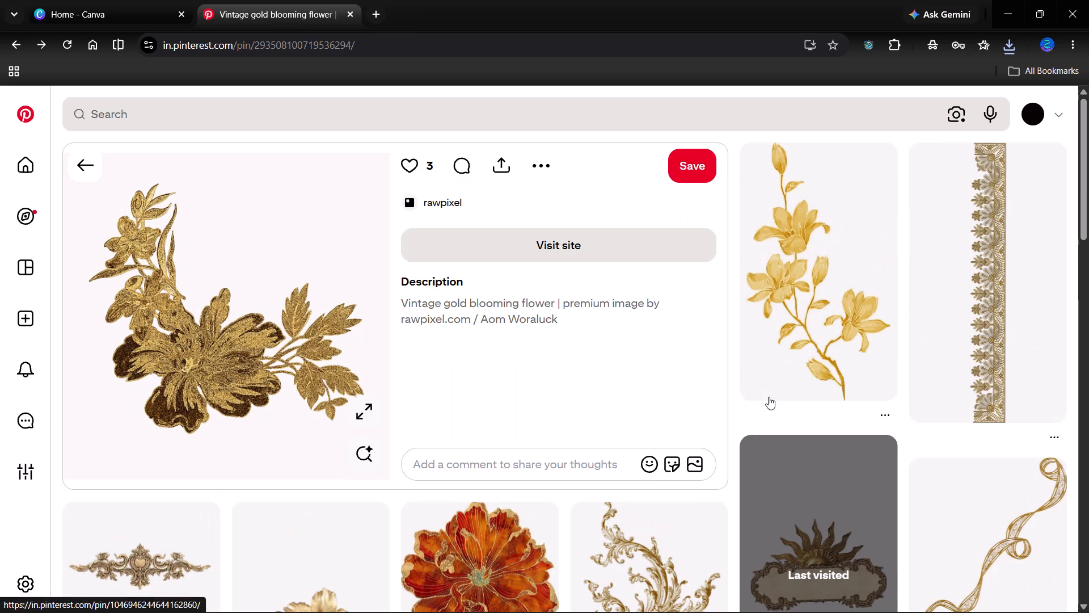
scroll(769, 397, "down", 3)
scroll(854, 401, "down", 4)
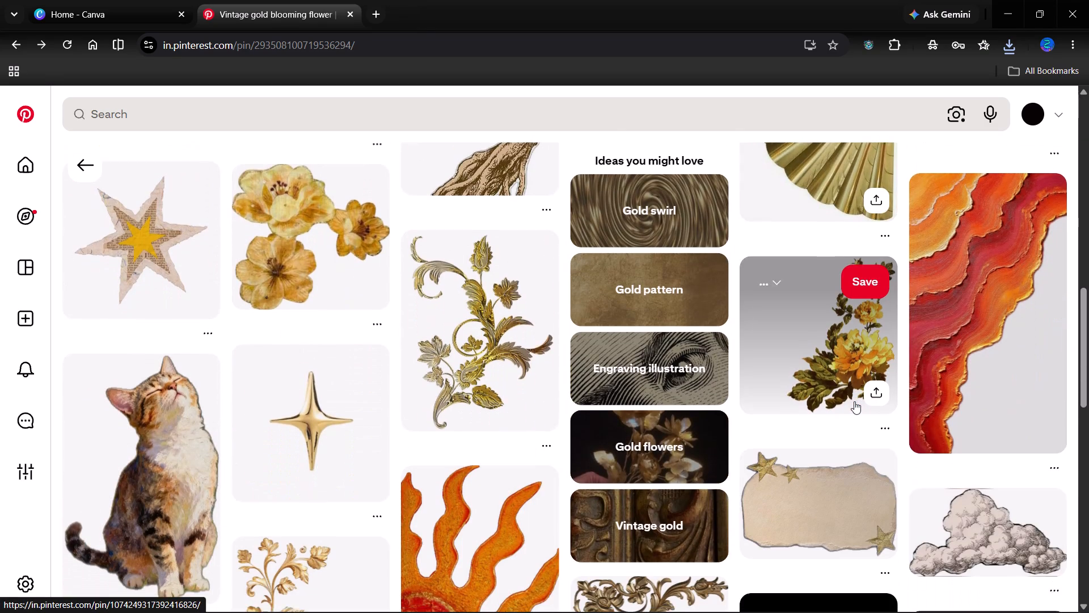
Go back to the dark red floral corner collage pin and examine its related borders, textures and ornaments.
scroll(854, 401, "right", 5)
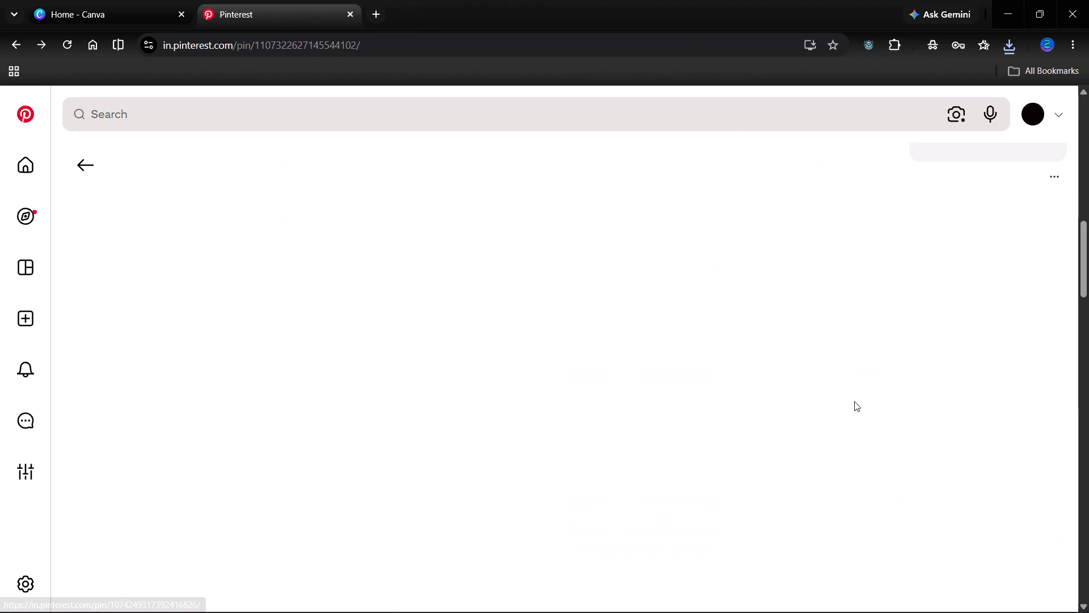
scroll(854, 401, "down", 4)
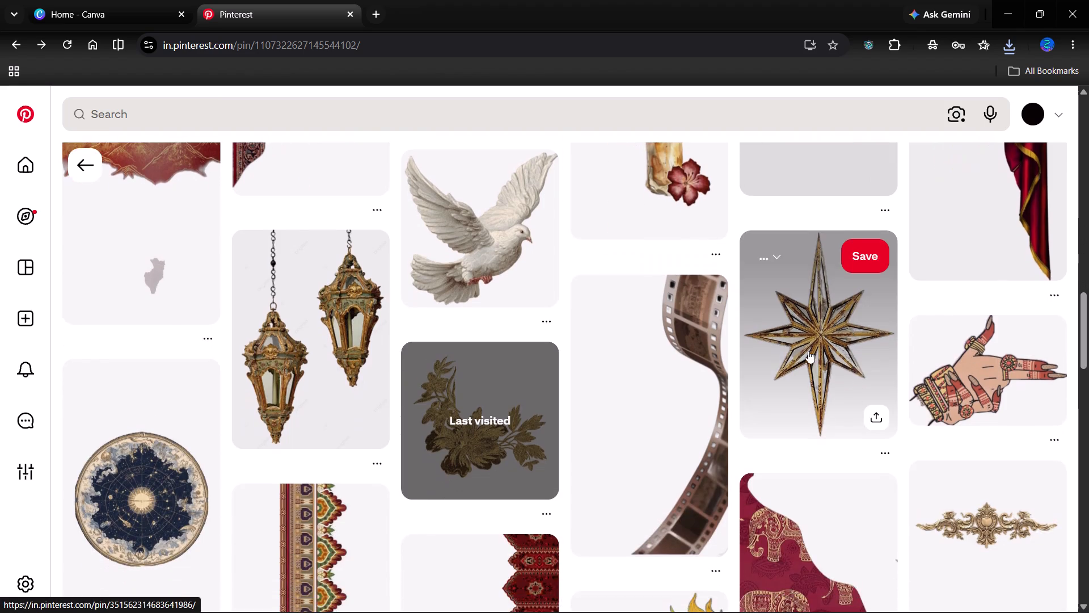
scroll(808, 351, "up", 5)
scroll(808, 351, "down", 1)
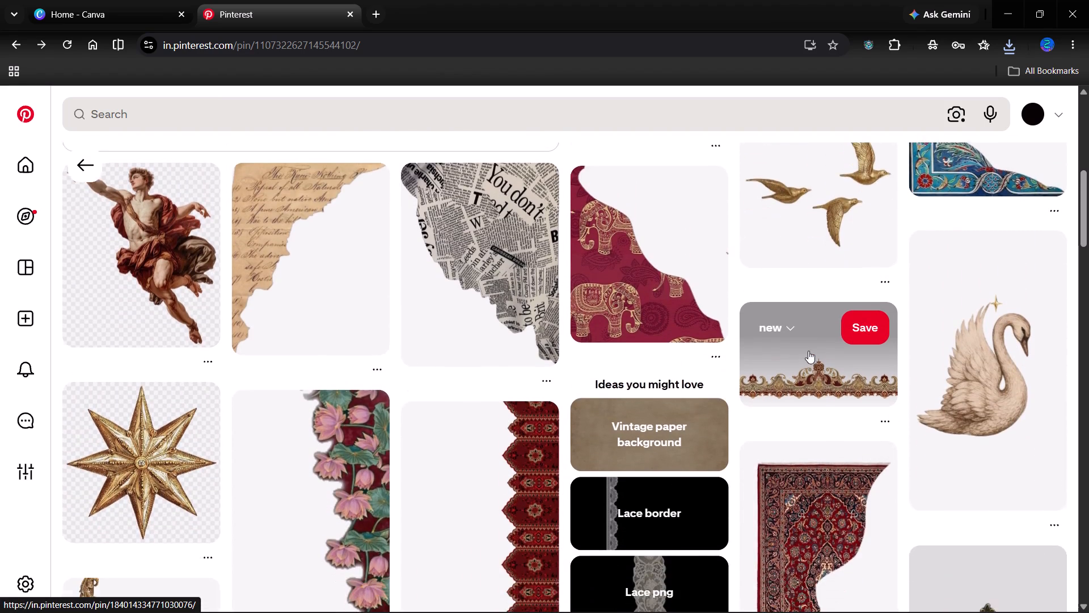
scroll(808, 351, "down", 6)
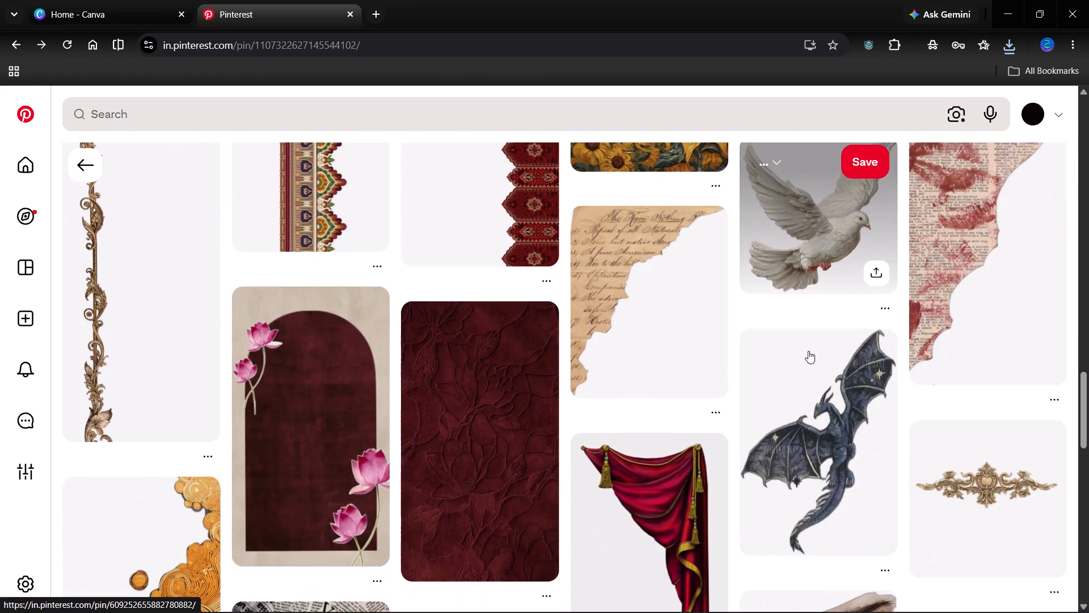
scroll(808, 351, "down", 4)
scroll(808, 351, "up", 7)
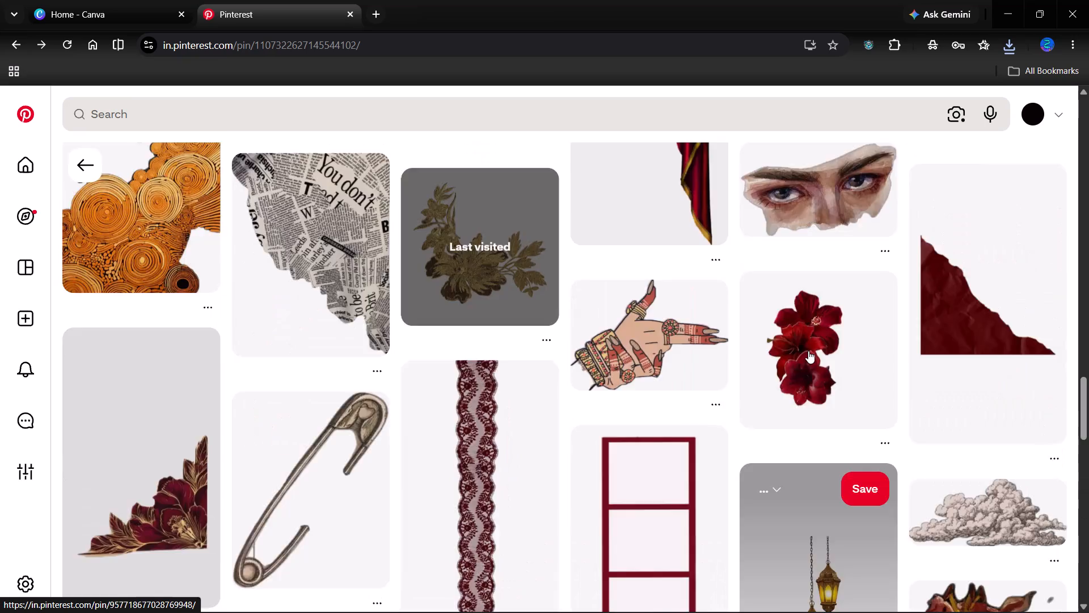
scroll(808, 351, "up", 10)
scroll(808, 351, "down", 4)
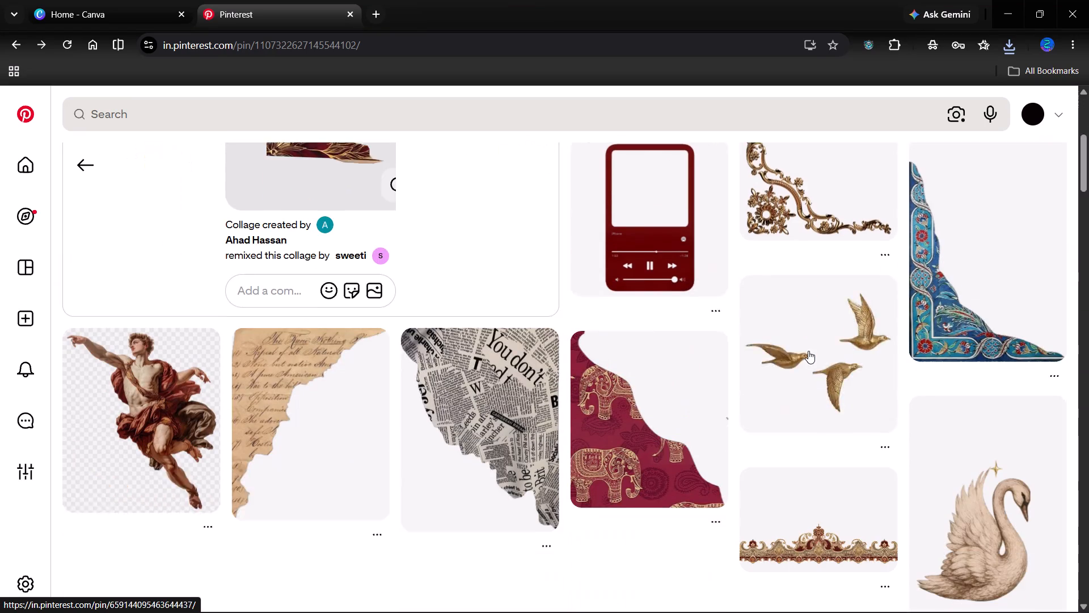
scroll(808, 351, "down", 5)
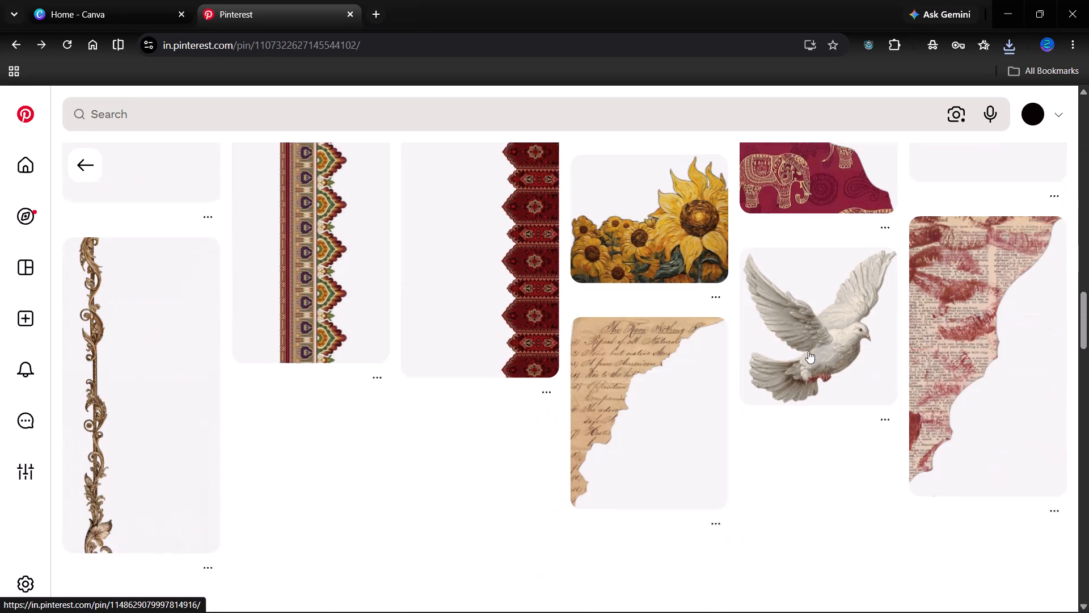
scroll(808, 351, "down", 5)
scroll(808, 351, "right", 5)
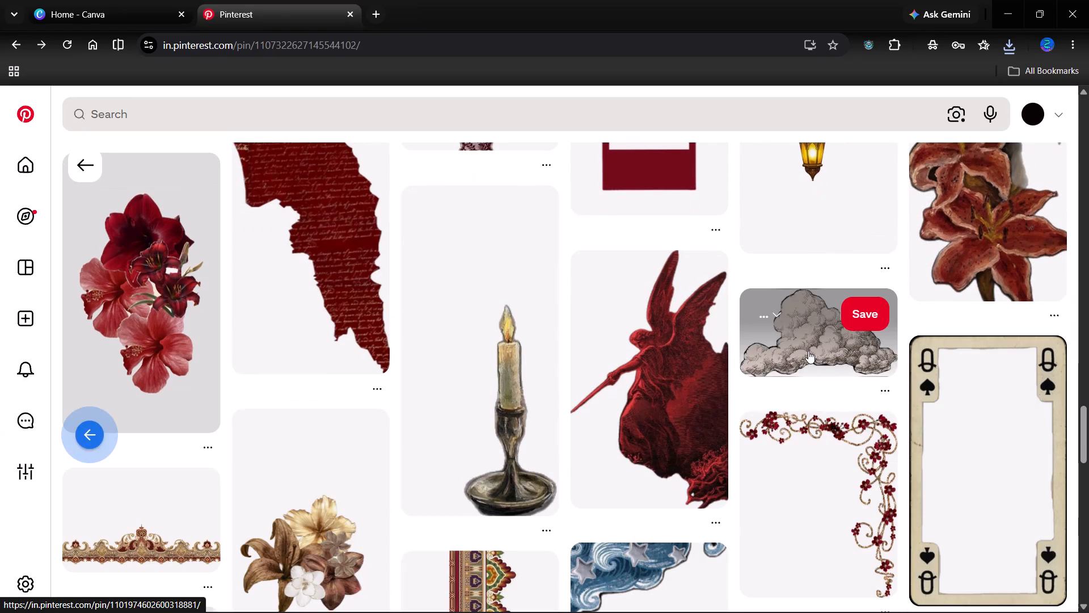
Go back to the carved gold corner ornament pin and, from its related images, open the red Persian carpet fragment collage.
scroll(808, 351, "right", 3)
scroll(808, 351, "down", 2)
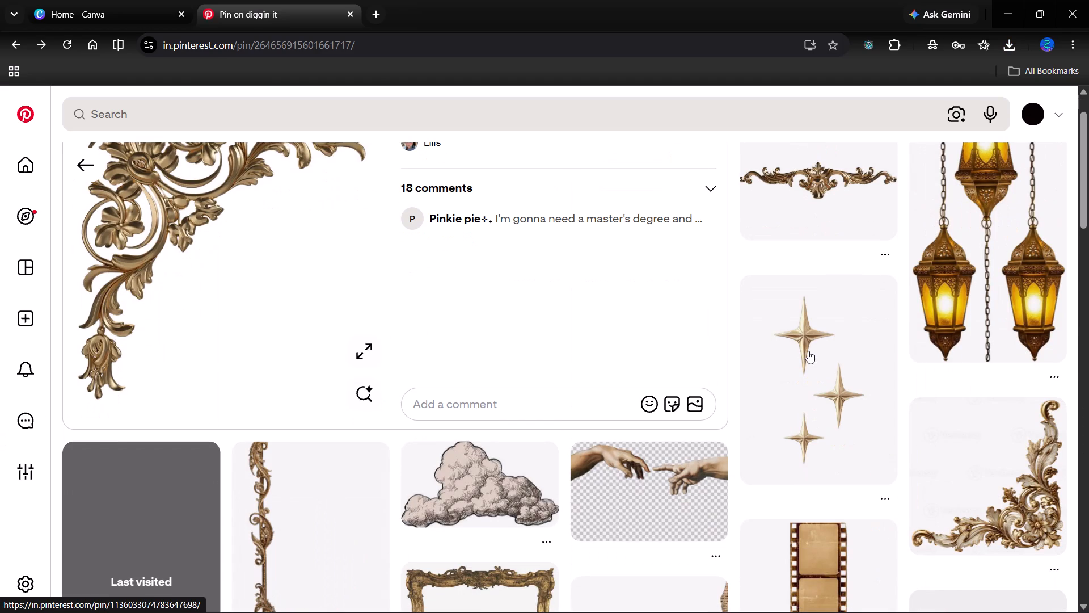
scroll(408, 347, "down", 3)
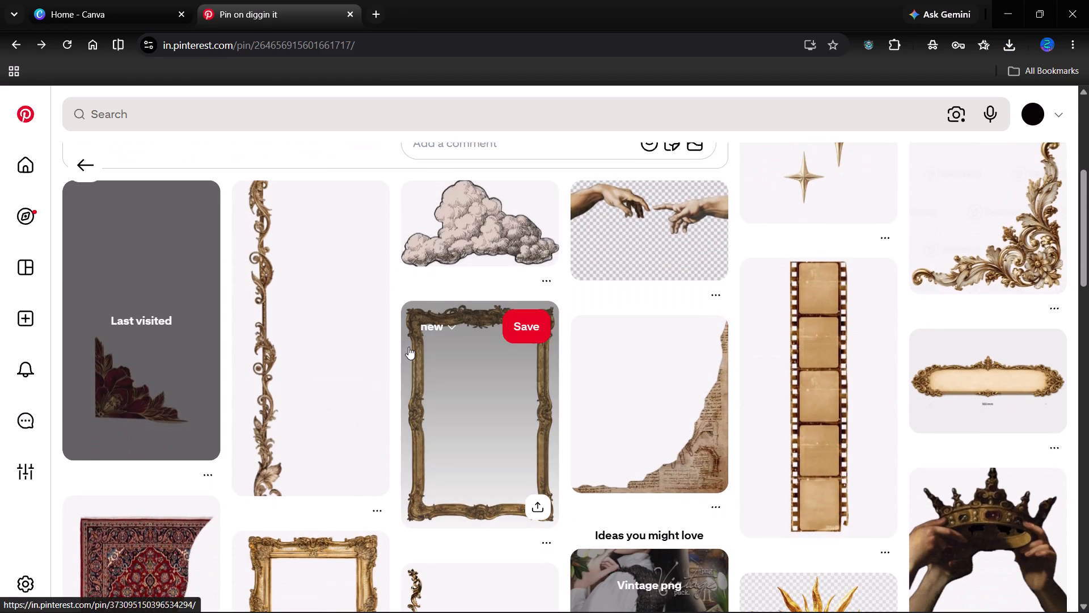
scroll(681, 304, "down", 1)
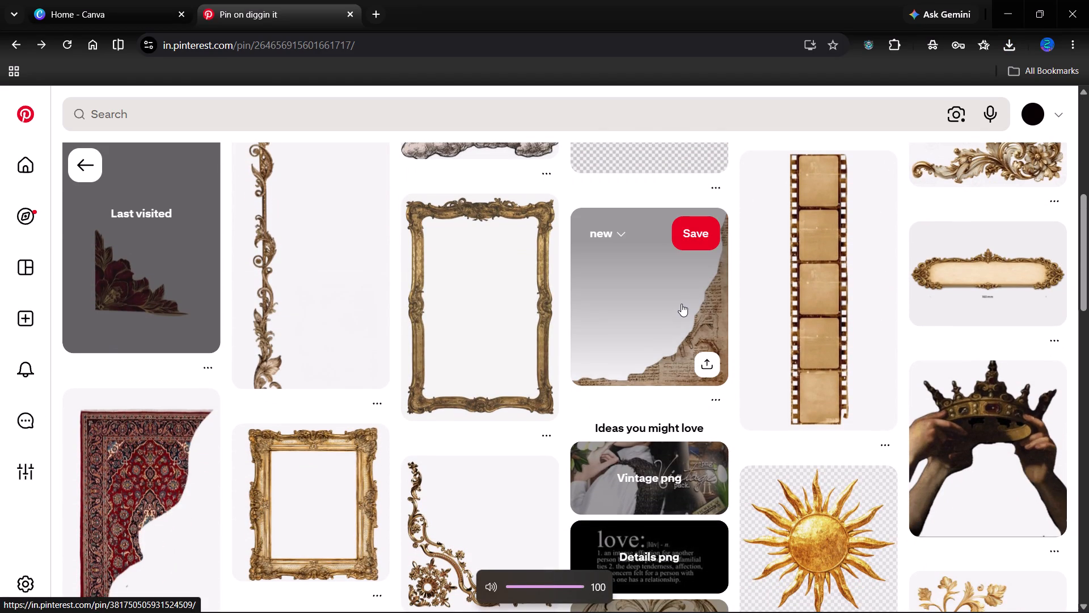
scroll(664, 401, "down", 1)
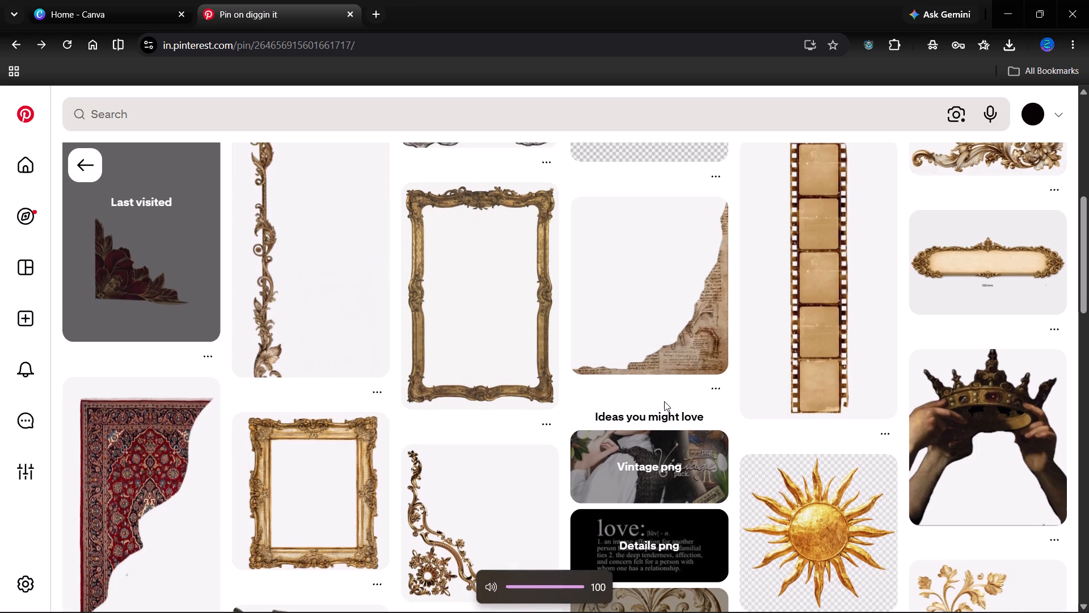
left_click(178, 467)
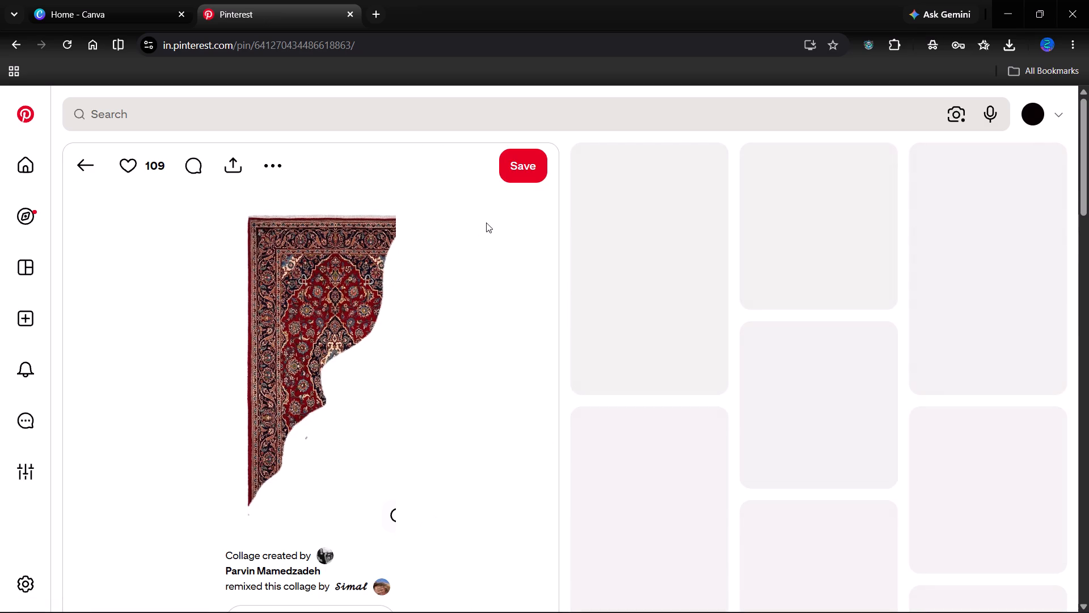
Examine the carpet, frame and curtain images related to the red Persian carpet collage.
scroll(692, 342, "down", 2)
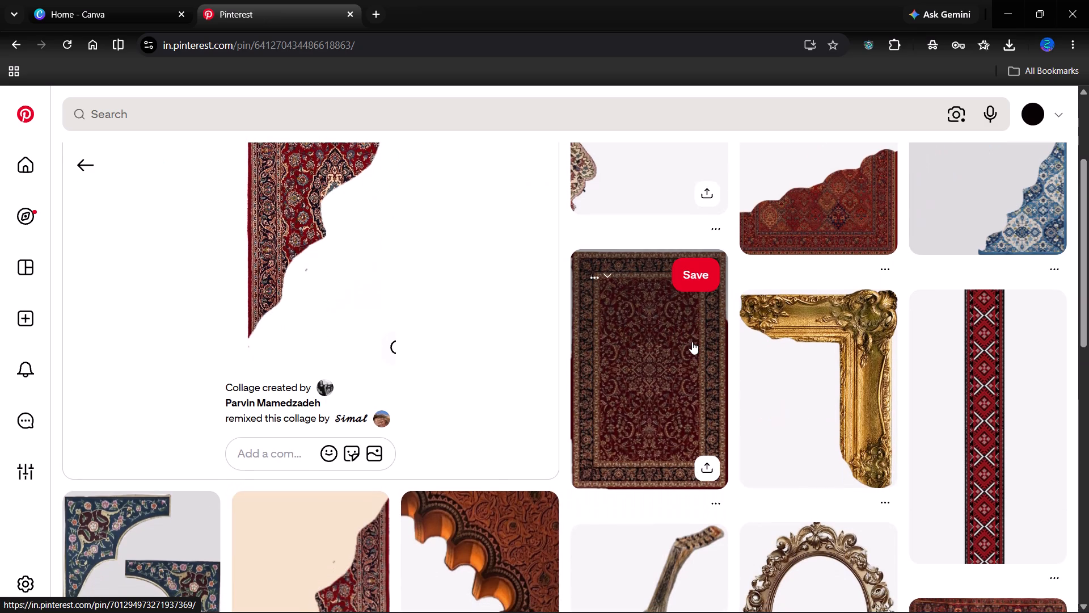
scroll(692, 342, "down", 1)
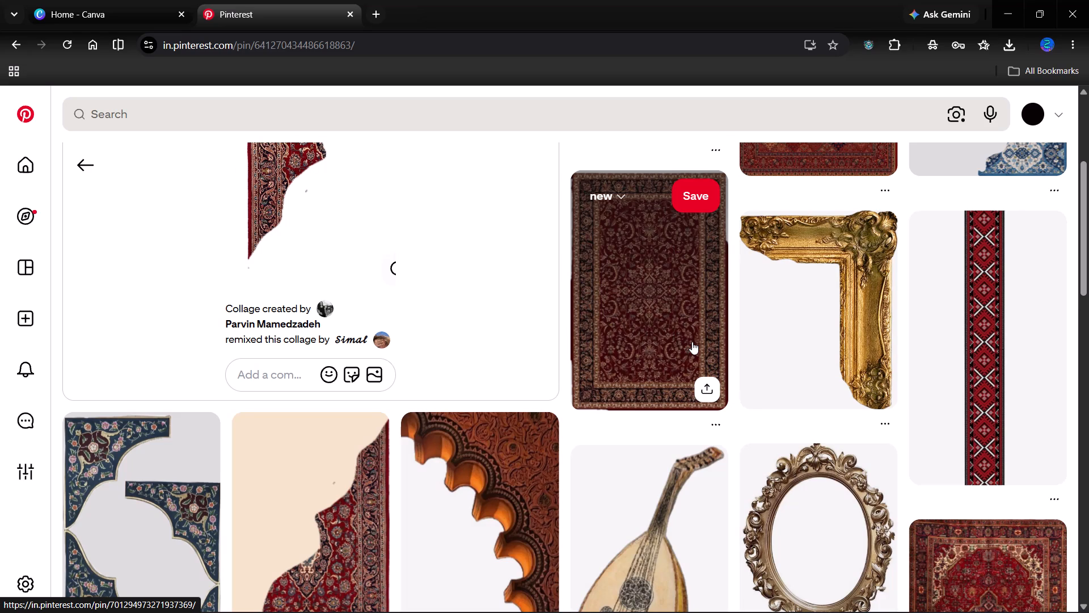
scroll(692, 342, "down", 2)
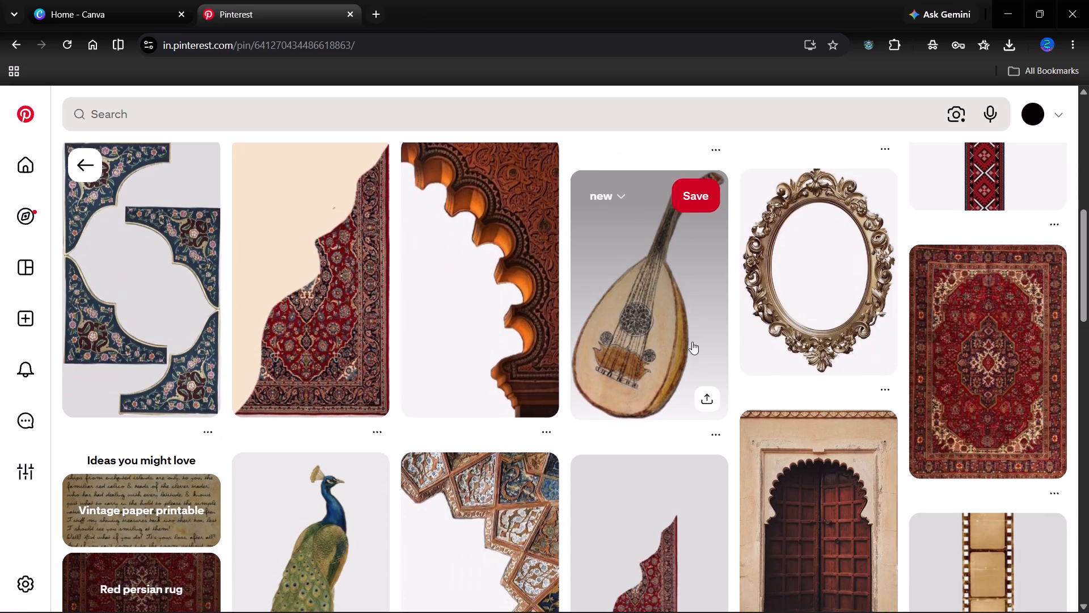
scroll(692, 342, "down", 2)
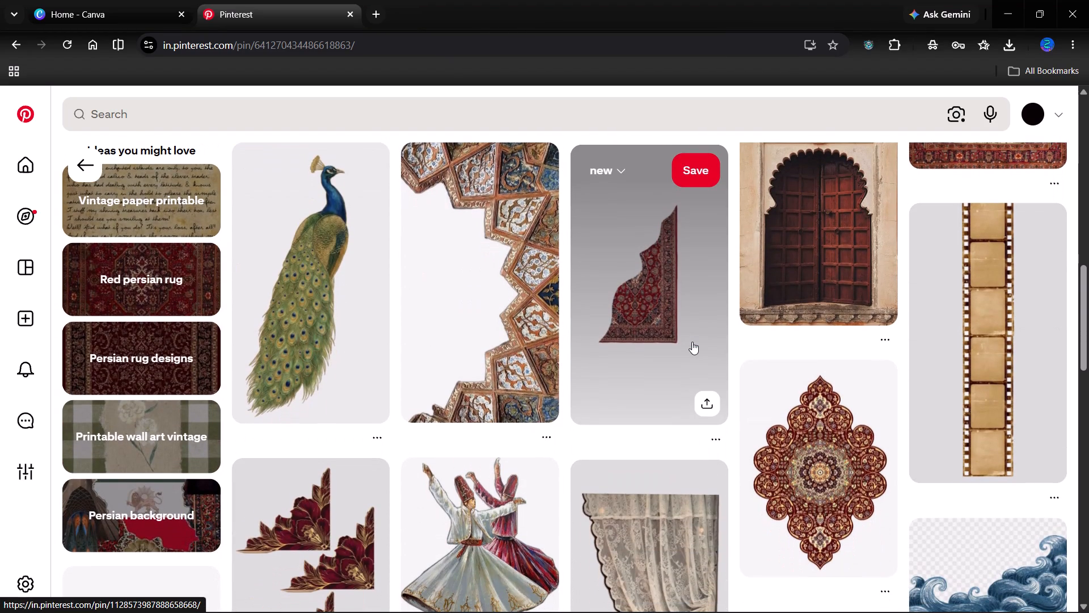
scroll(692, 342, "down", 1)
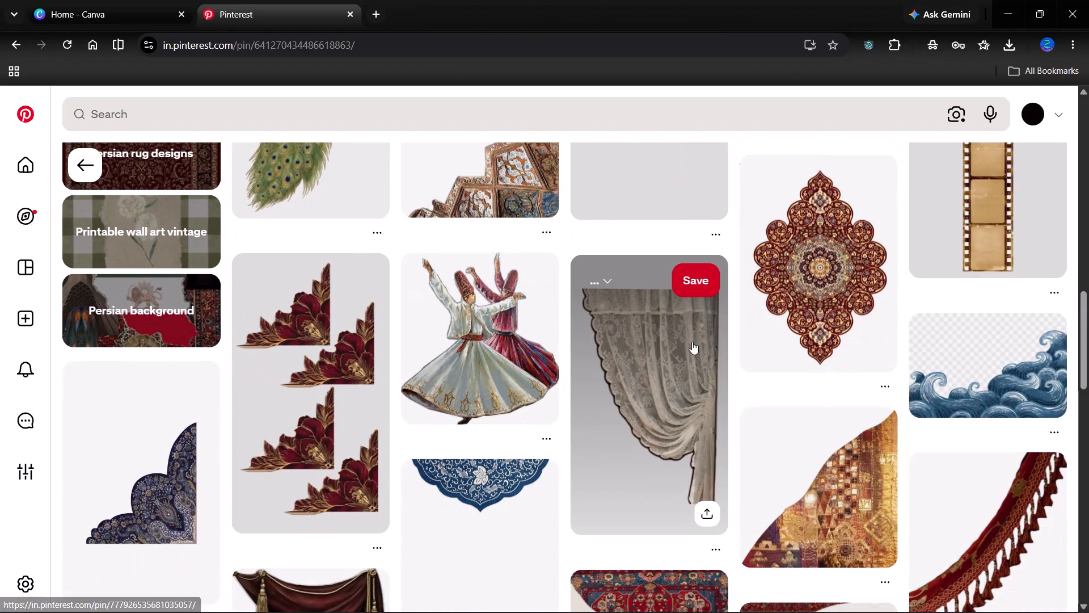
scroll(692, 342, "down", 3)
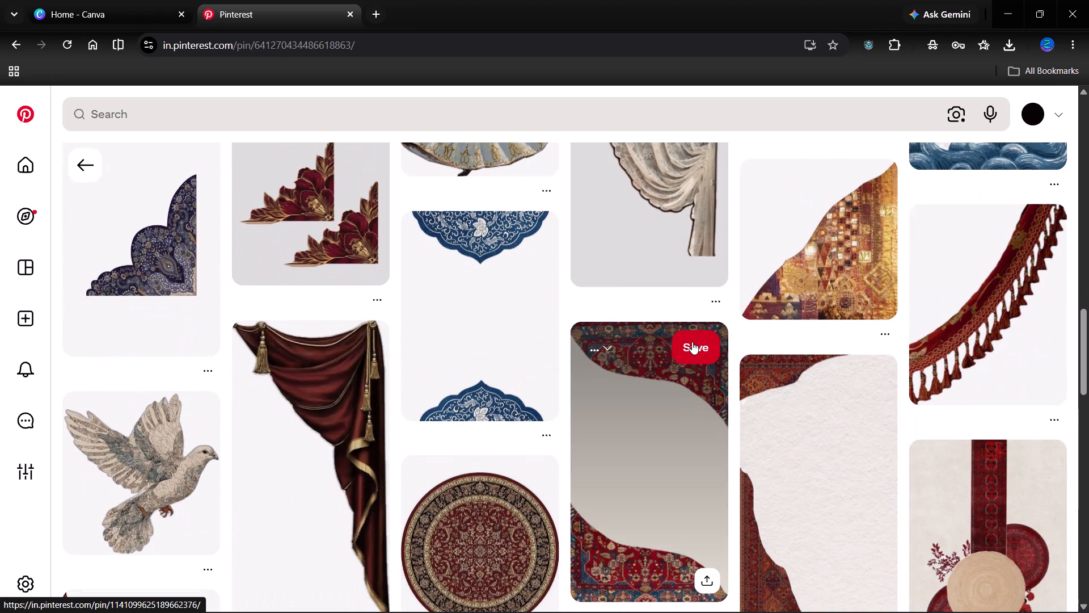
scroll(692, 342, "down", 3)
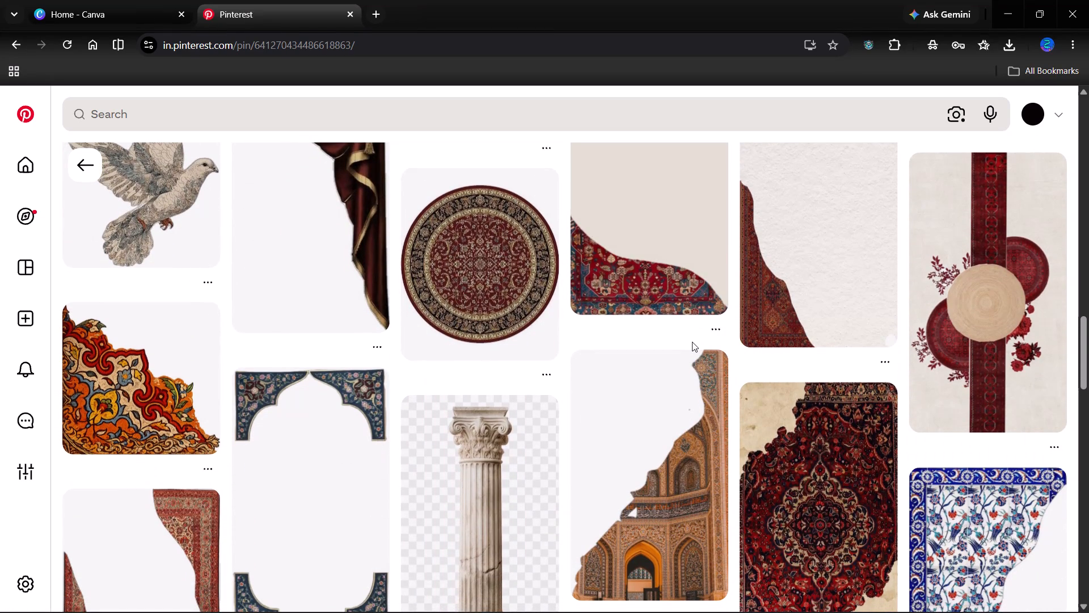
scroll(692, 342, "down", 2)
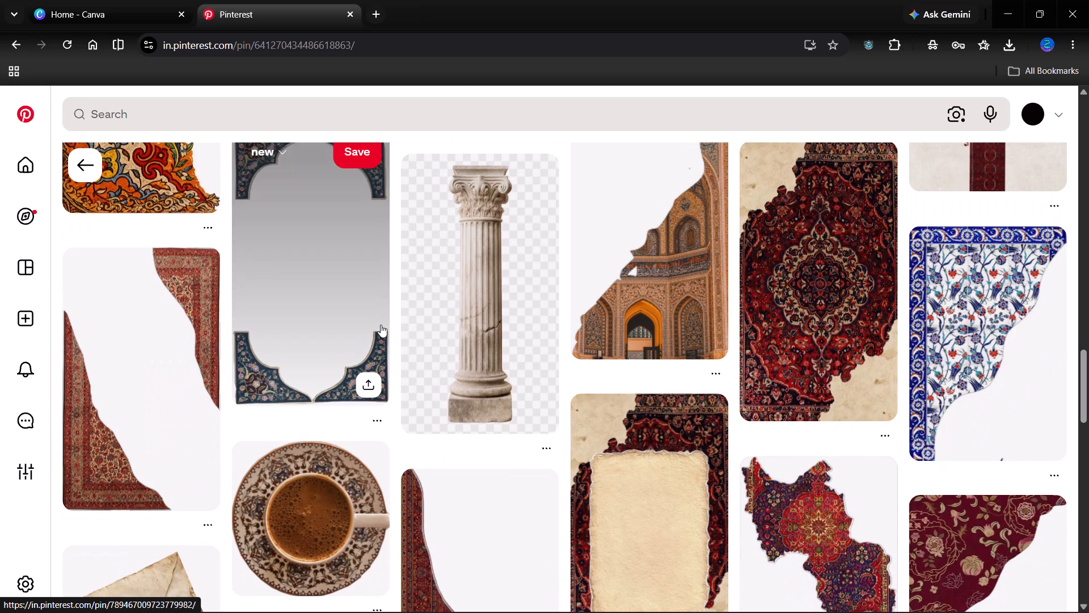
scroll(381, 325, "down", 2)
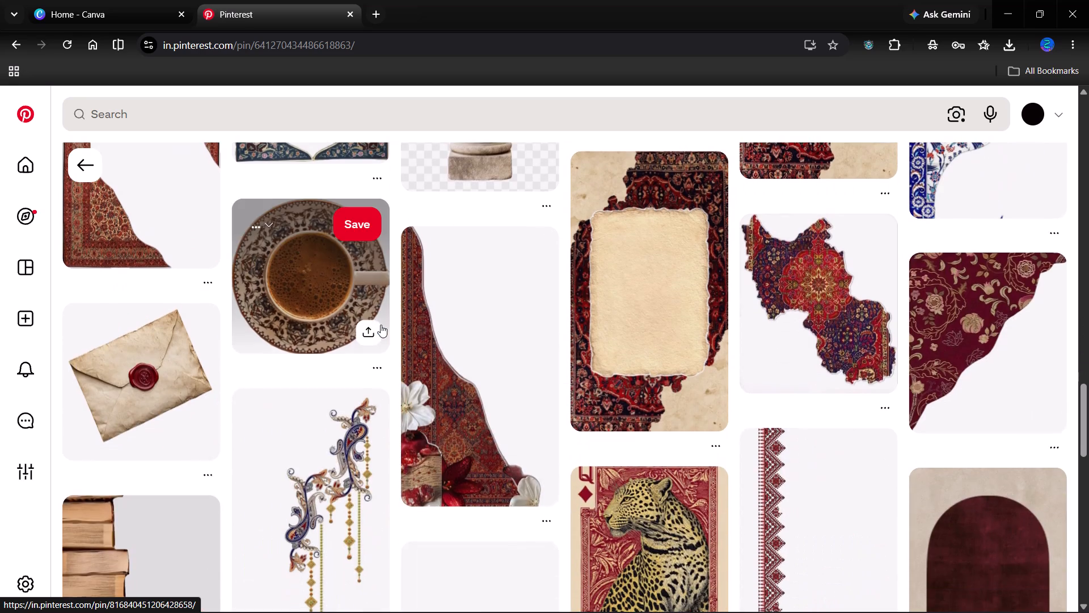
scroll(381, 325, "up", 17)
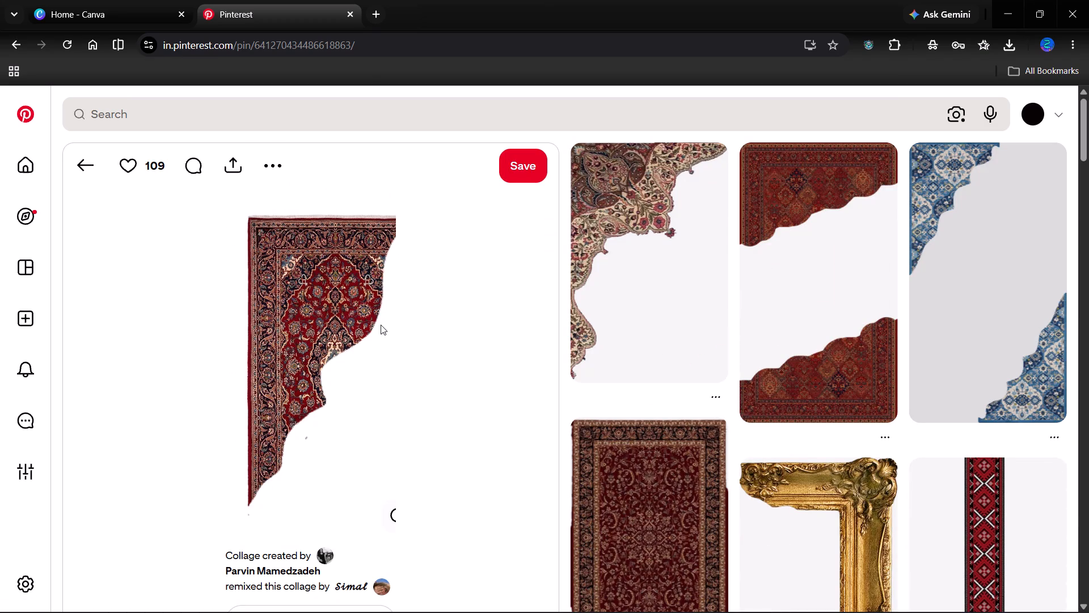
Look through the related carpet pins again and open the pin of the angular geometric border with red flowers.
scroll(381, 325, "down", 4)
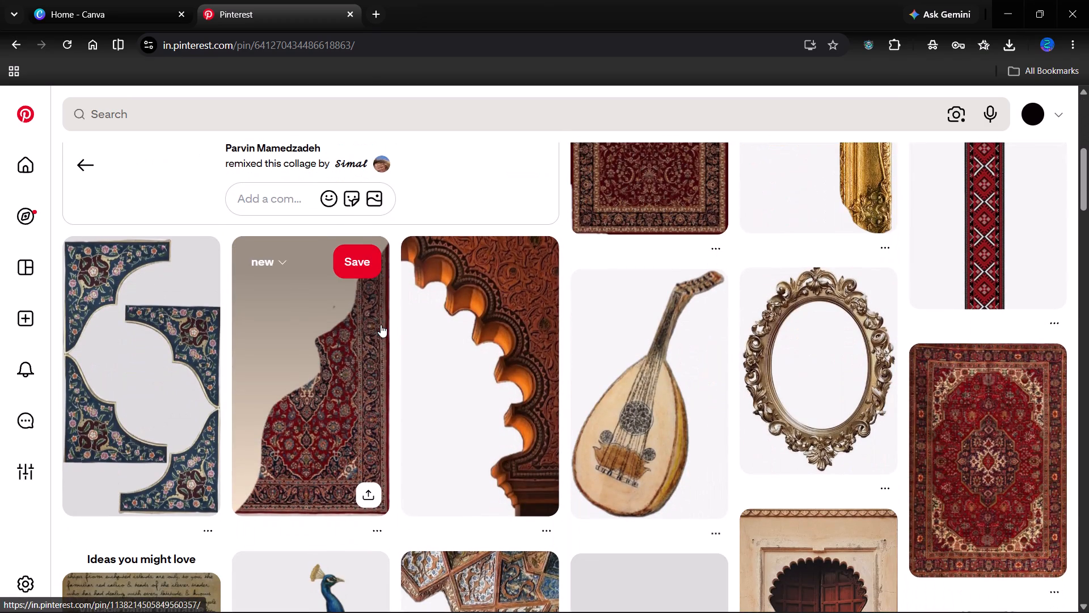
scroll(748, 395, "up", 2)
scroll(843, 402, "down", 4)
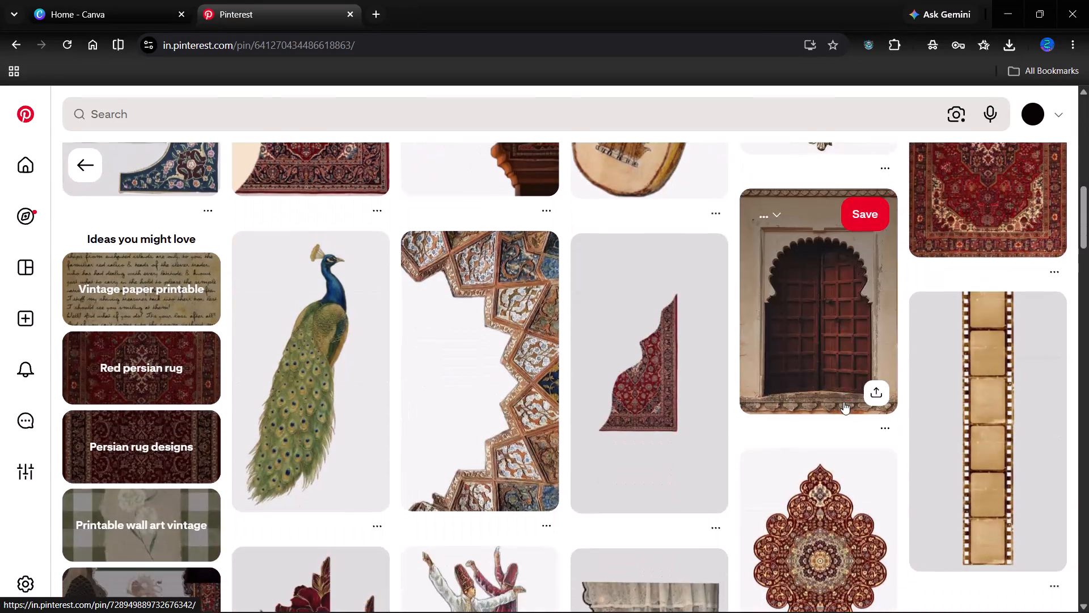
scroll(843, 402, "down", 5)
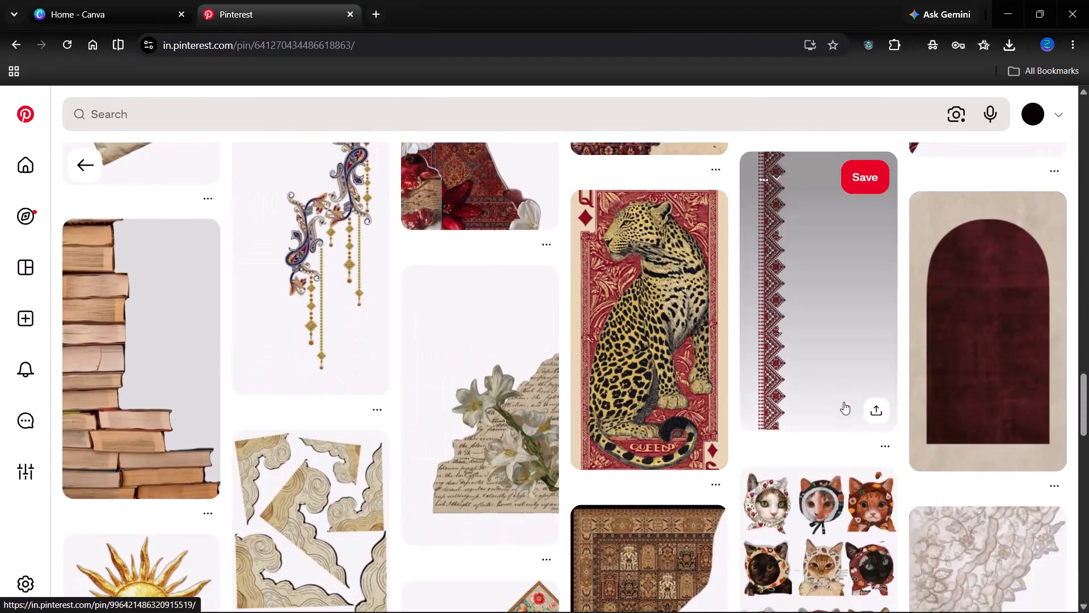
scroll(843, 402, "down", 7)
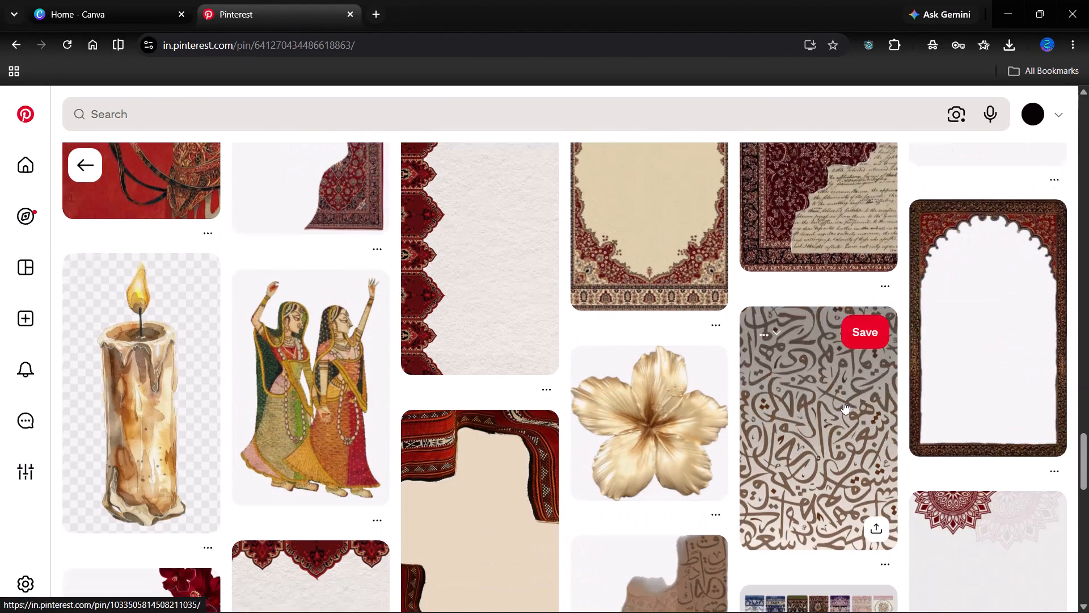
scroll(843, 402, "up", 5)
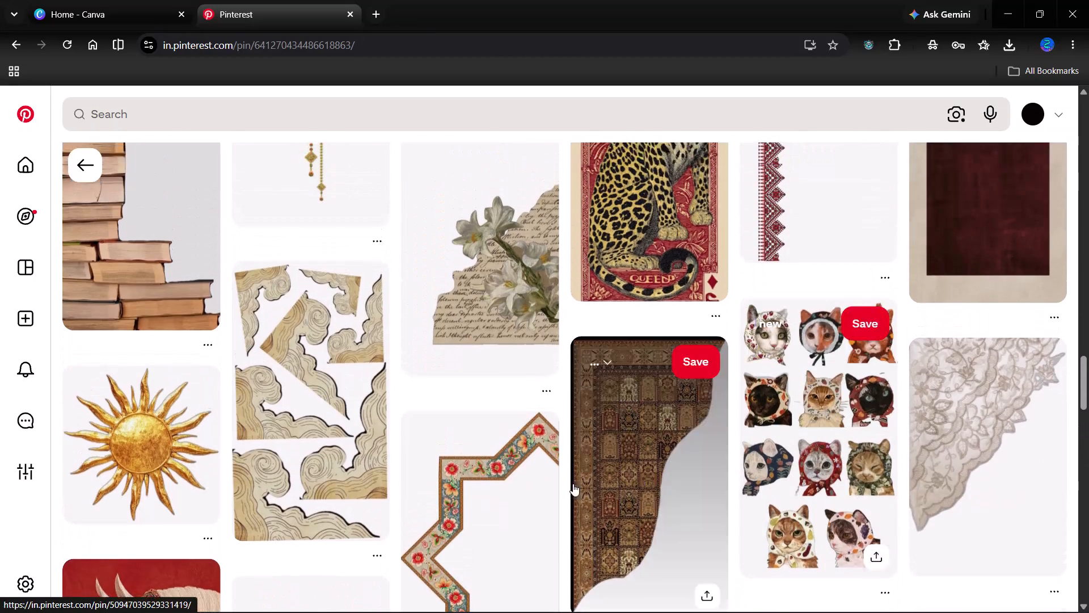
left_click(510, 486)
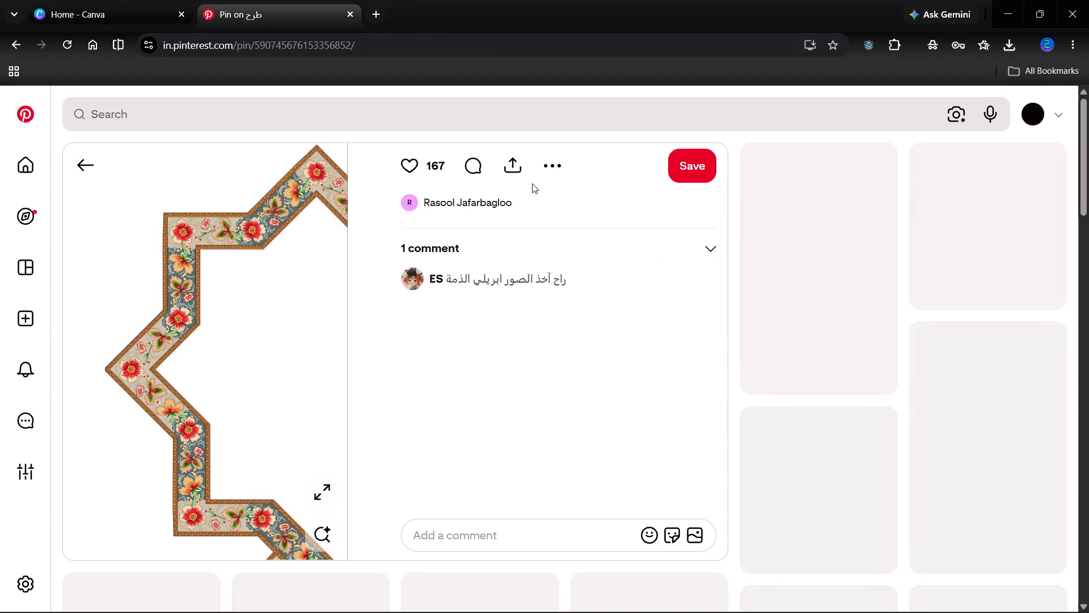
Download the image of the angular geometric border with red flowers.
left_click(545, 170)
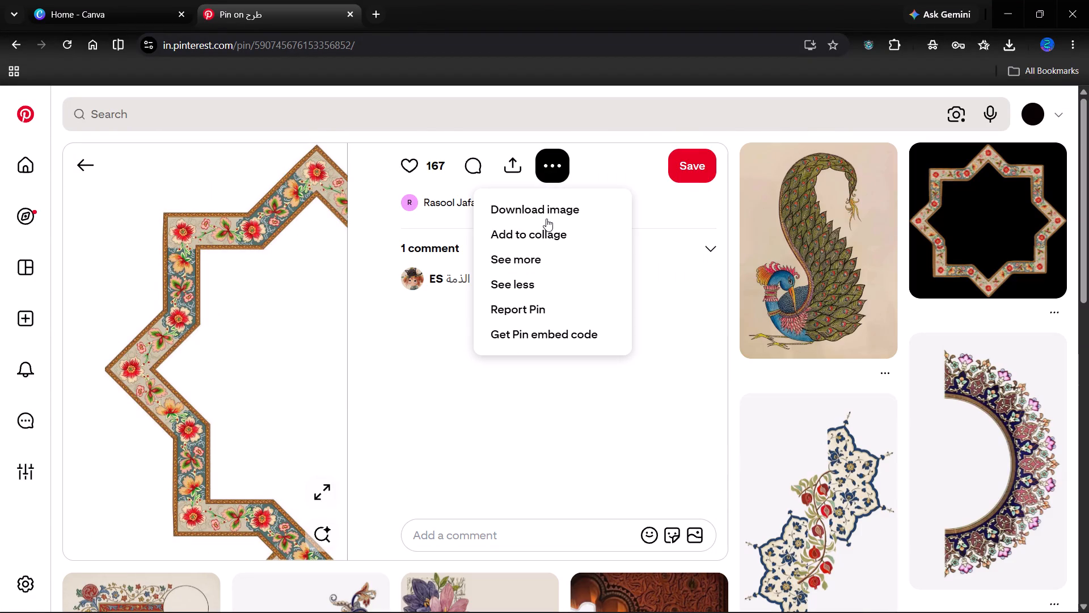
left_click(546, 219)
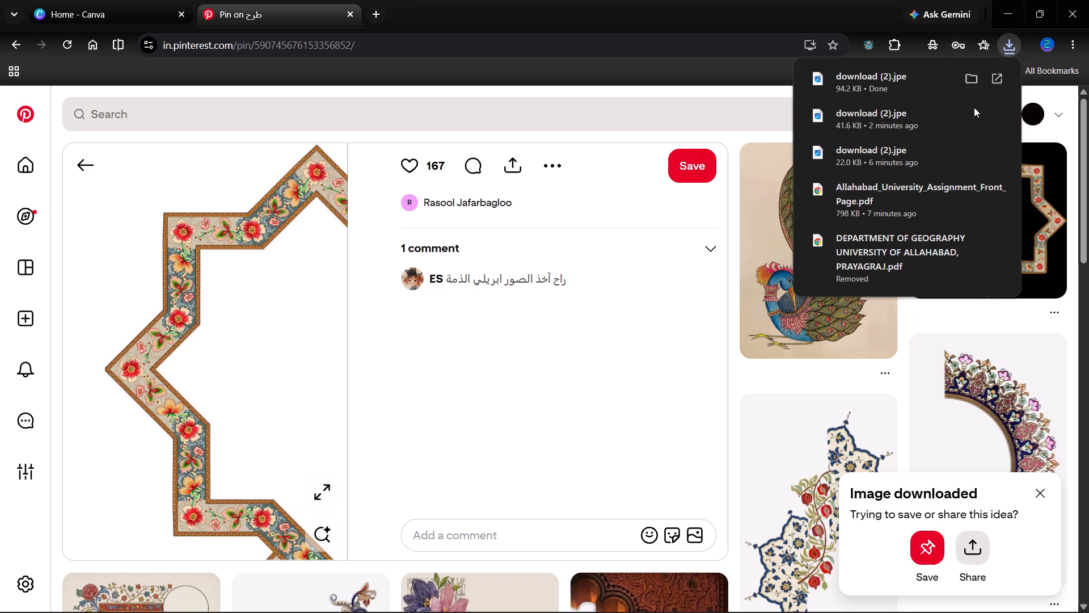
Show the downloaded border image in its folder and rename the file as bgm2.
left_click(977, 82)
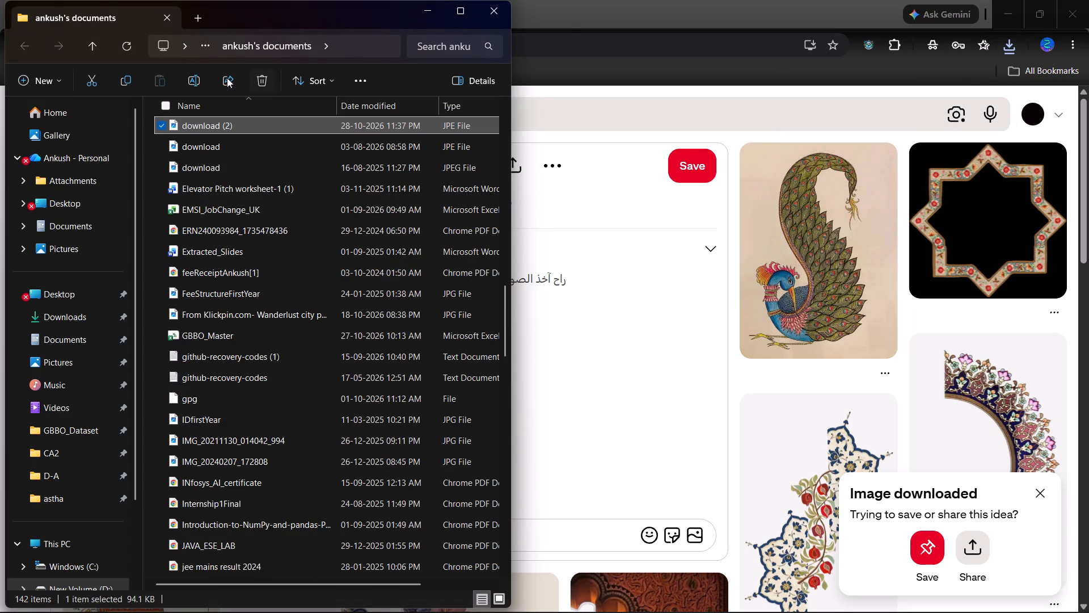
left_click(194, 84)
key("BackSpace")
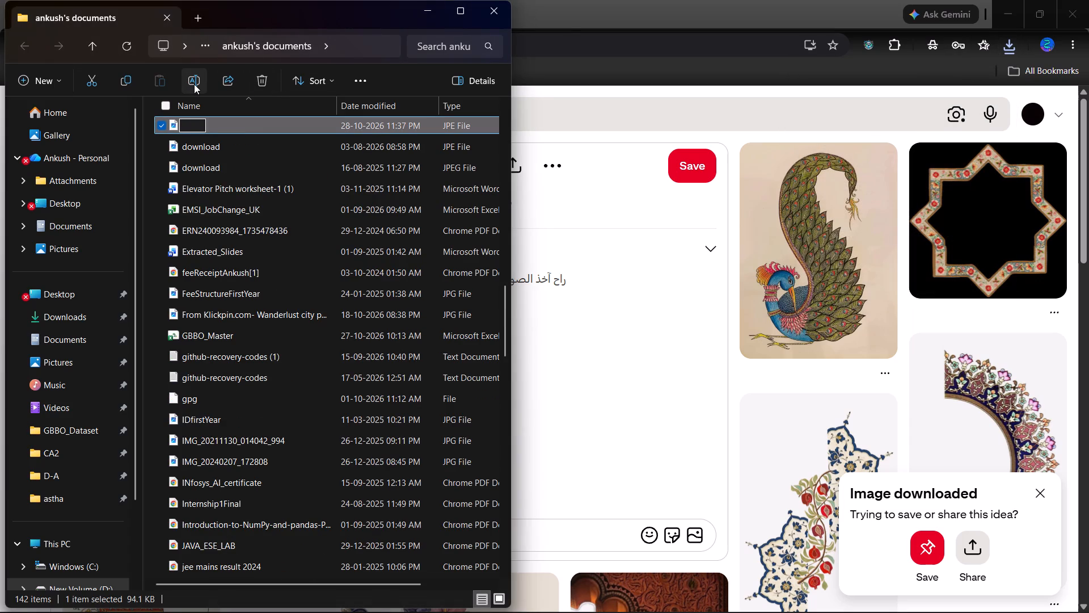
key("b")
type("gm2")
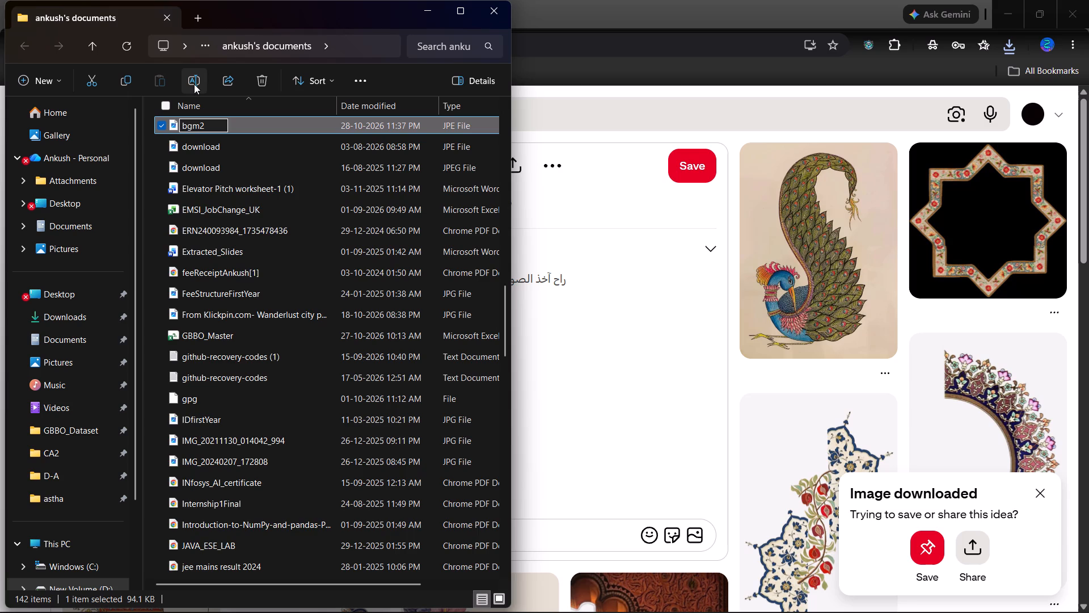
key("Return")
Move the bgm2 file into the astha folder and return to the Pinterest pin in Chrome.
key("ctrl+x")
key("alt+Tab")
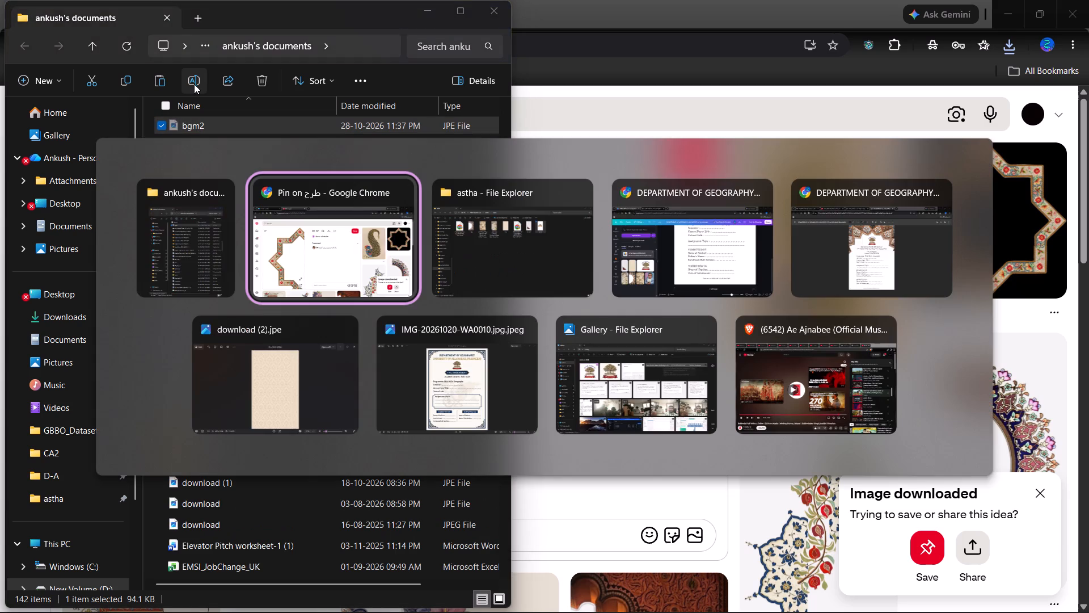
key("alt+Tab")
key("ctrl+v")
key("alt+Tab")
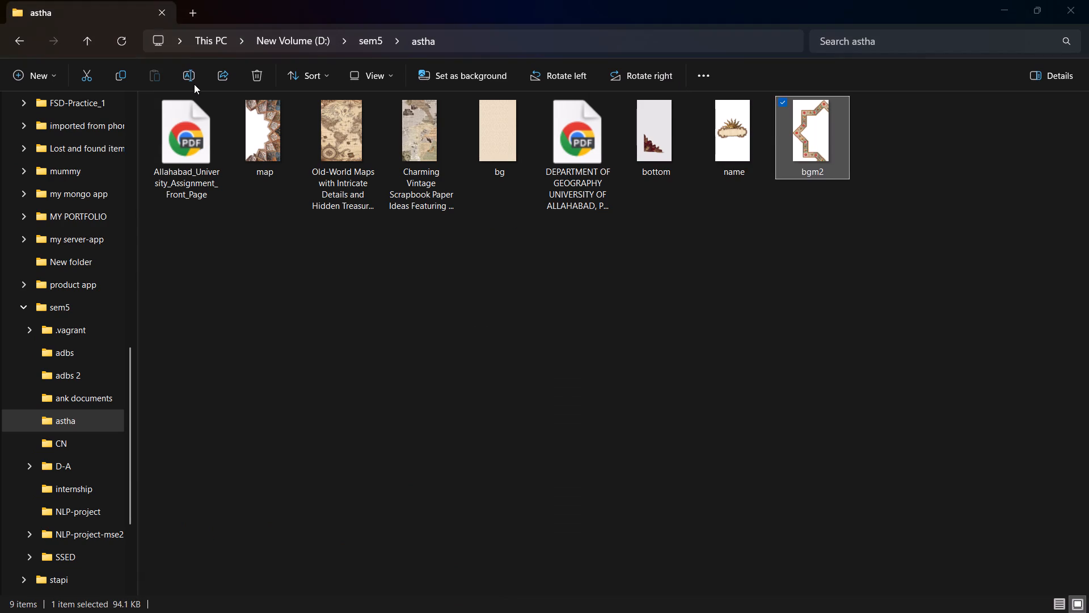
key("alt+Tab")
Go back to the red Persian carpet collage pin and look through its related carpets, borders, frames and curtains.
scroll(546, 237, "down", 2)
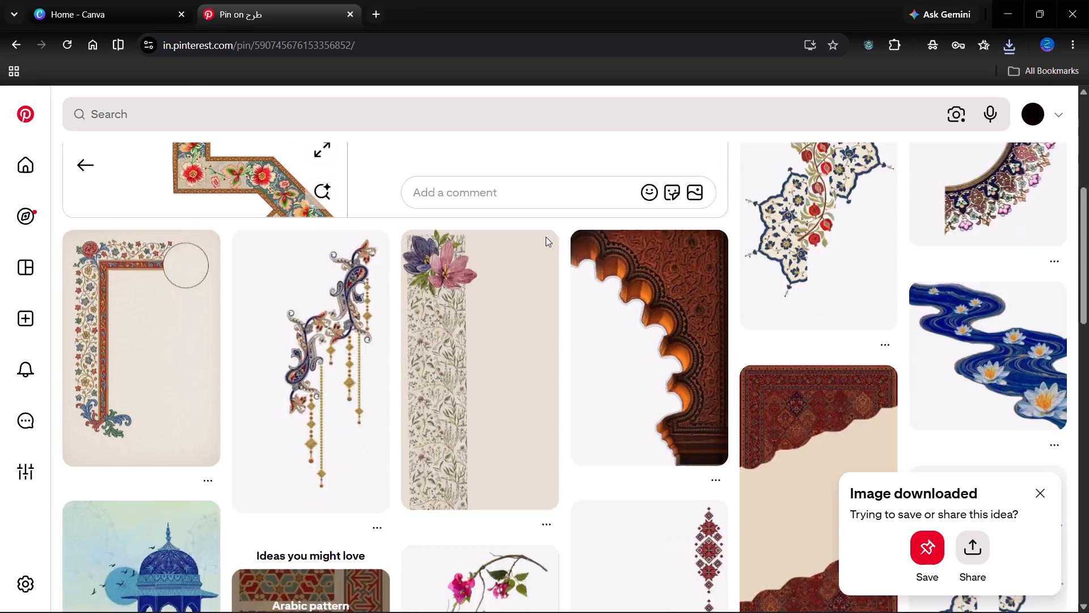
scroll(546, 237, "down", 2)
scroll(546, 237, "right", 6)
scroll(610, 356, "down", 1)
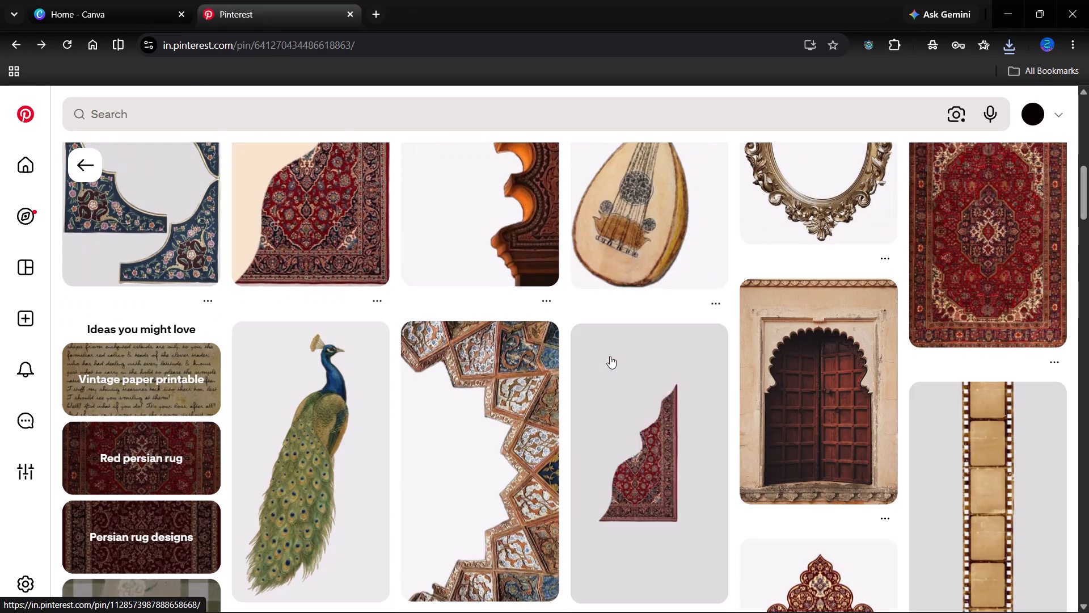
scroll(610, 356, "down", 4)
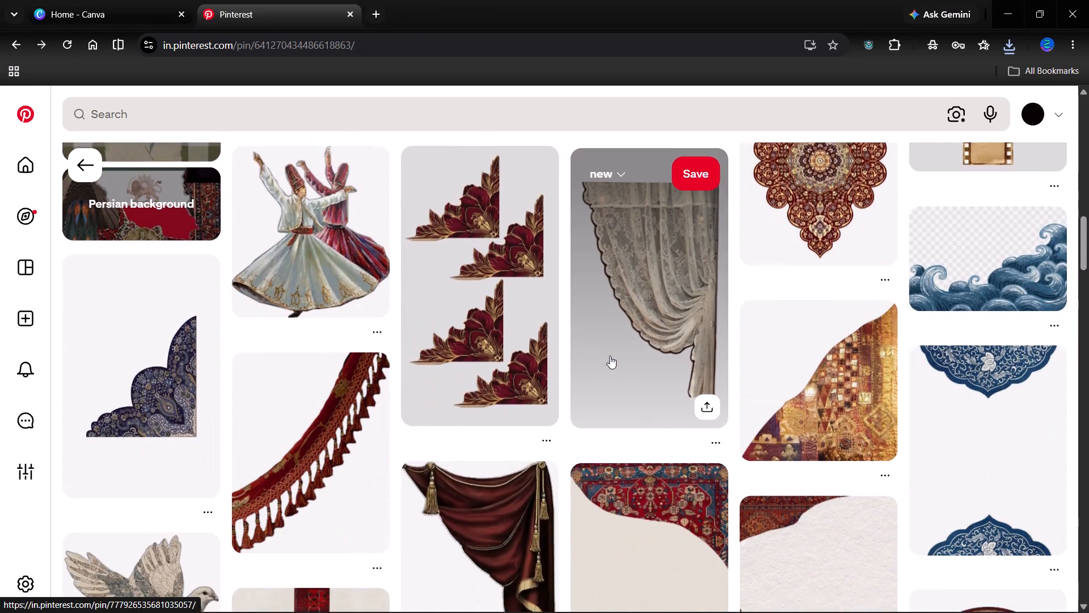
scroll(610, 356, "down", 5)
scroll(610, 356, "up", 4)
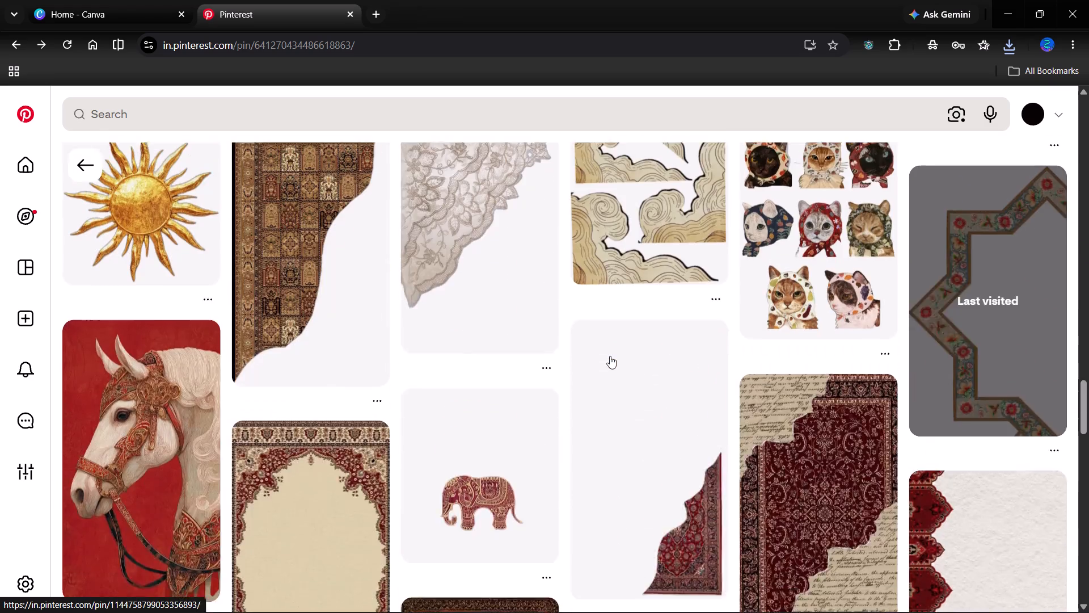
scroll(610, 356, "down", 5)
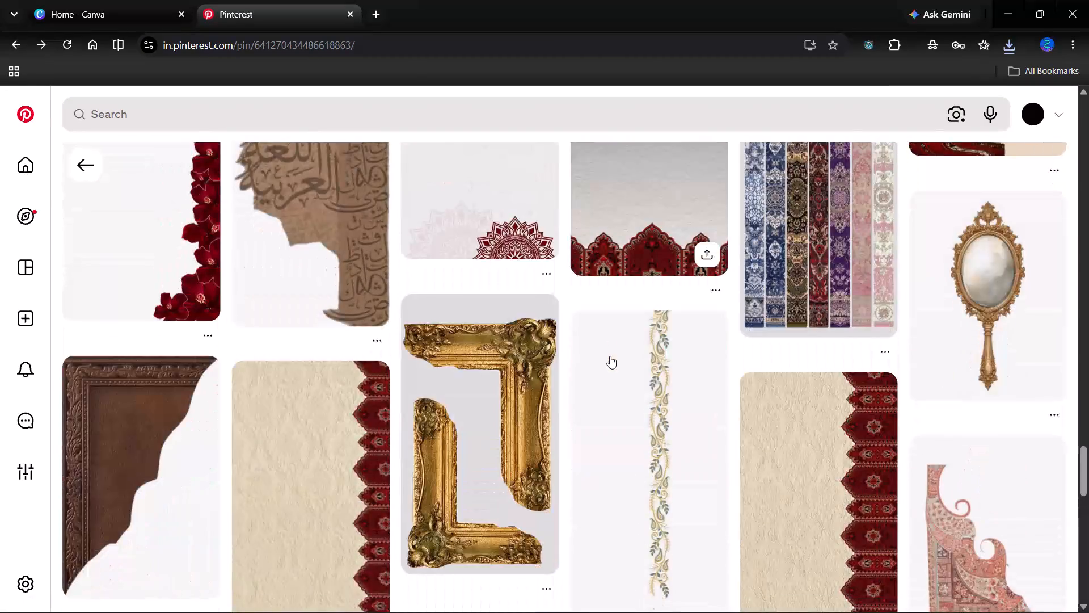
scroll(610, 356, "down", 4)
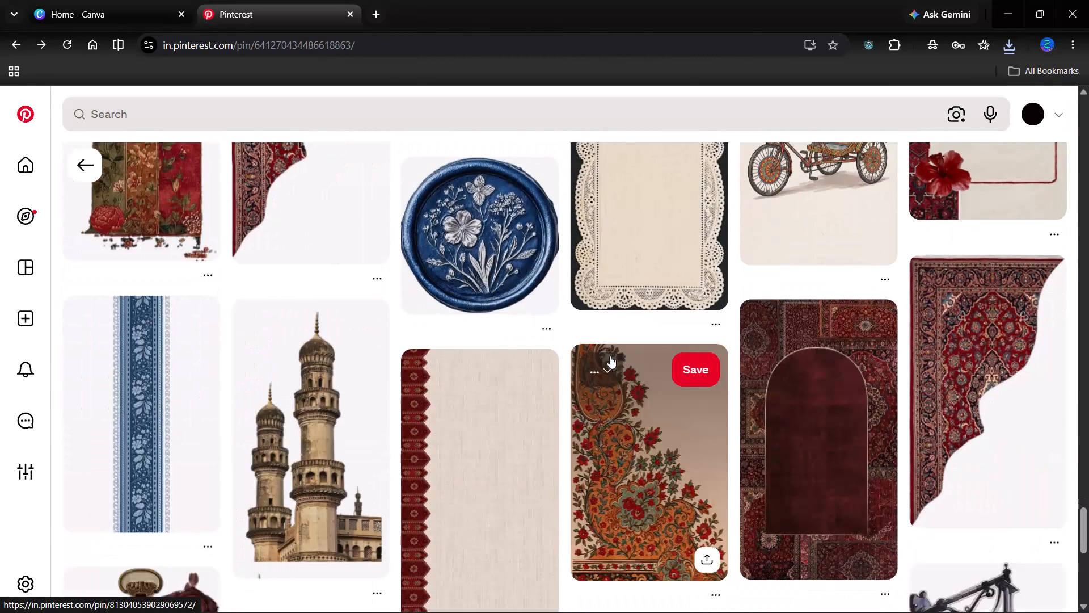
scroll(610, 356, "down", 4)
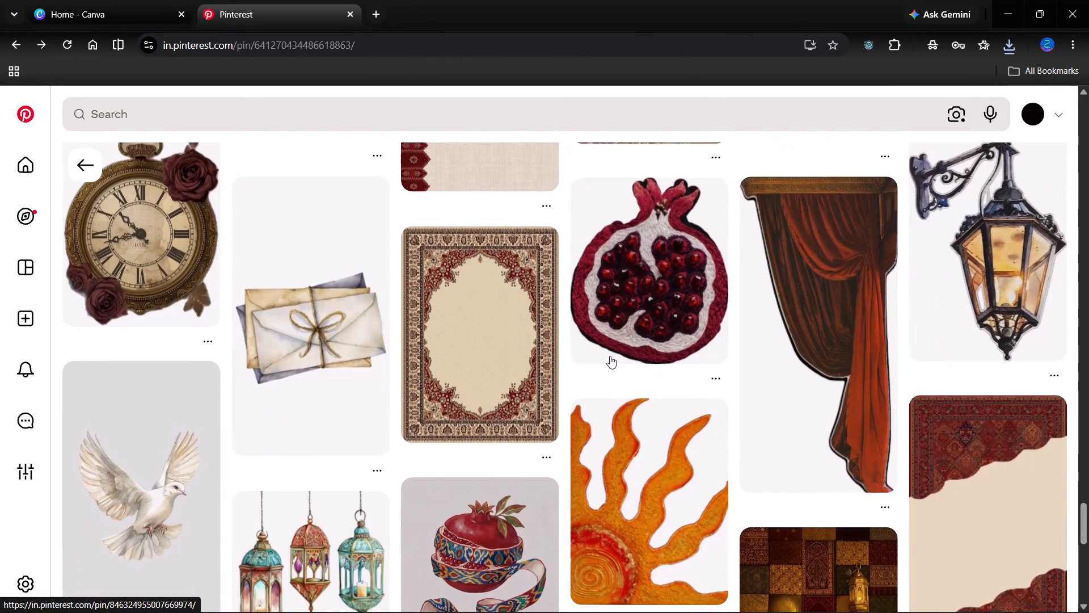
scroll(610, 356, "down", 4)
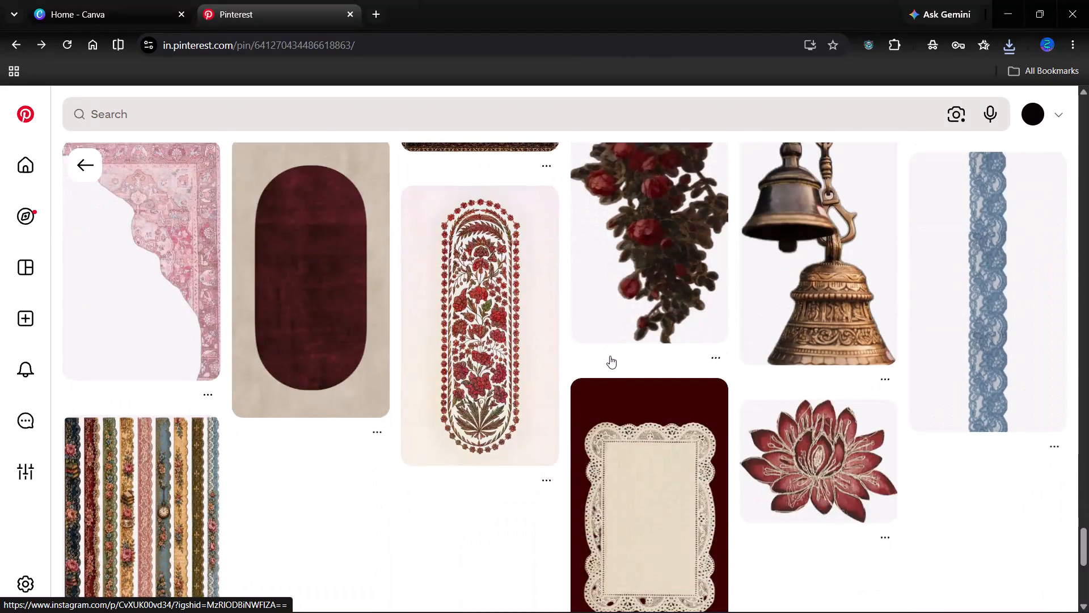
scroll(610, 356, "down", 2)
scroll(610, 356, "up", 2)
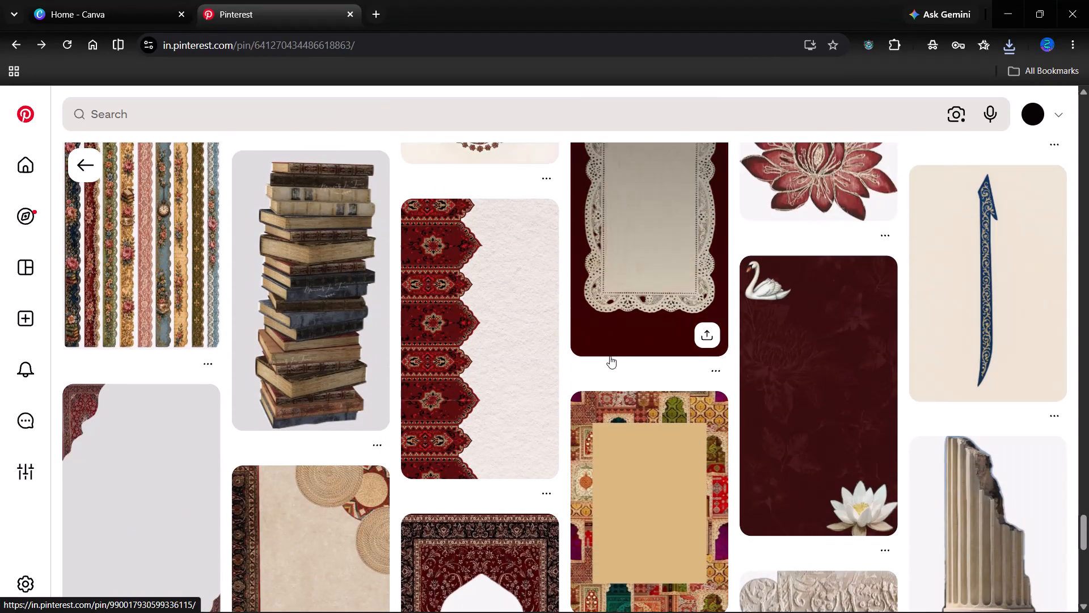
scroll(610, 356, "down", 5)
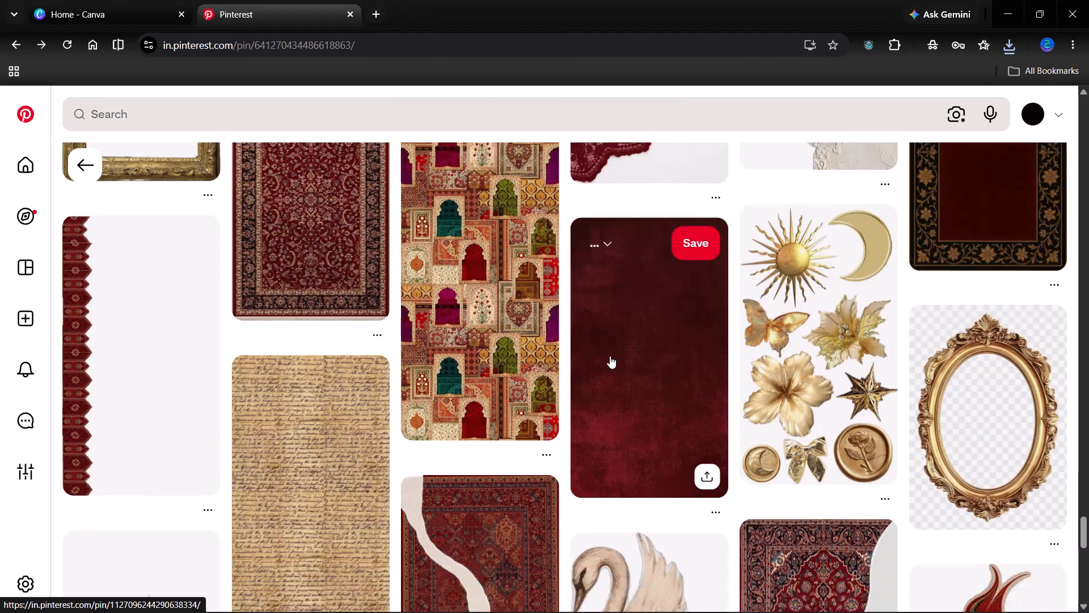
scroll(610, 356, "down", 3)
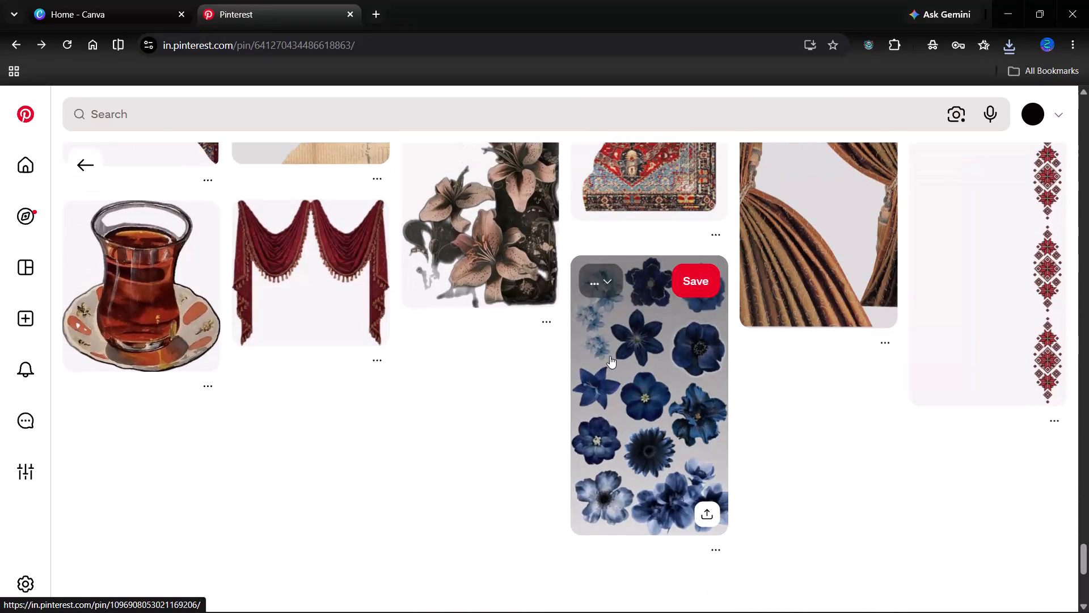
scroll(610, 356, "down", 1)
scroll(610, 356, "up", 20)
scroll(610, 356, "up", 9)
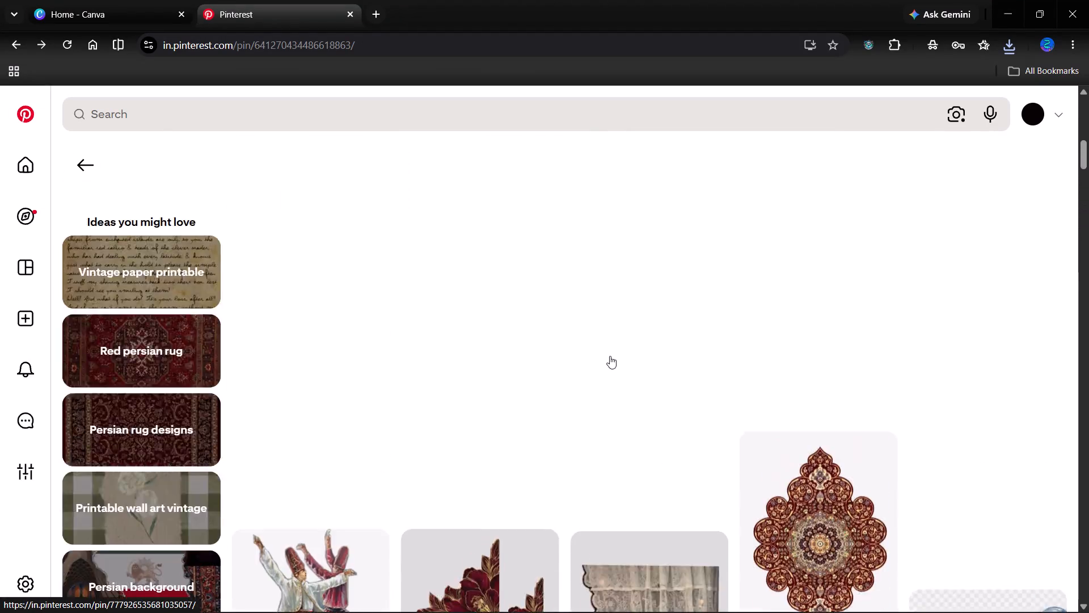
Go back to the carved gold corner ornament pin and open the related ornamental vintage filigree corner pin.
scroll(610, 356, "up", 12)
scroll(610, 356, "down", 2)
scroll(610, 356, "right", 13)
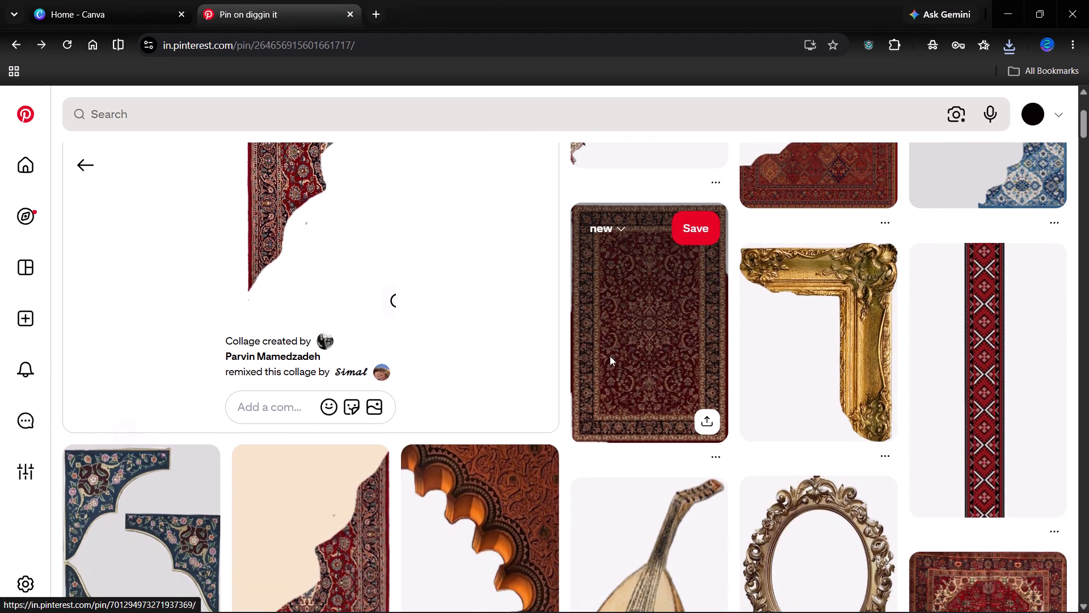
scroll(610, 356, "down", 1)
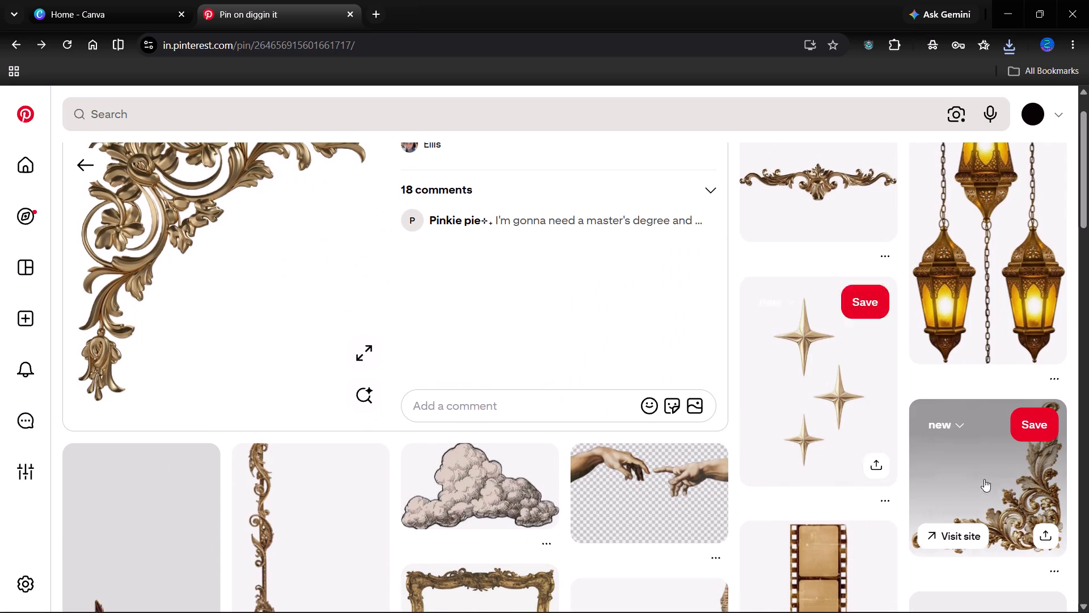
left_click(1003, 485)
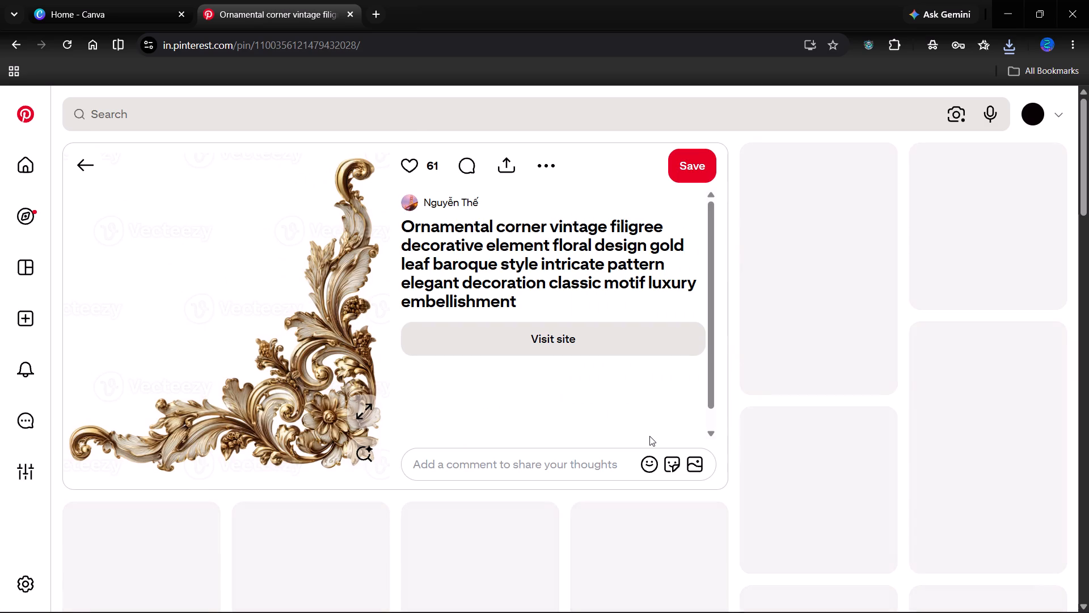
Look through the images related to the filigree corner and open the blue and gold leafy scroll corner pin.
scroll(649, 436, "down", 4)
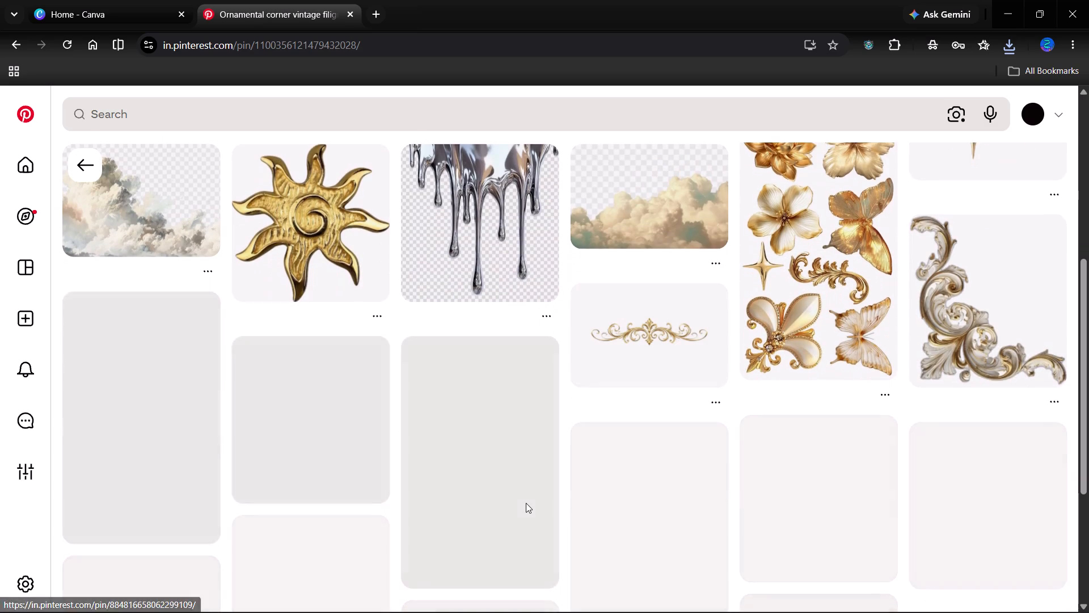
scroll(526, 503, "down", 2)
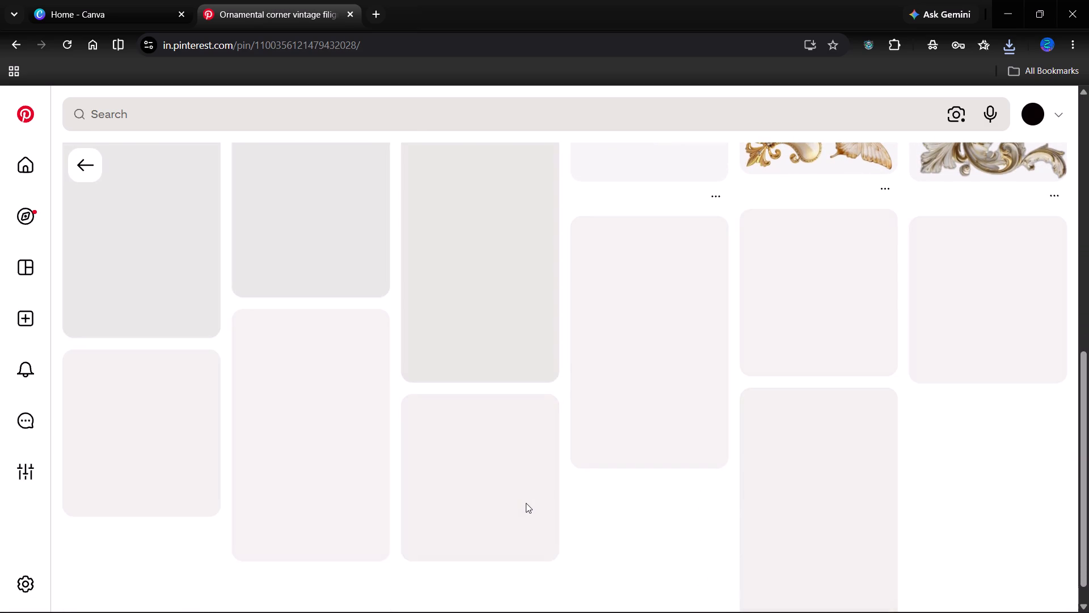
scroll(526, 503, "down", 1)
scroll(526, 503, "up", 2)
scroll(526, 503, "down", 1)
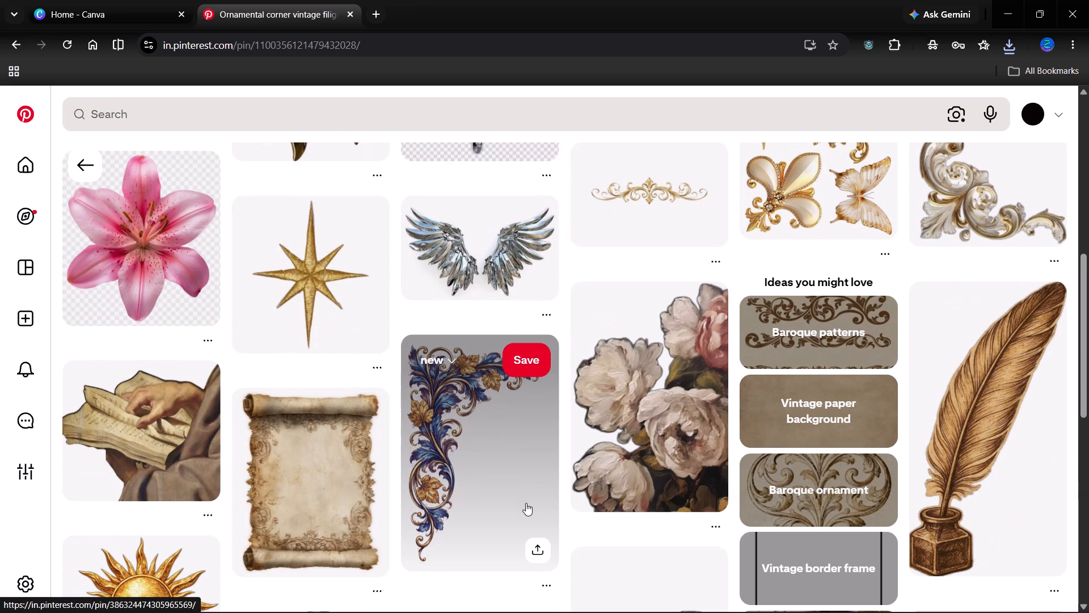
scroll(526, 503, "down", 1)
left_click(473, 442)
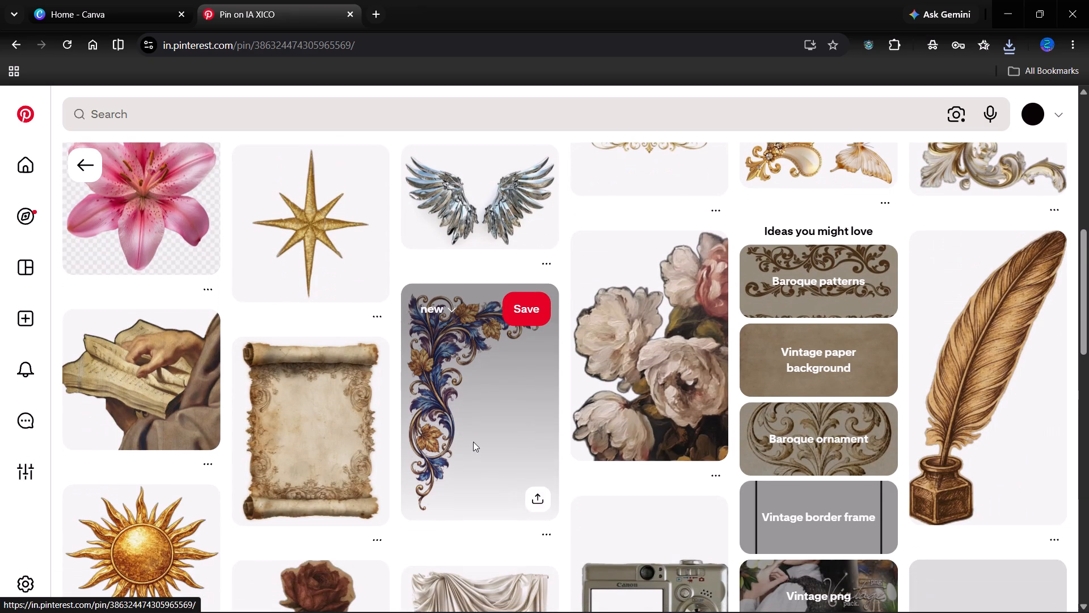
Examine the ornate corners and borders related to the blue and gold scroll corner, and return to the filigree corner pin.
scroll(473, 442, "down", 1)
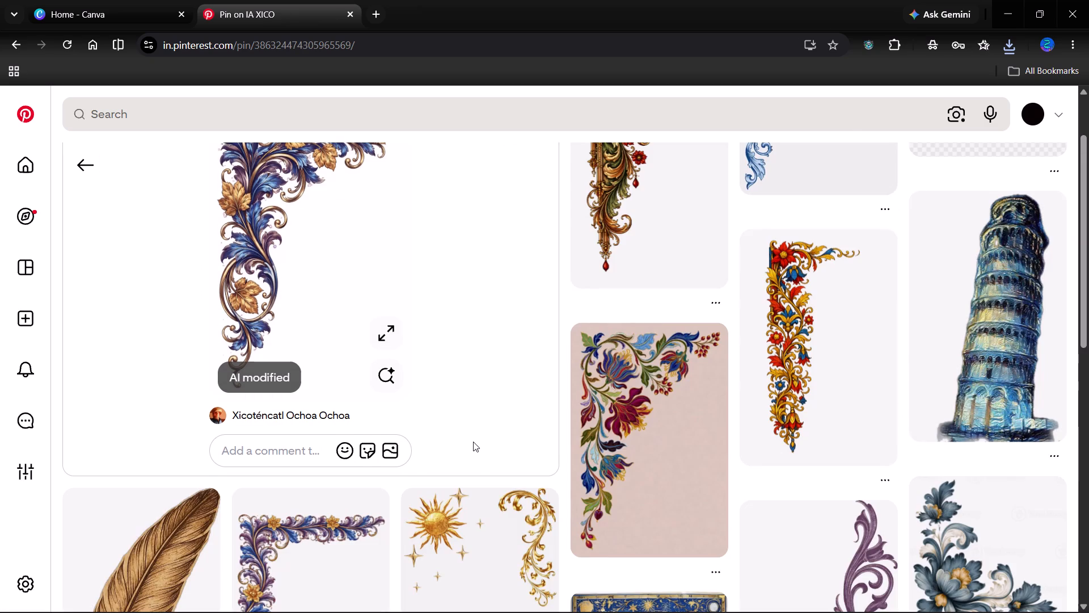
scroll(473, 442, "down", 5)
scroll(473, 442, "right", 6)
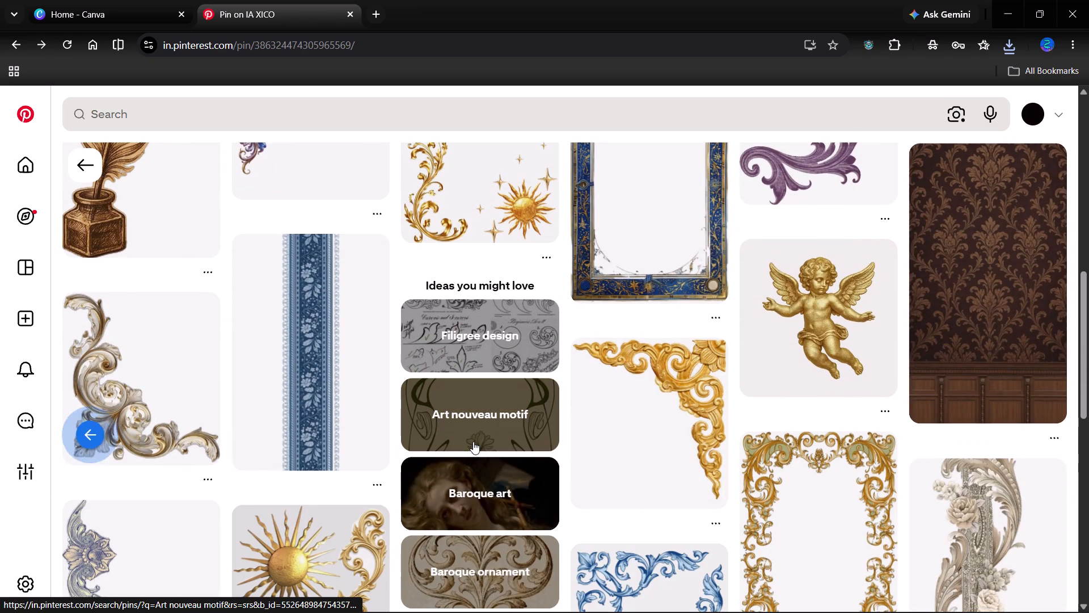
Look through the images related to the ornamental vintage filigree corner pin for more corners, frames and ornaments.
scroll(473, 442, "down", 4)
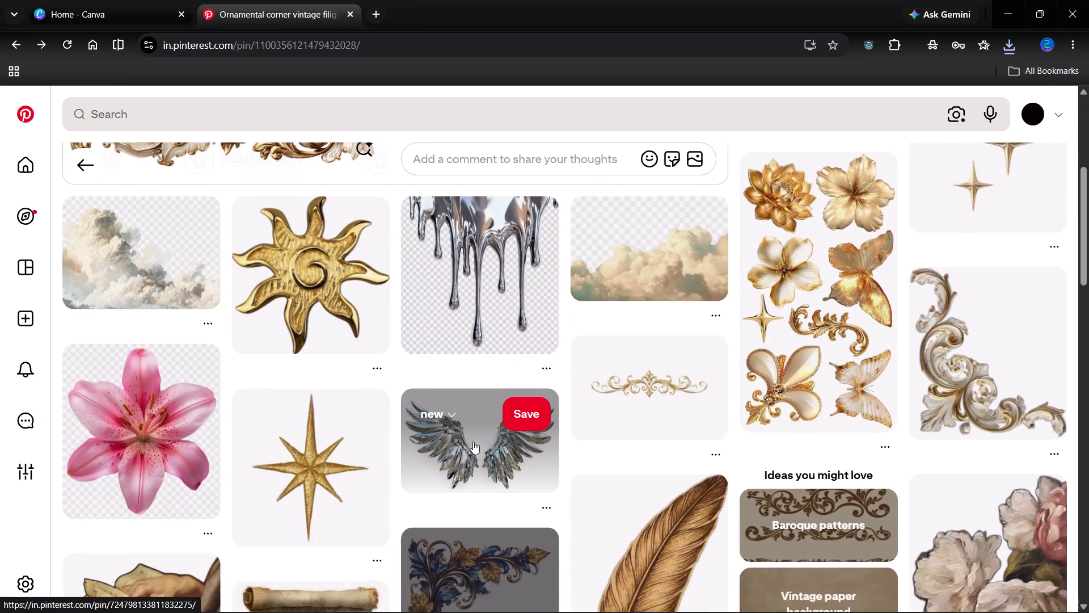
scroll(473, 442, "down", 2)
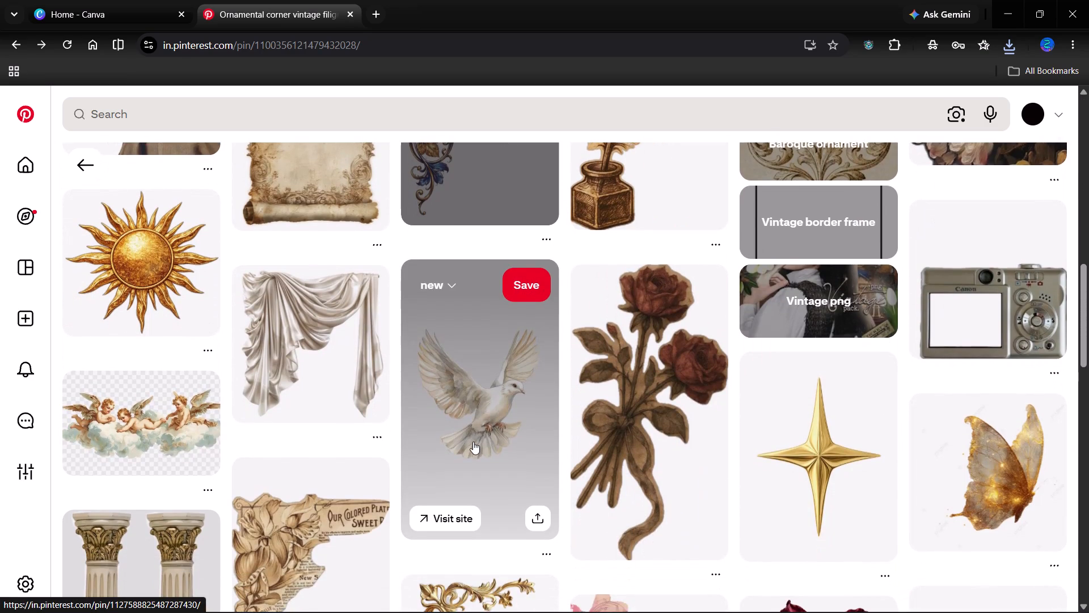
scroll(473, 442, "down", 3)
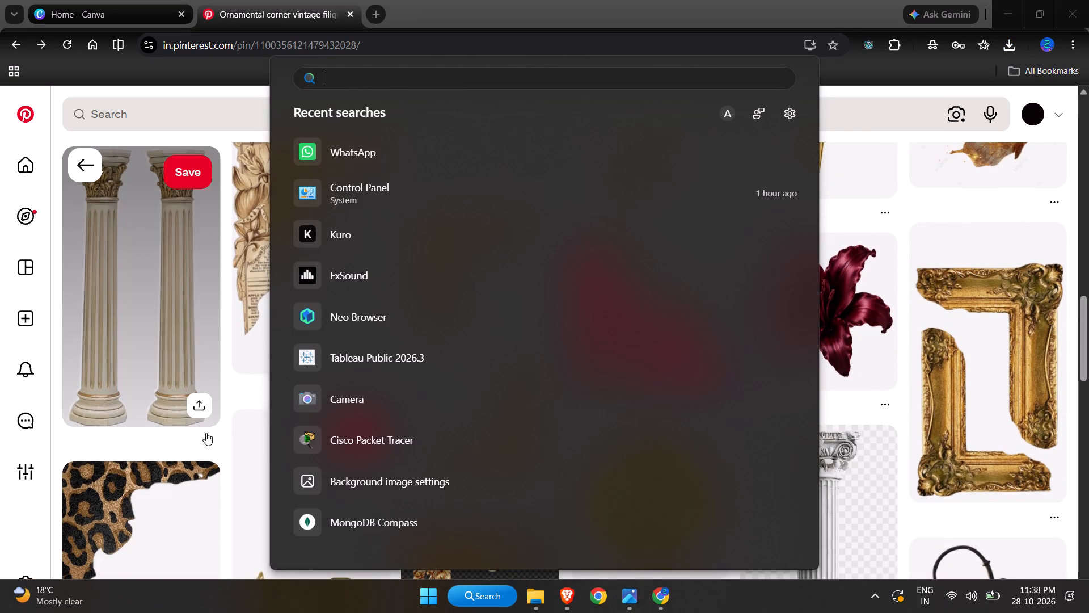
left_click(235, 394)
scroll(235, 394, "down", 3)
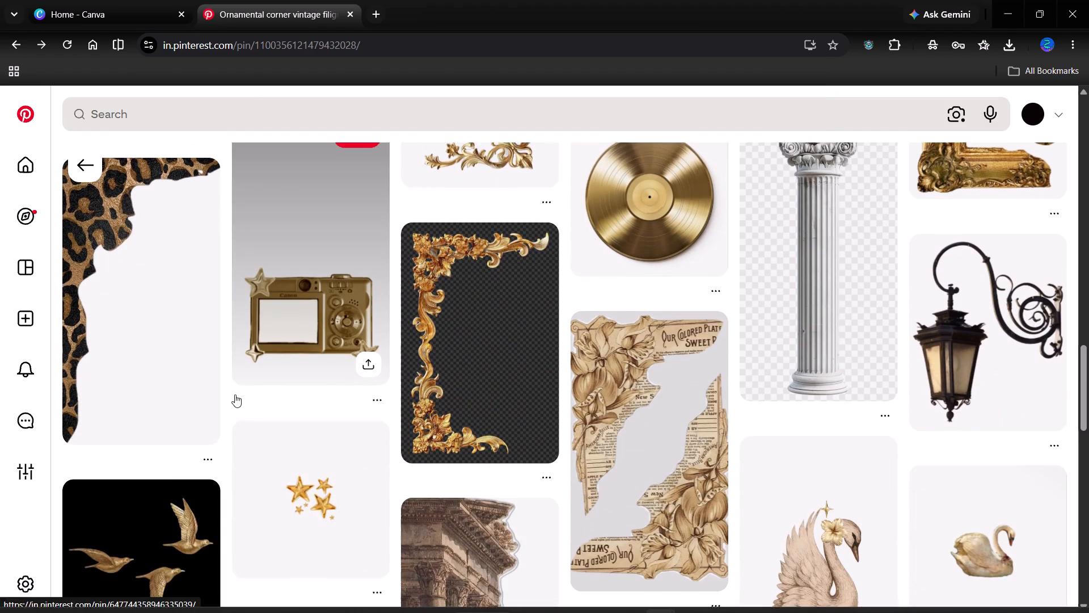
scroll(235, 394, "down", 4)
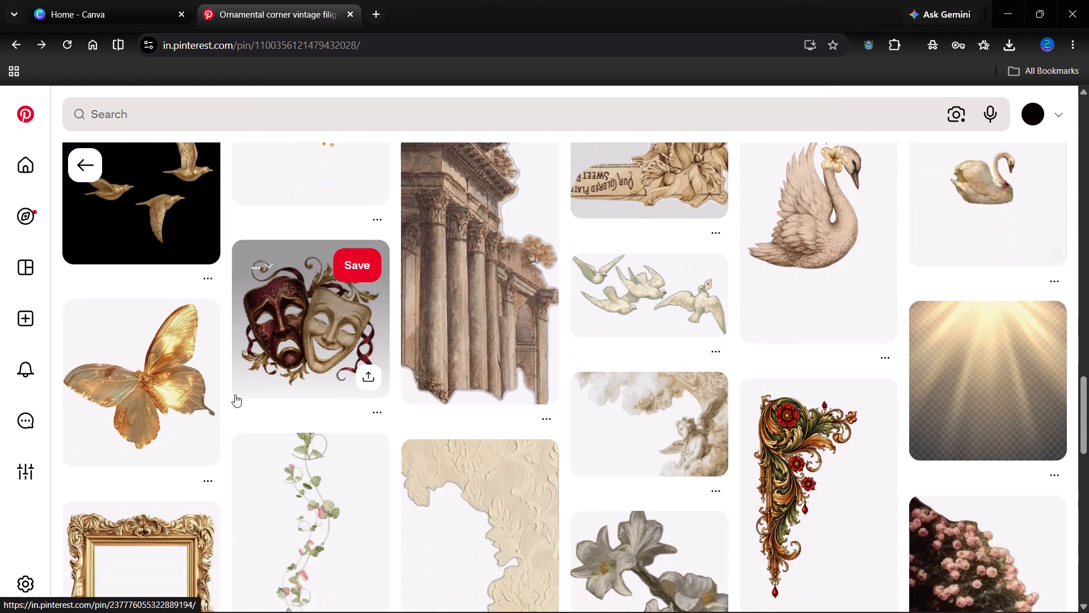
scroll(235, 394, "down", 6)
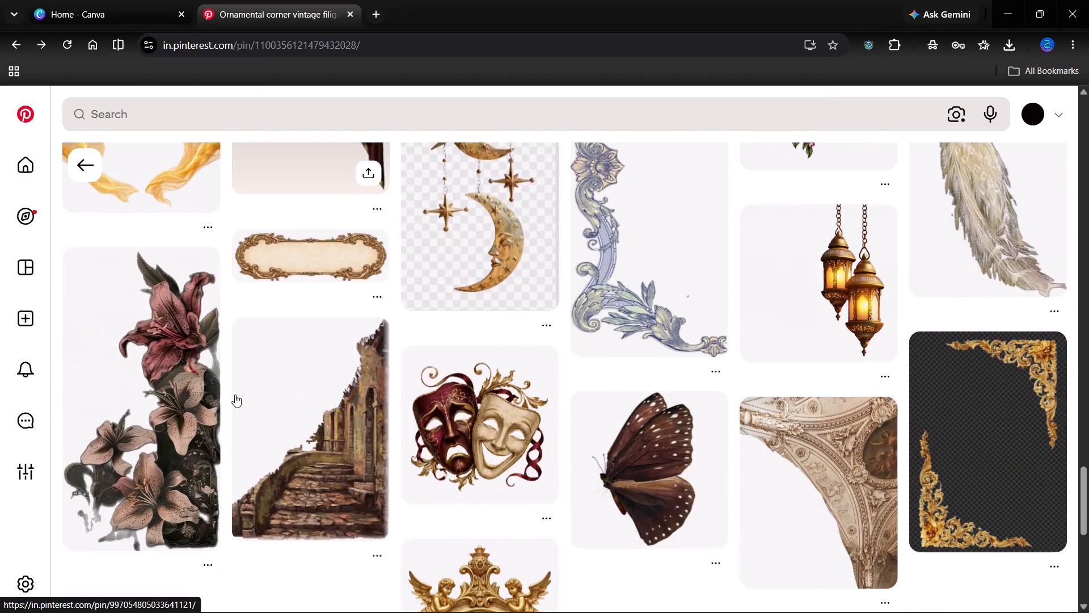
scroll(235, 394, "down", 2)
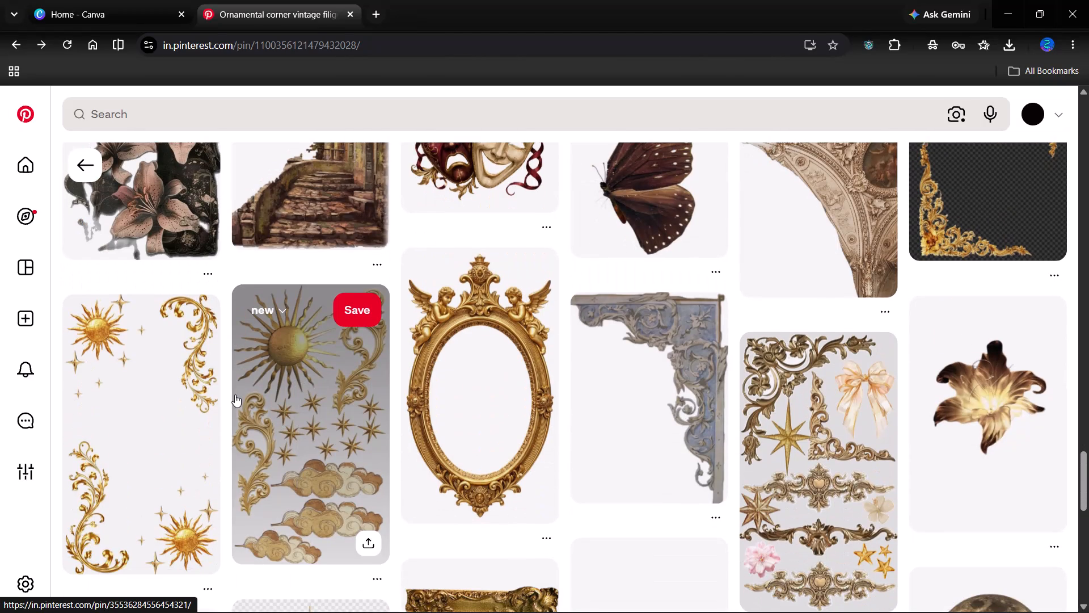
Download the ornamental vintage filigree corner image and move the file into the astha folder.
scroll(235, 394, "up", 17)
scroll(168, 436, "up", 4)
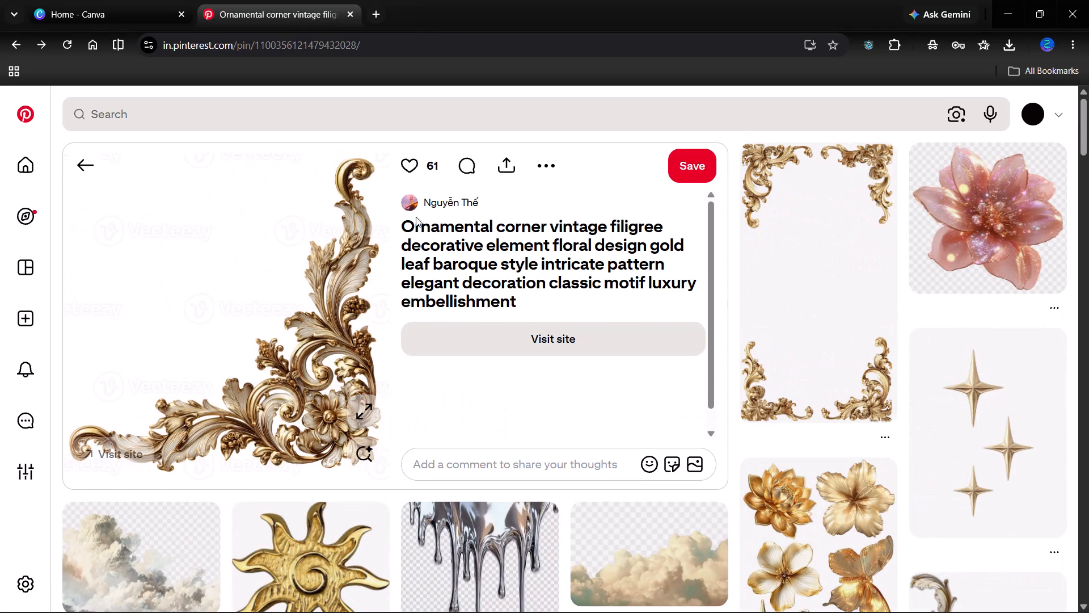
left_click(544, 159)
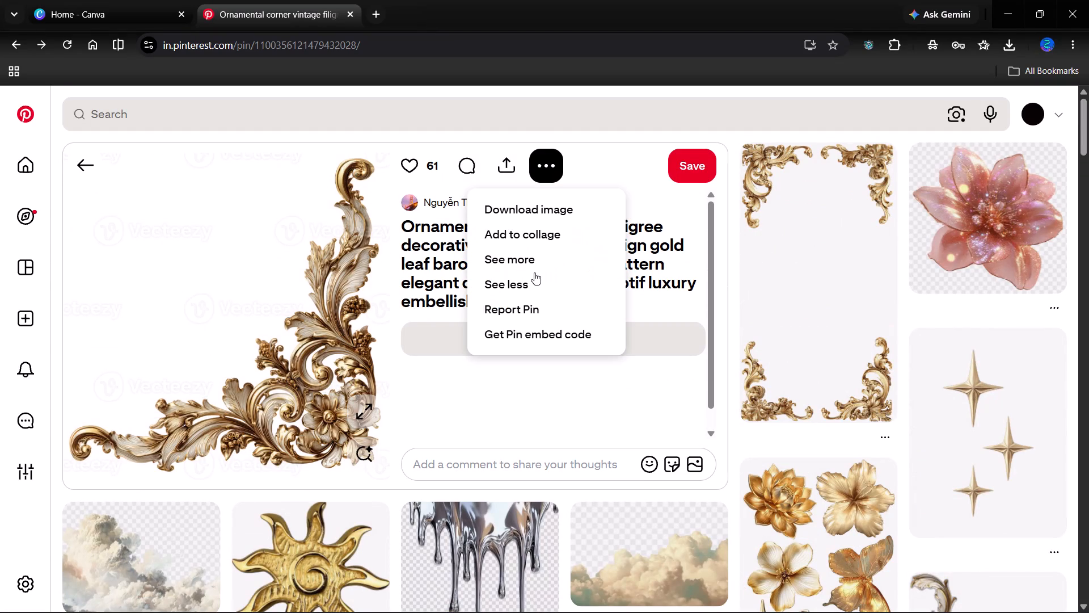
left_click(563, 202)
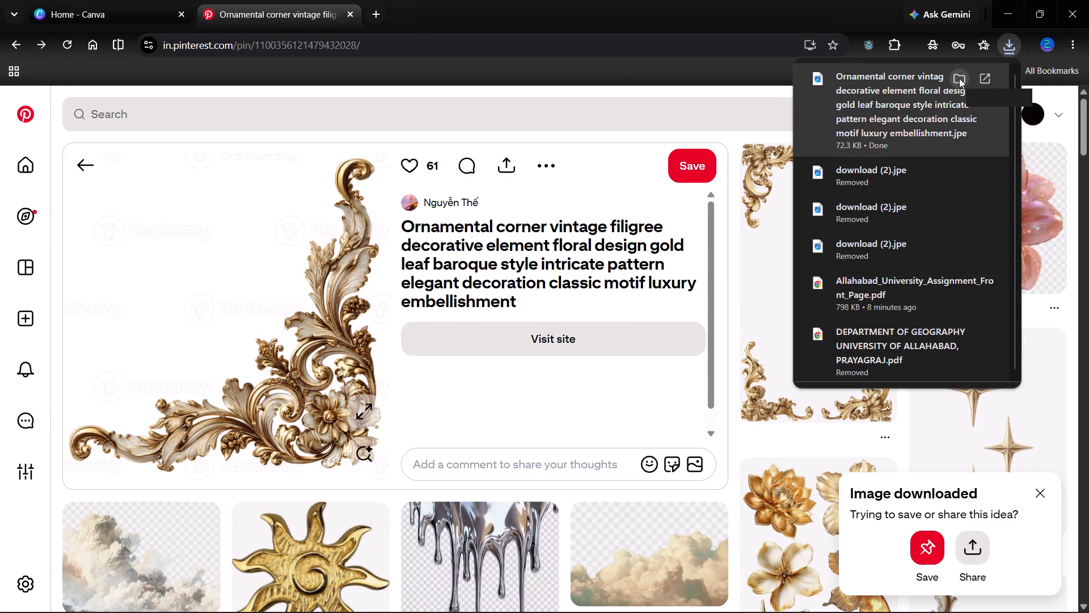
left_click(959, 78)
key("ctrl+c")
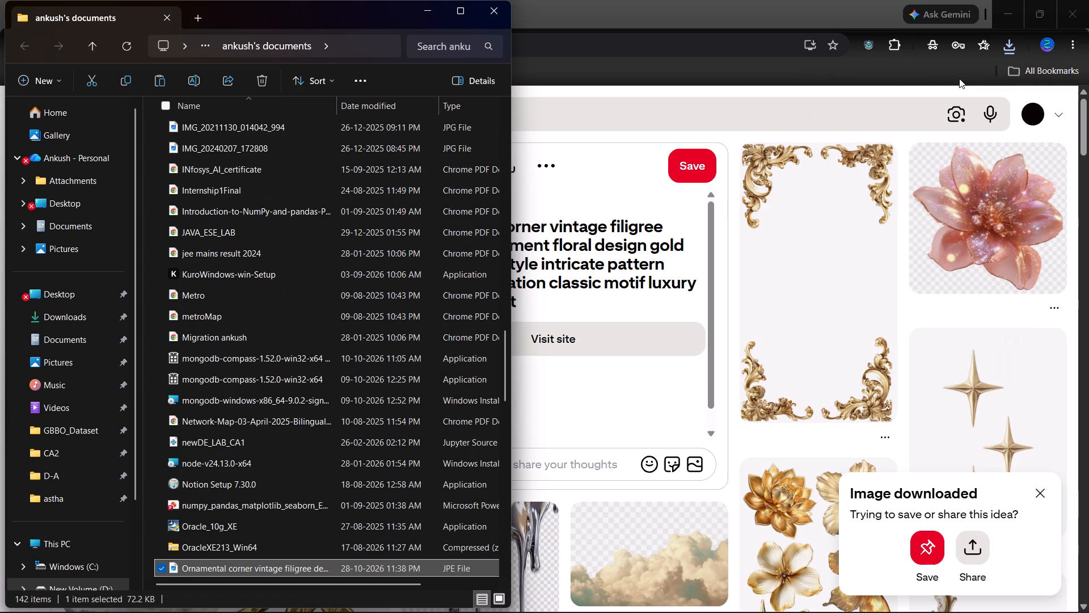
key("ctrl+x")
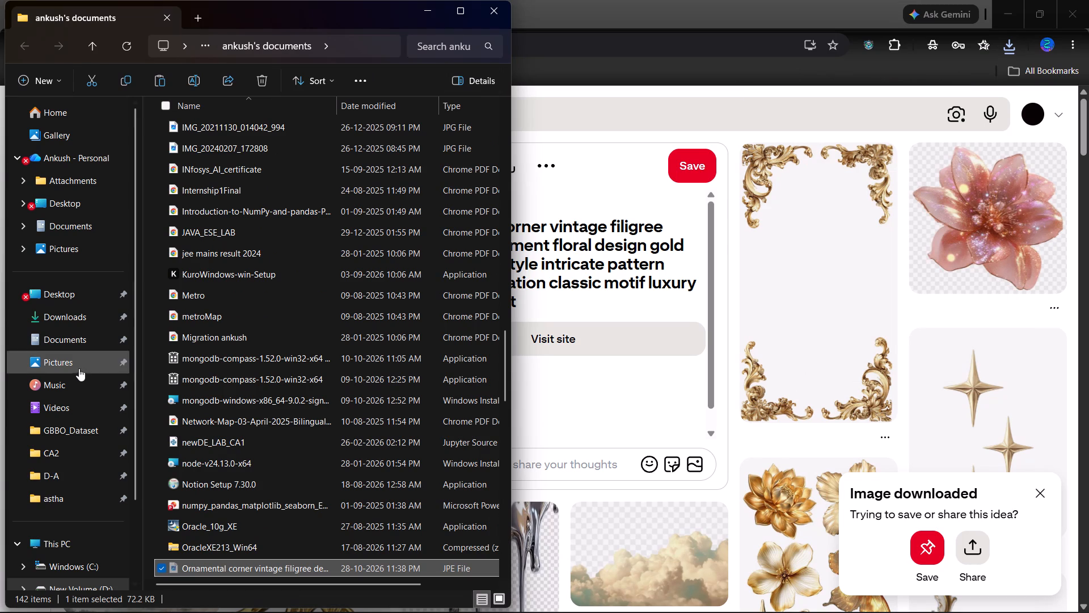
key("alt+Tab")
key("alt+Tab")
key("ctrl+v")
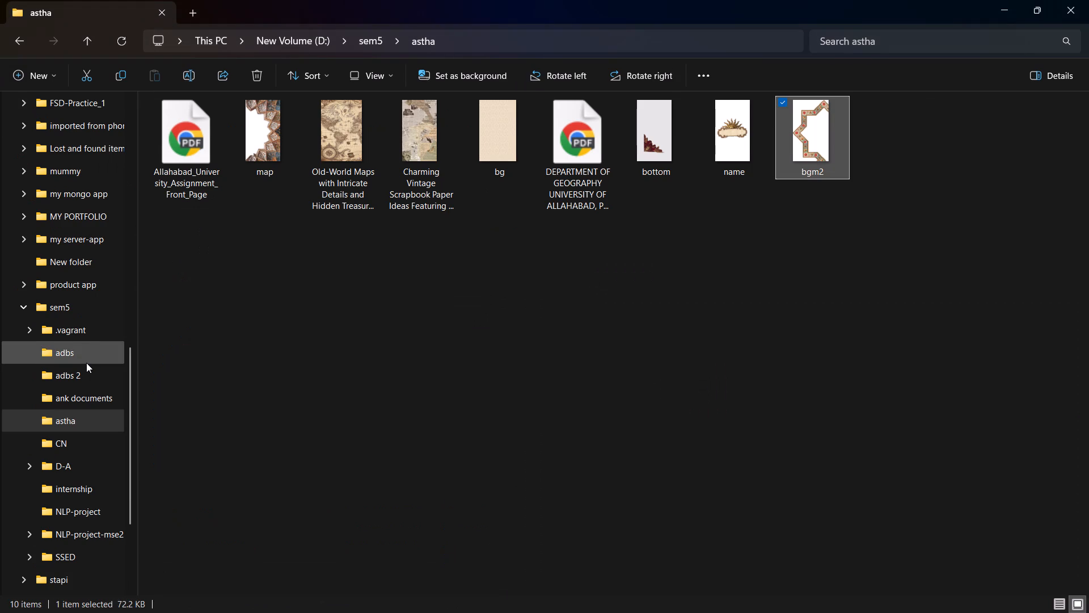
Switch to the Canva cover page and upload bgm2, the Old-World Maps image and the ornamental filigree corner from the astha folder.
left_click(501, 517)
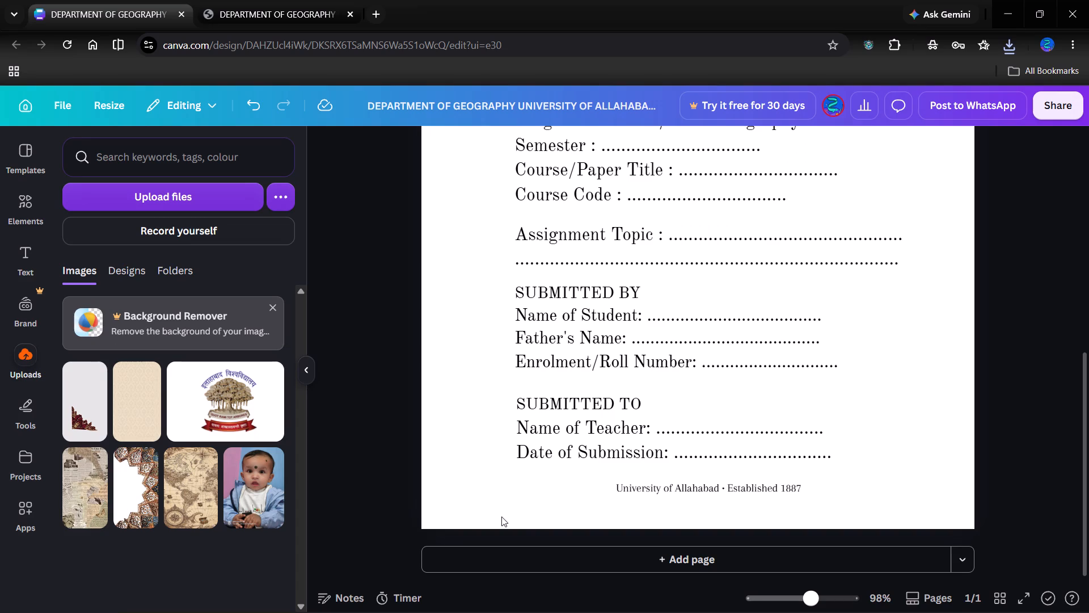
left_click(200, 202)
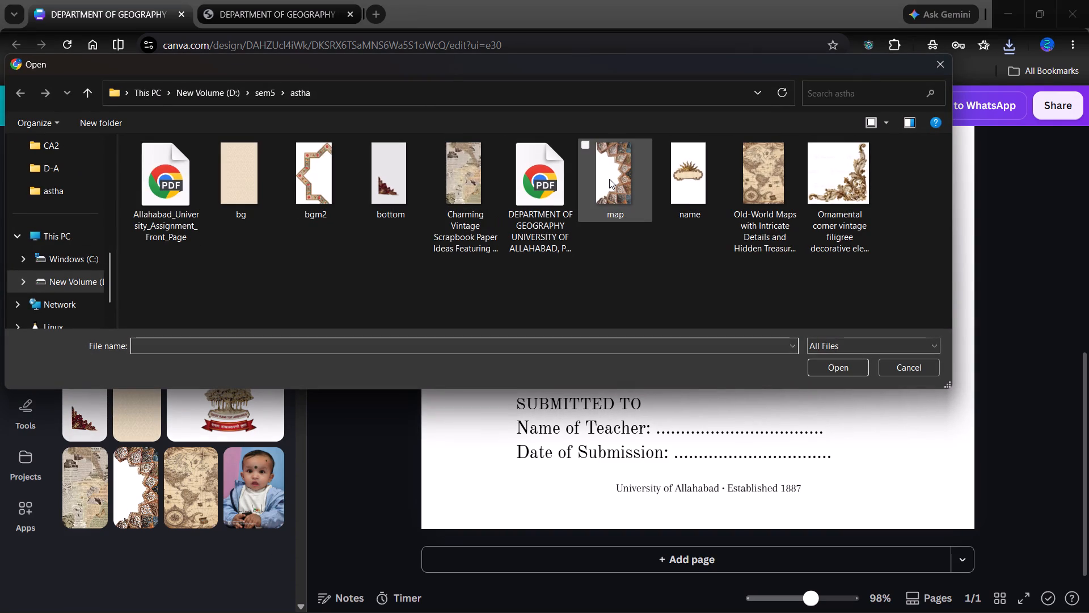
left_click(660, 145)
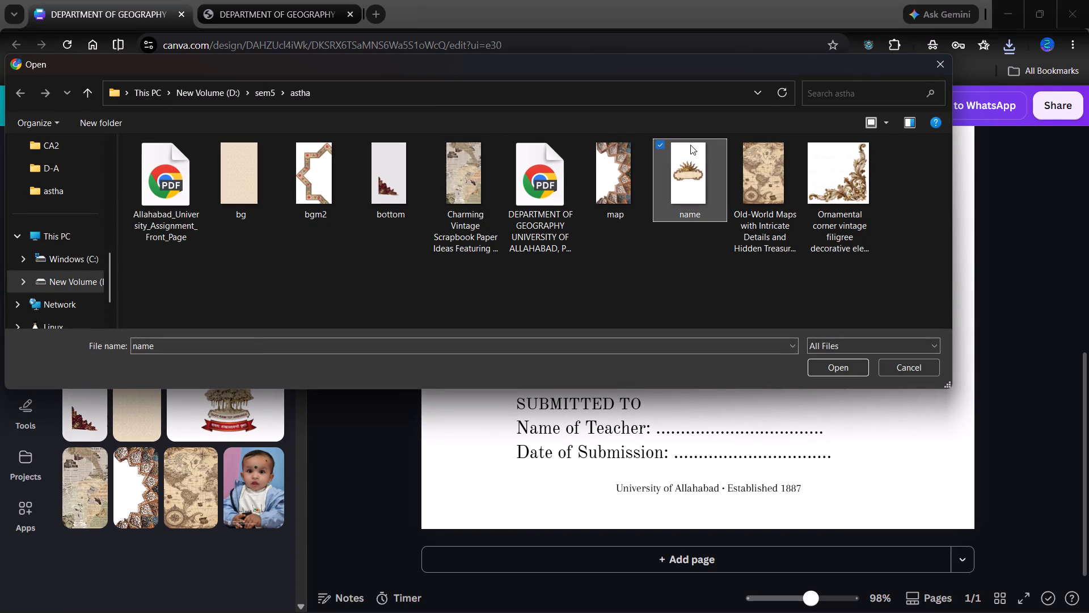
left_click(736, 145)
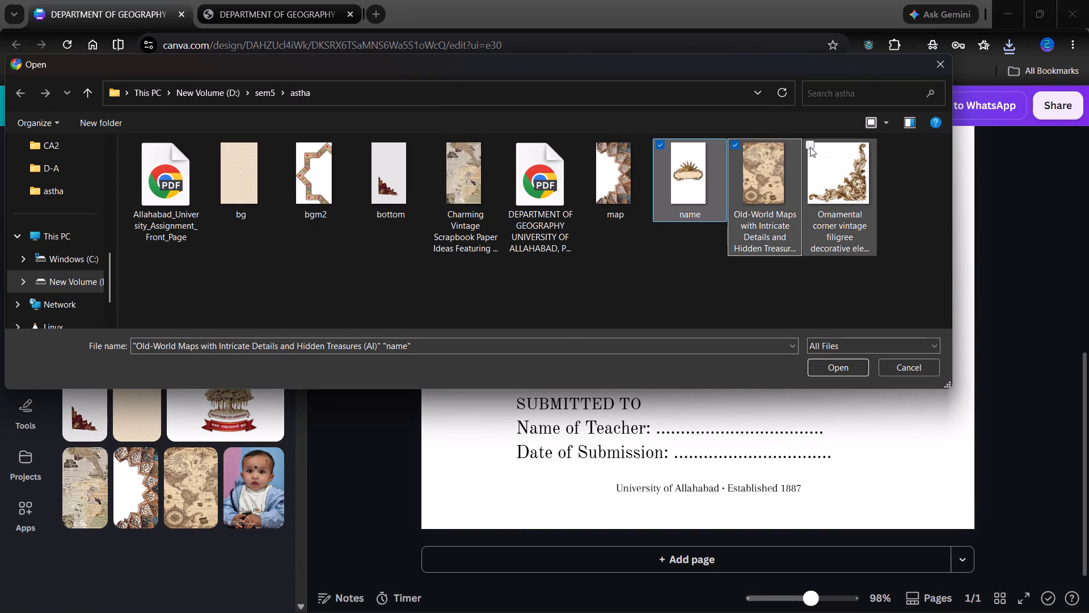
left_click(809, 144)
left_click(737, 144)
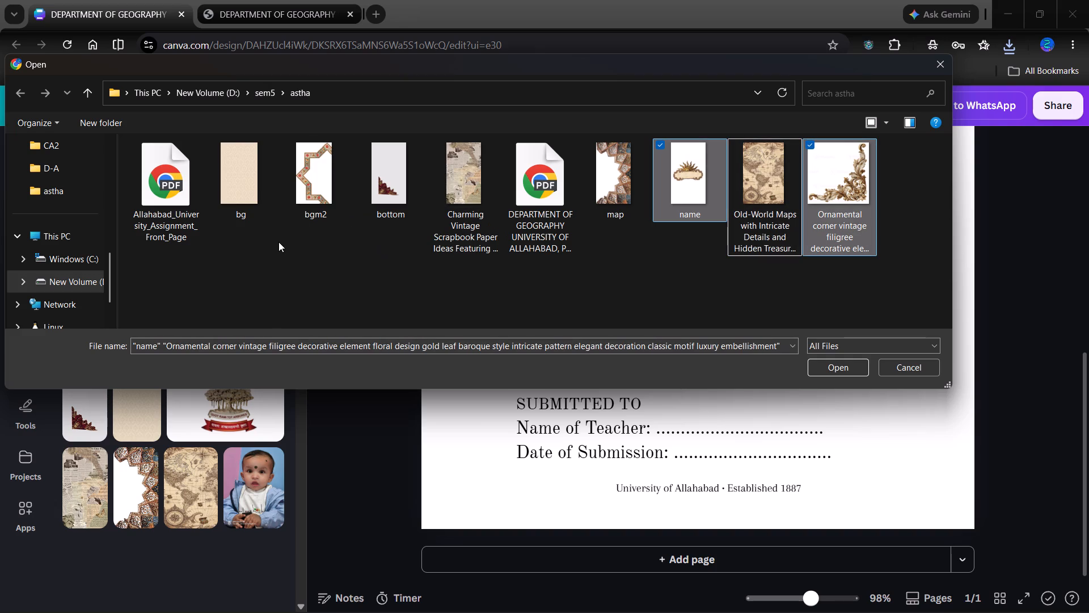
left_click(285, 140)
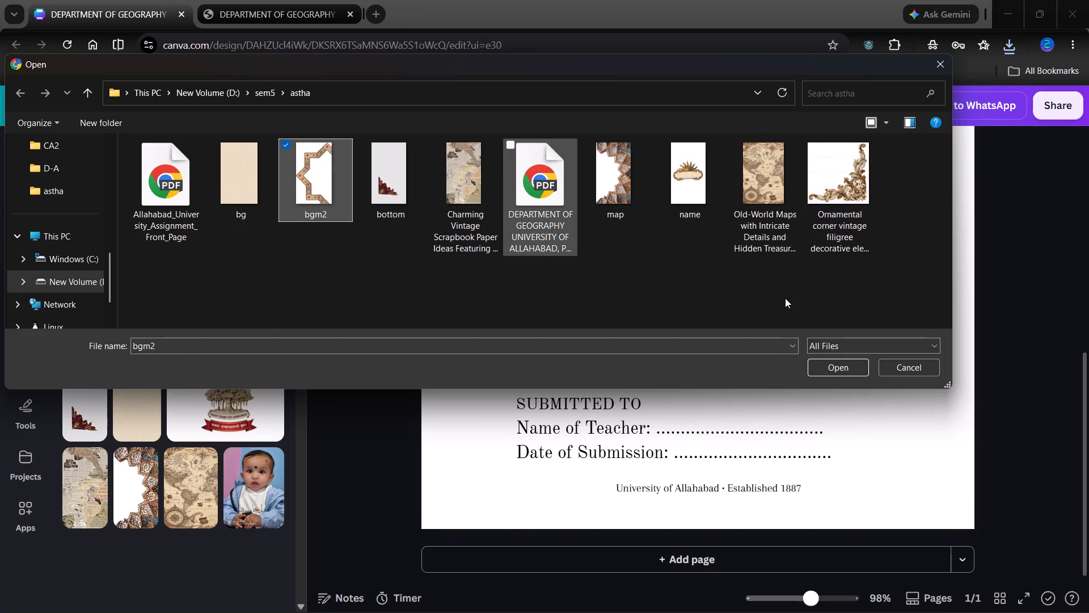
left_click(737, 149)
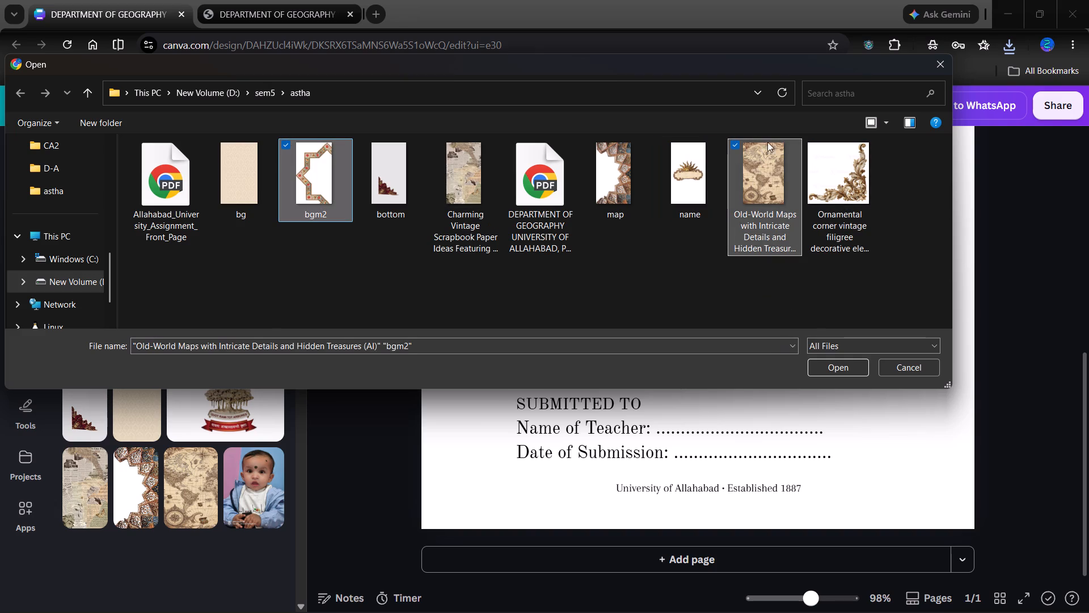
left_click(809, 141)
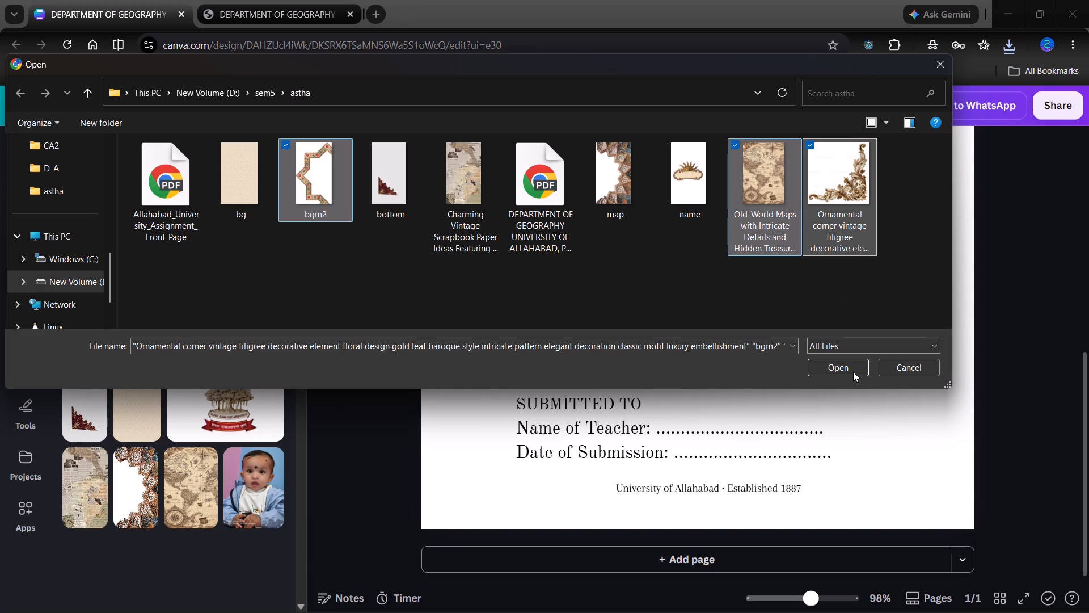
left_click(848, 369)
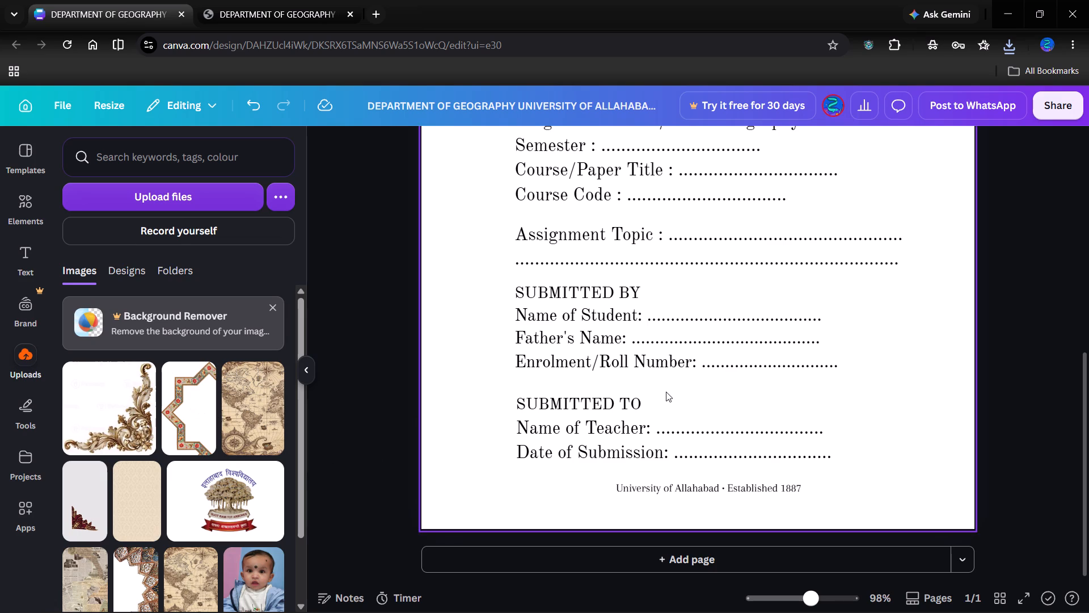
Check the uploaded images against the astha folder and upload the missing name image.
scroll(189, 509, "down", 1)
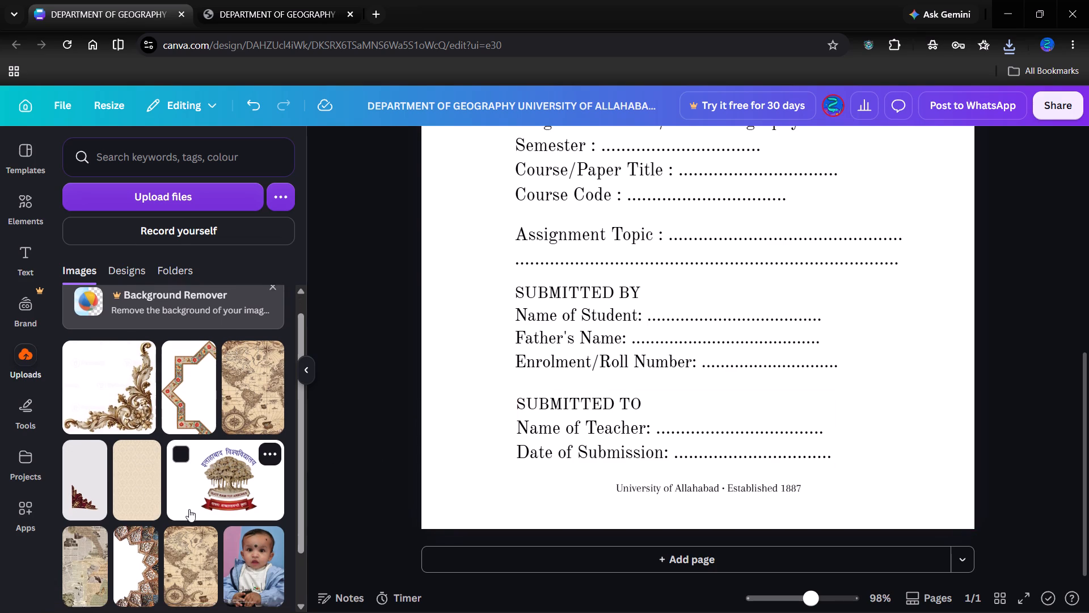
scroll(189, 509, "down", 3)
scroll(189, 509, "up", 3)
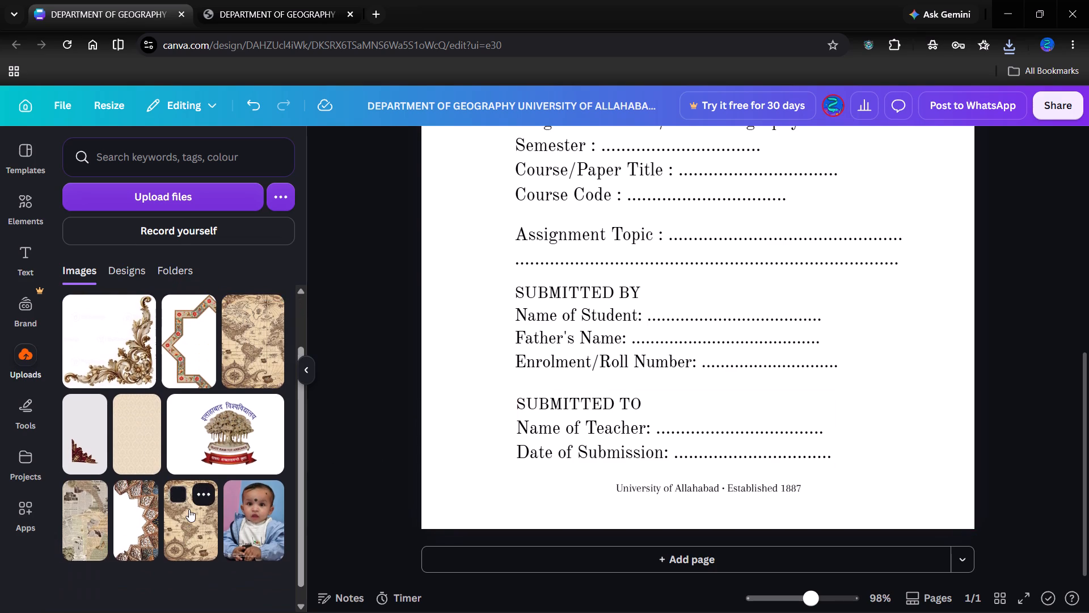
scroll(189, 509, "down", 2)
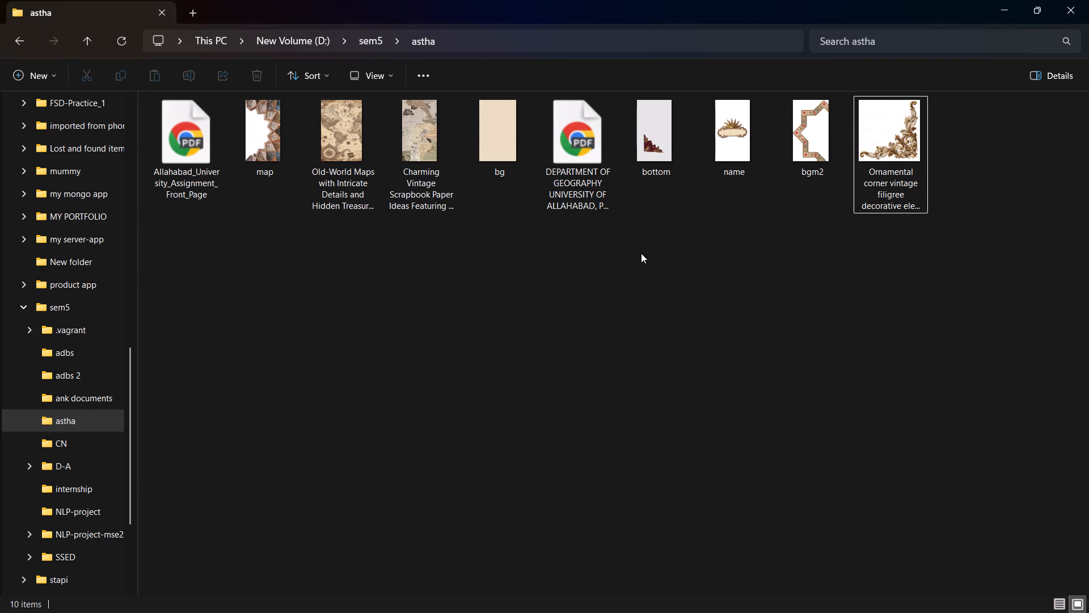
key("alt+Tab")
left_click(170, 185)
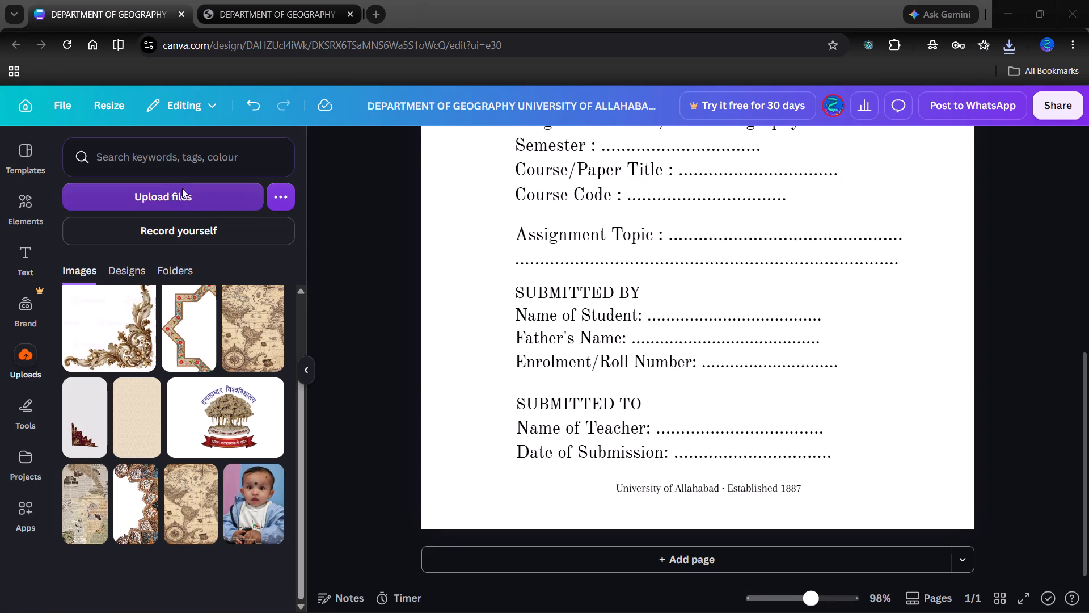
left_click(683, 196)
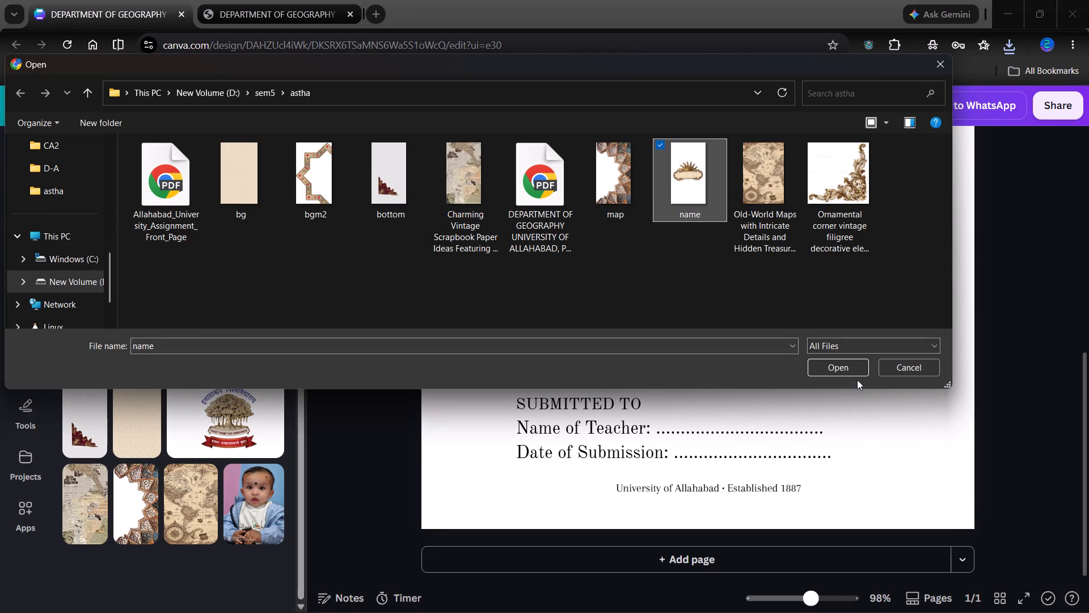
left_click(845, 372)
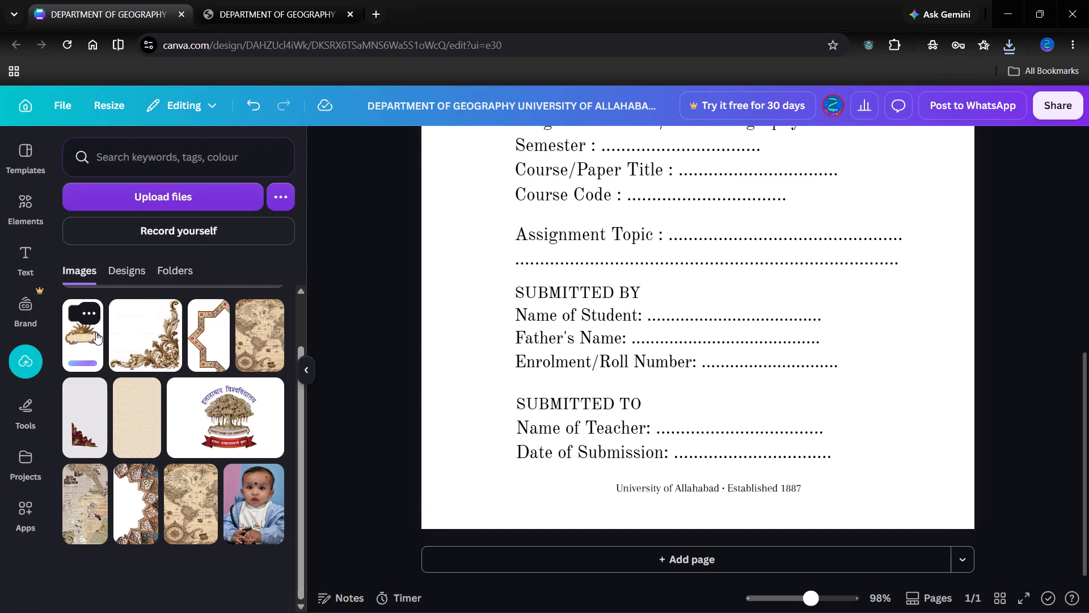
Move the "University of Allahabad • Established 1887" footer text up beside the SUBMITTED TO heading.
left_click_drag(683, 488, 757, 394)
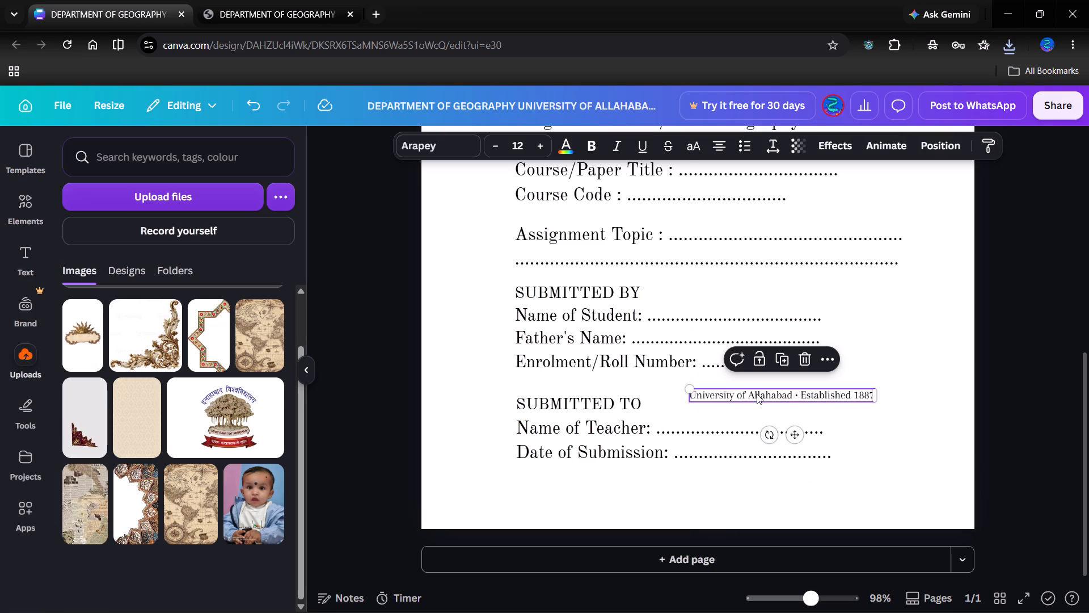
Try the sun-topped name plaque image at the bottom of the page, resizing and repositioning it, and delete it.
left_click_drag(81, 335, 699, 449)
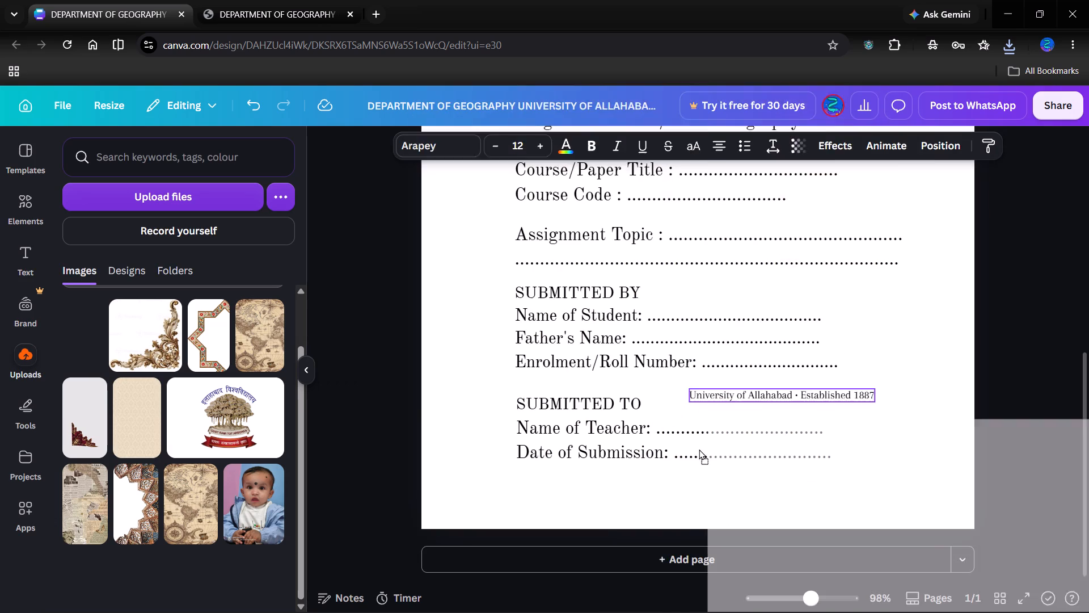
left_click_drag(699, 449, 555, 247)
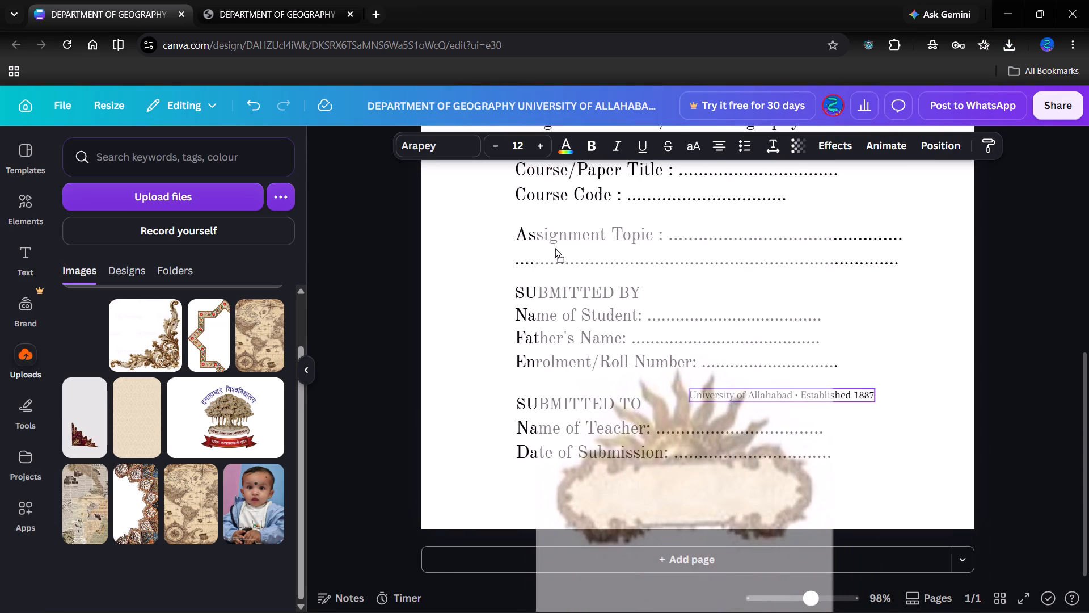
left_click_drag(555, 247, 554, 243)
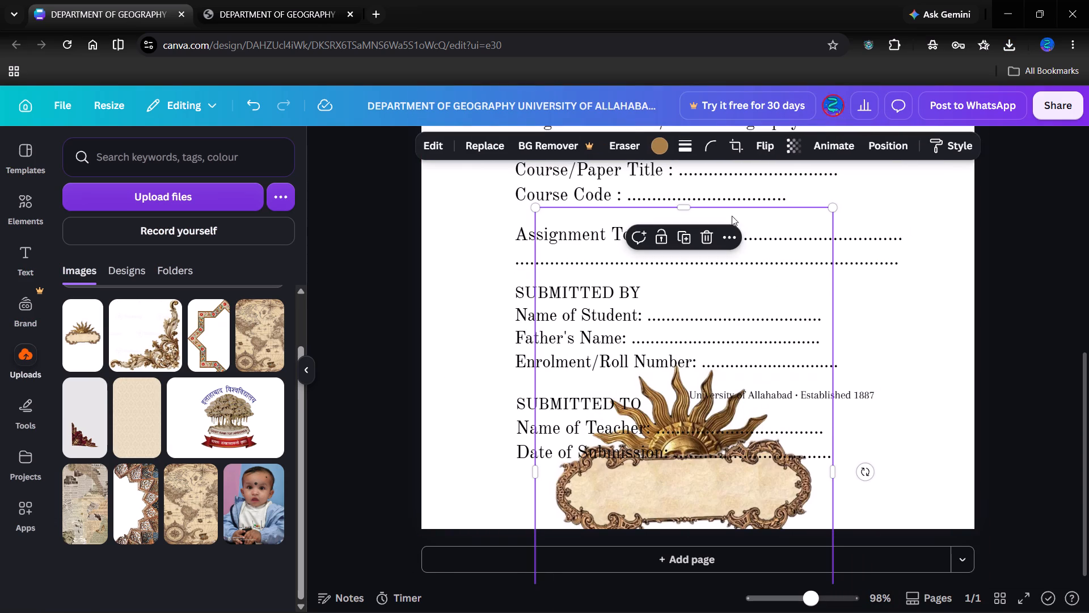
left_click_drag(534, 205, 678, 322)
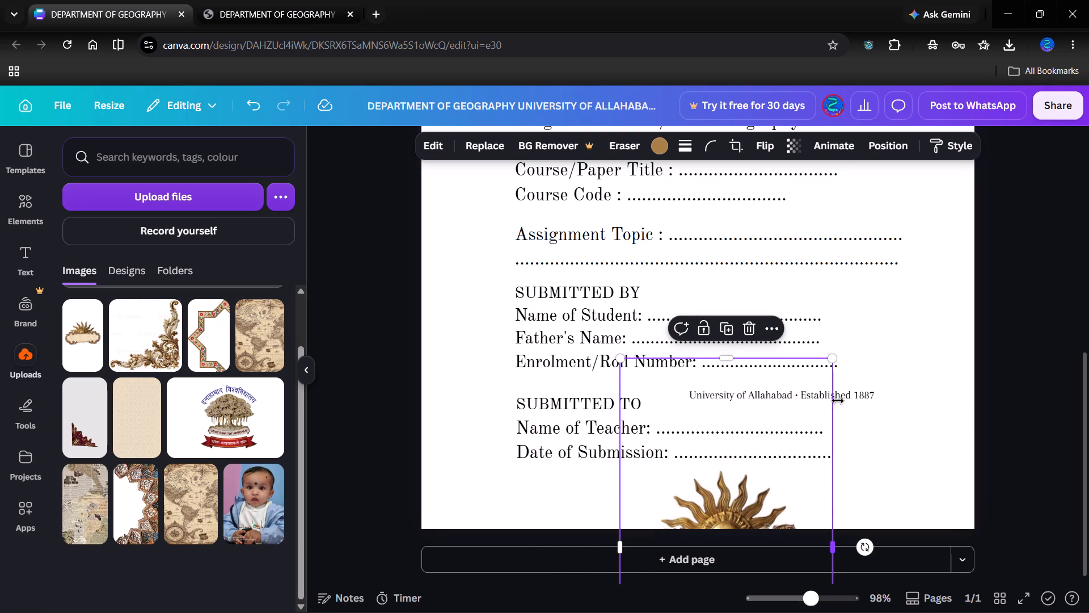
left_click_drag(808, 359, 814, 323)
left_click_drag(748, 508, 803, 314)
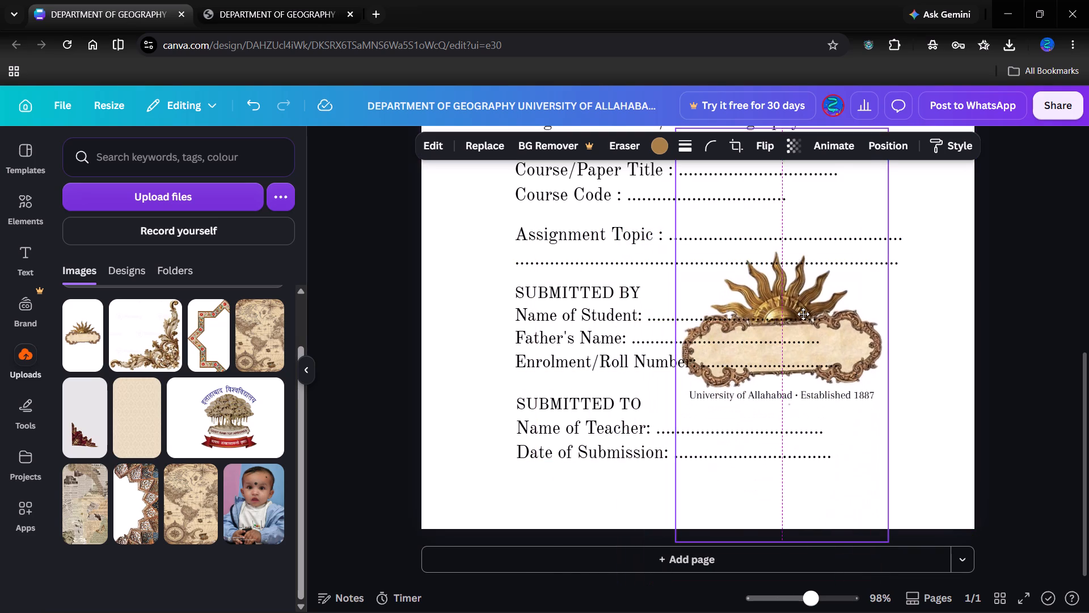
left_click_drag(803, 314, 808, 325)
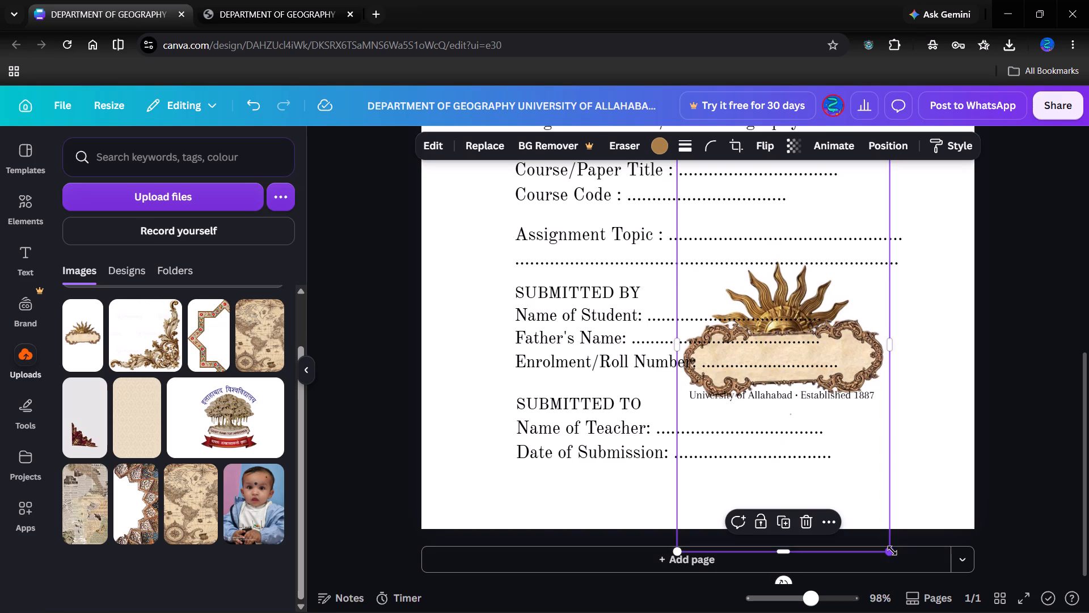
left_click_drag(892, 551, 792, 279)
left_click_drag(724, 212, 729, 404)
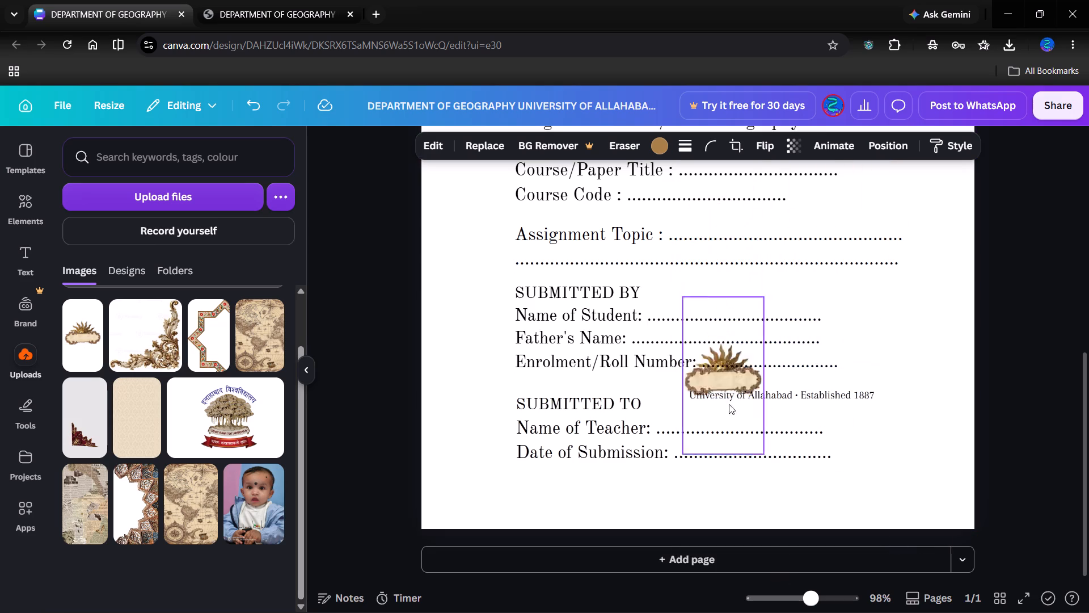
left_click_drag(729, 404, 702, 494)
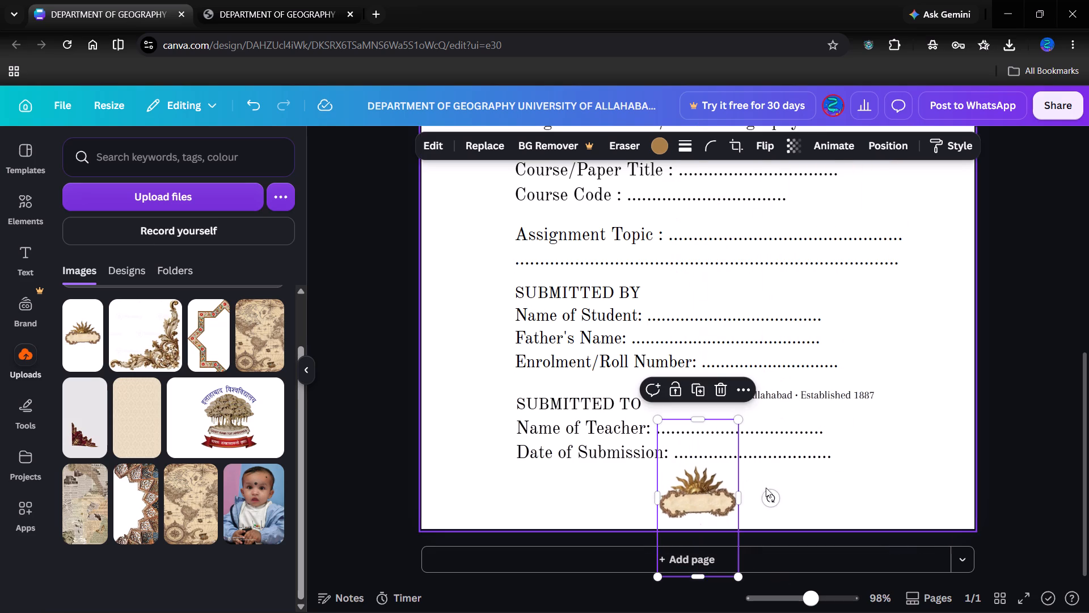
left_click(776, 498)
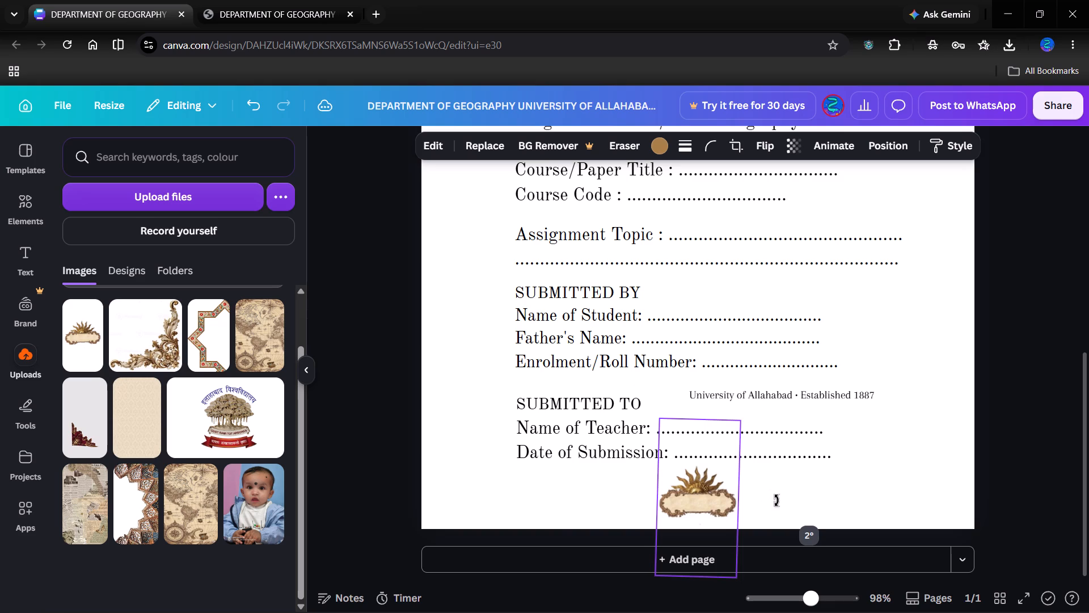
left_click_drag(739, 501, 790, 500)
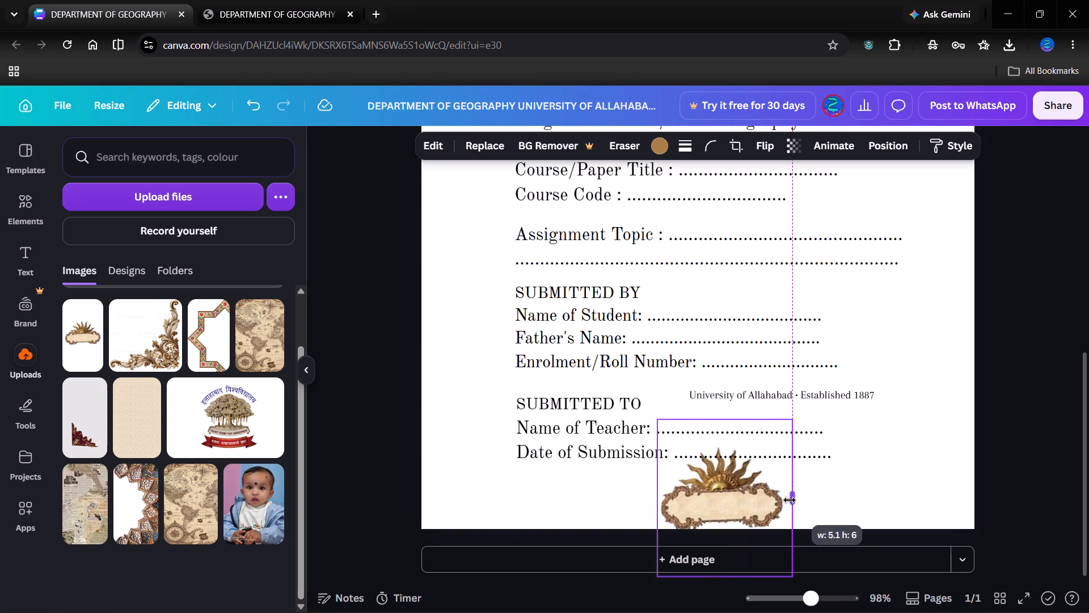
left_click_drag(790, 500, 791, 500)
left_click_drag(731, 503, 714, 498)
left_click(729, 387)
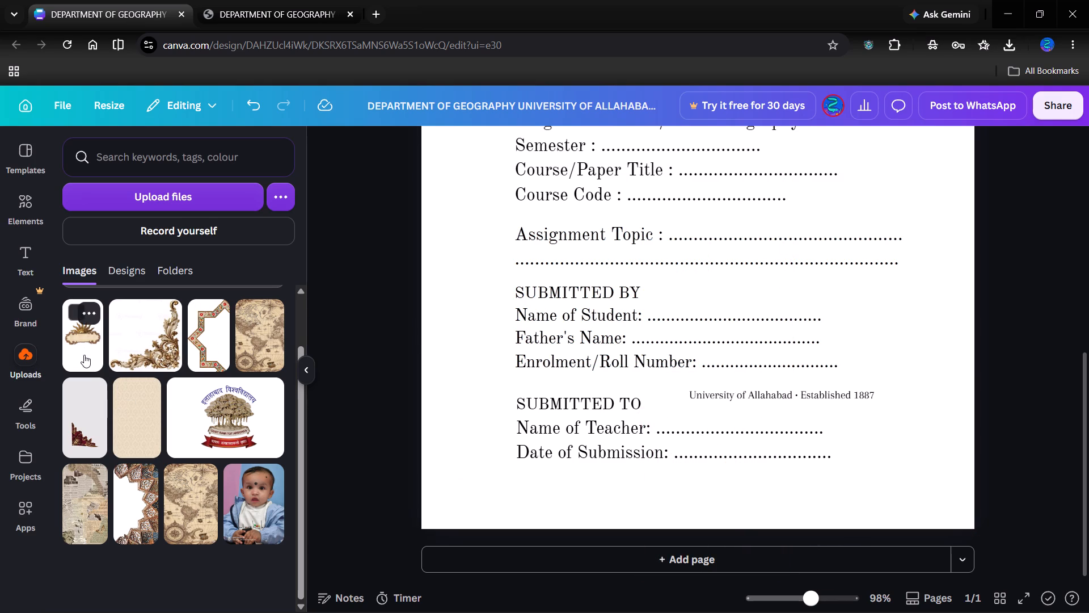
Add the ornamental filigree corner image, shrink it and fit it into the bottom-right corner of the page.
left_click(161, 343)
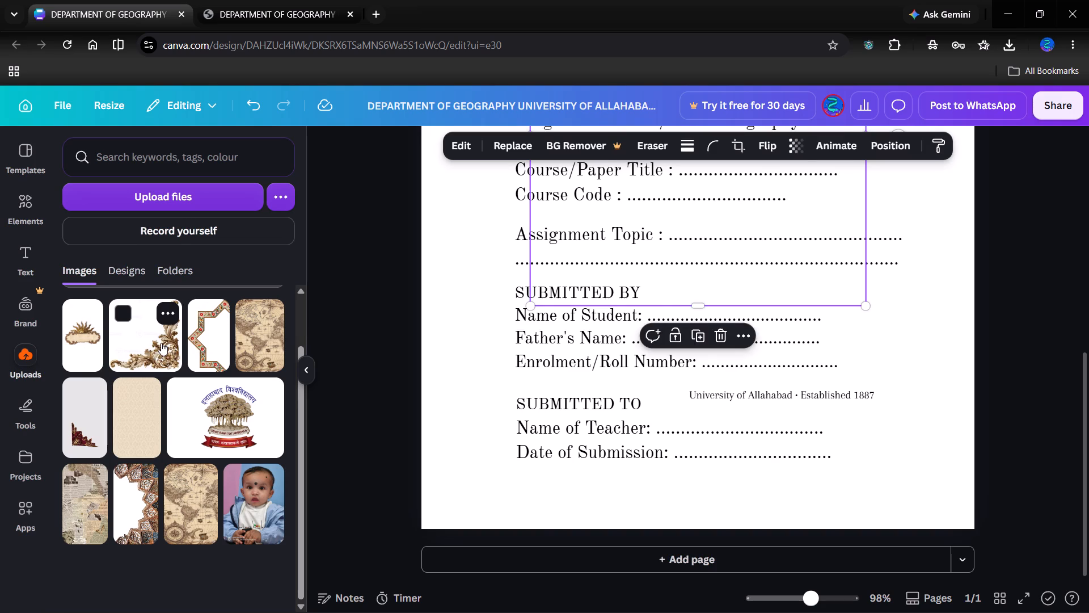
left_click_drag(662, 212, 797, 430)
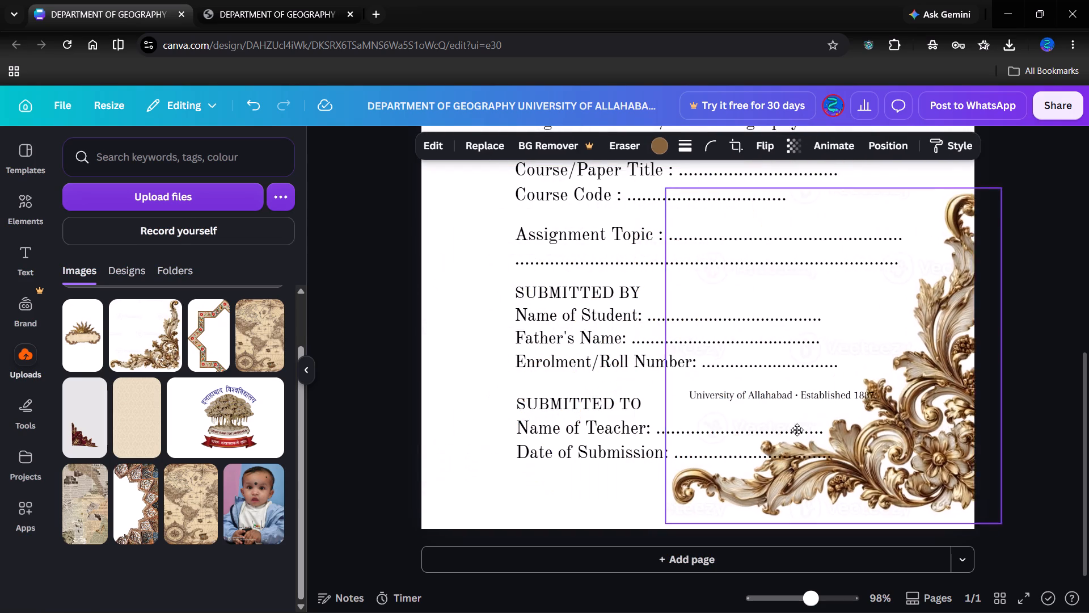
left_click_drag(797, 430, 773, 443)
left_click_drag(976, 539, 951, 503)
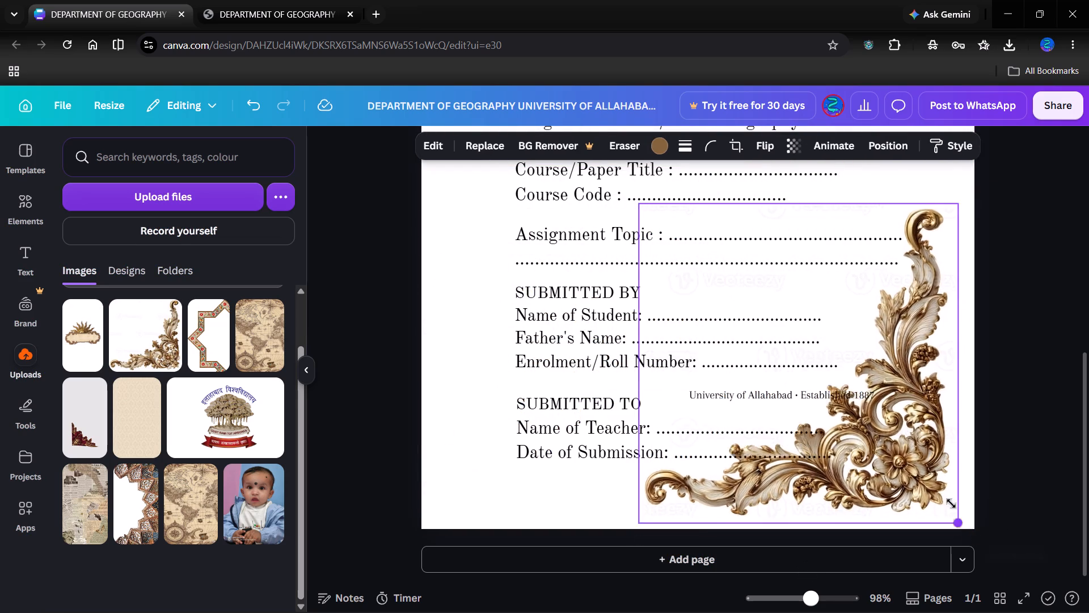
left_click_drag(951, 503, 833, 373)
left_click_drag(766, 329, 923, 472)
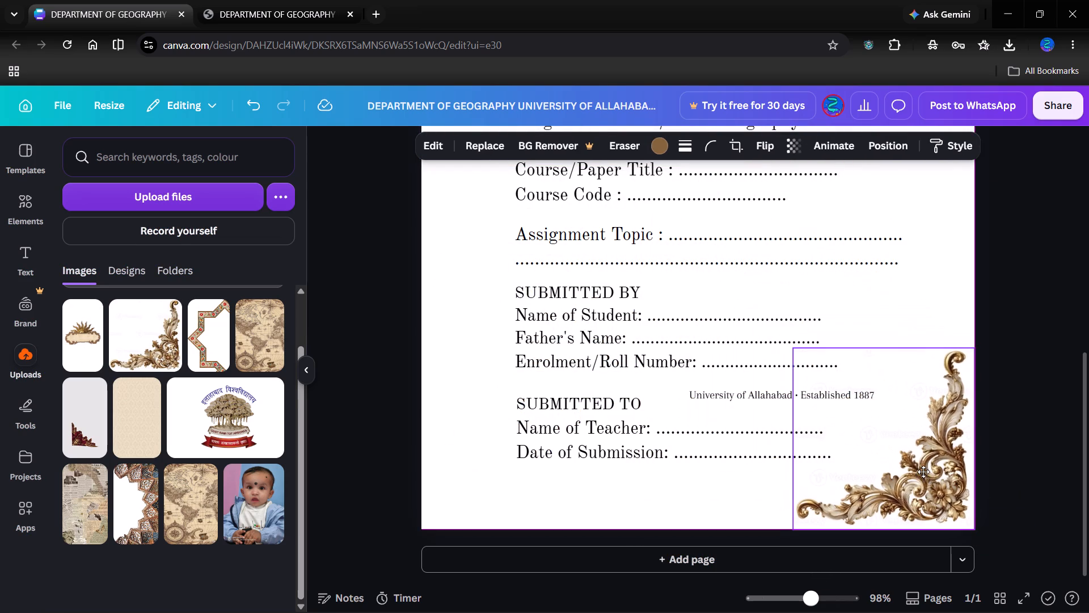
left_click_drag(923, 472, 925, 473)
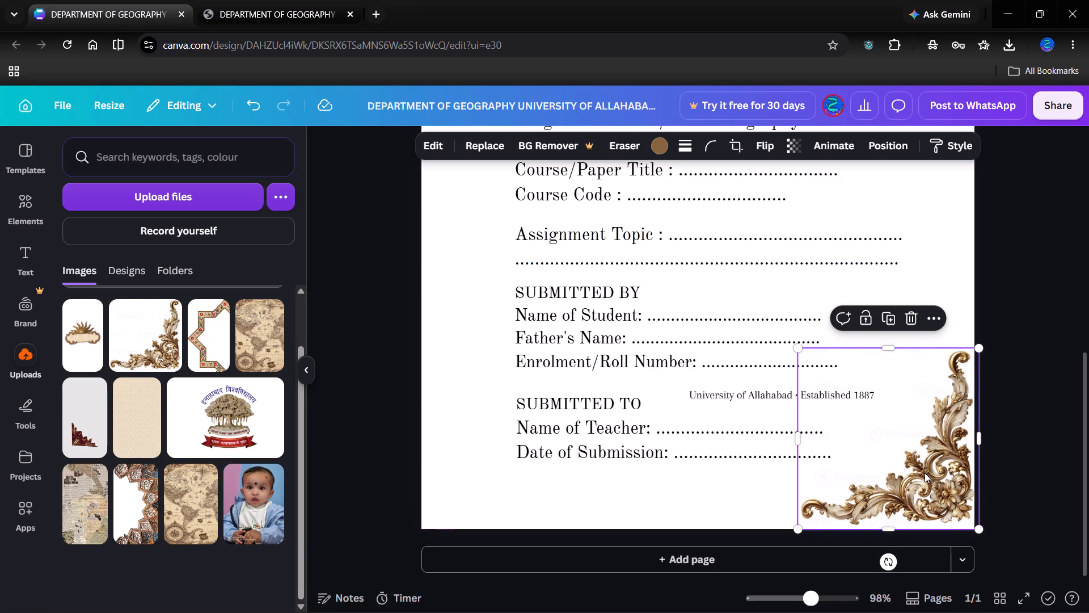
Duplicate the filigree corner, move the copy to the bottom-left of the page and align it to the page's left edge.
left_click(868, 319)
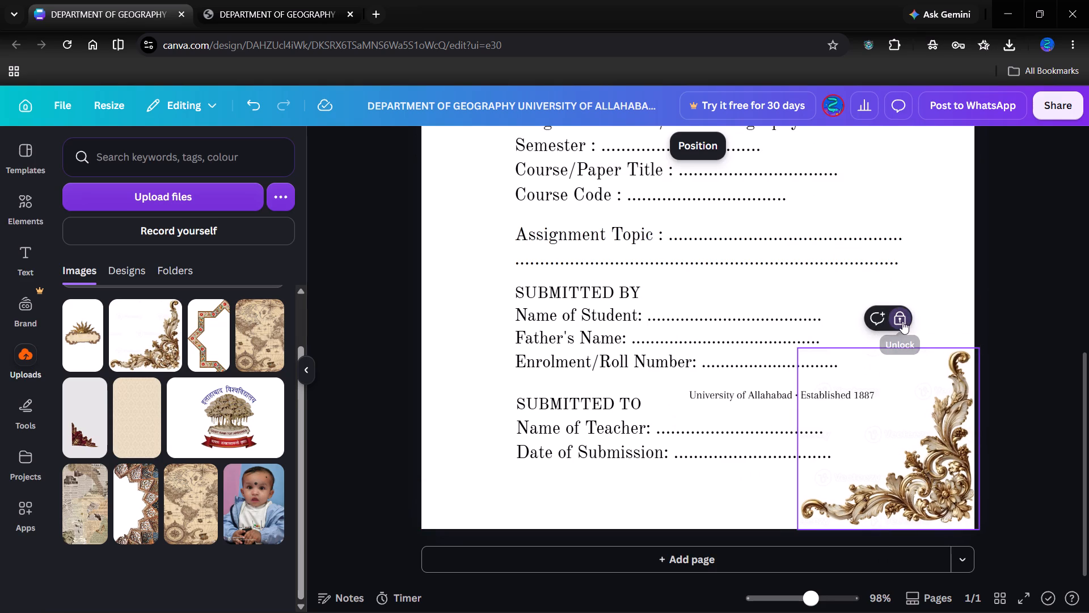
left_click(902, 321)
left_click(894, 320)
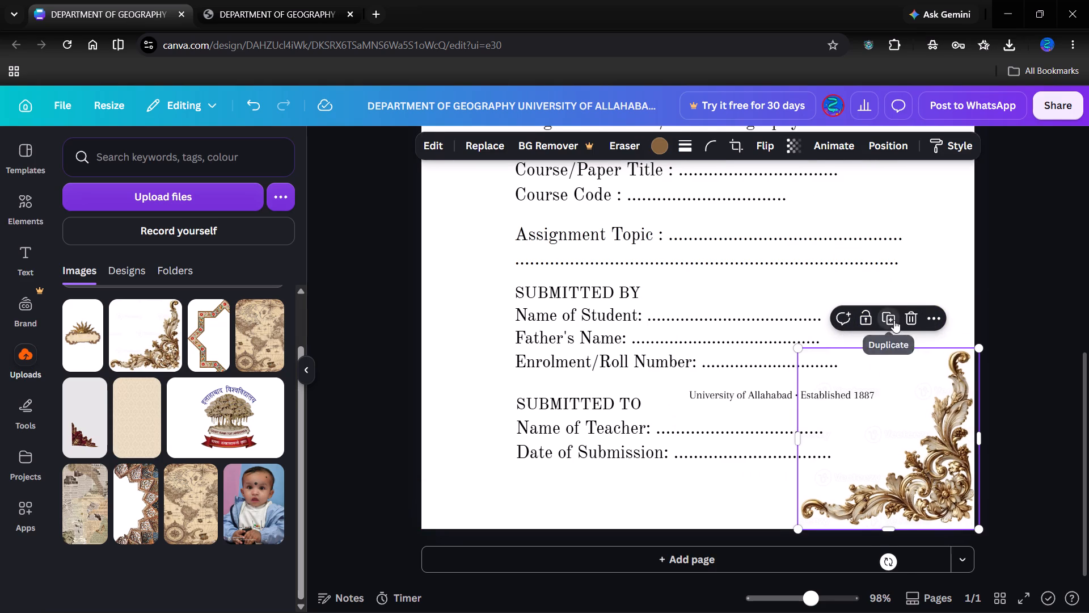
left_click_drag(915, 430, 532, 423)
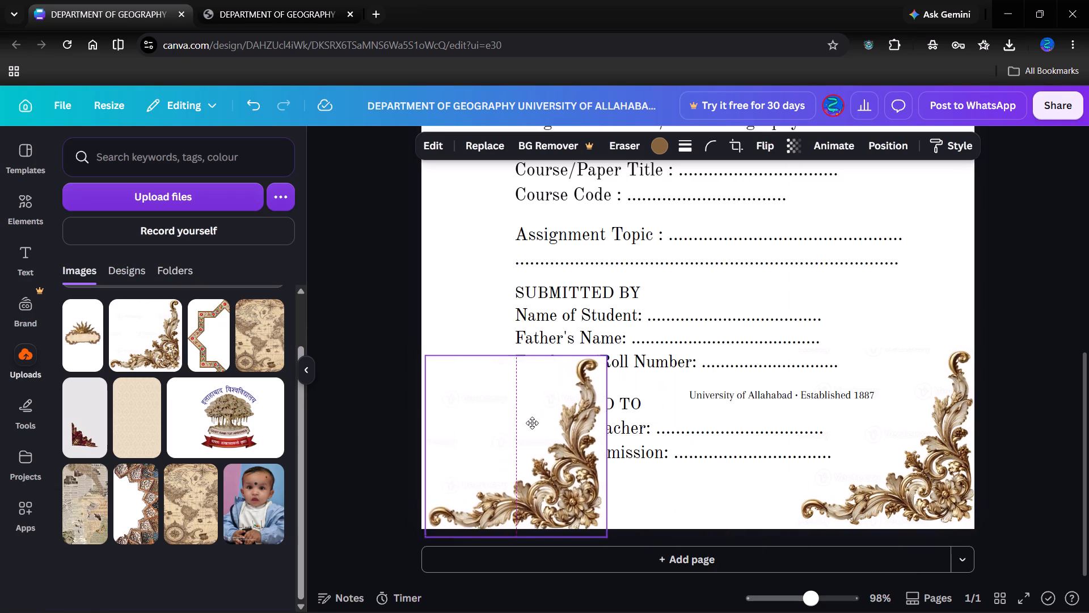
left_click_drag(532, 423, 531, 421)
left_click(560, 321)
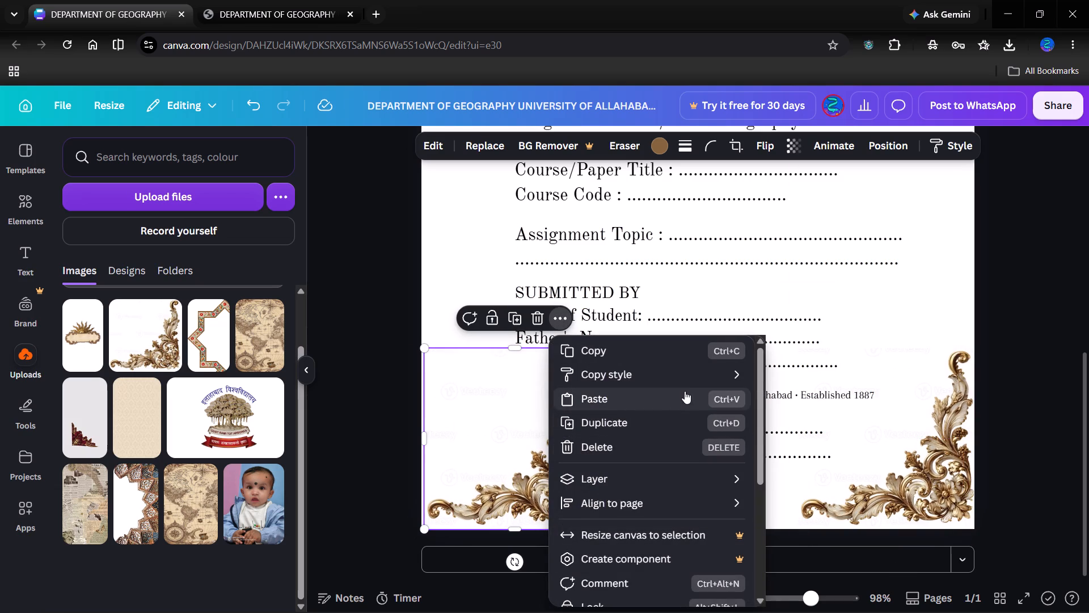
scroll(659, 496, "down", 1)
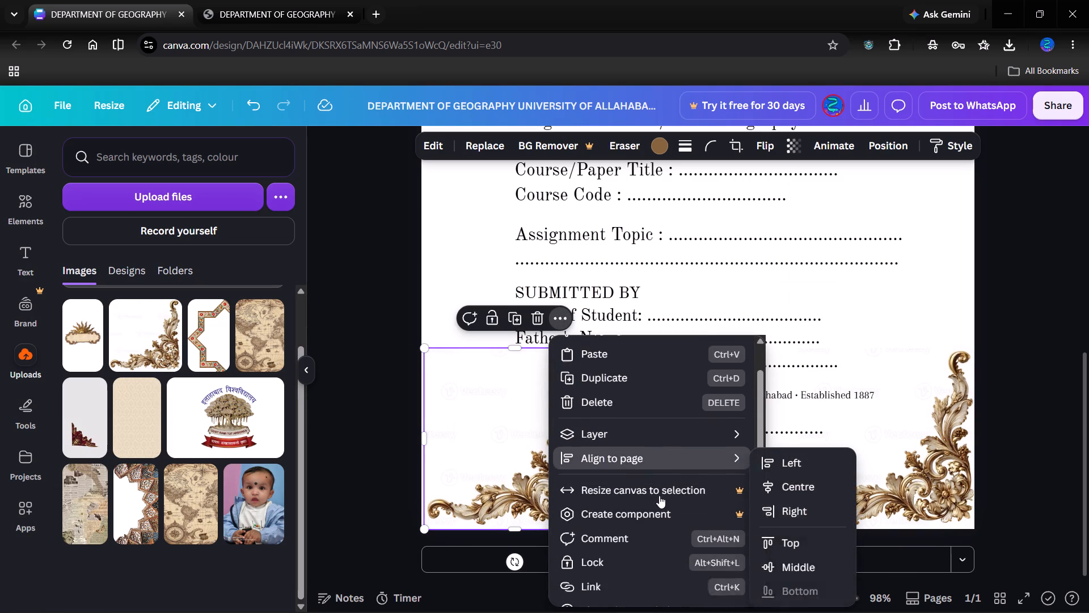
scroll(659, 496, "down", 2)
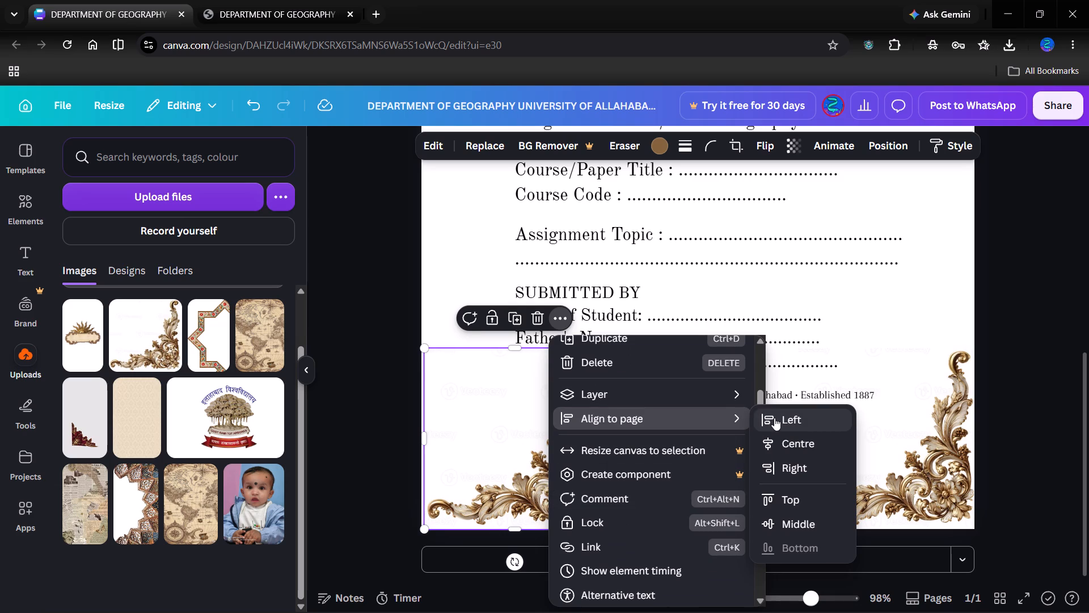
left_click(774, 418)
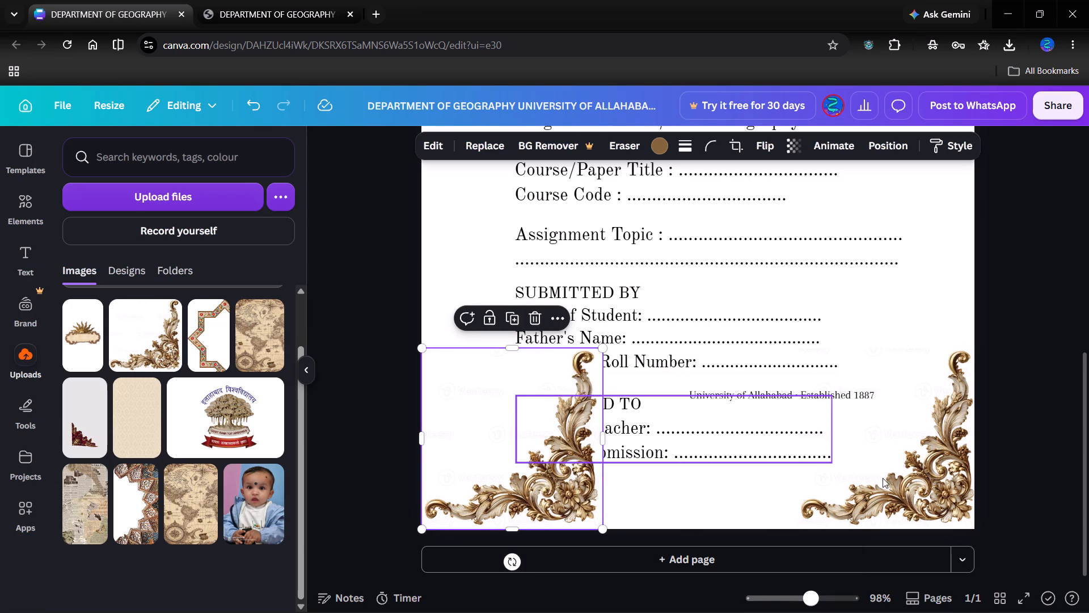
Lock the filigree corner image at the bottom-right of the page.
left_click(910, 493)
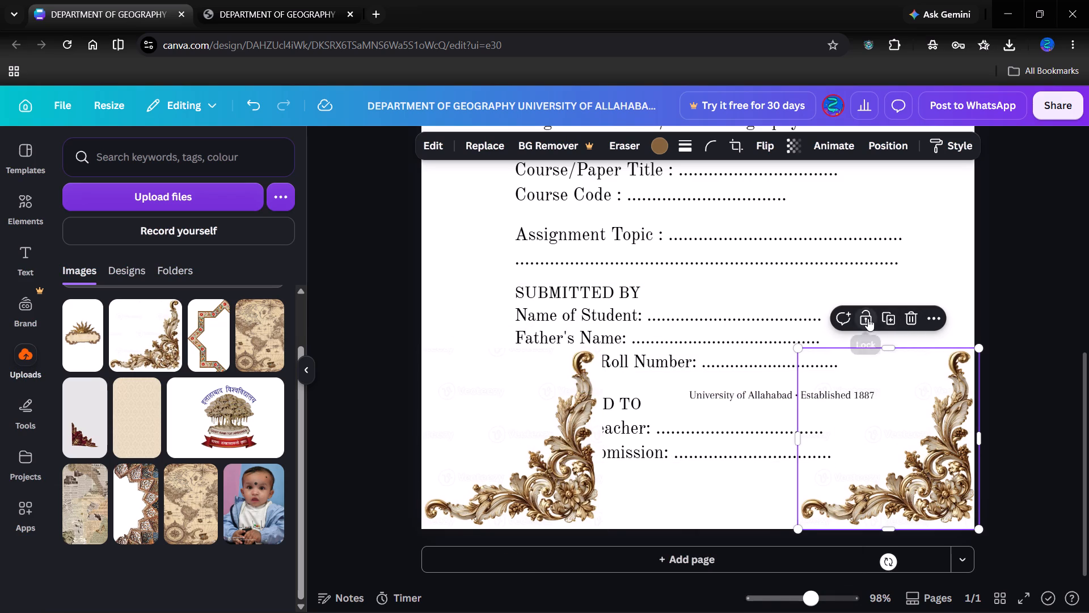
left_click(868, 318)
Rotate the bottom-left filigree corner copy to 90° so it mirrors the bottom-right one.
left_click(589, 414)
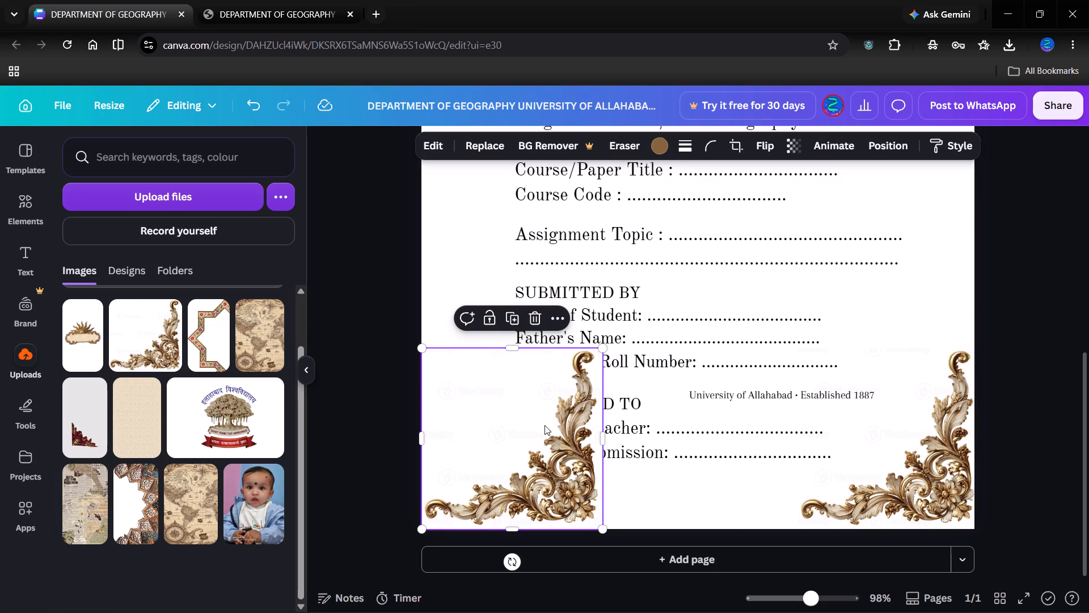
left_click_drag(518, 572, 467, 486)
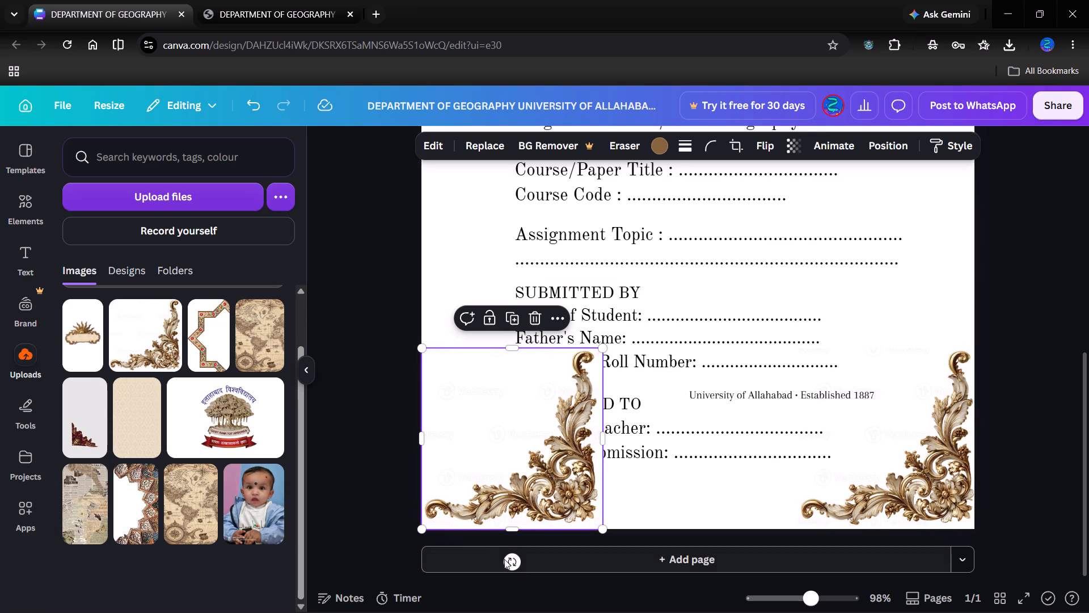
left_click_drag(513, 568, 476, 380)
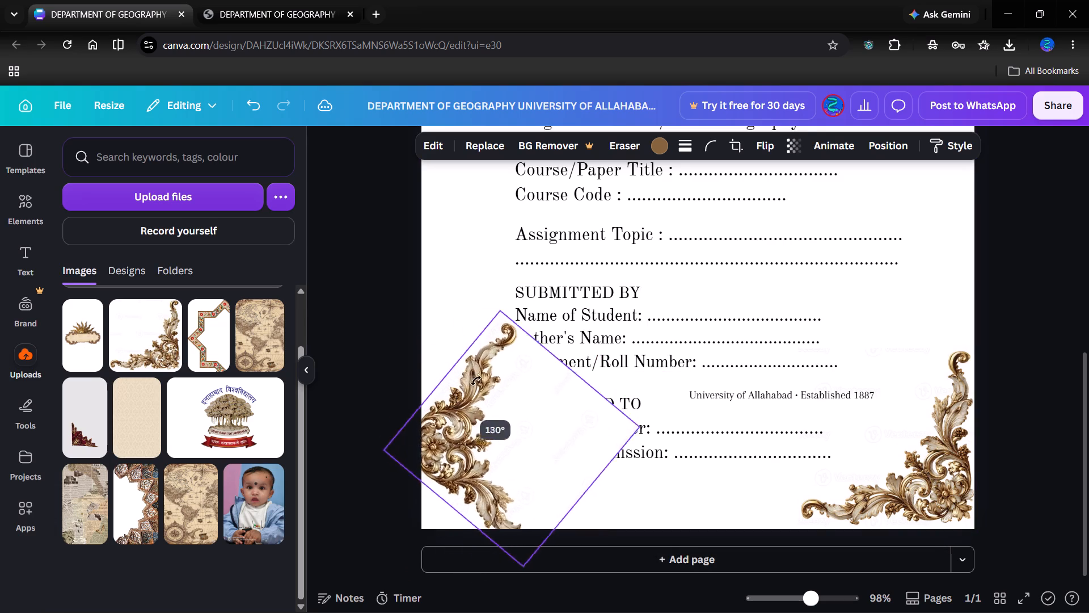
left_click_drag(476, 380, 457, 441)
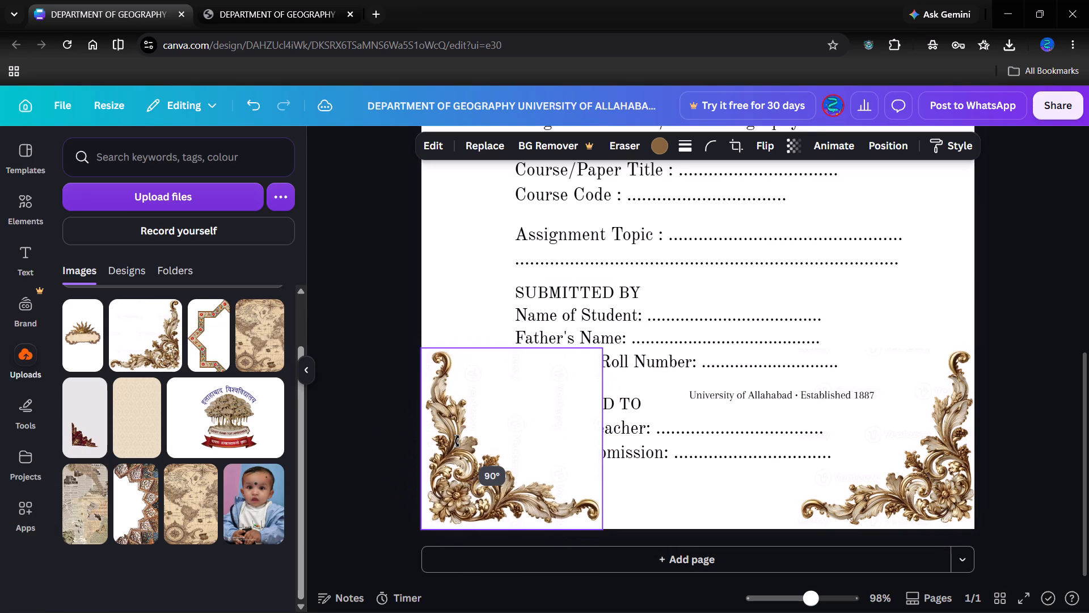
left_click_drag(457, 441, 458, 439)
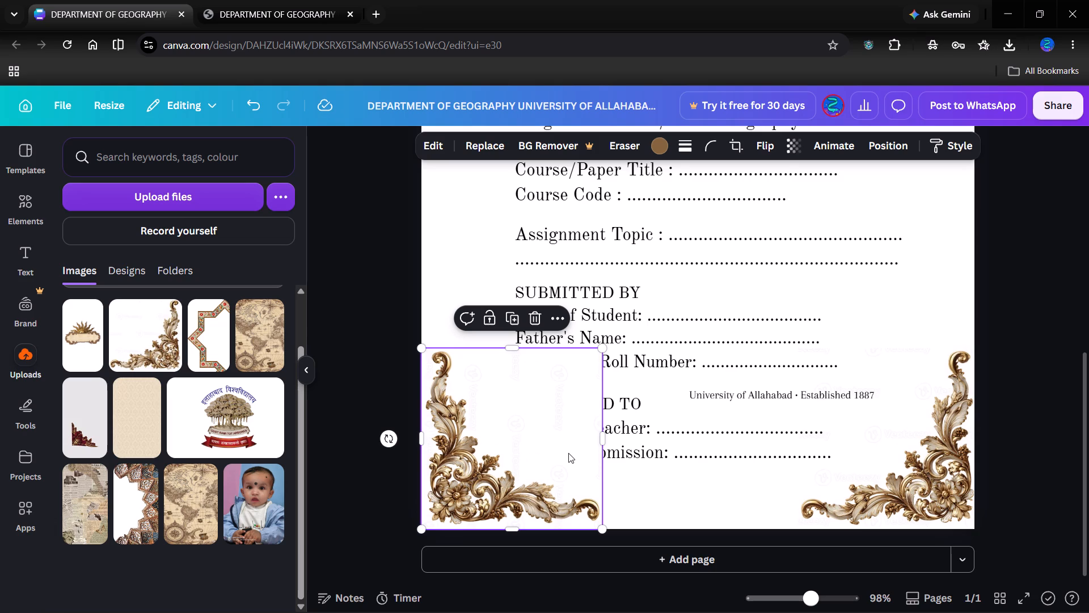
left_click(673, 475)
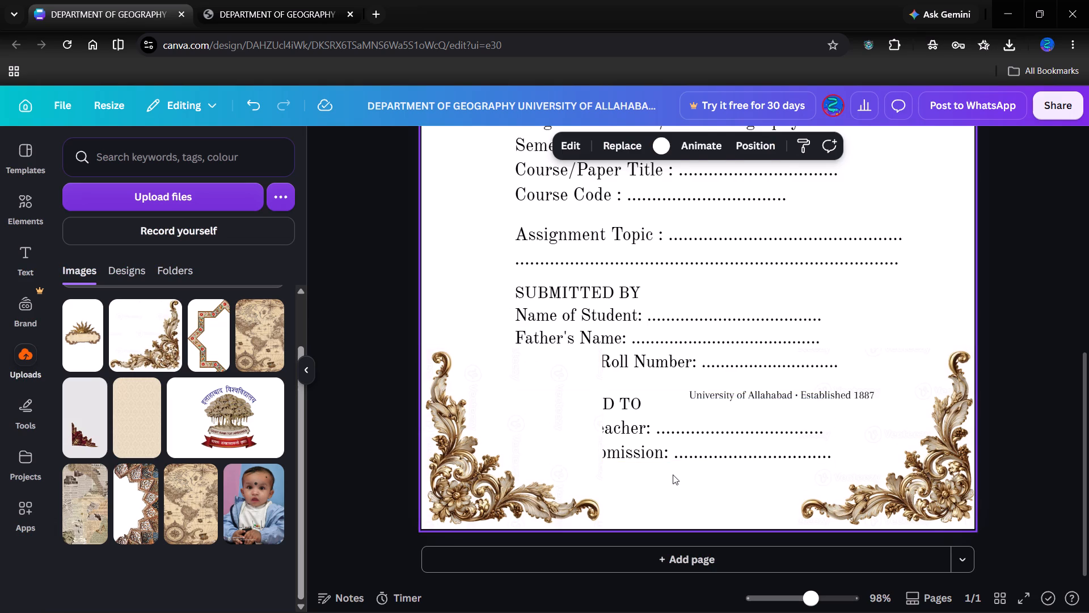
left_click(922, 497)
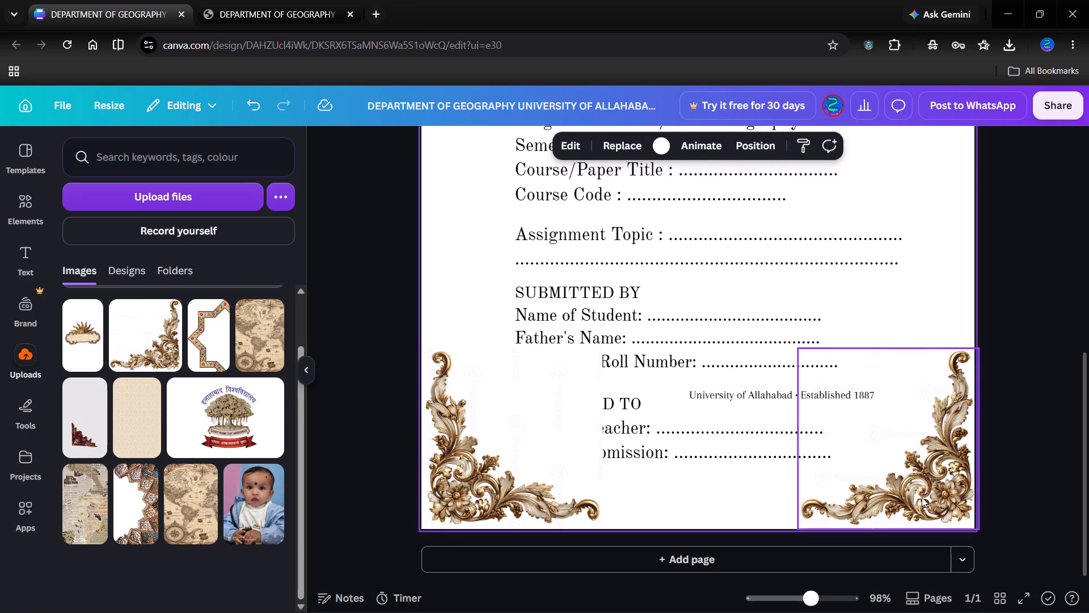
Move the "University of Allahabad • Established 1887" footer text down between the two filigree corners.
left_click_drag(745, 397, 667, 492)
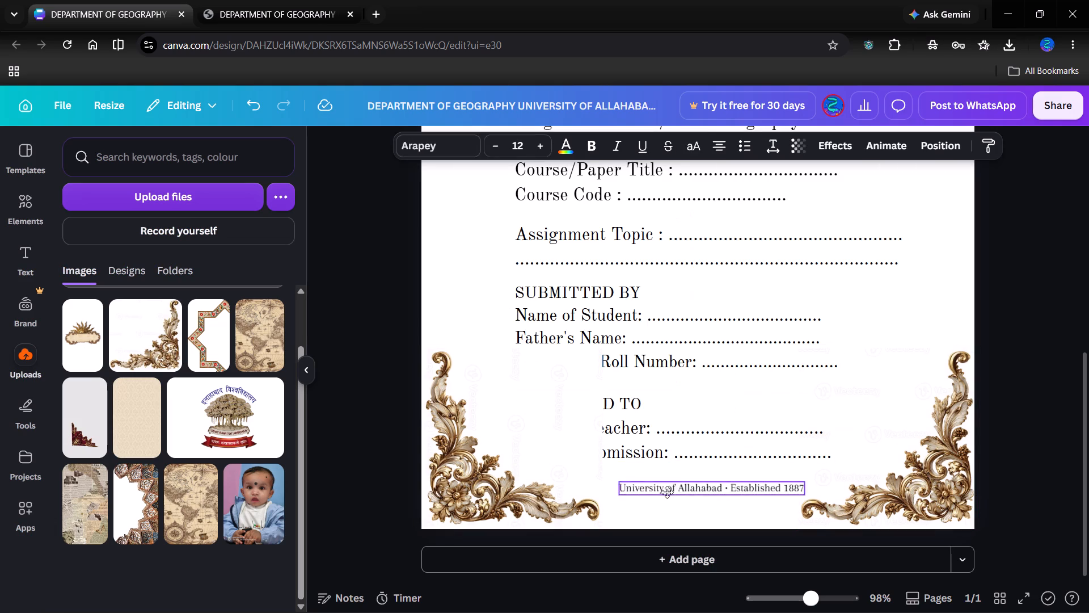
left_click_drag(667, 492, 669, 512)
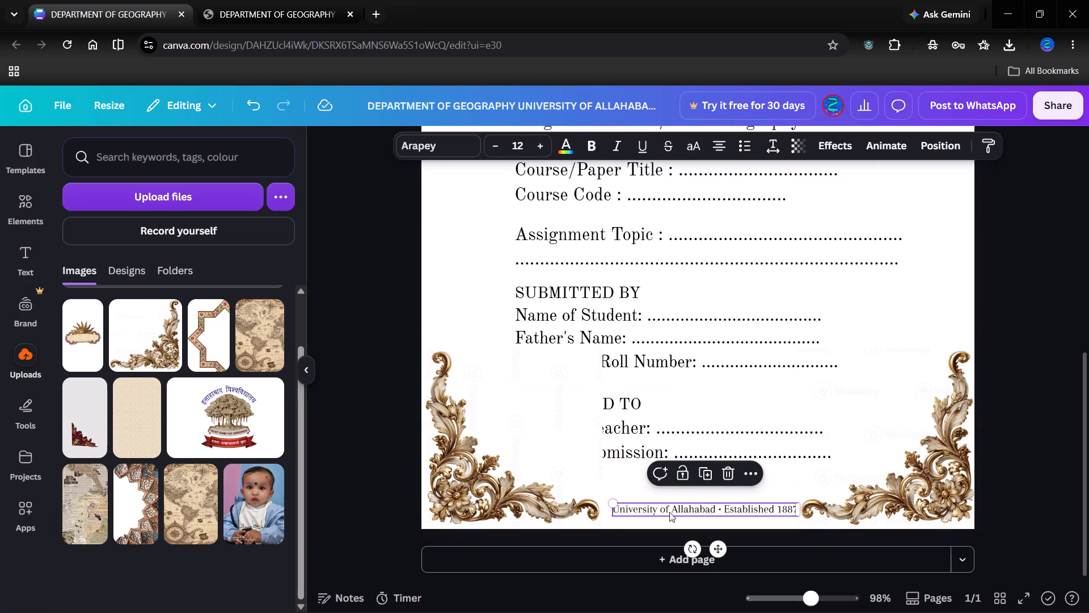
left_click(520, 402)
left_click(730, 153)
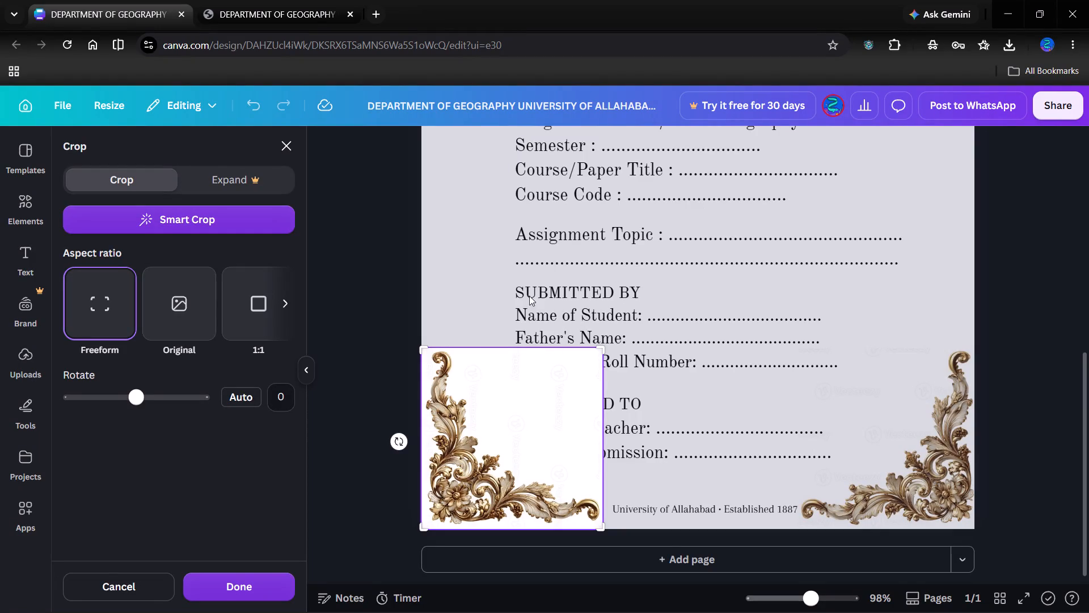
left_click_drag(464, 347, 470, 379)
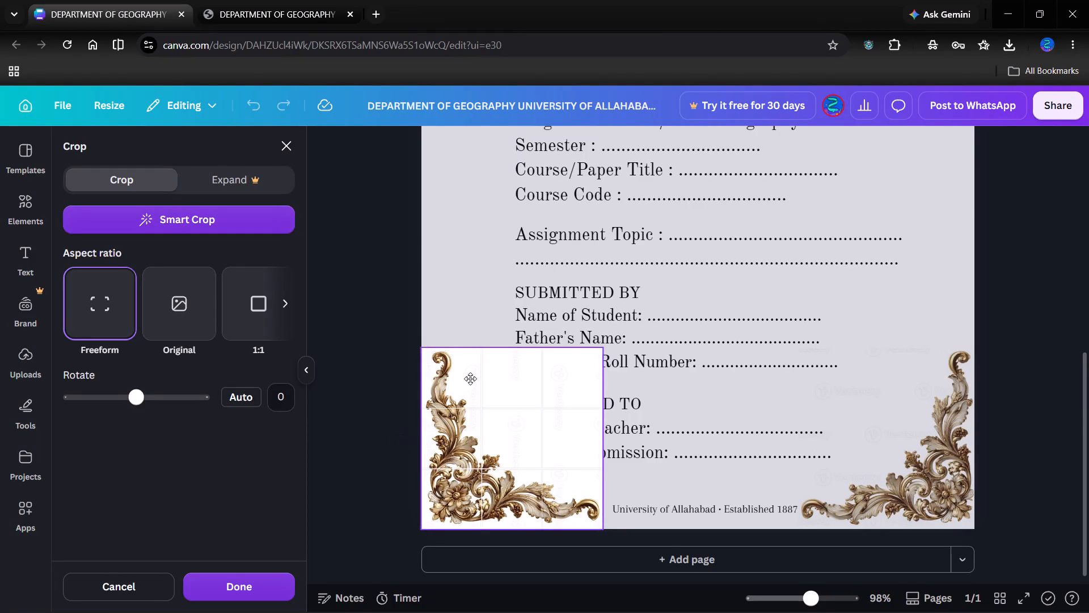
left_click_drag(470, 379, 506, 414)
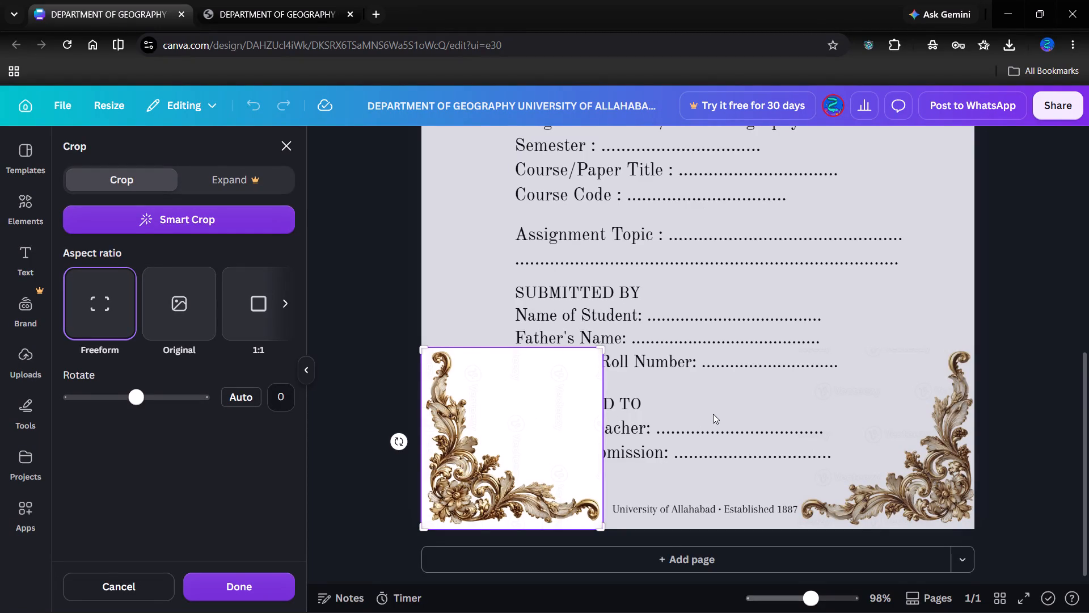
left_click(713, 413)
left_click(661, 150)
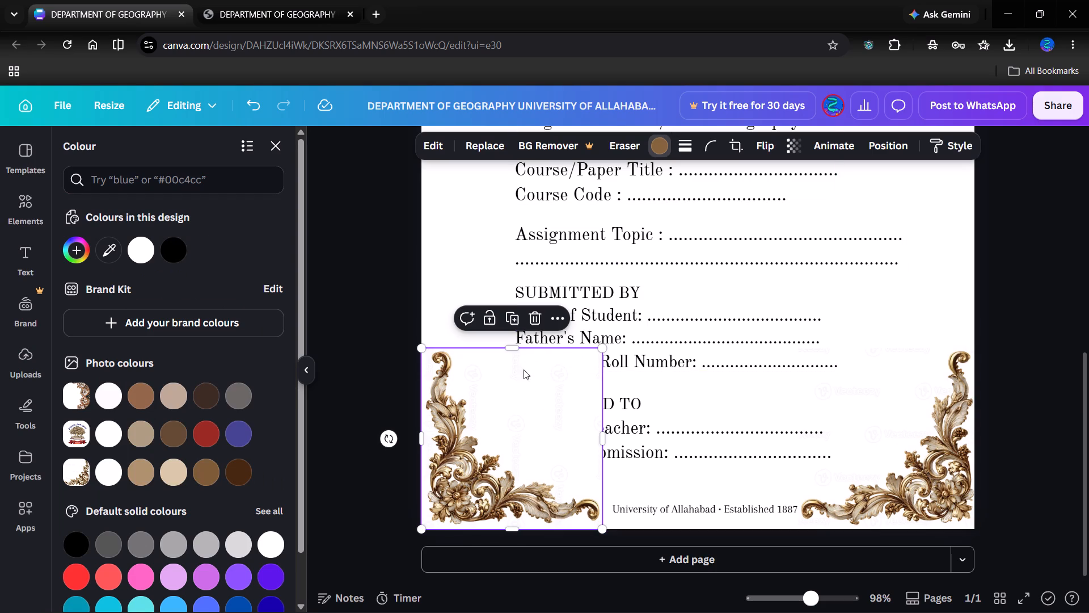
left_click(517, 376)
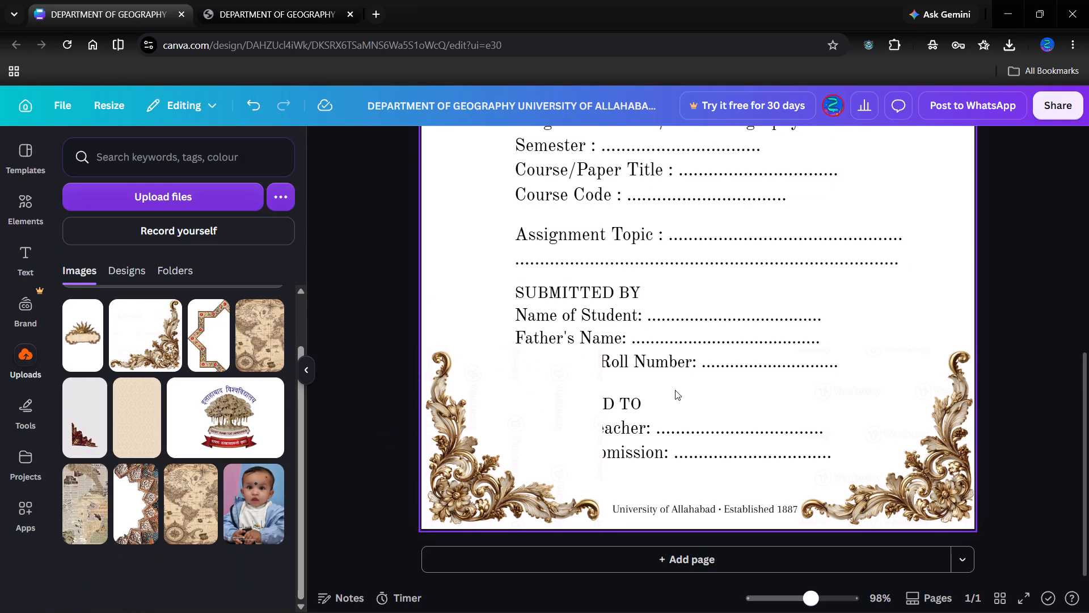
Erase a first band of the bottom-left filigree's white background with the Pixel Eraser at size 20, and raise the size to 95.
left_click(520, 426)
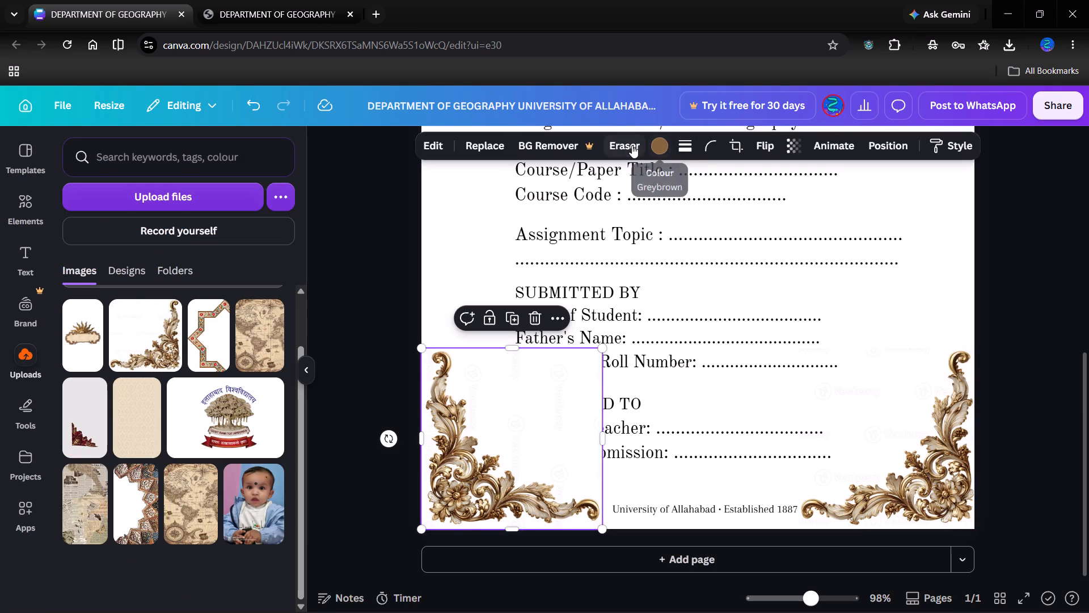
left_click(632, 145)
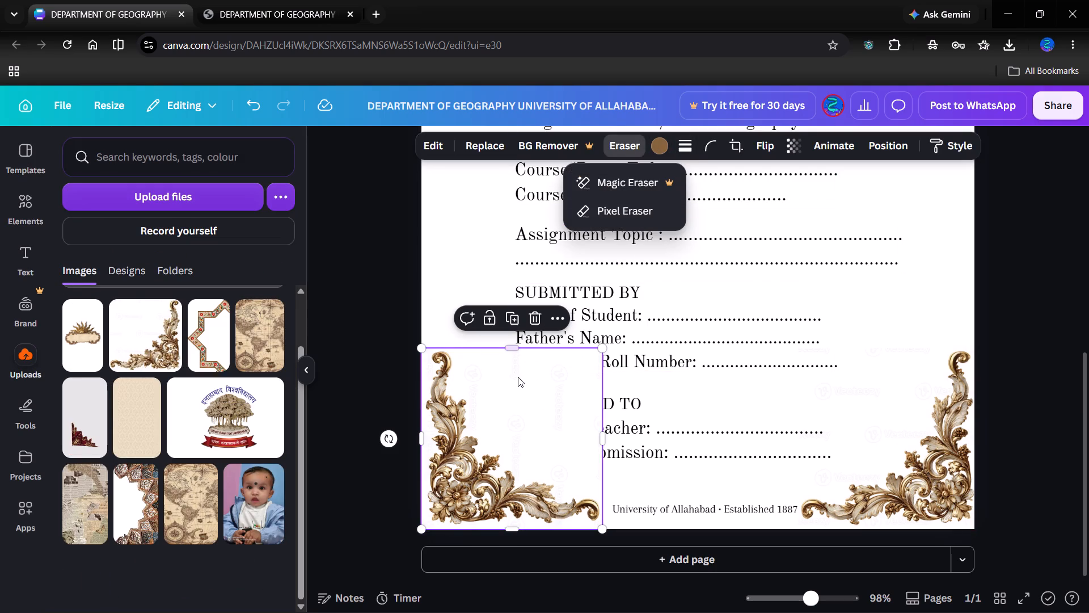
left_click(634, 212)
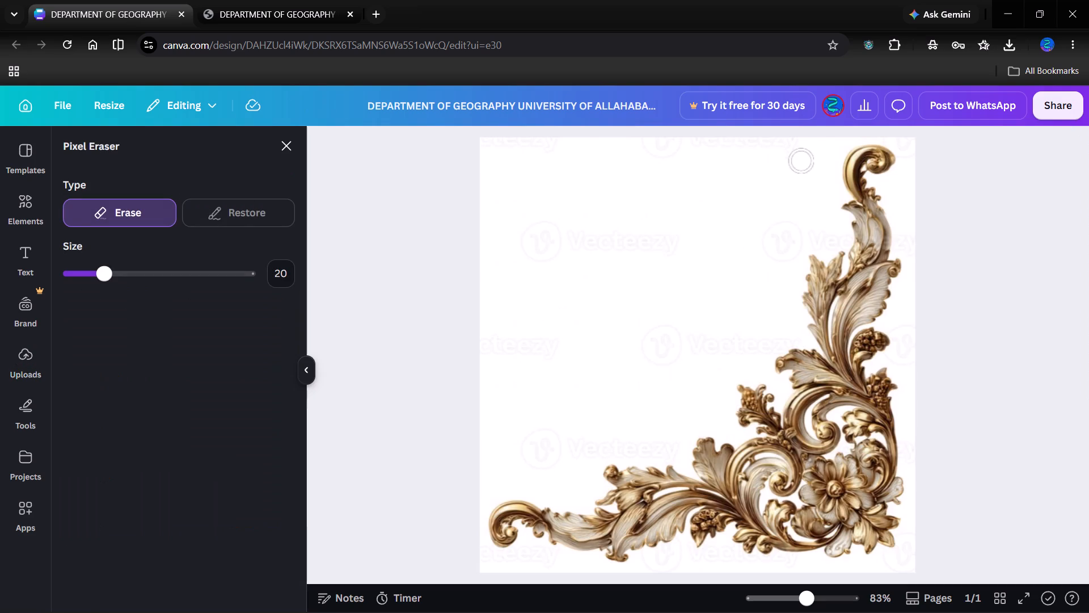
left_click_drag(820, 149, 500, 254)
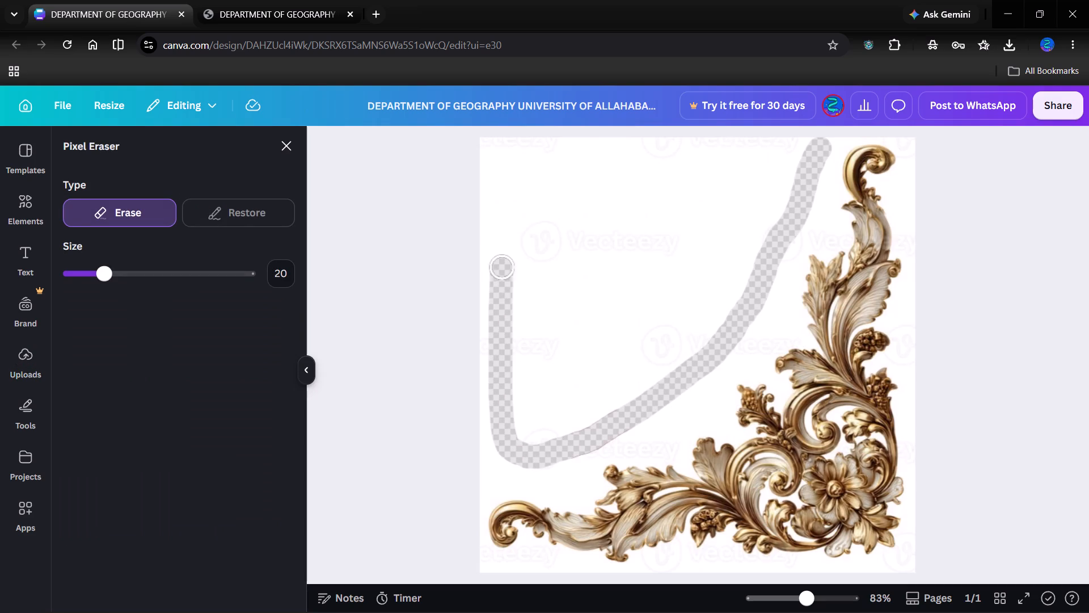
left_click_drag(500, 254, 462, 229)
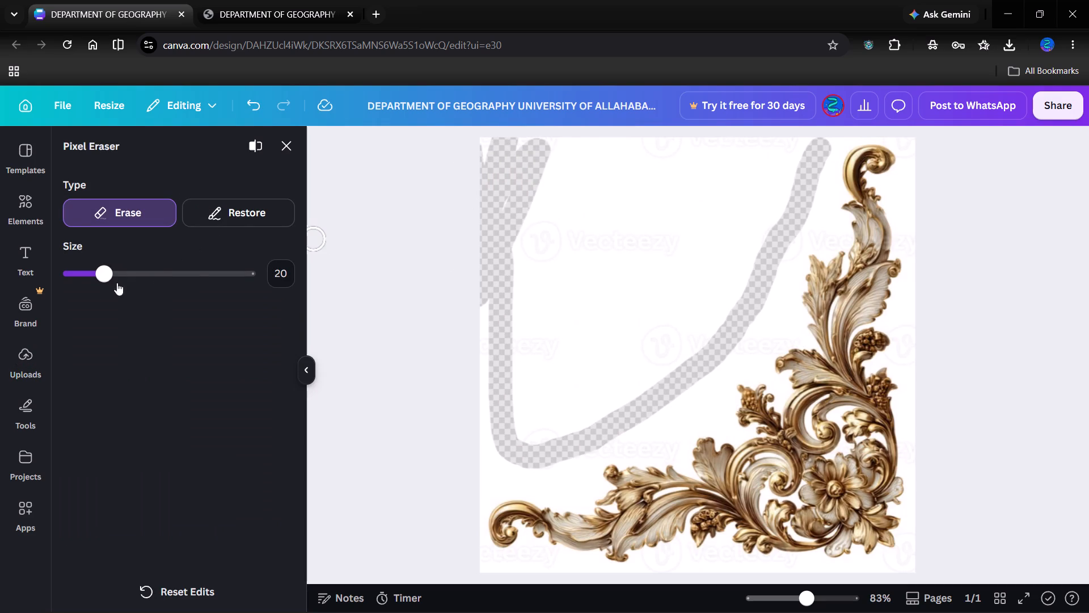
left_click_drag(105, 273, 241, 277)
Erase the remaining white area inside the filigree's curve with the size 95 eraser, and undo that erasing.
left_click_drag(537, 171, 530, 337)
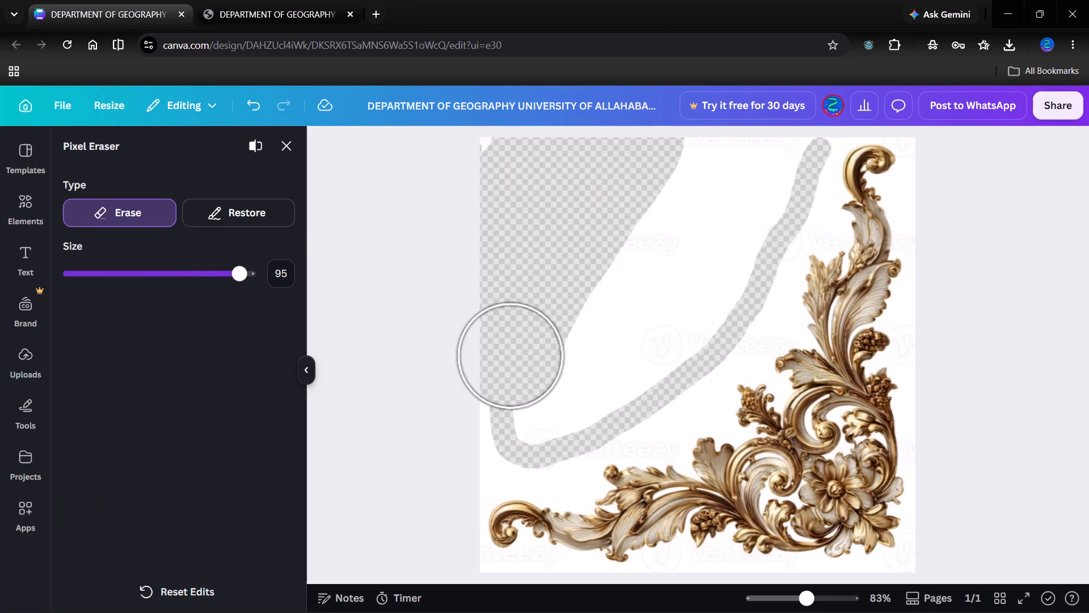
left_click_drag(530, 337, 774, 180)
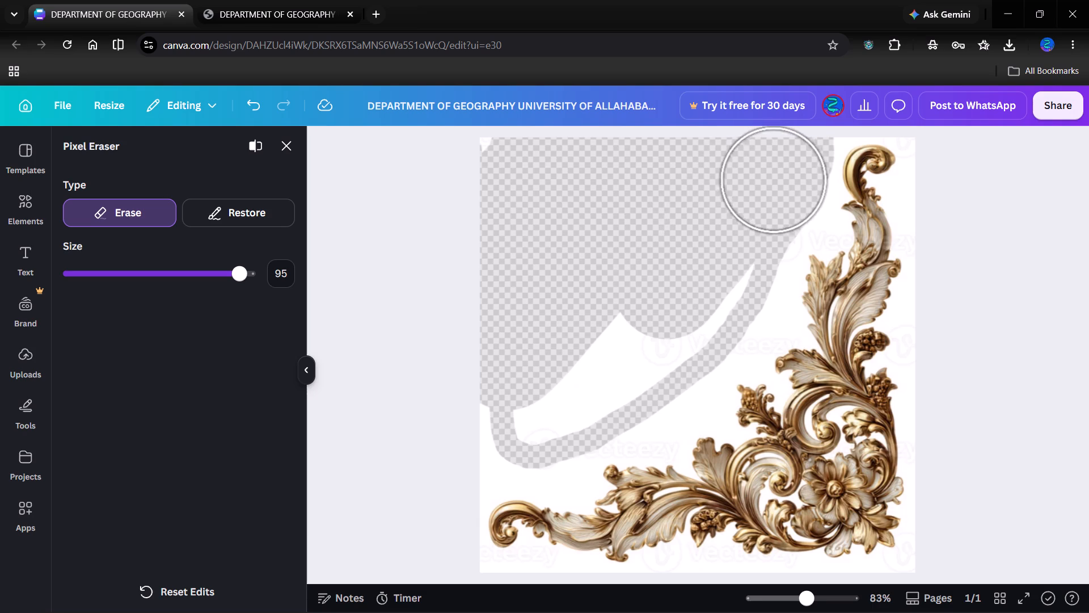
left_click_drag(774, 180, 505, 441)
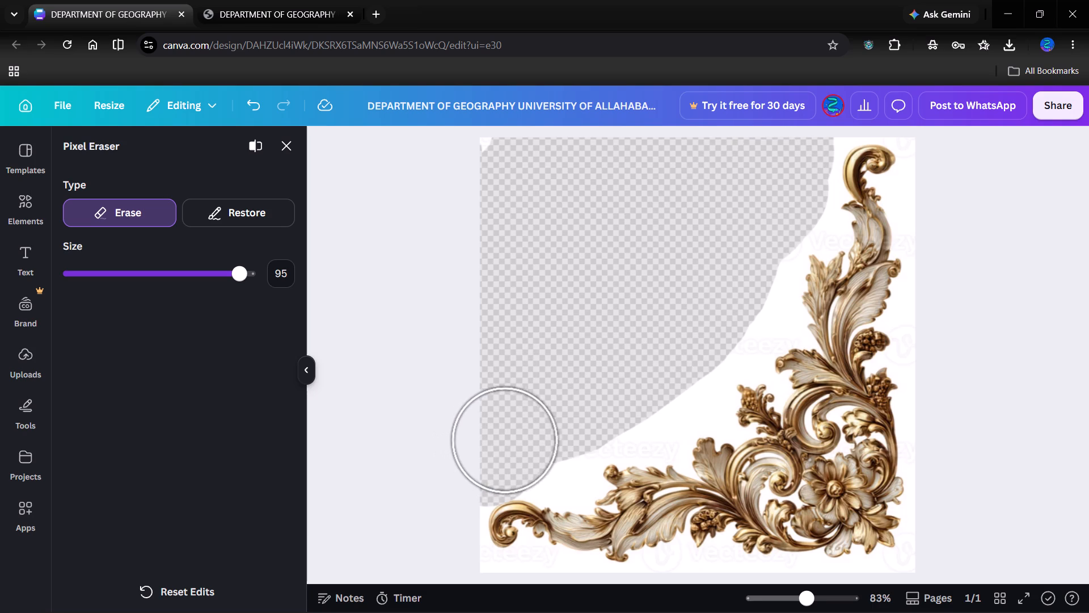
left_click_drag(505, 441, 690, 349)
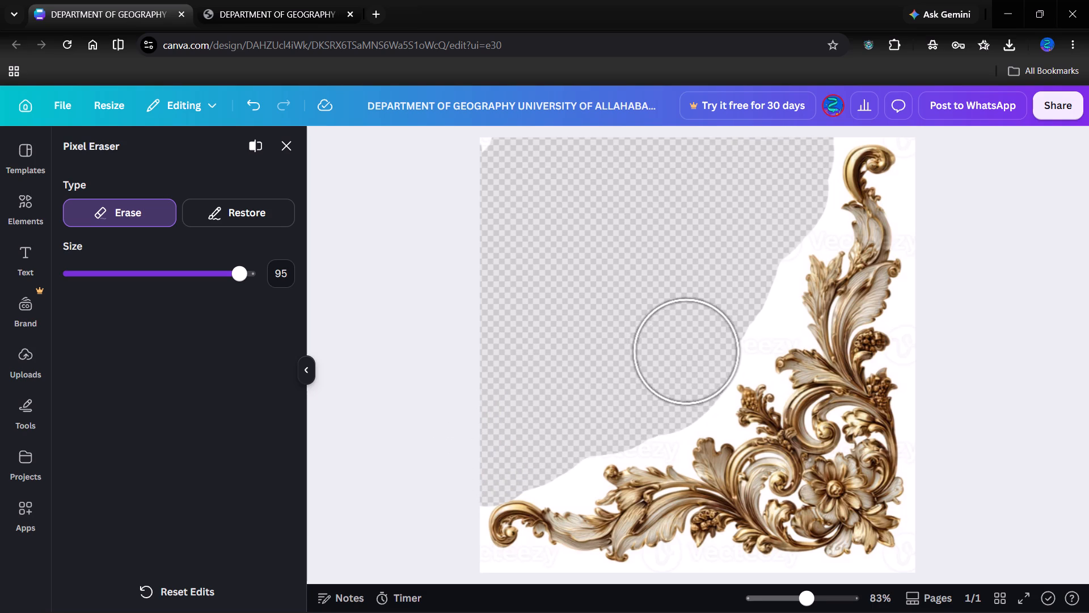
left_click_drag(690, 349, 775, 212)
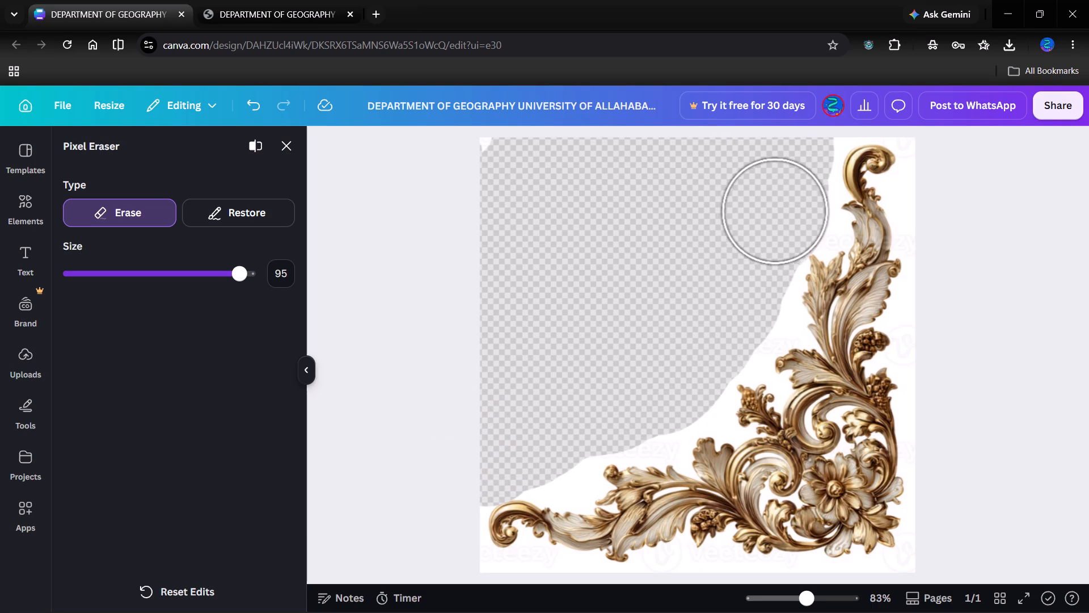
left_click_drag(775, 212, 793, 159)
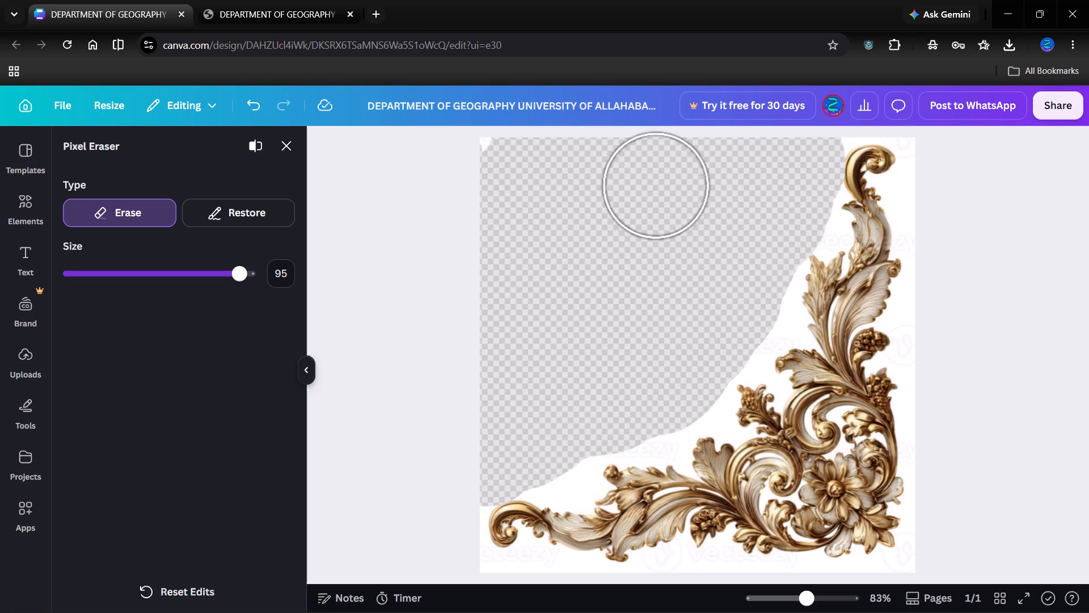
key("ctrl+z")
Erase the white background inside the filigree's curve up close to the ornament's inner edge, and return to the page.
left_click_drag(631, 281, 598, 277)
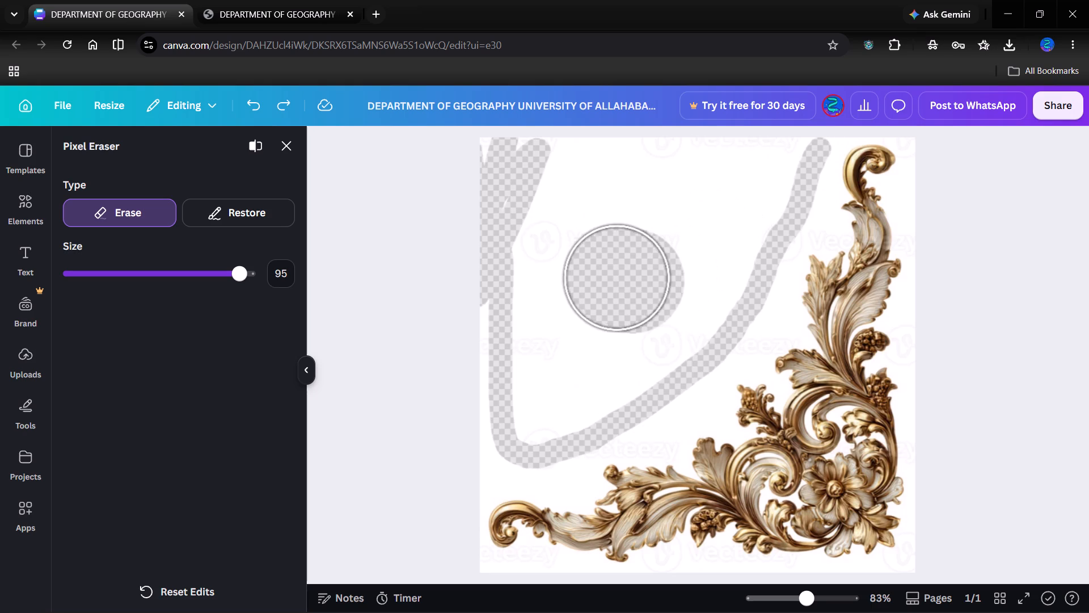
left_click_drag(598, 277, 786, 180)
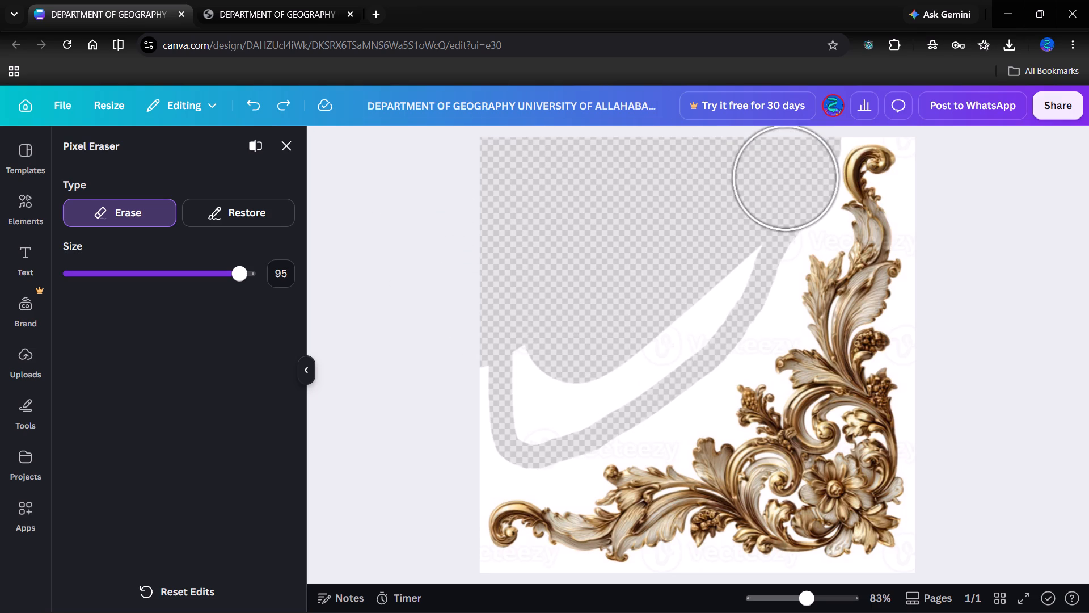
left_click_drag(786, 180, 520, 432)
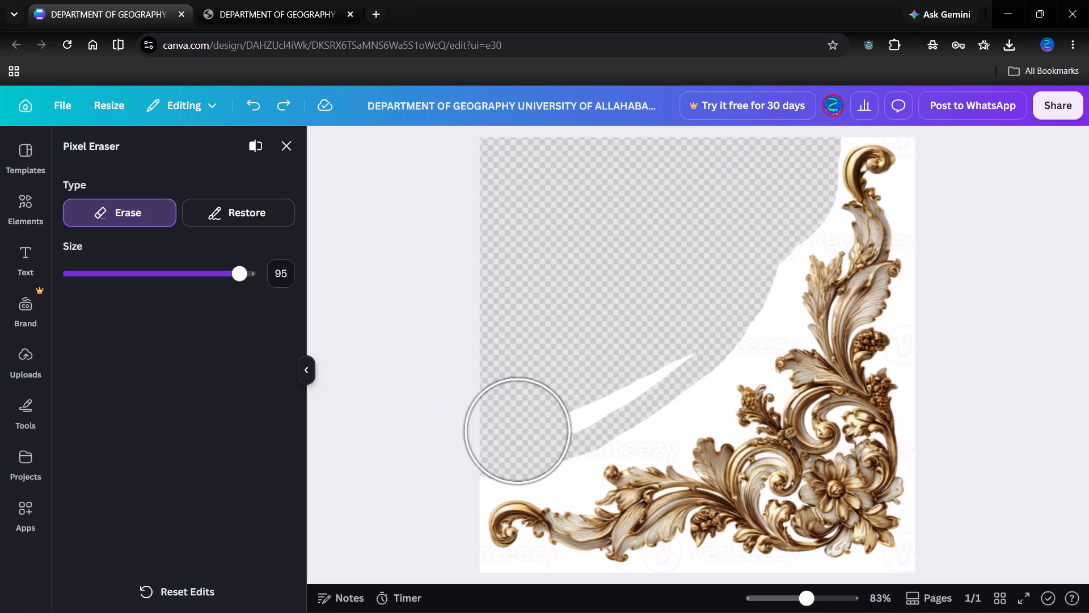
left_click_drag(520, 432, 651, 392)
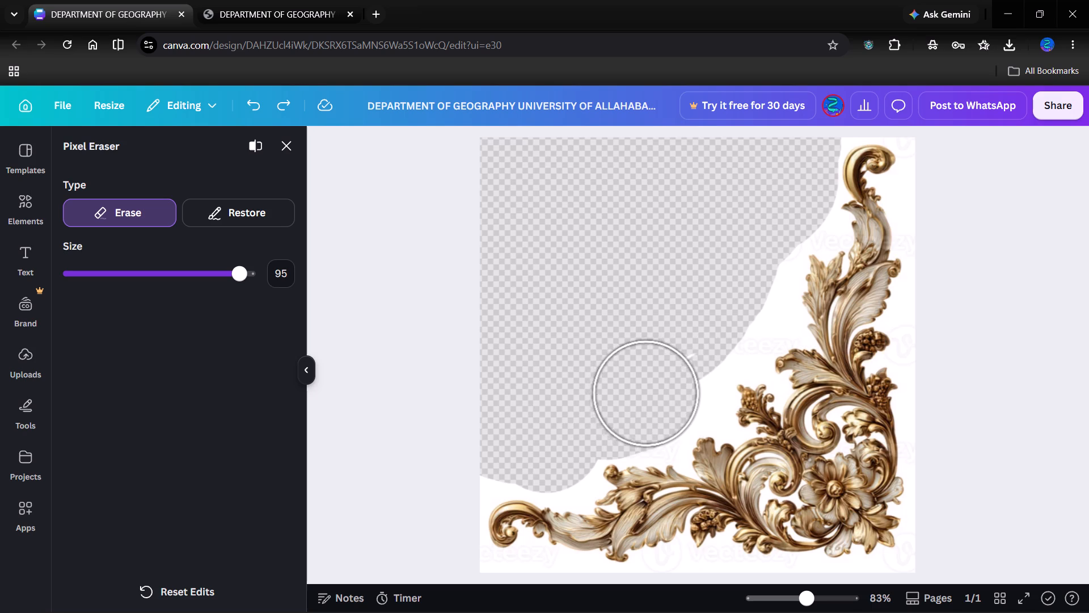
left_click_drag(651, 392, 737, 305)
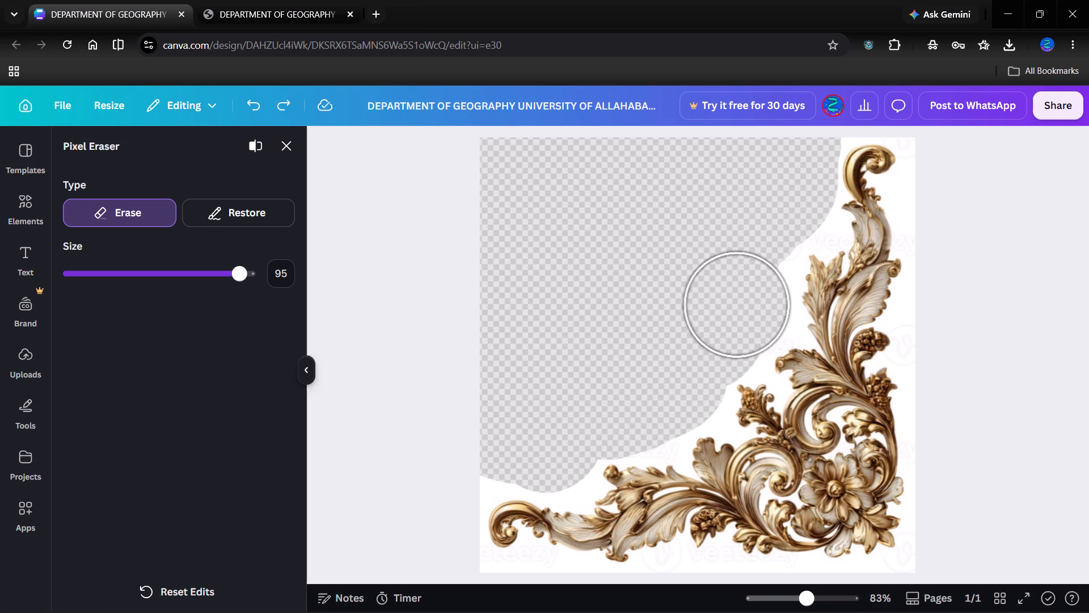
left_click_drag(737, 305, 758, 208)
left_click_drag(427, 436, 466, 454)
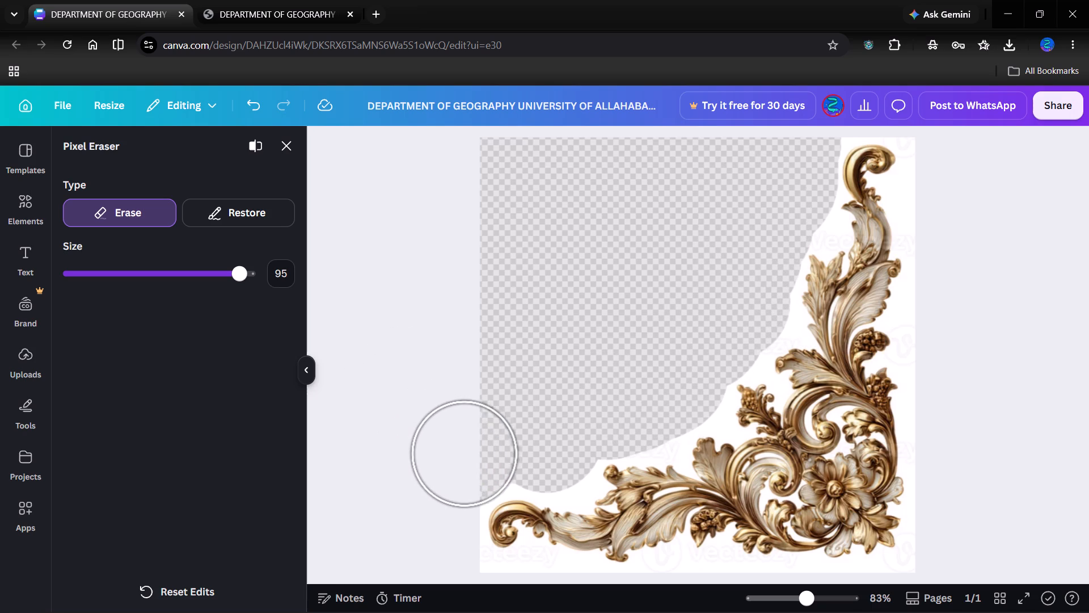
left_click_drag(466, 454, 594, 406)
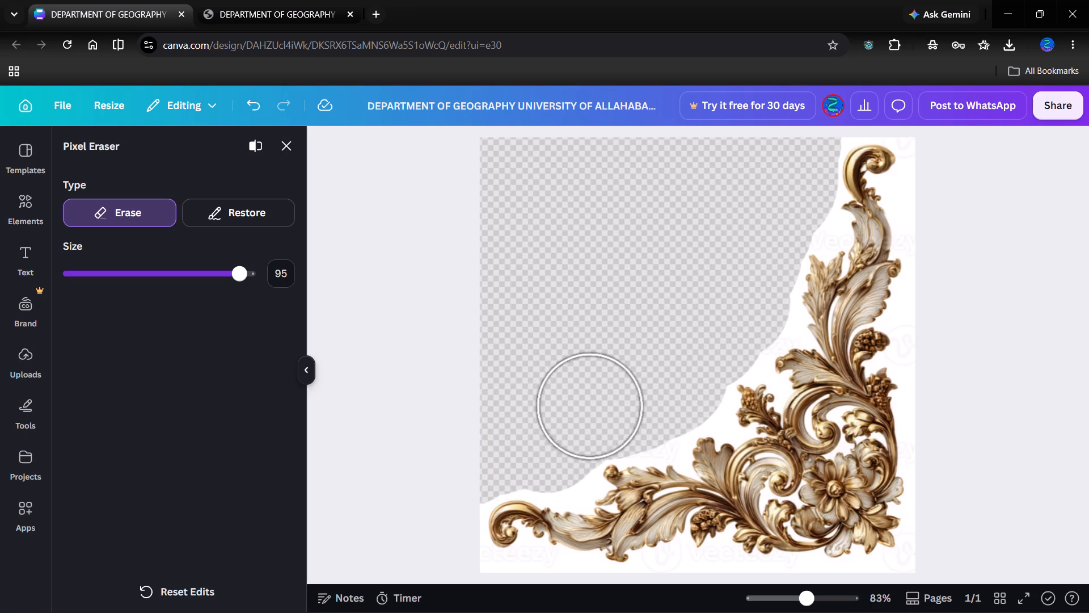
left_click_drag(594, 406, 649, 404)
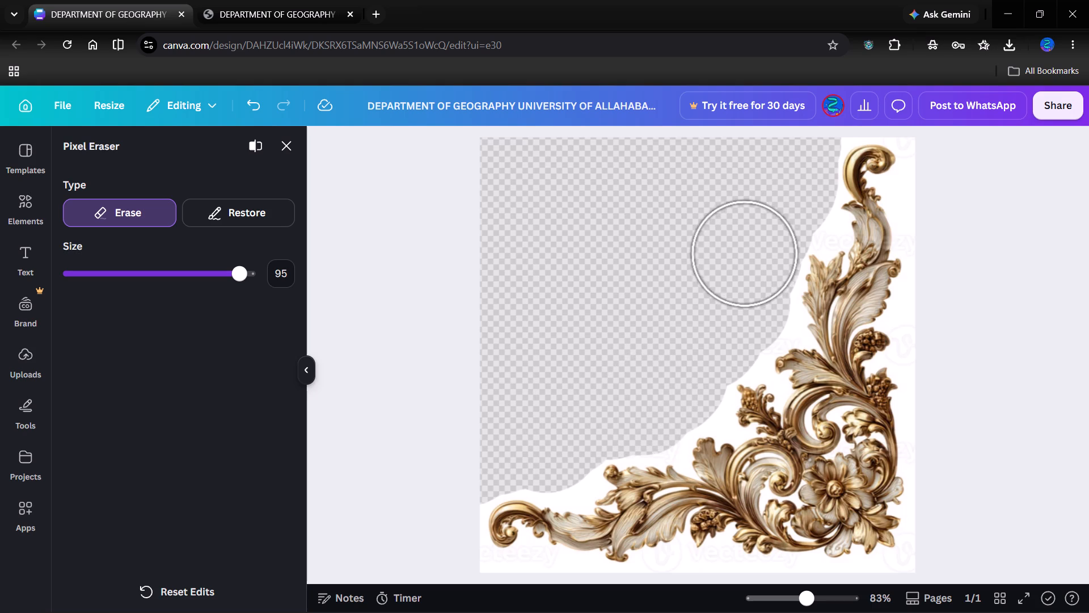
left_click_drag(782, 163, 795, 135)
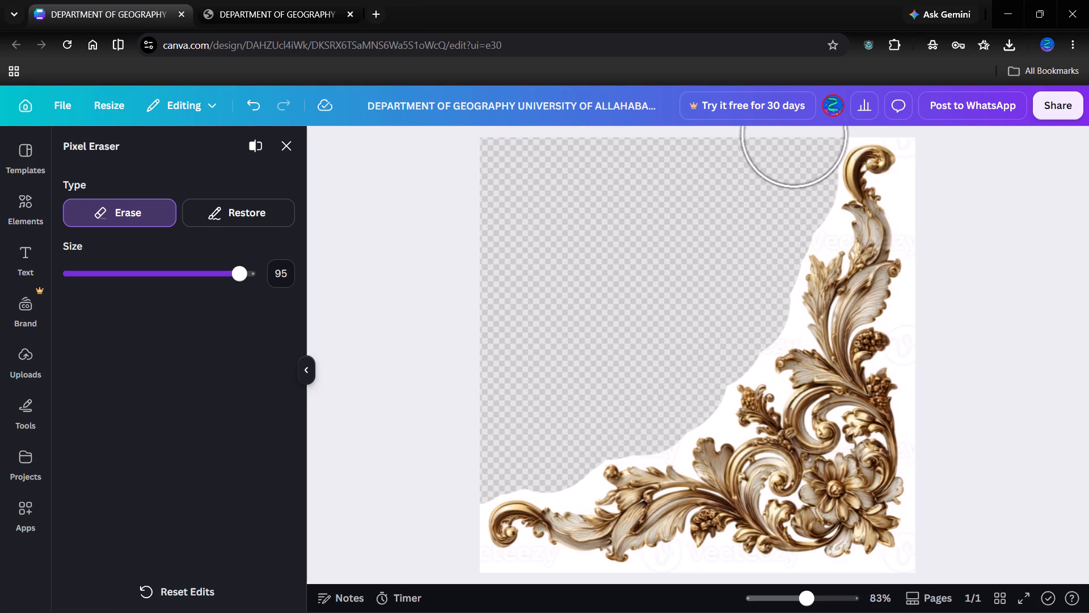
left_click_drag(795, 135, 795, 133)
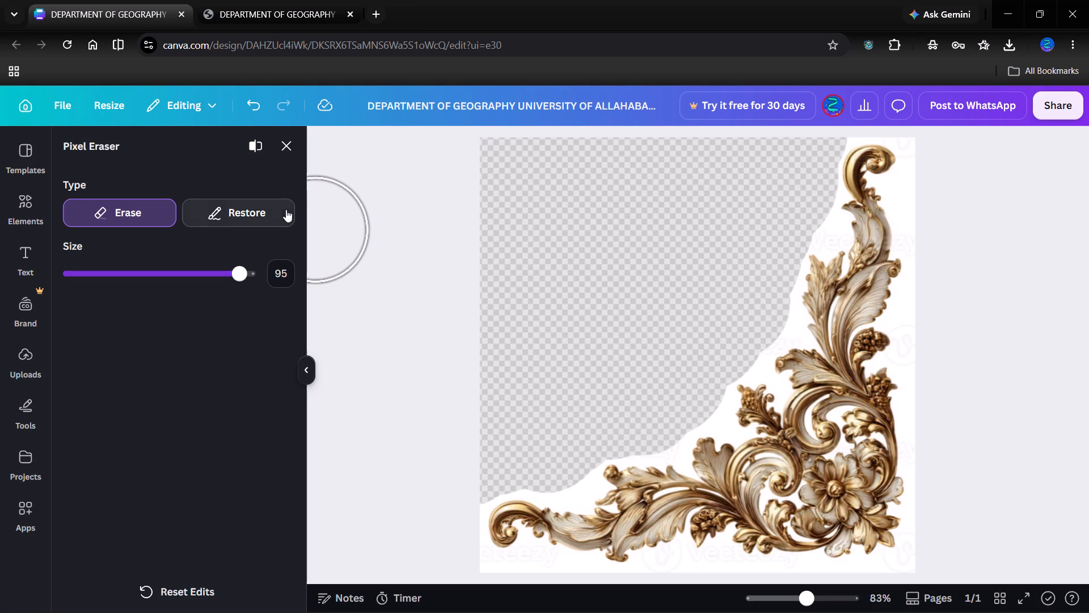
left_click(288, 143)
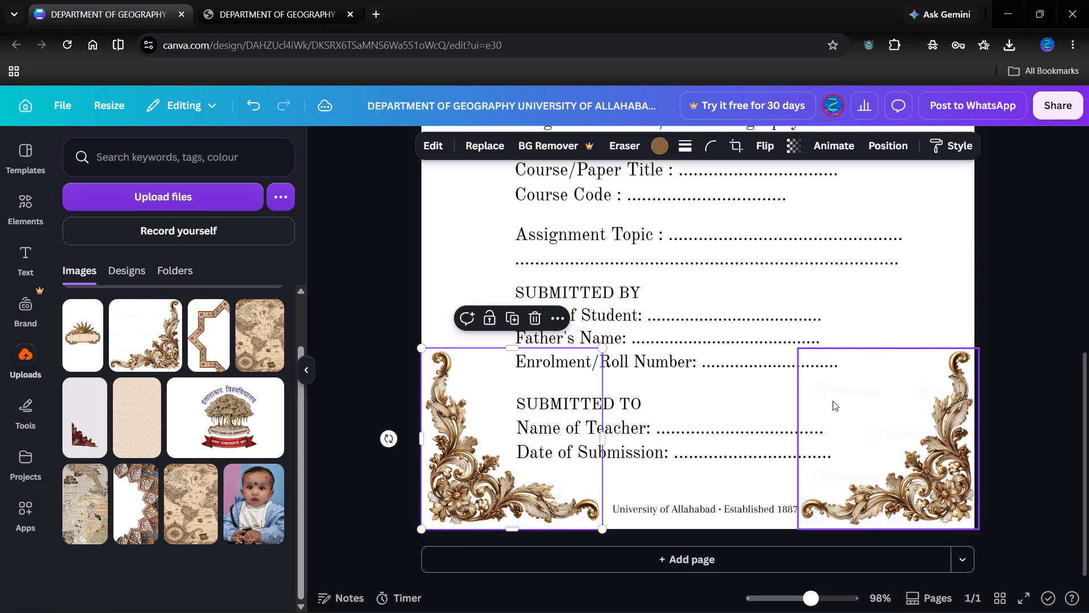
left_click(893, 286)
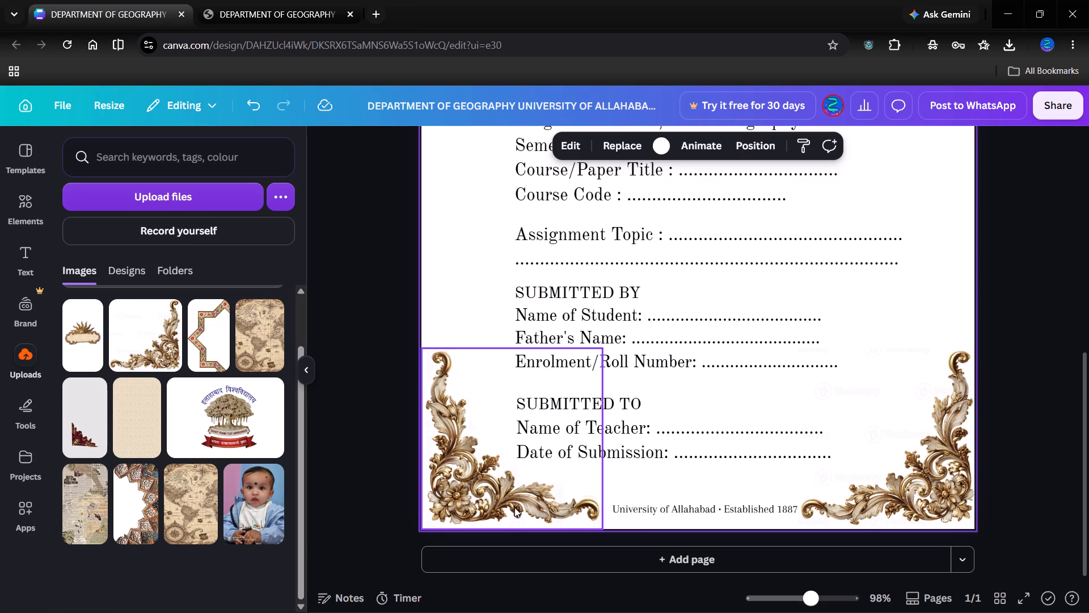
Centre the "University of Allahabad • Established 1887" footer text horizontally on the page between the two filigree corners.
left_click_drag(698, 510, 690, 511)
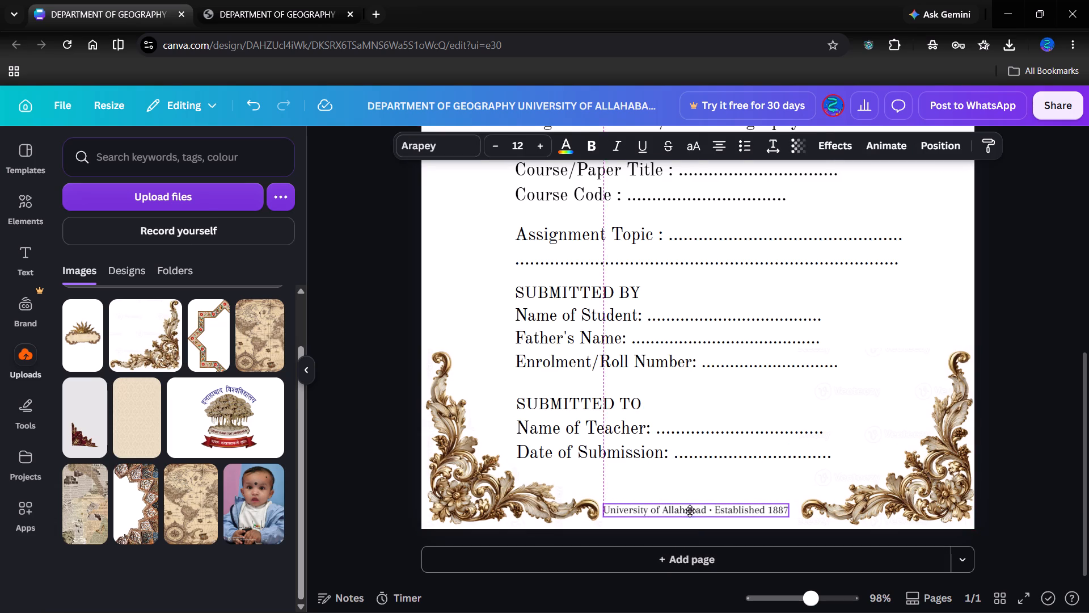
left_click_drag(690, 511, 693, 511)
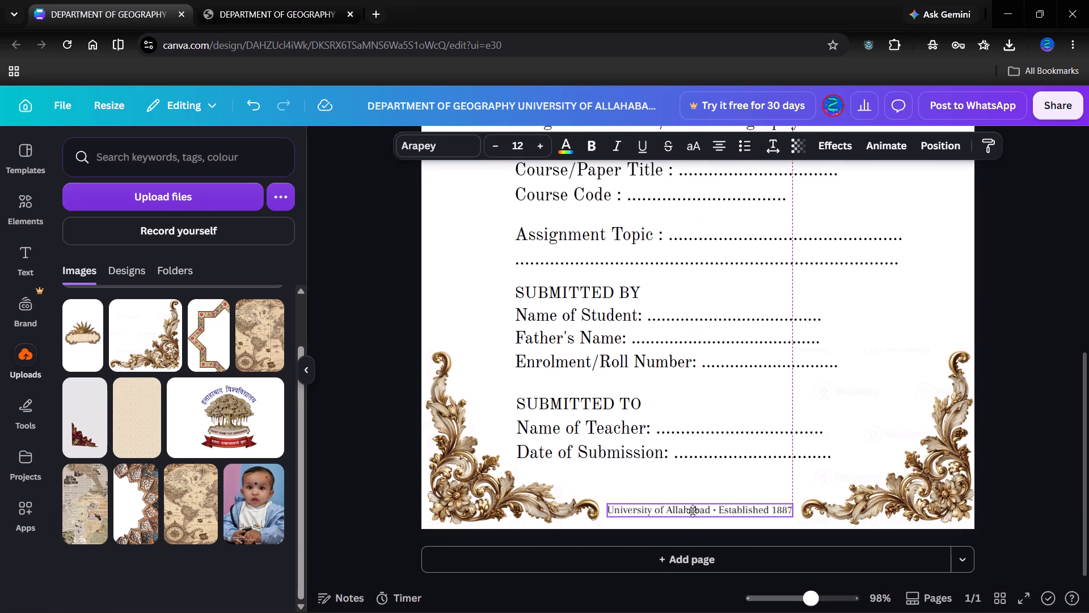
left_click_drag(693, 511, 691, 510)
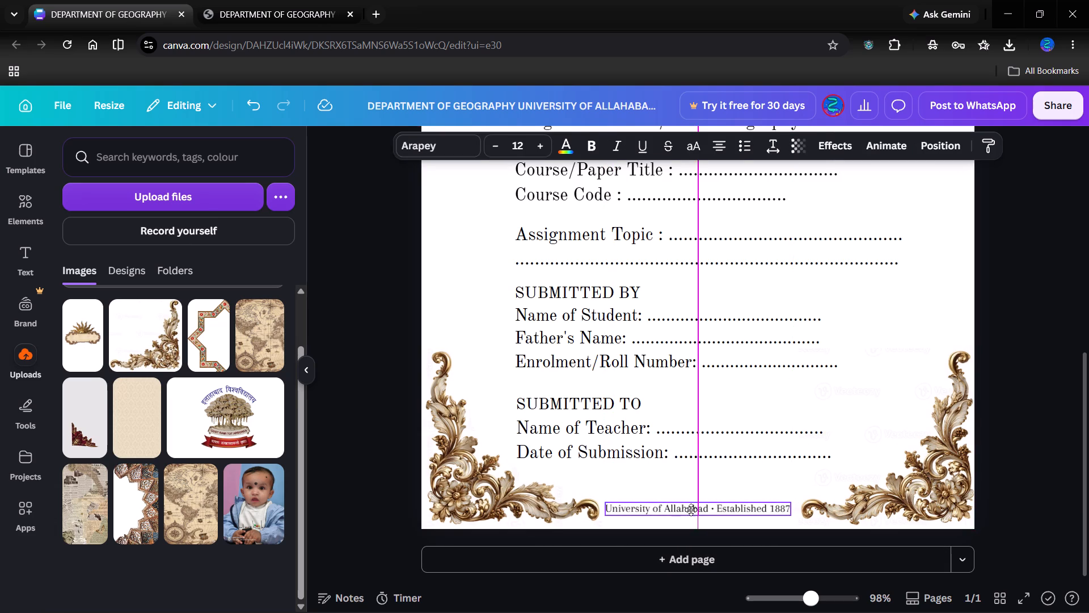
left_click_drag(691, 510, 691, 511)
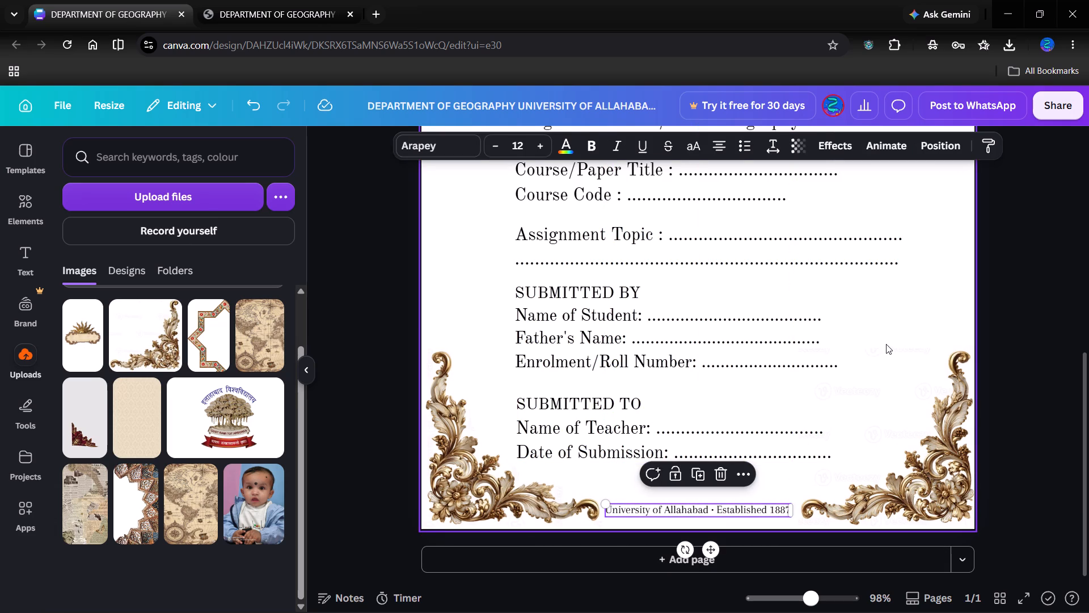
left_click(886, 344)
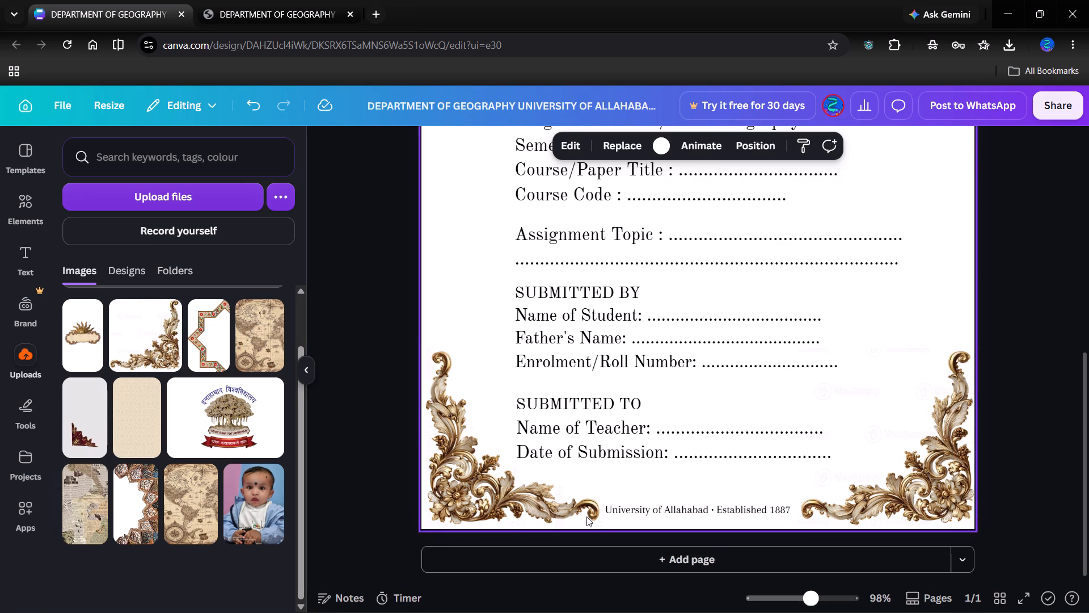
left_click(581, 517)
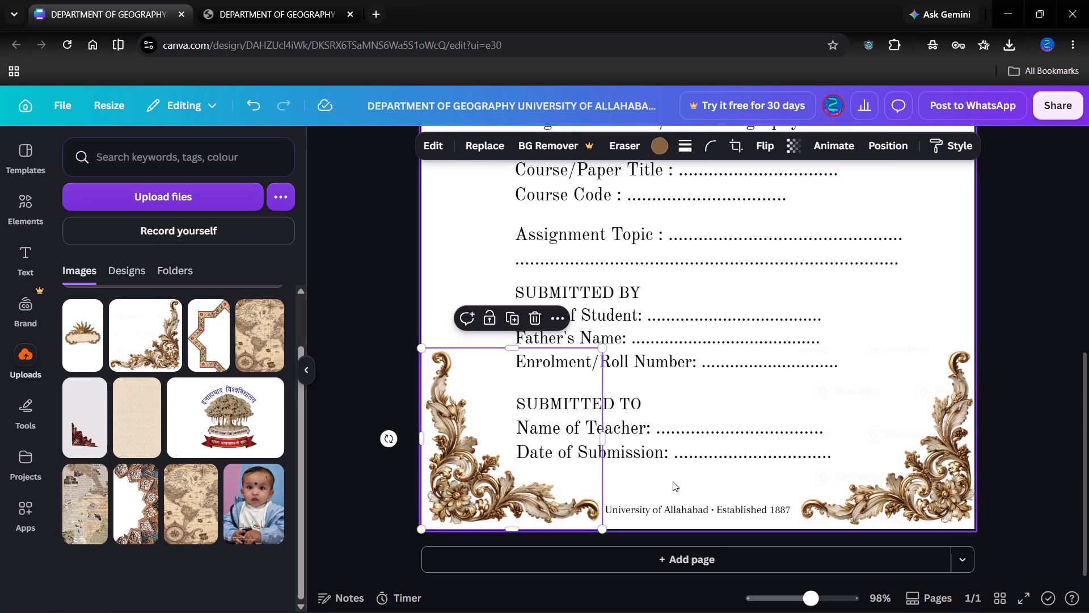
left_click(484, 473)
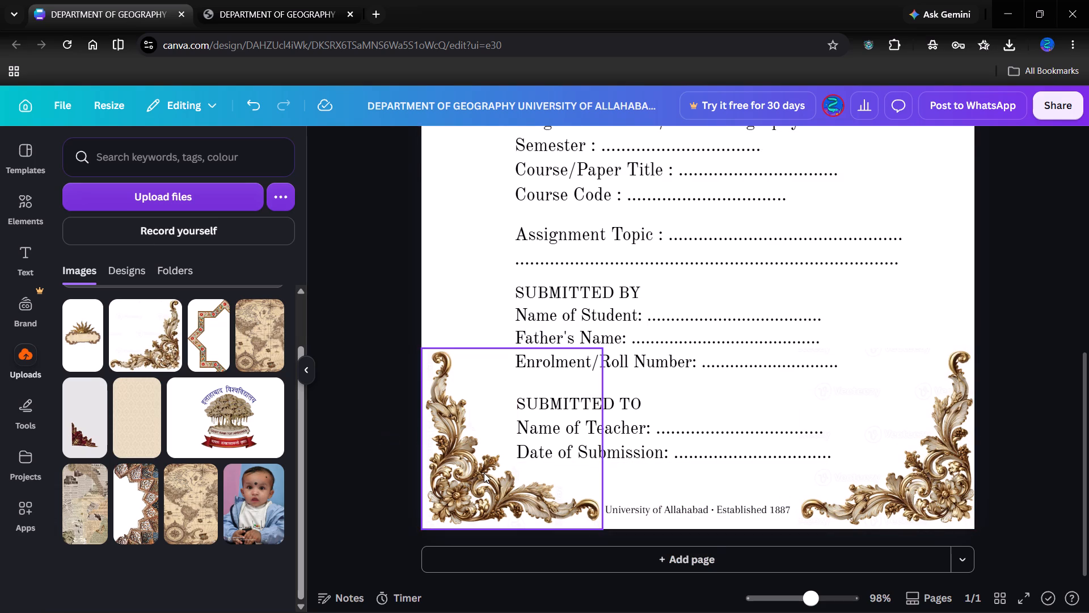
Move the bottom-left filigree slightly outward so it is spaced 0.3 from the footer text, matching the bottom-right filigree.
left_click(484, 473)
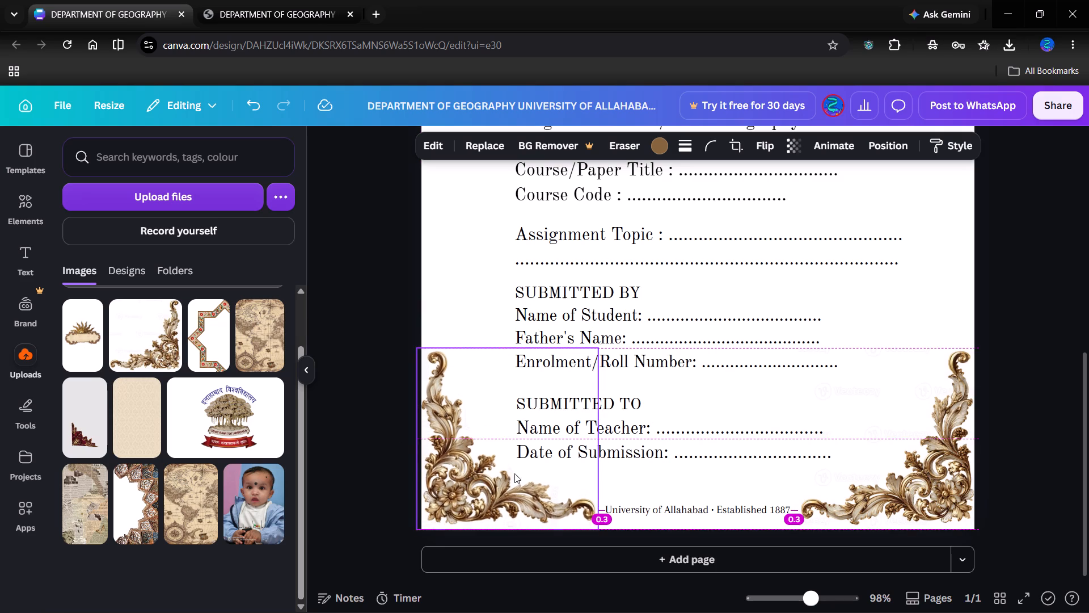
left_click(750, 479)
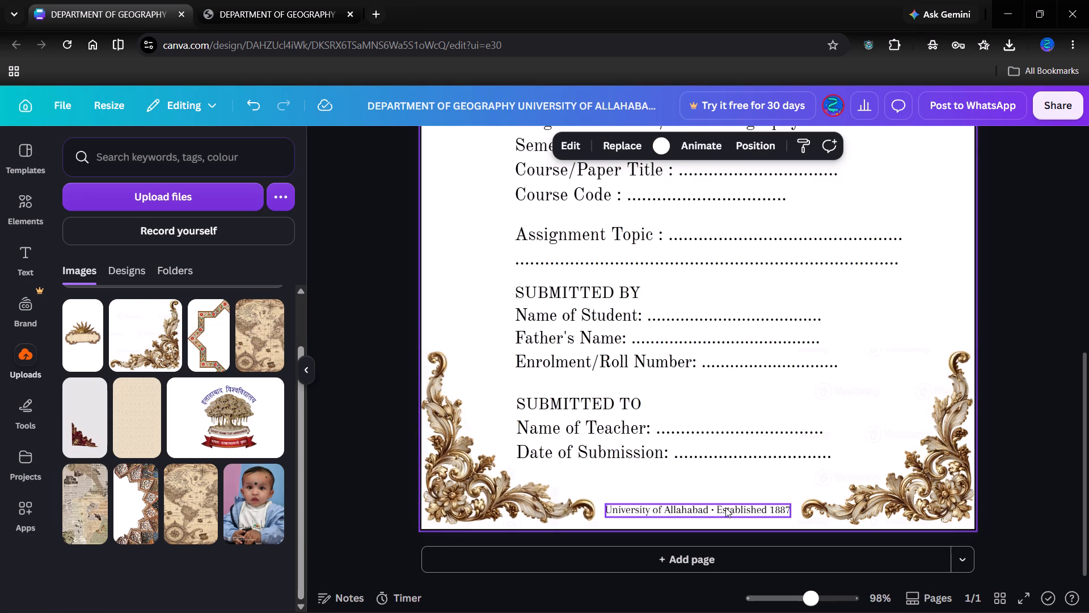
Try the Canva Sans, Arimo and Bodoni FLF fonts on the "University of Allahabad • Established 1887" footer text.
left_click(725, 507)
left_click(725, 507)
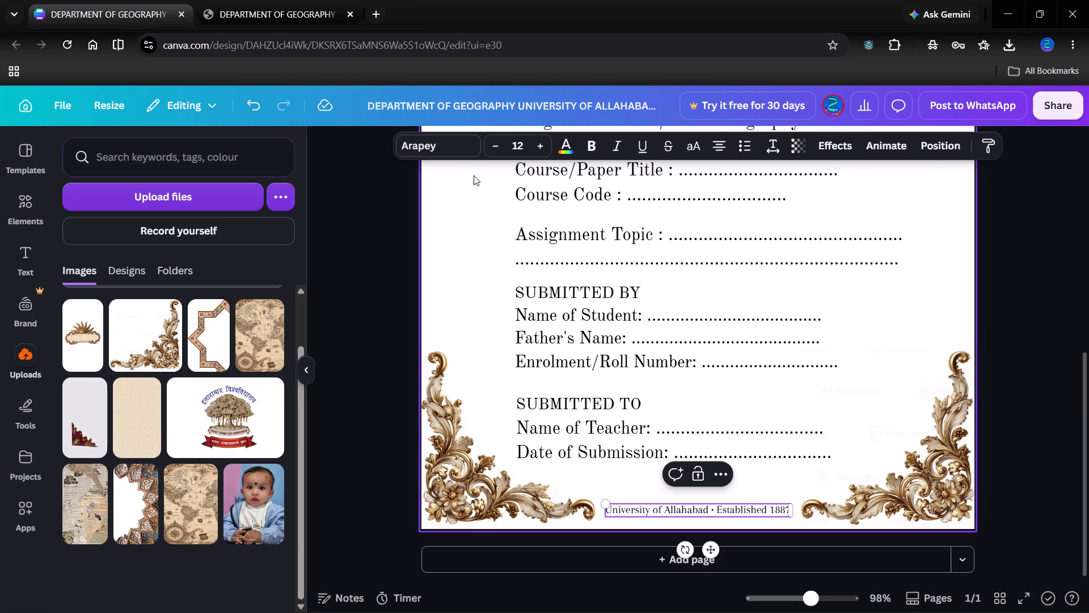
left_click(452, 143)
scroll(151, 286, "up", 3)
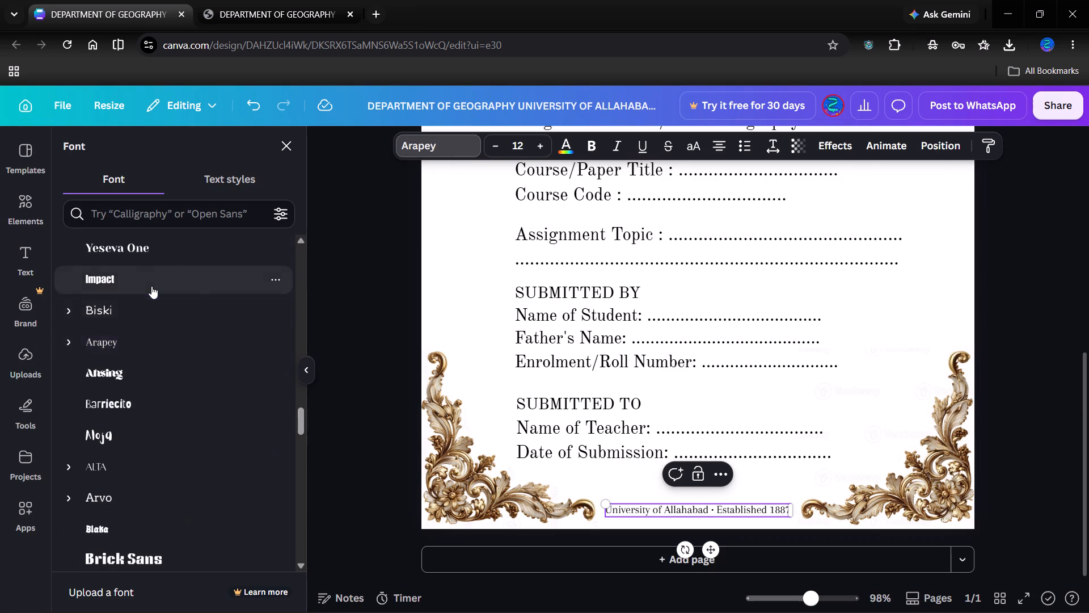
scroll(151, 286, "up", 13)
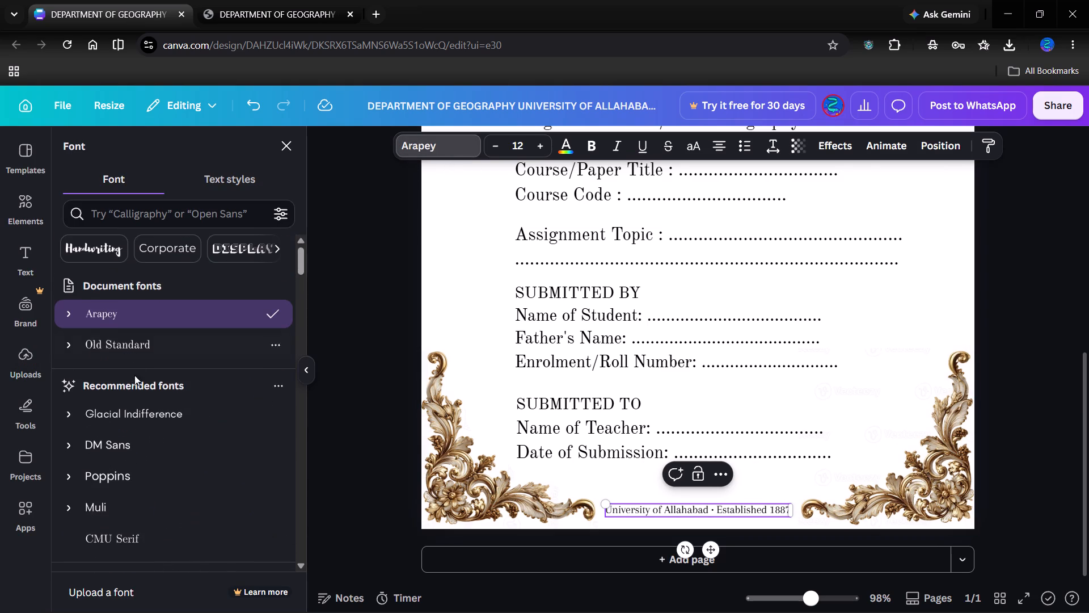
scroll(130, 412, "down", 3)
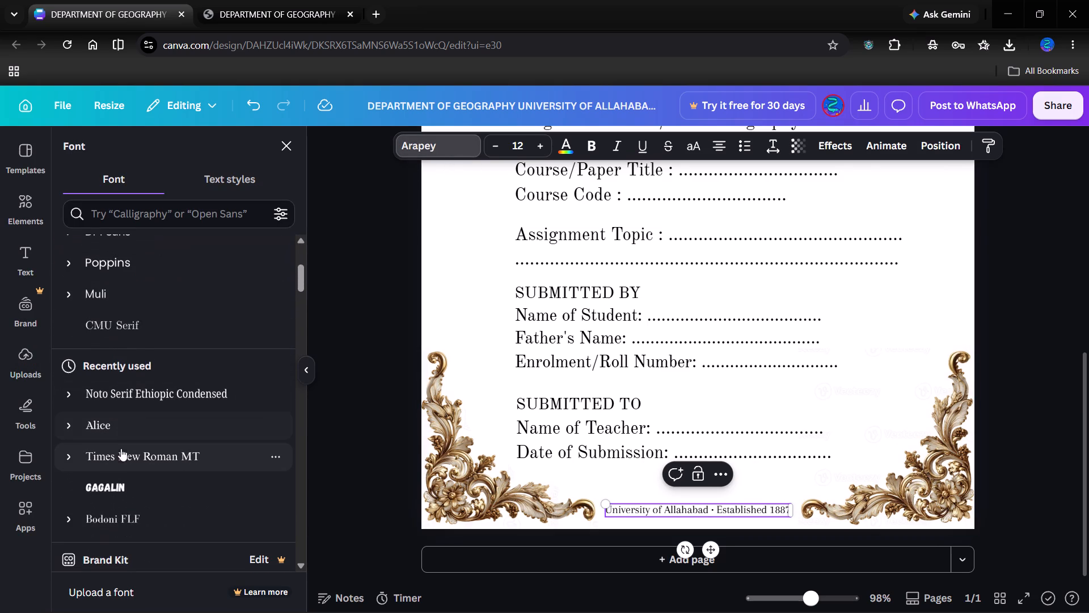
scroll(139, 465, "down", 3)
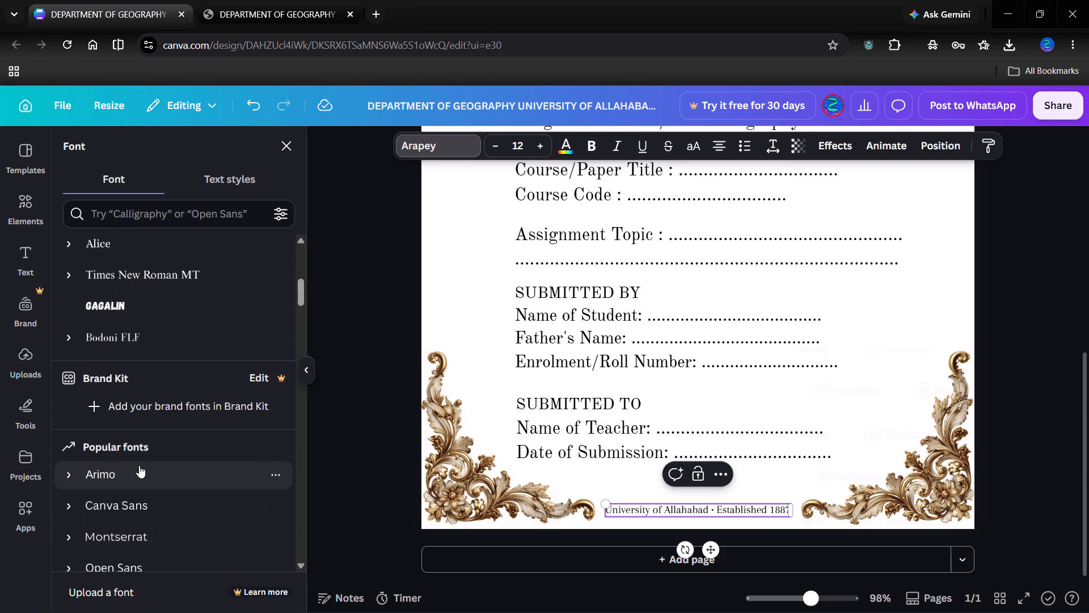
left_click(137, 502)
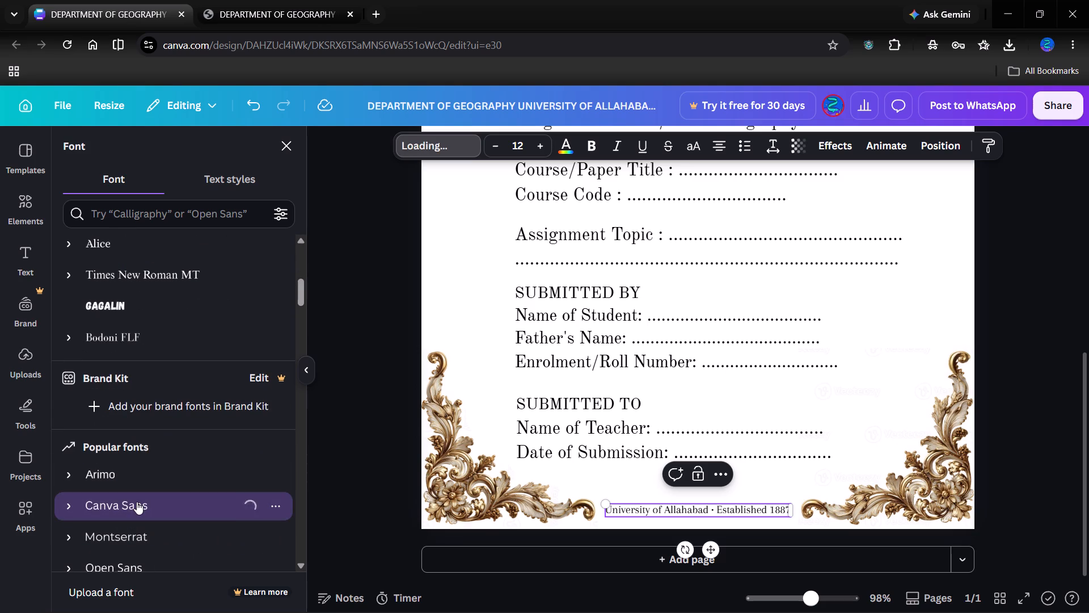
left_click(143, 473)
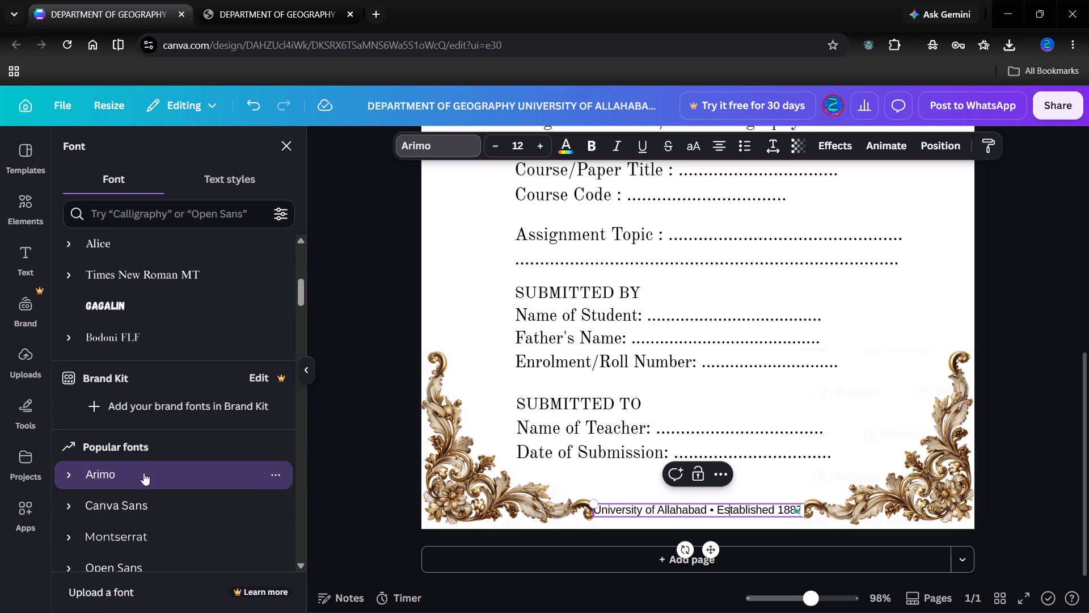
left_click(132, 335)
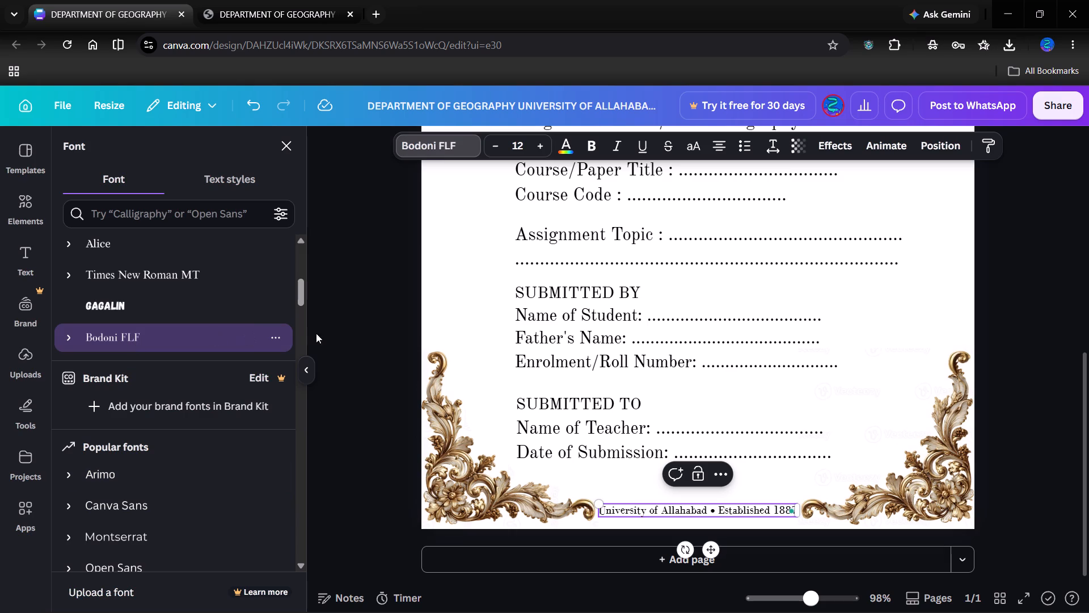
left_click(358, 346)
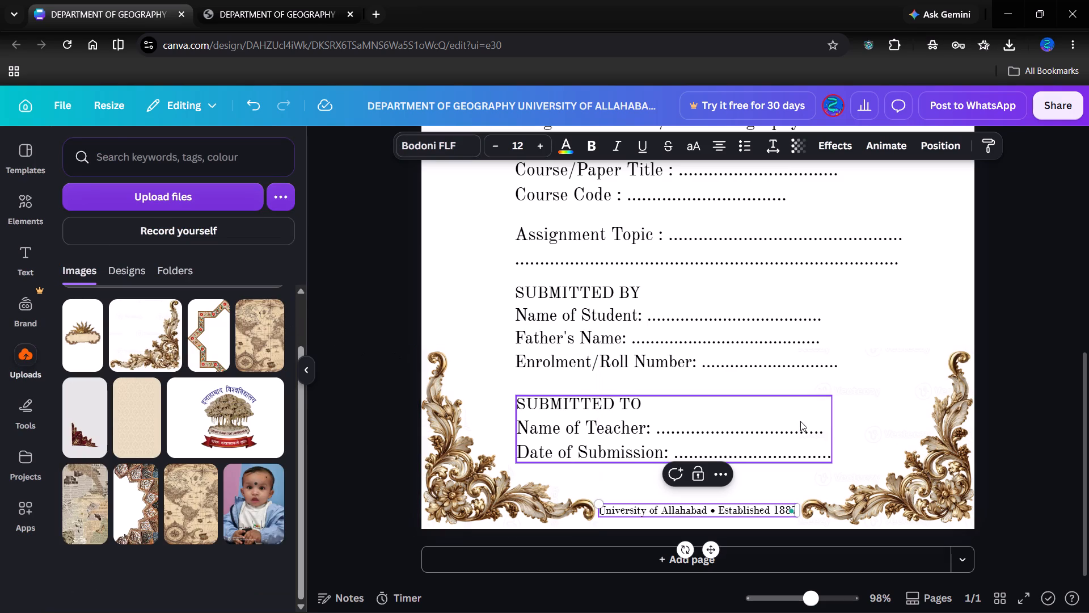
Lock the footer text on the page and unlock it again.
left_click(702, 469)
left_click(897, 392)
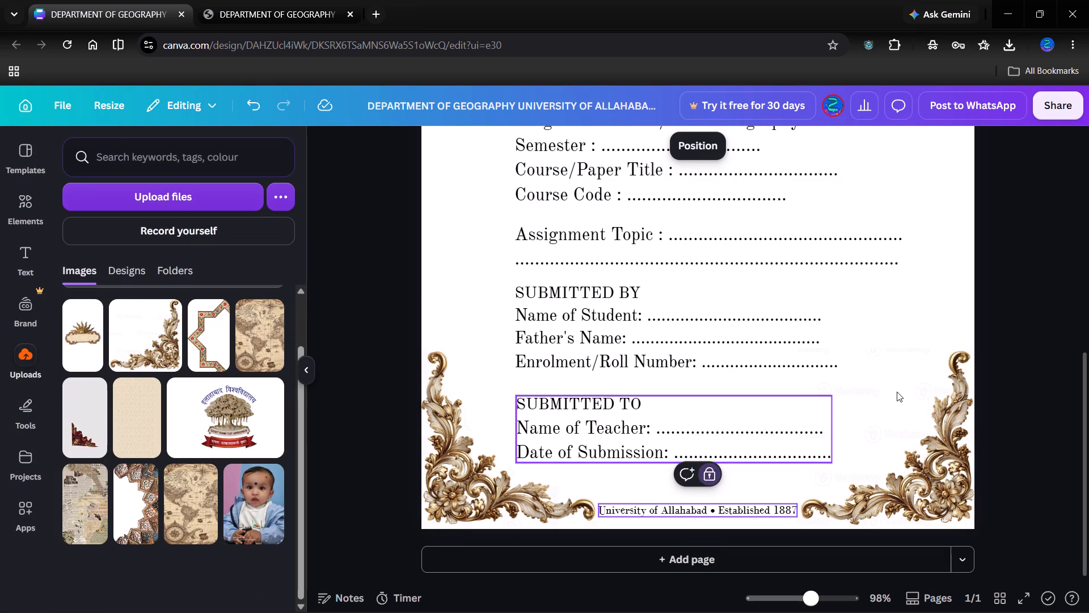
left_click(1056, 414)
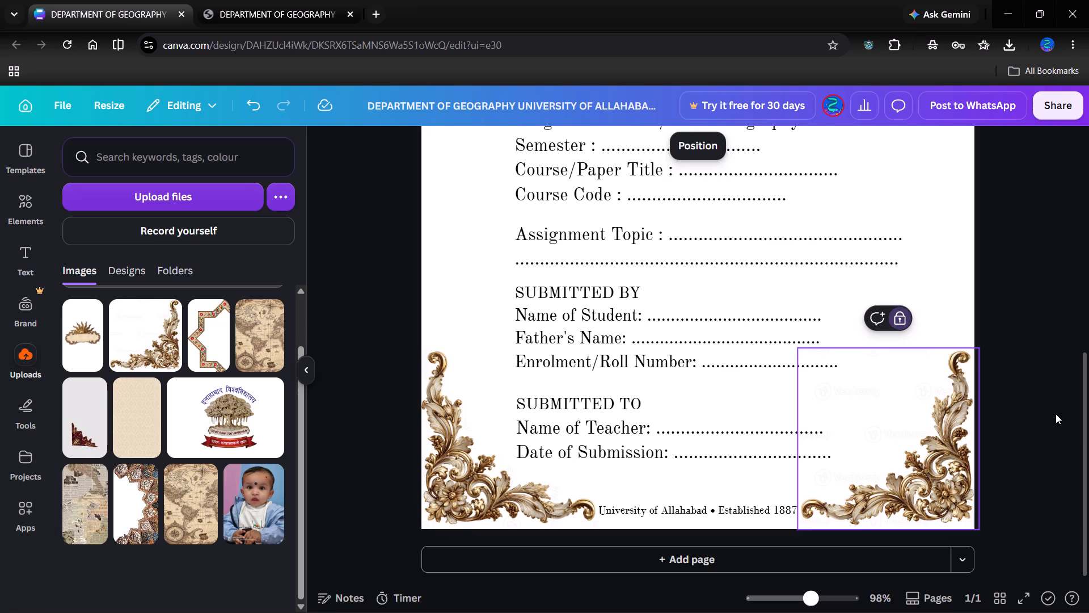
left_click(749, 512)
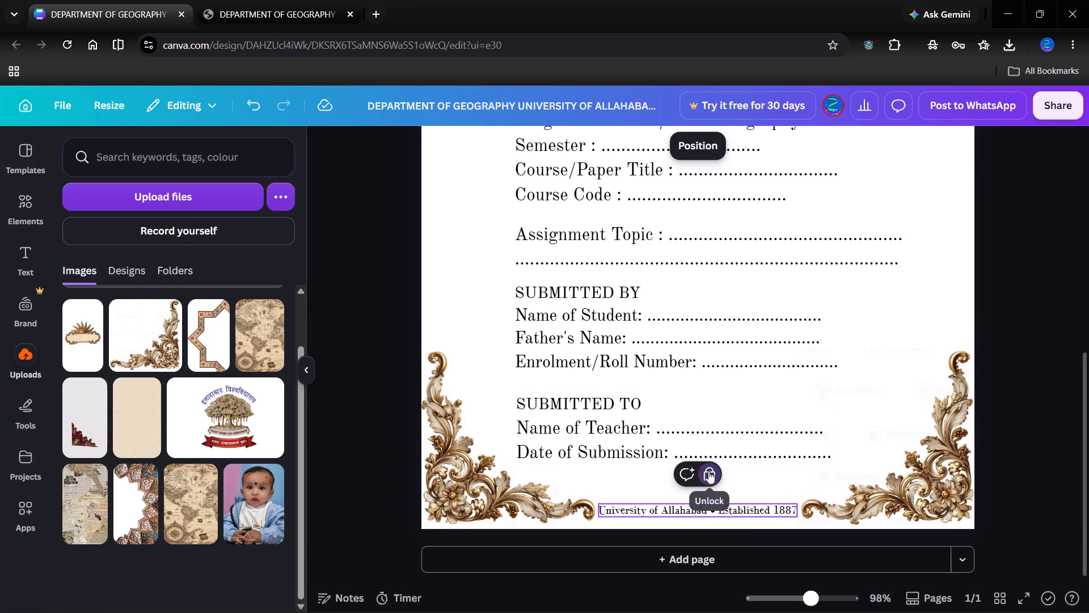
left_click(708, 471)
Try Cinzel Decorative on the footer text, and set its font to Cormorant Garamond.
left_click(634, 511)
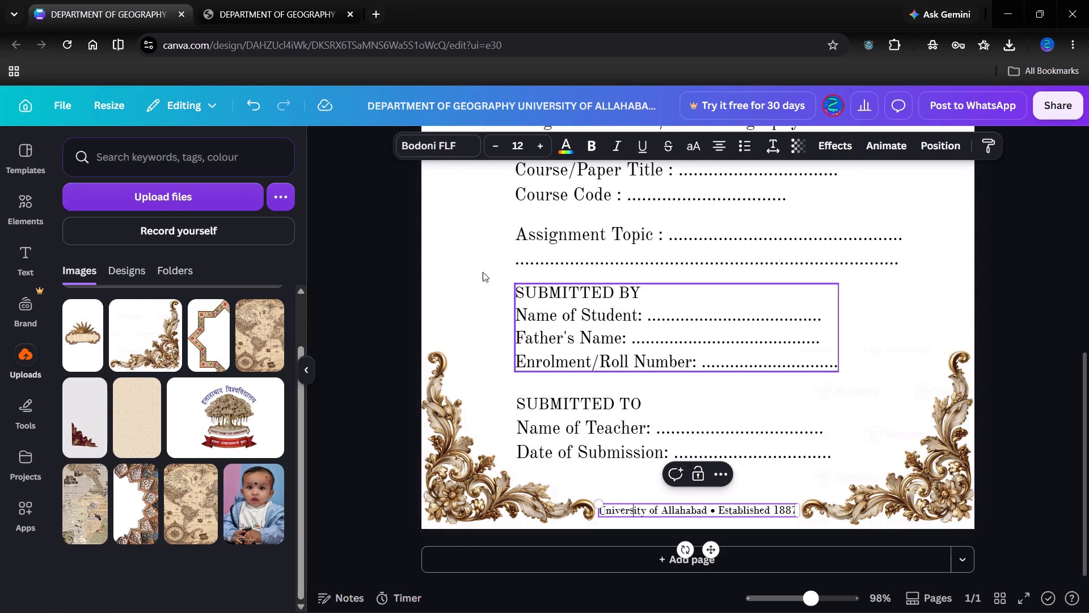
left_click(429, 143)
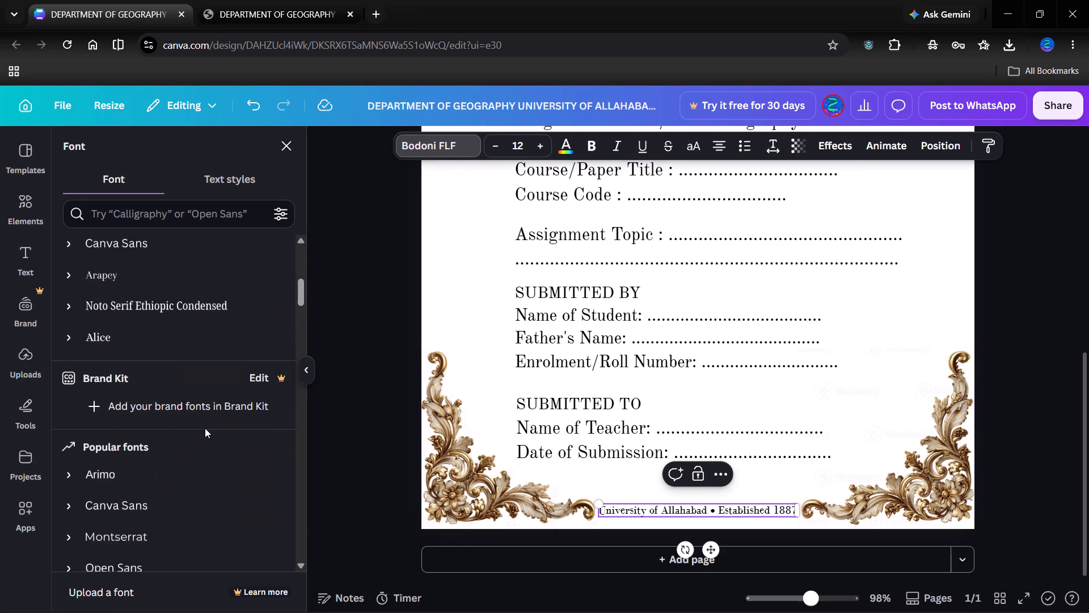
scroll(205, 428, "down", 8)
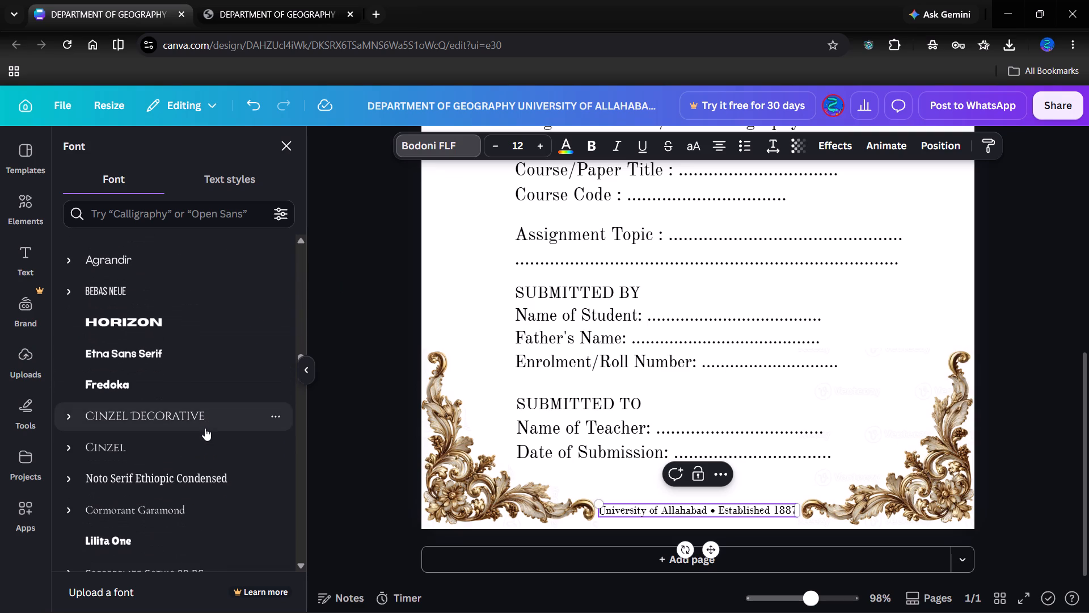
left_click(190, 420)
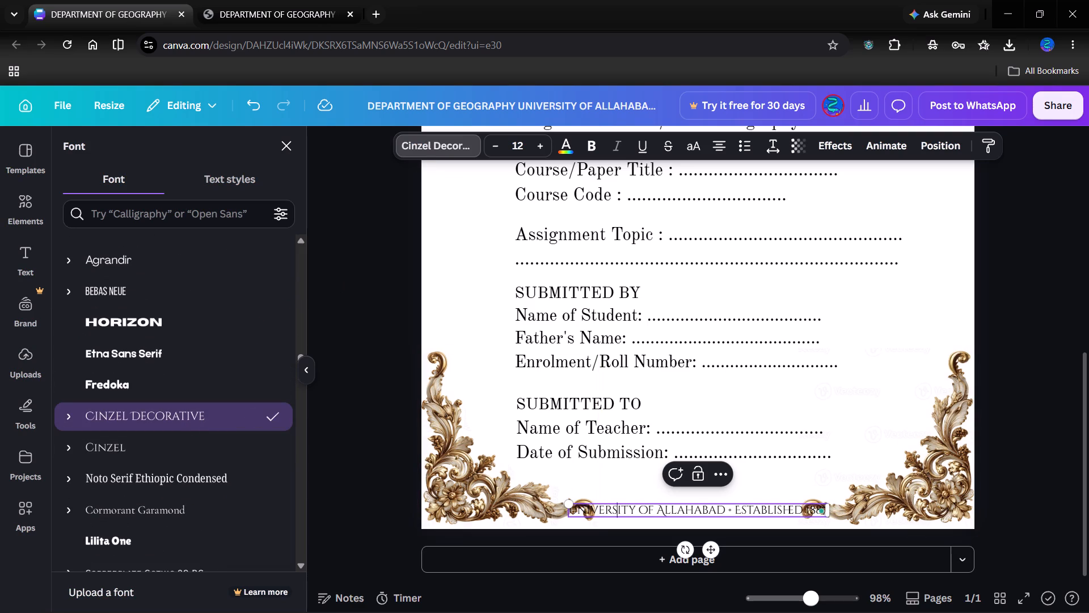
left_click(161, 502)
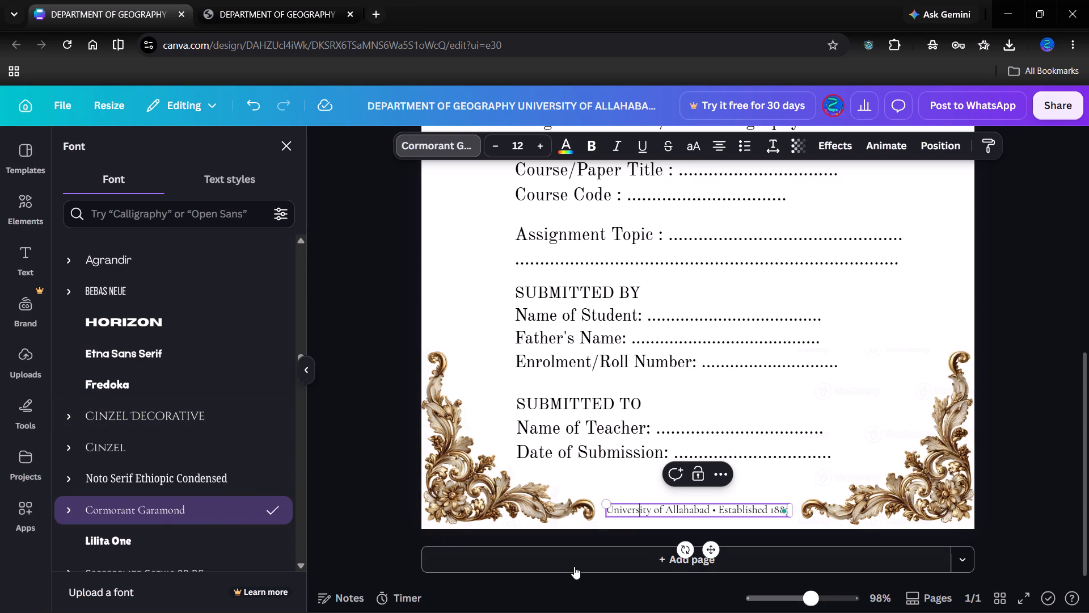
left_click(1028, 359)
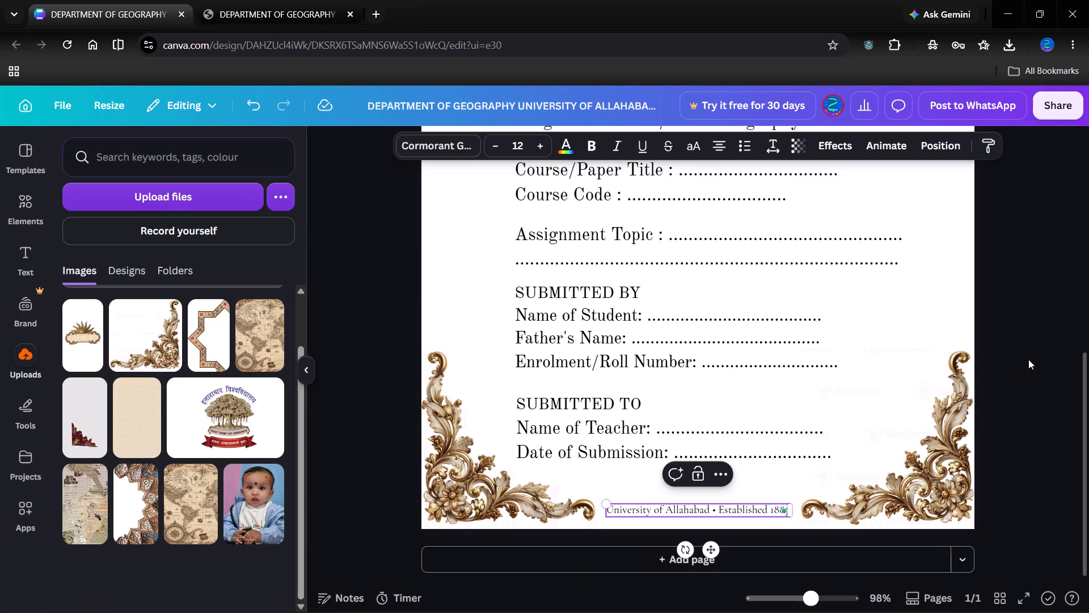
left_click(1028, 359)
Enlarge the bottom-left filigree slightly from its inner upper corner, keeping it anchored in the page corner.
scroll(804, 338, "up", 1)
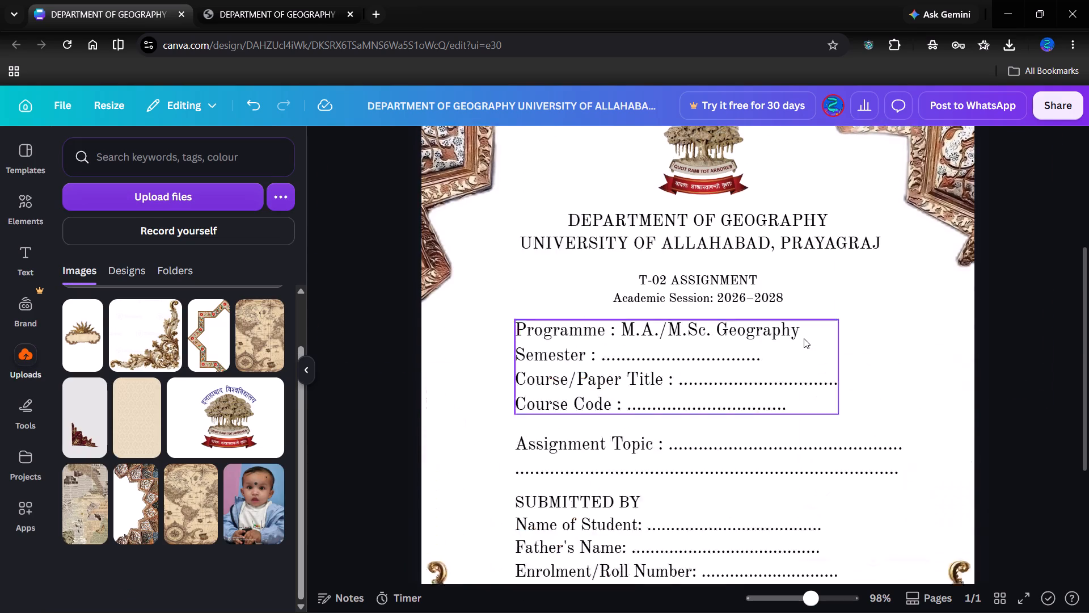
scroll(804, 338, "up", 1)
scroll(804, 338, "down", 1)
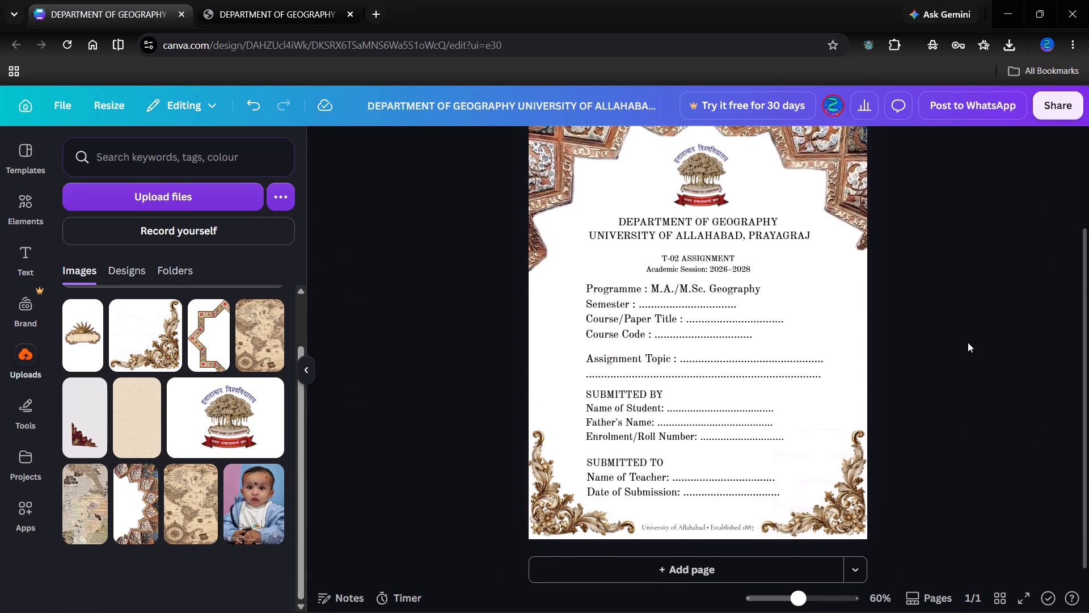
left_click(835, 457)
left_click(830, 397)
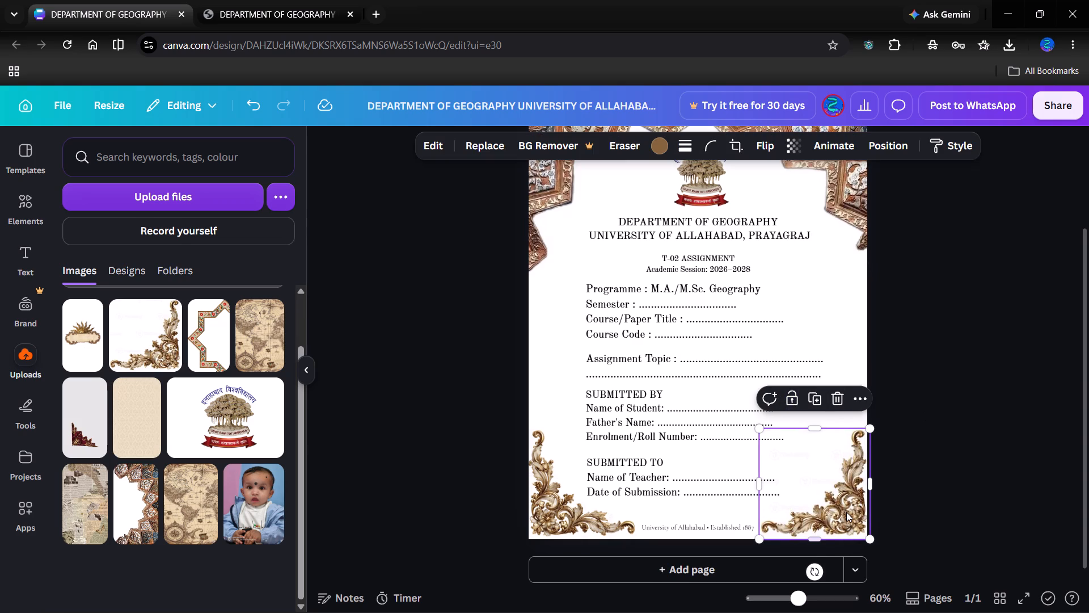
left_click(564, 506)
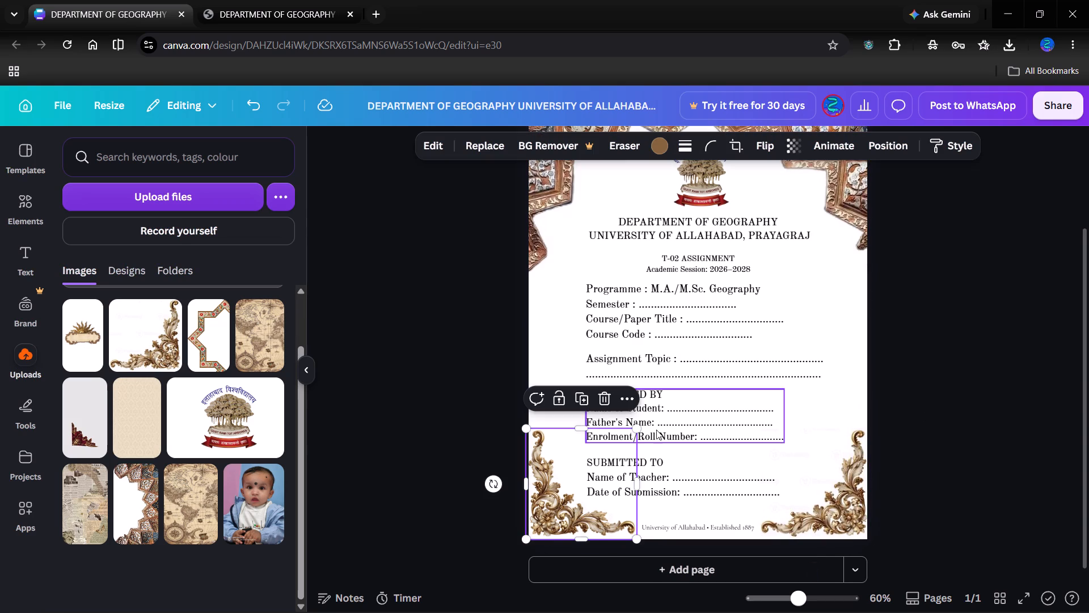
left_click_drag(637, 432, 638, 431)
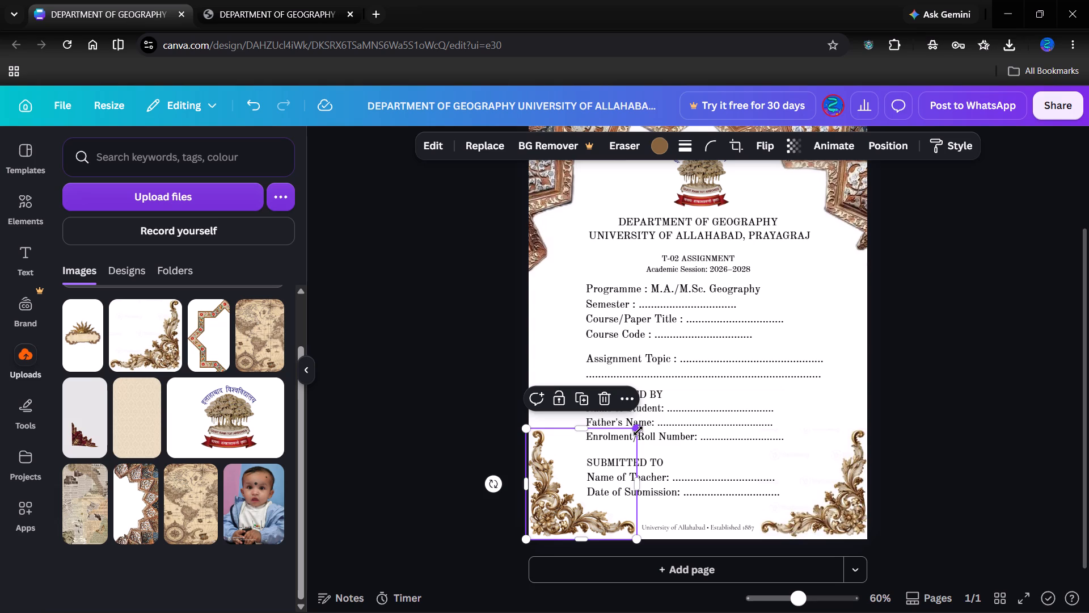
left_click_drag(638, 431, 642, 428)
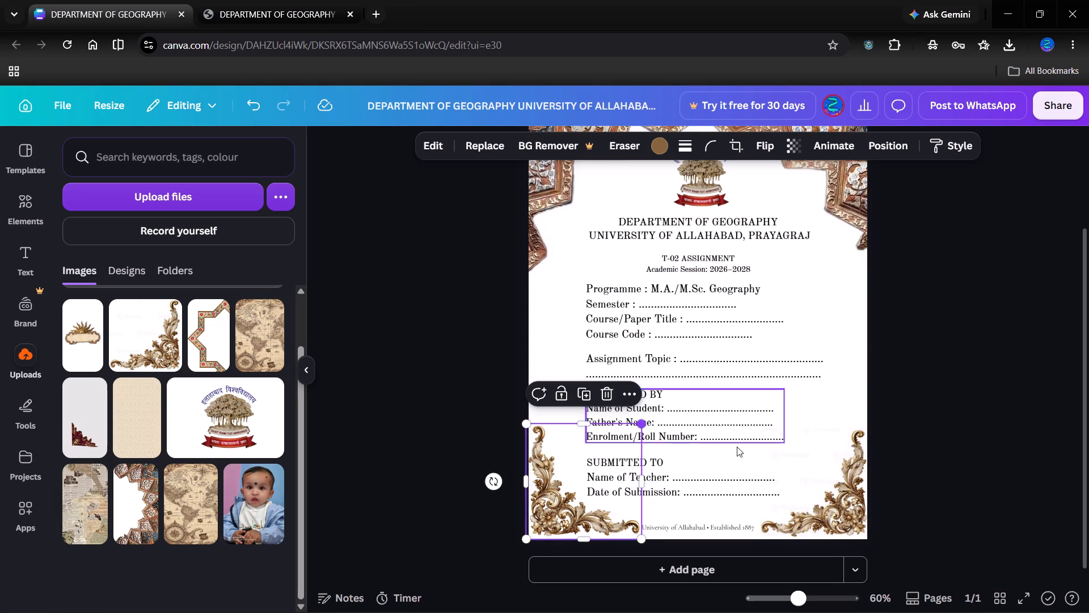
left_click(944, 503)
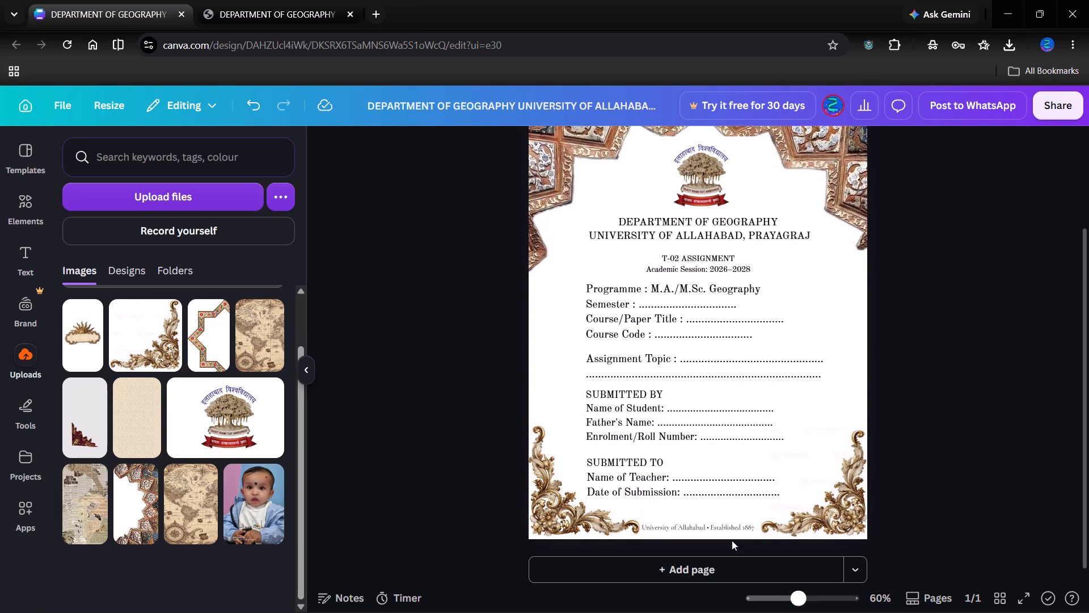
Shift the footer text slightly right so it sits with equal 0.2 gaps between the two bottom filigrees.
left_click(723, 528)
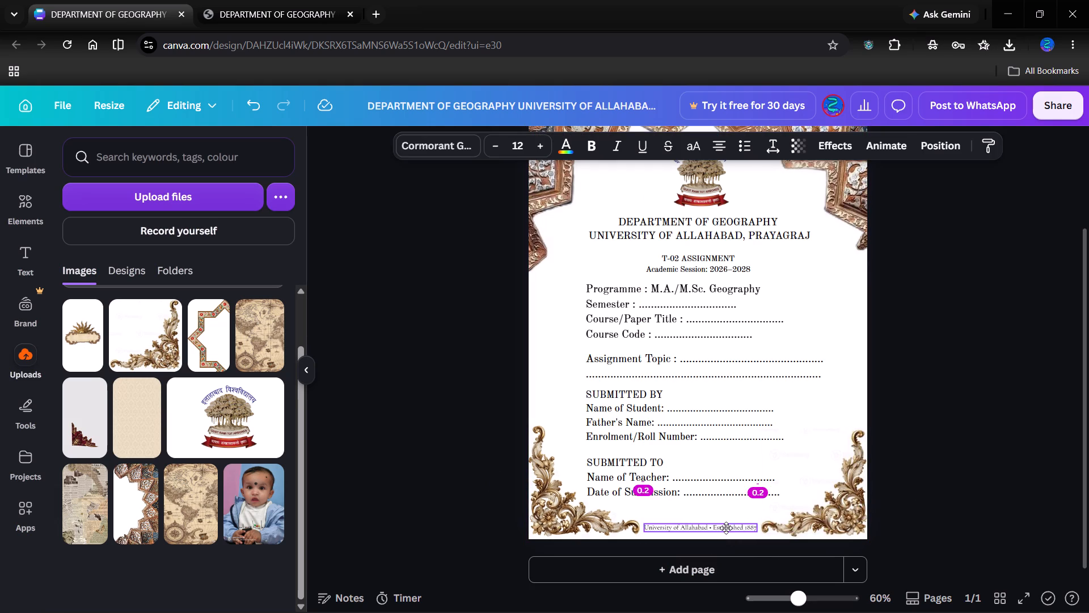
left_click(889, 508)
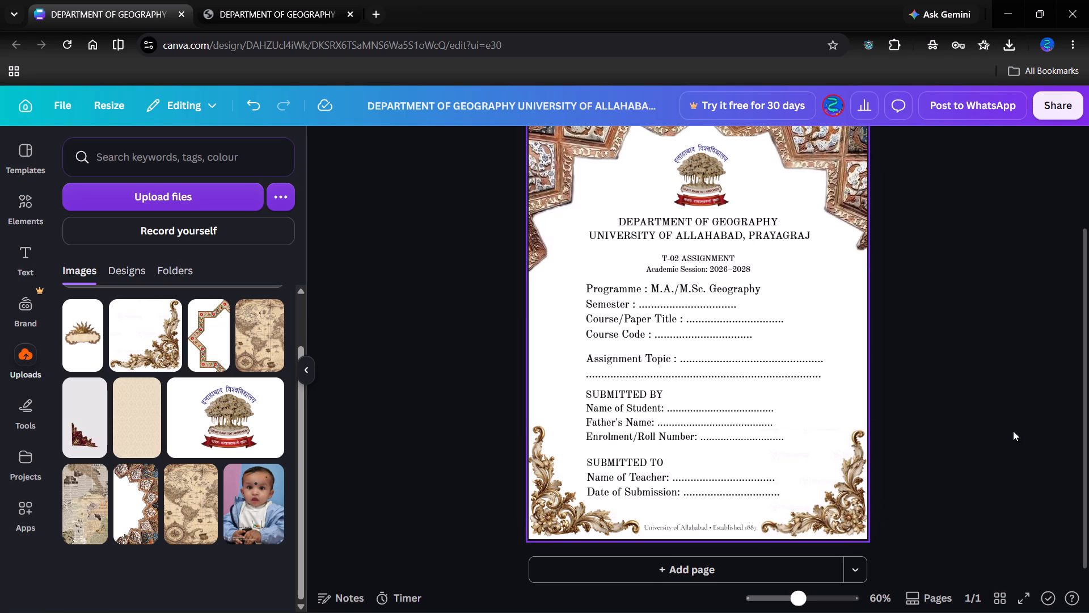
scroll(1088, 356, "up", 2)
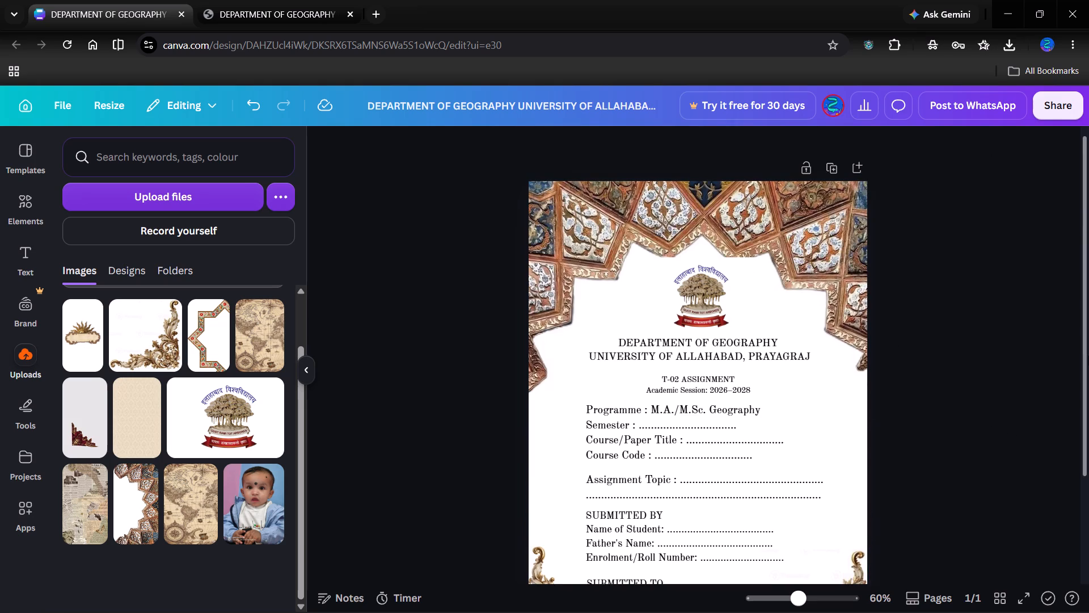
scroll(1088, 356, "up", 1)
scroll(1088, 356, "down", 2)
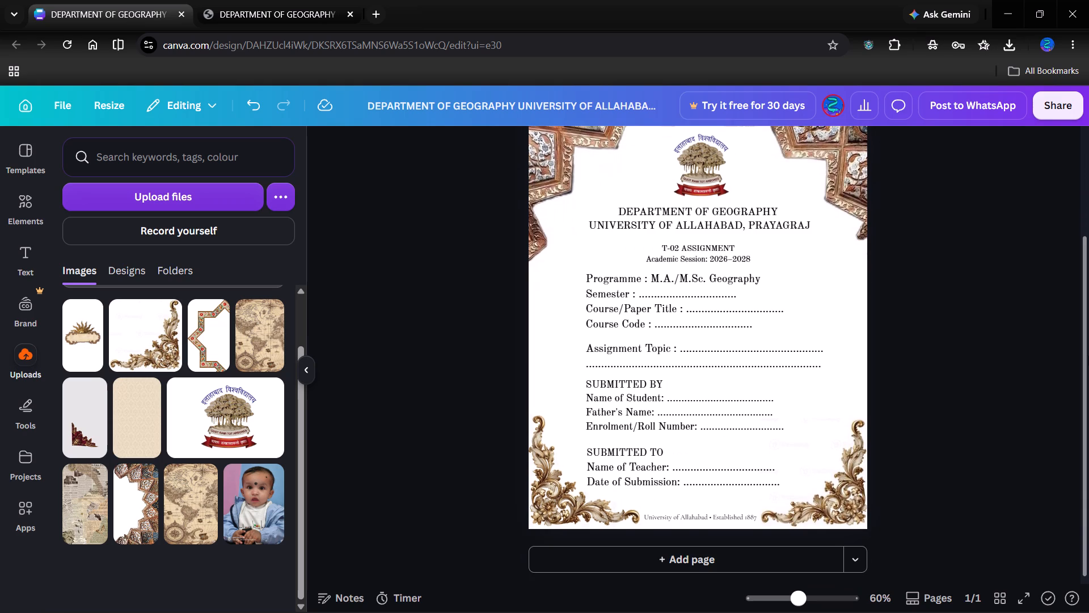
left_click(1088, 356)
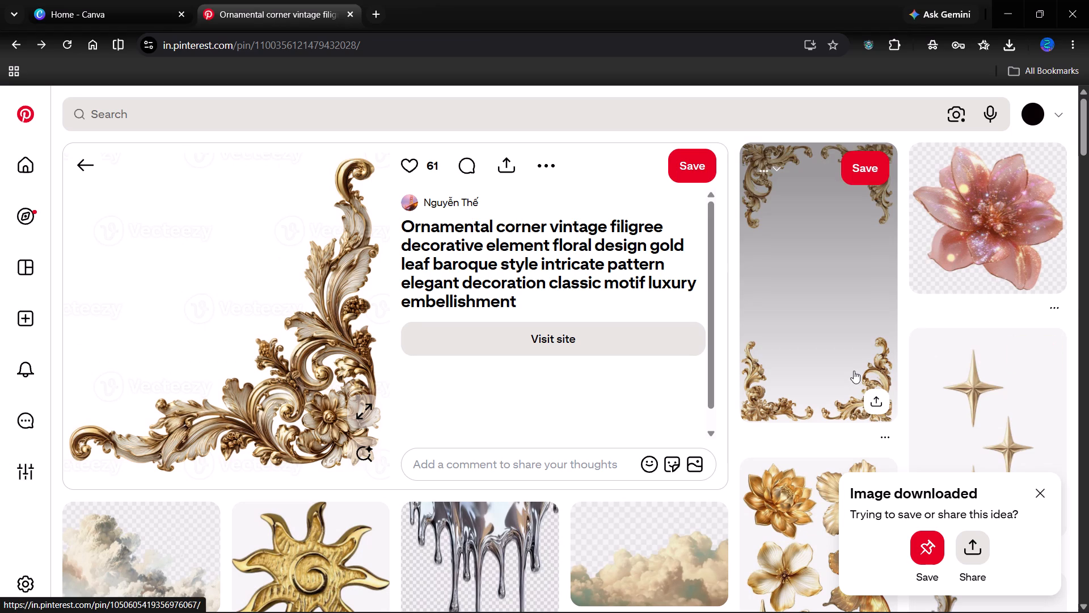
Open the red Persian carpet corner image on Pinterest and look through its related images for further decorations.
scroll(854, 371, "right", 7)
scroll(854, 371, "down", 5)
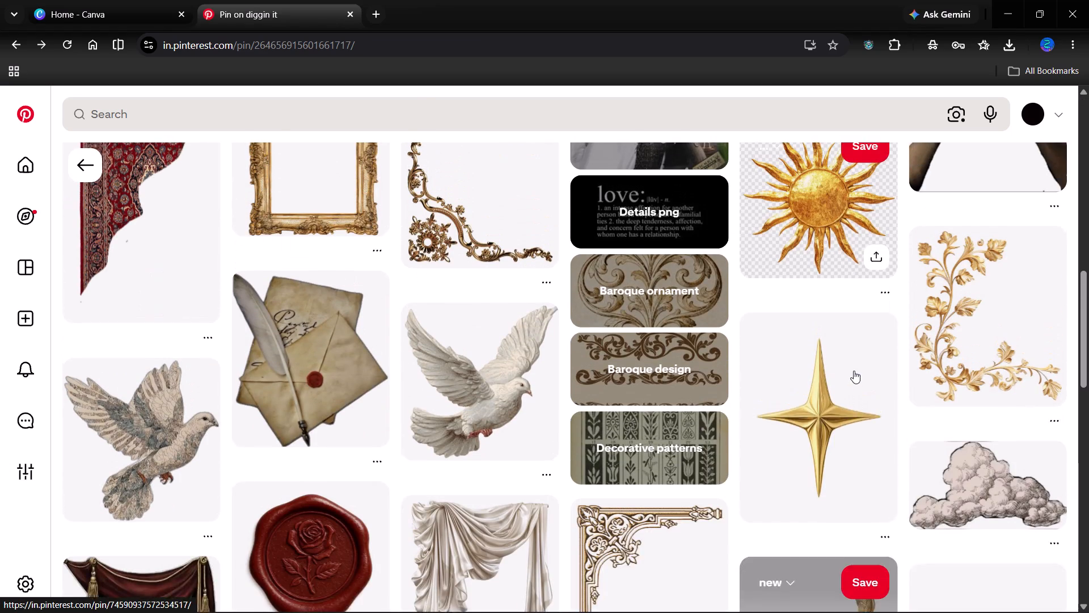
left_click(181, 251)
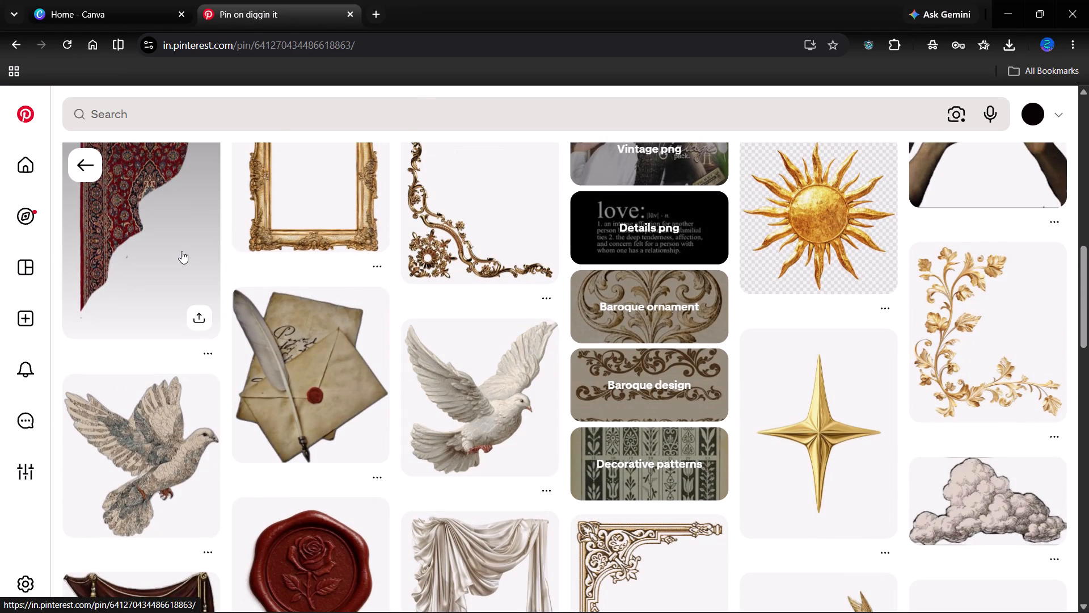
left_click_drag(275, 249, 573, 348)
scroll(573, 348, "down", 5)
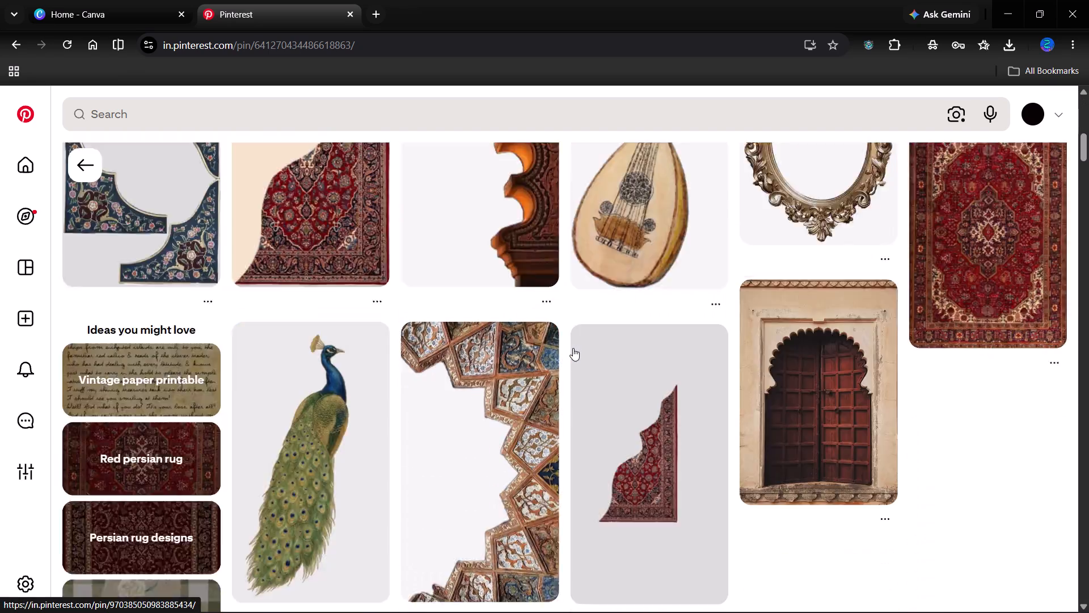
scroll(573, 348, "down", 3)
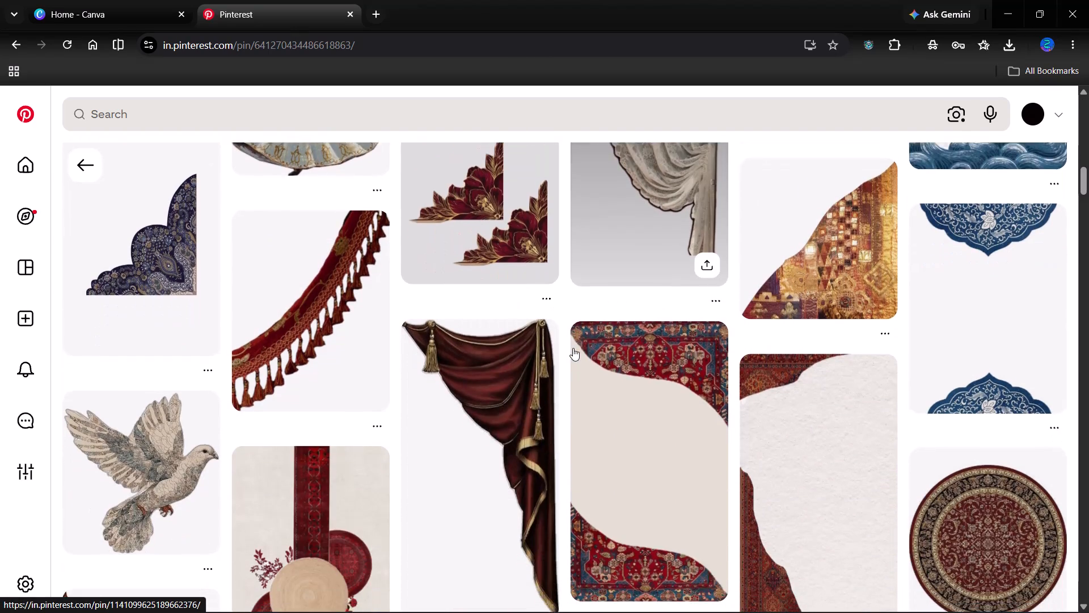
scroll(573, 348, "down", 4)
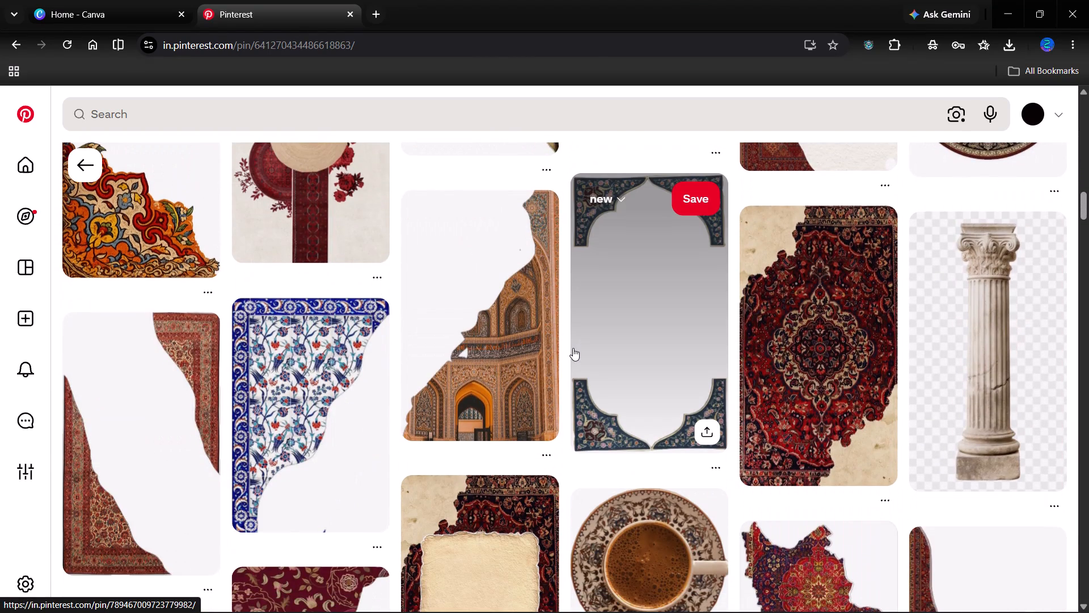
scroll(573, 348, "down", 6)
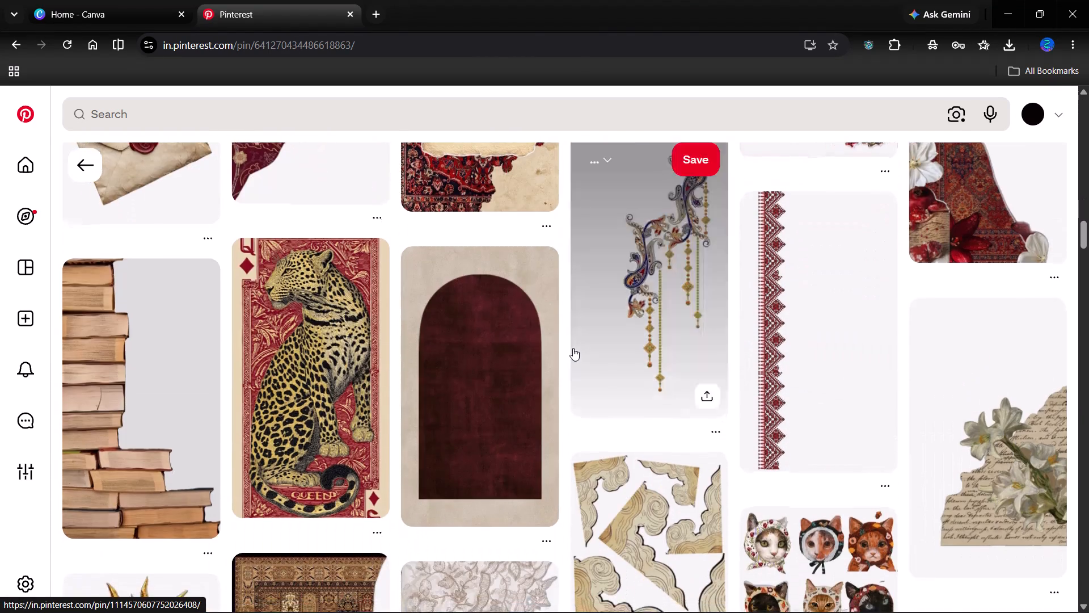
scroll(573, 348, "down", 5)
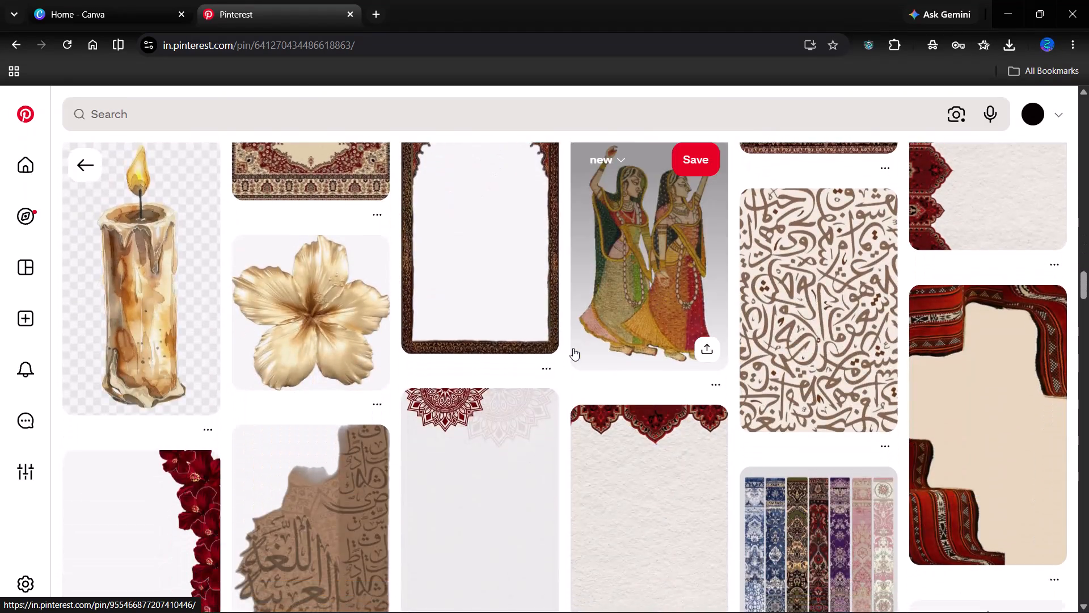
scroll(573, 348, "down", 10)
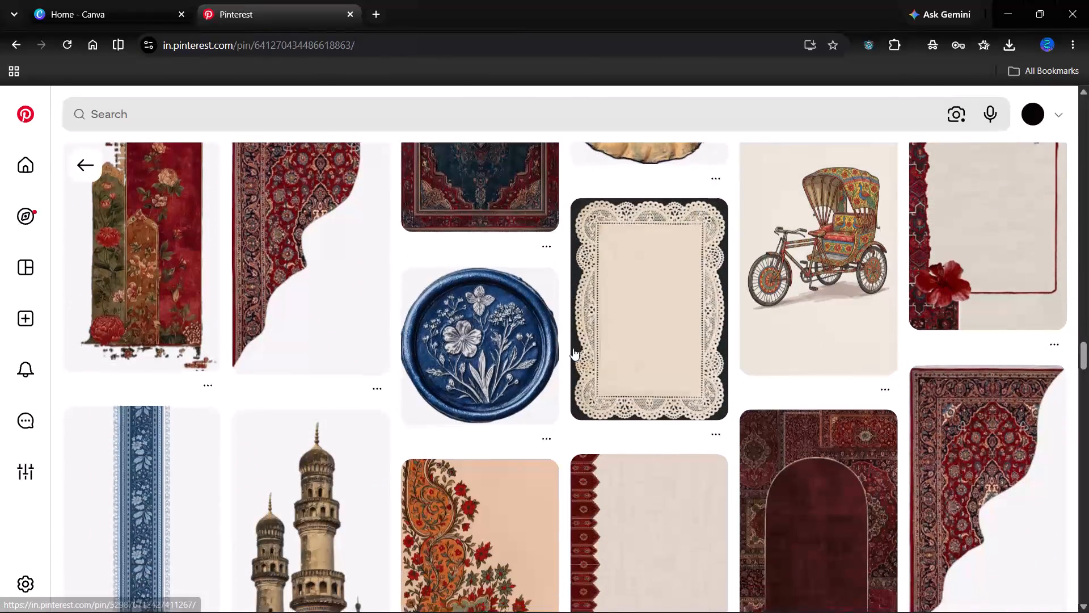
scroll(573, 348, "down", 6)
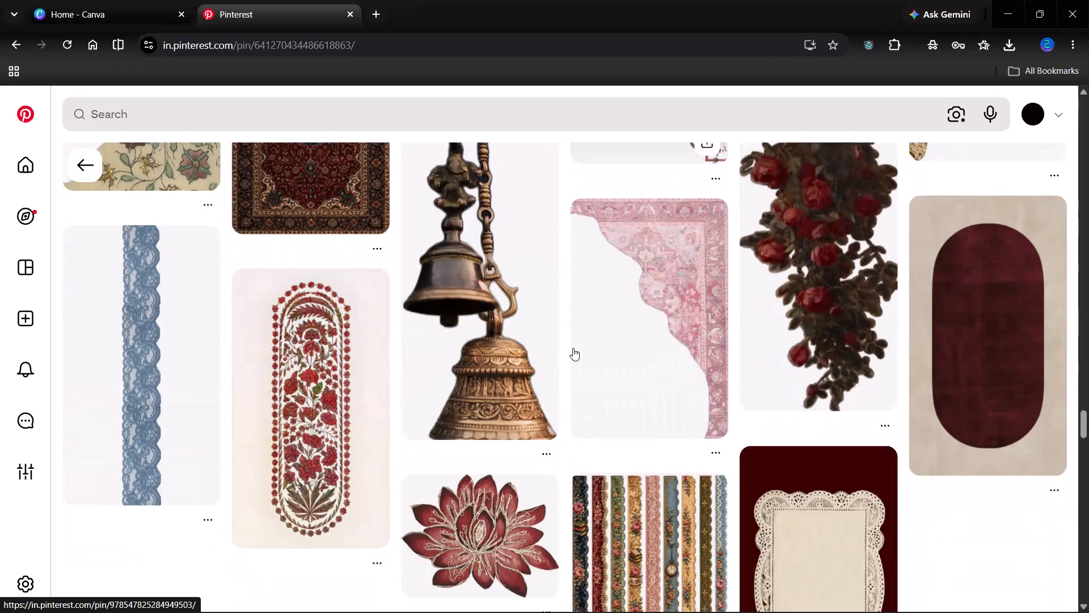
scroll(573, 348, "down", 5)
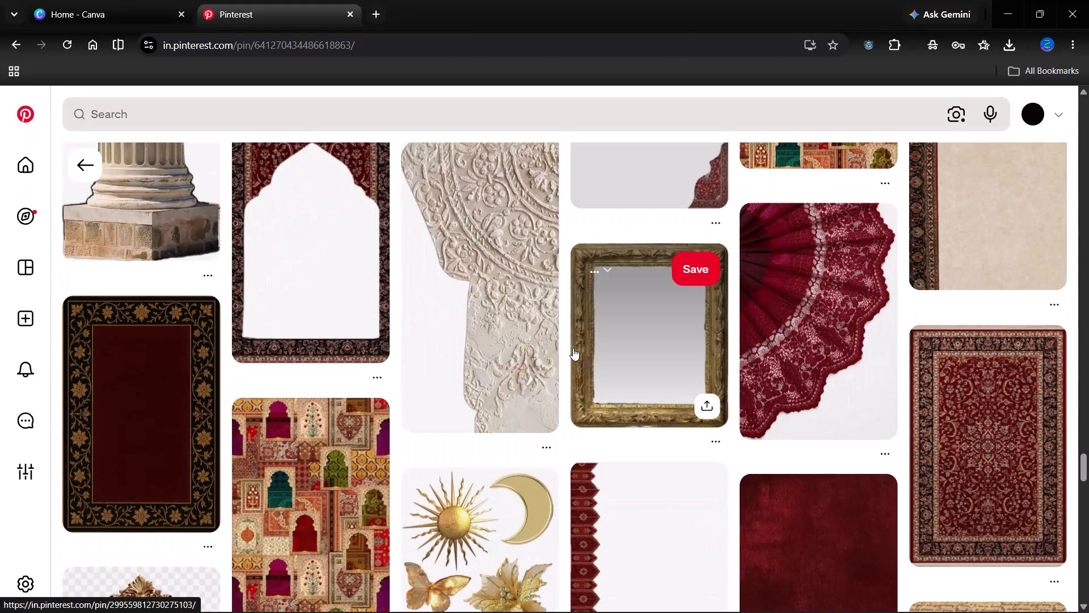
scroll(573, 348, "down", 1)
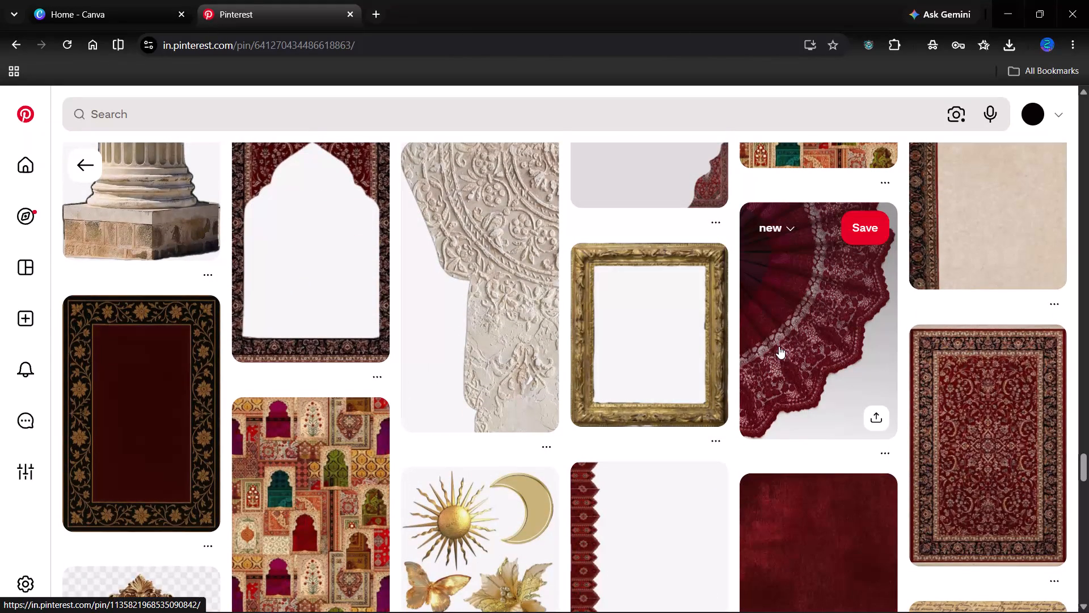
Open the burgundy lace fan image and look through its related images for decorative elements.
left_click(779, 346)
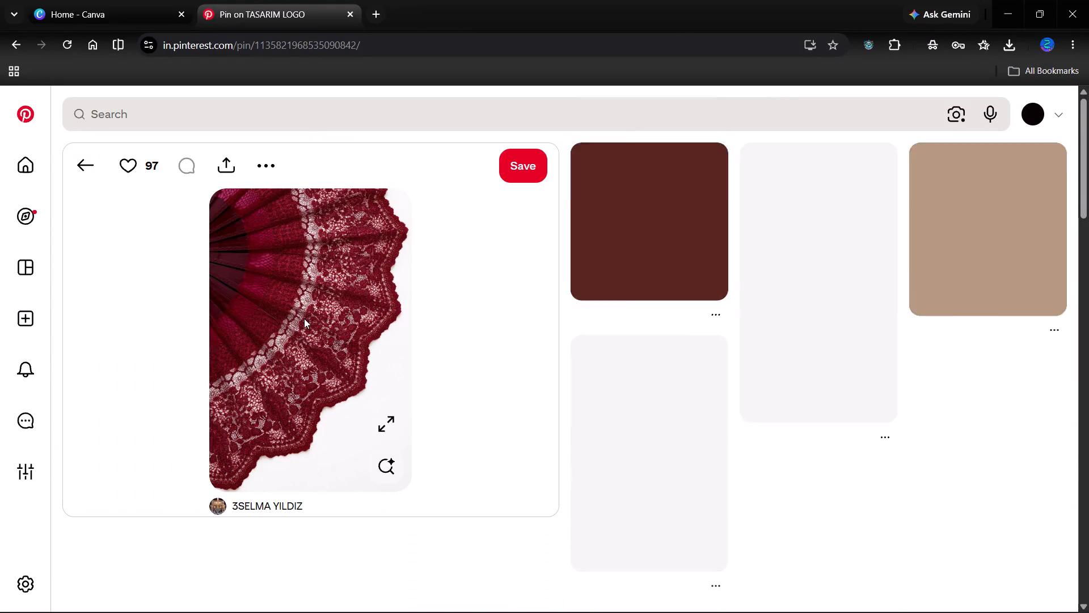
scroll(304, 318, "down", 5)
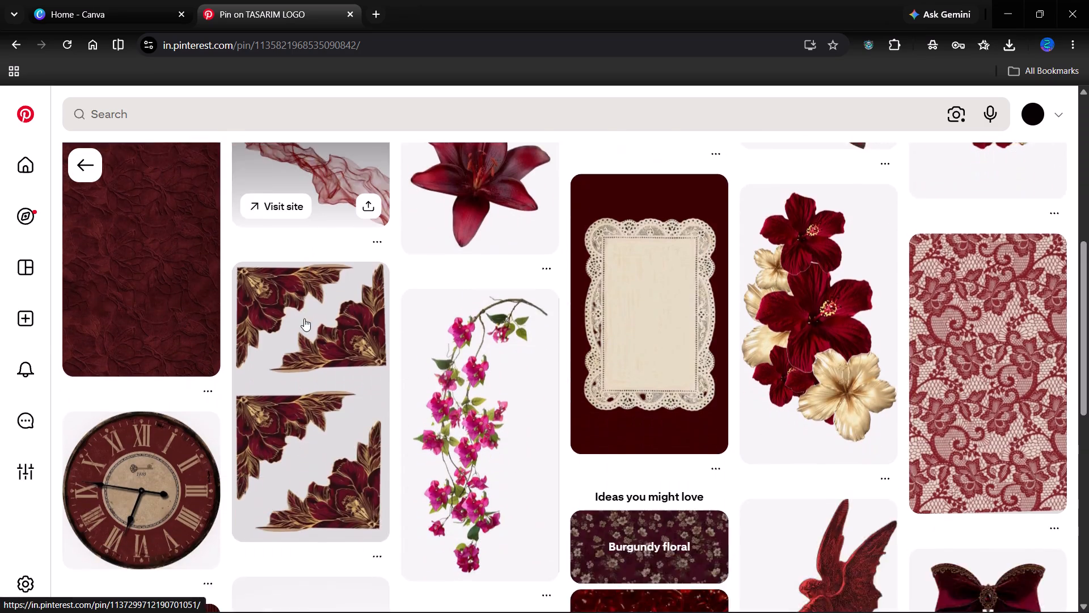
scroll(304, 318, "down", 4)
scroll(304, 318, "up", 6)
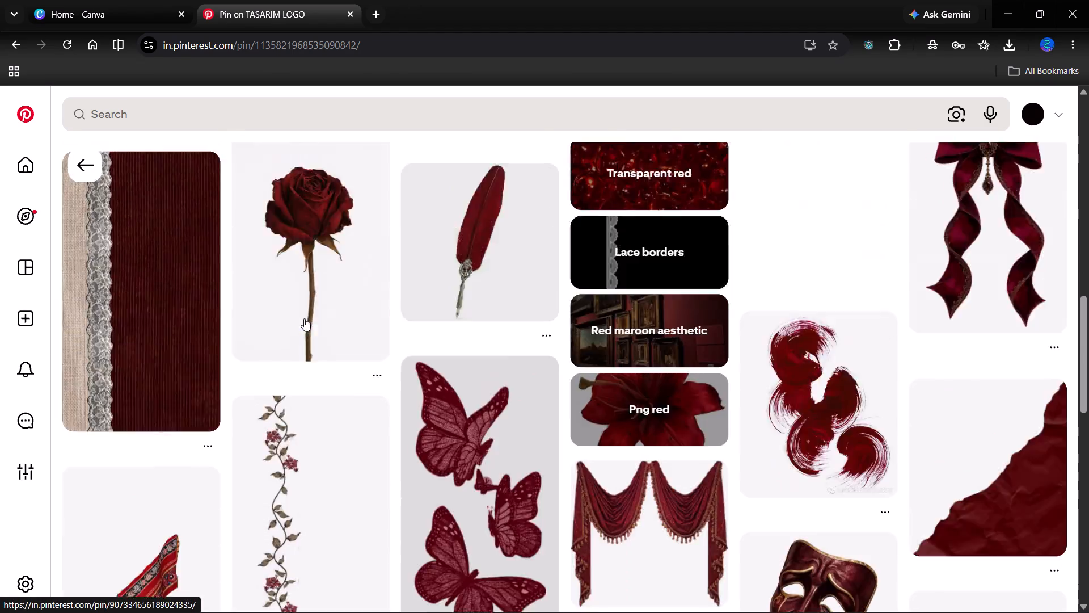
scroll(304, 318, "up", 4)
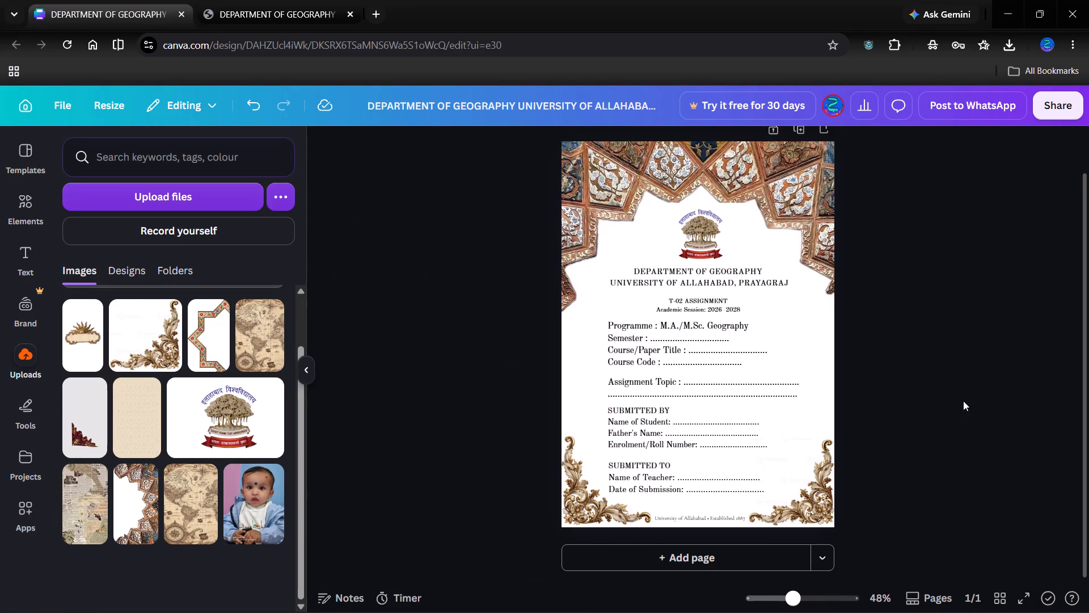
Download the finished Canva cover page as a PDF with the Digital preset and open the downloaded file.
left_click(1073, 106)
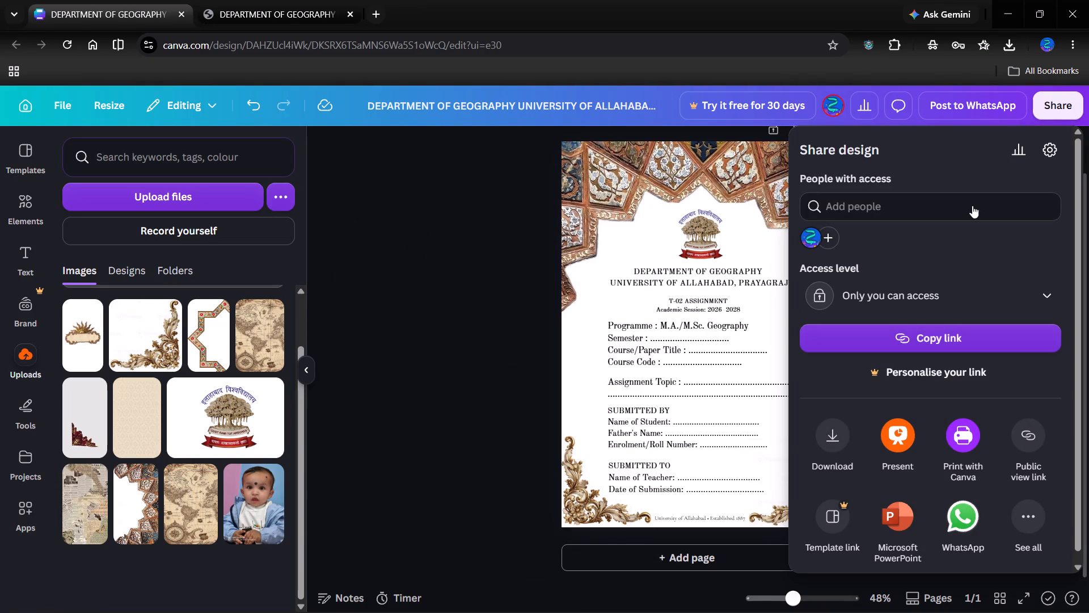
left_click(822, 455)
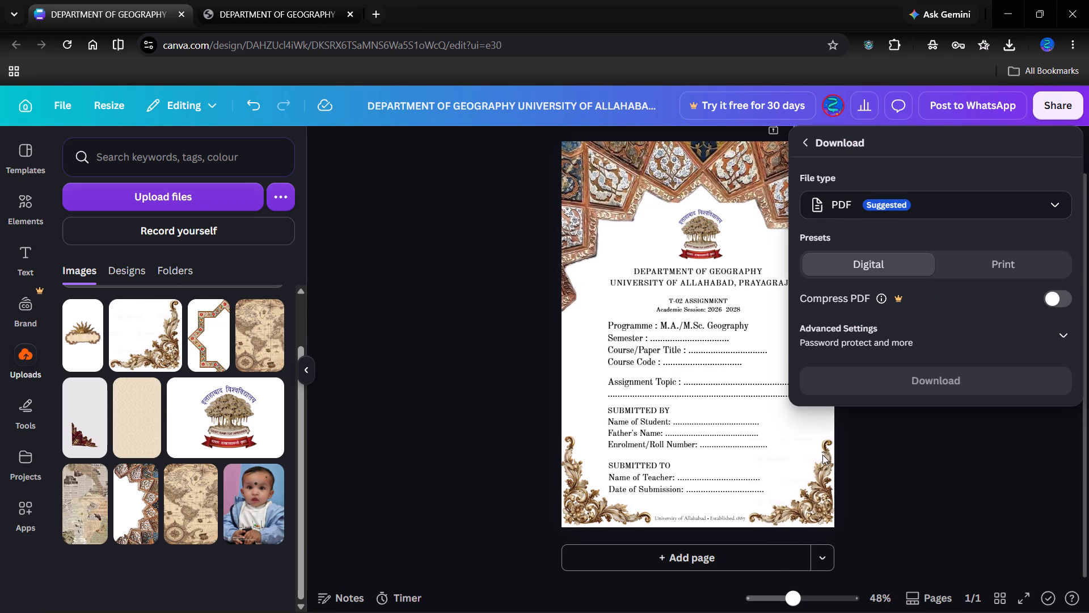
left_click(961, 379)
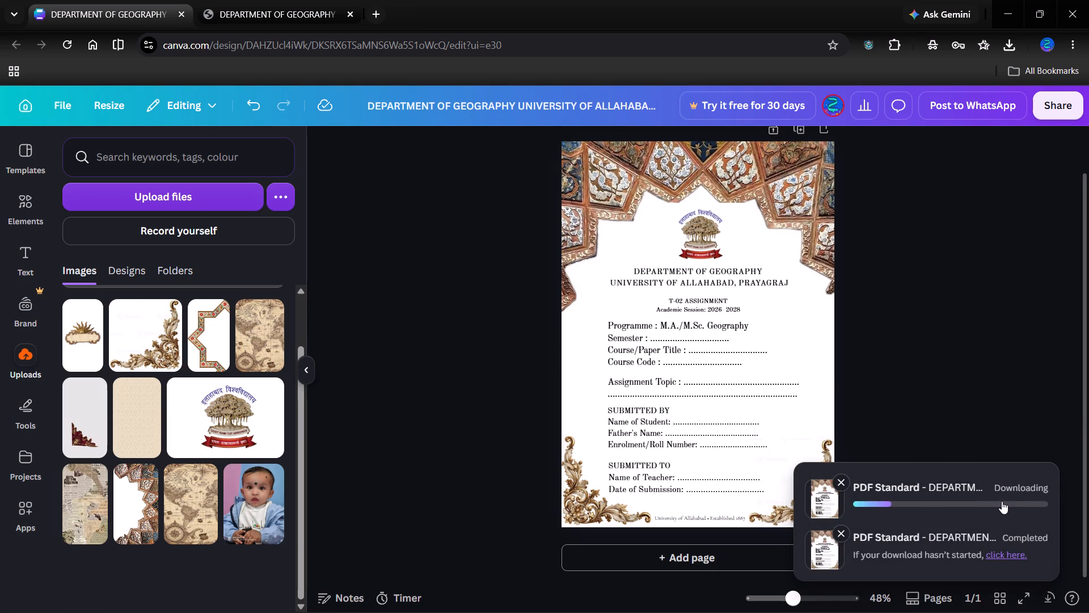
left_click(892, 99)
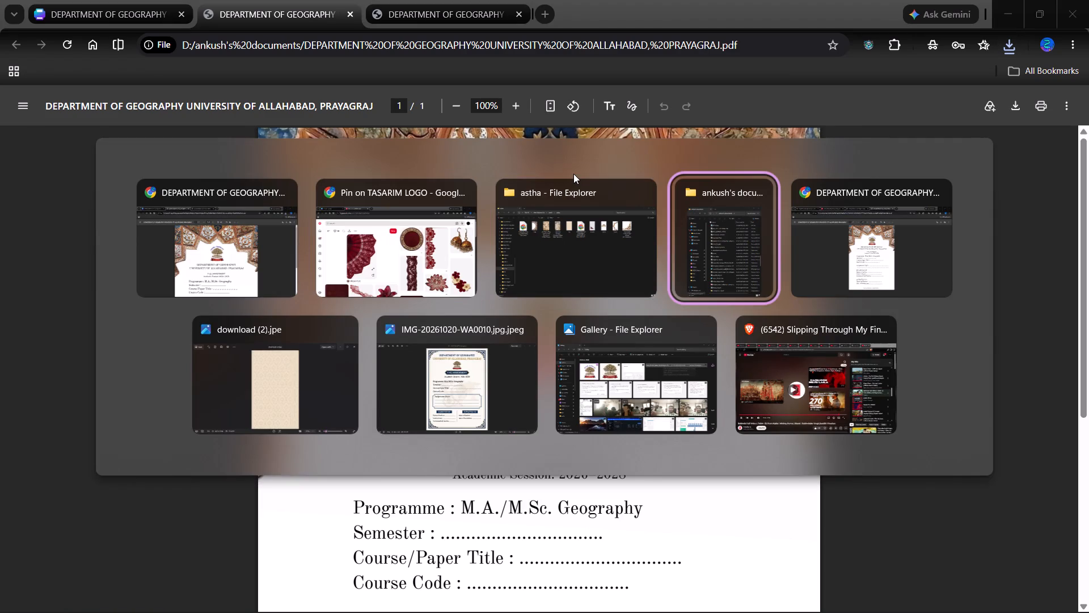
Show the newly downloaded cover page PDF in its folder and copy the file.
left_click(1013, 43)
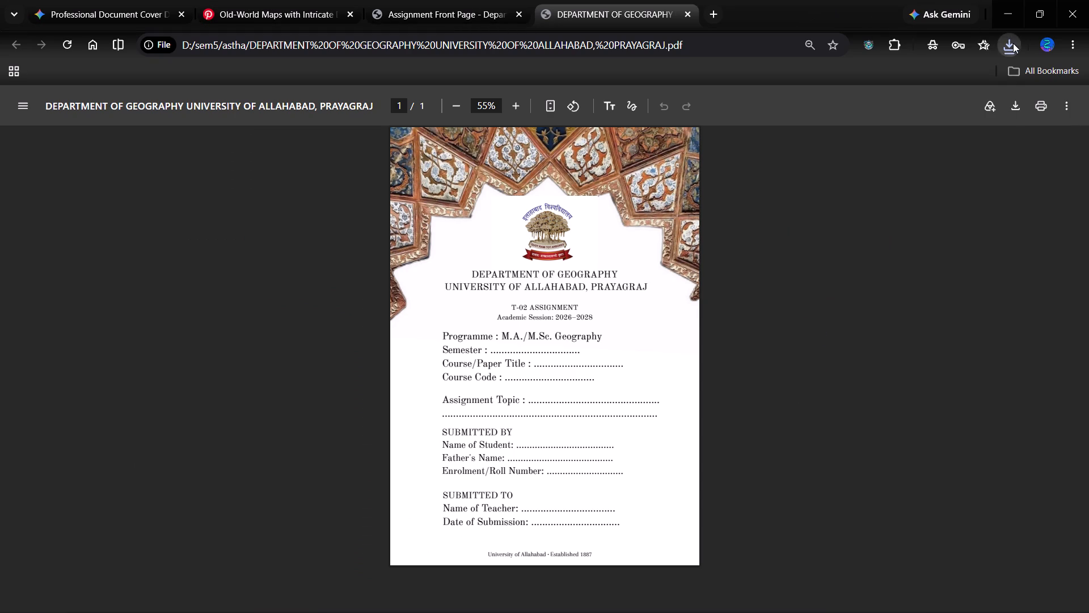
left_click(959, 107)
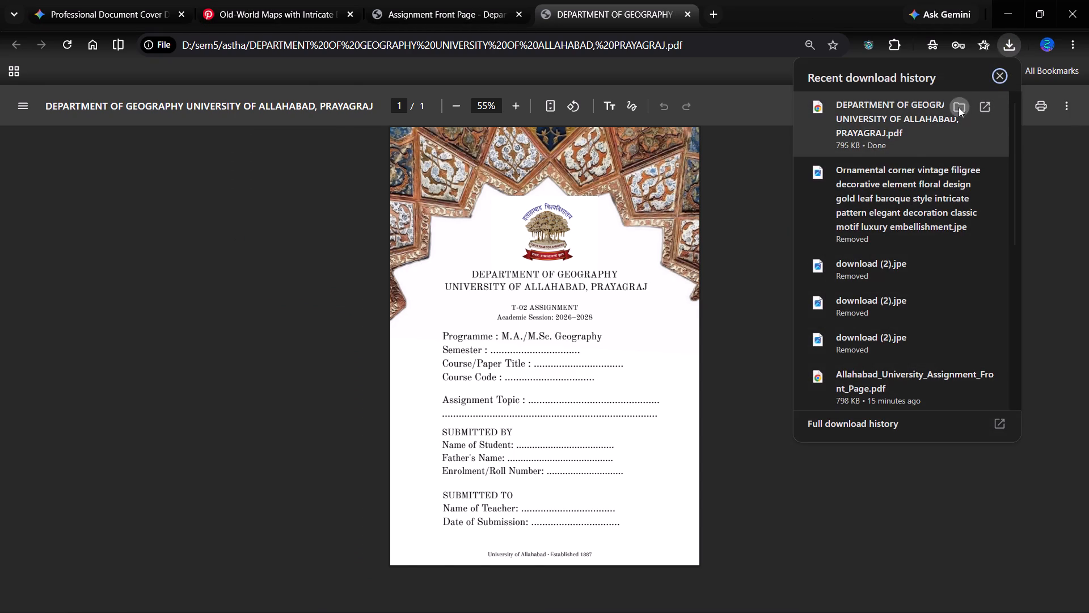
key("ctrl+x")
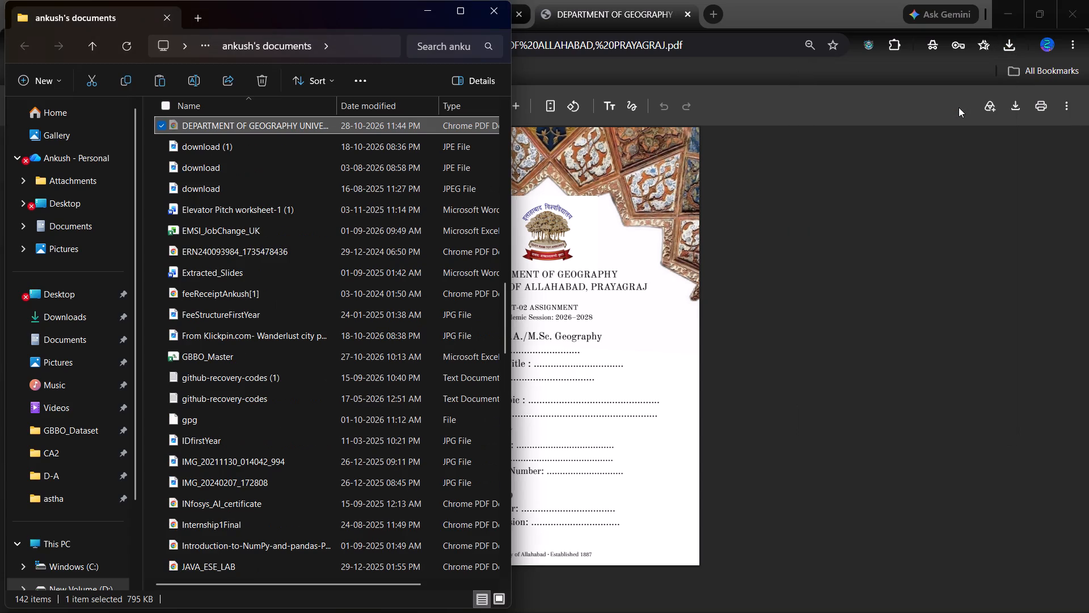
key("ctrl+c")
key("ctrl+c")
Search the computer for the WhatsApp app.
type("wg")
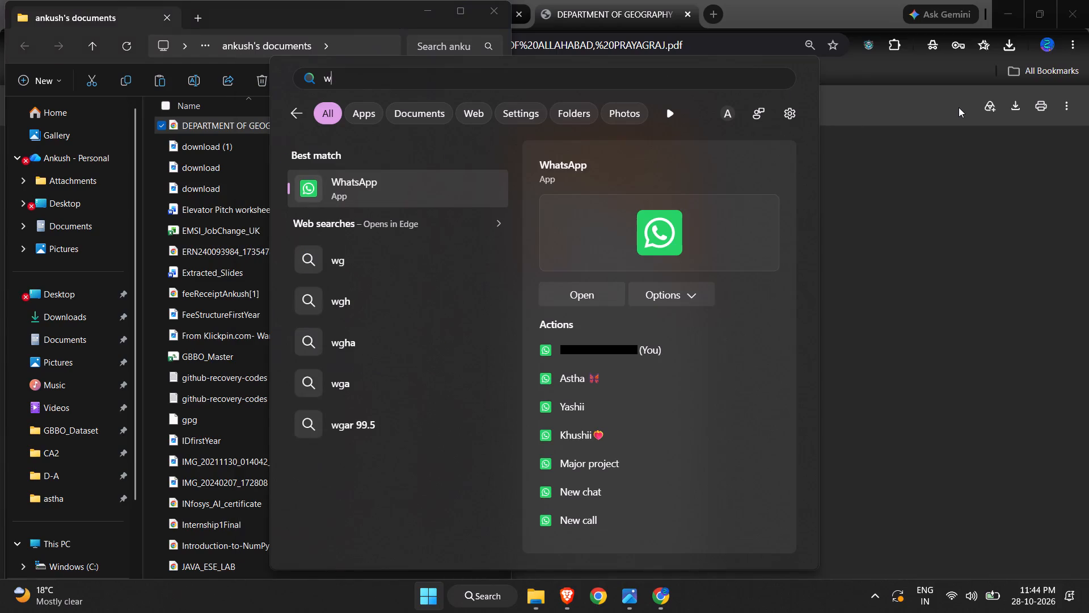
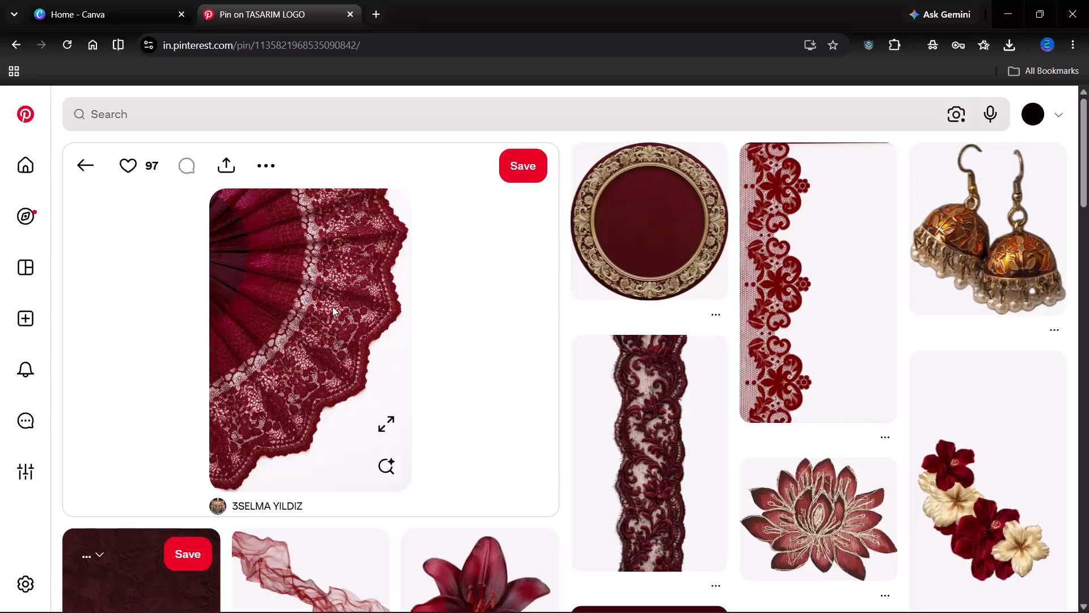
Look through the images related to the burgundy lace fan for decorative elements.
left_click(258, 159)
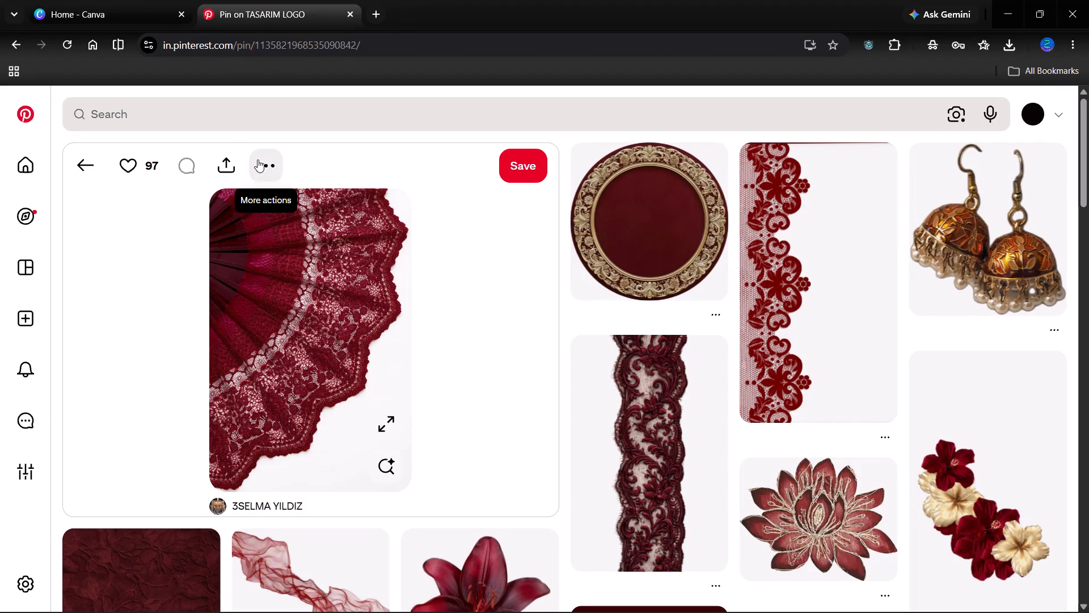
scroll(344, 391, "down", 2)
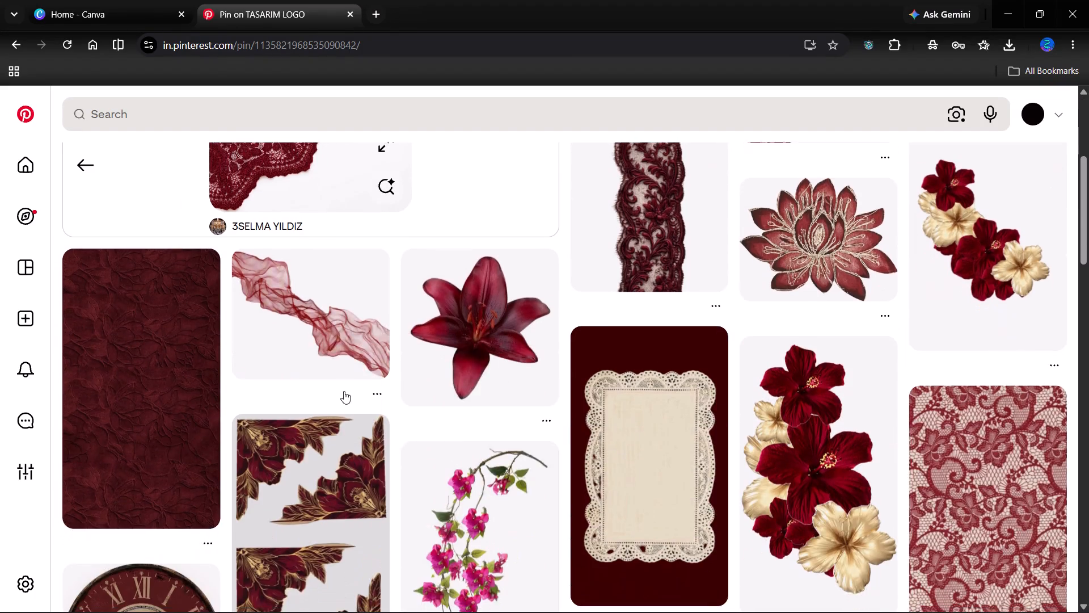
scroll(344, 391, "down", 7)
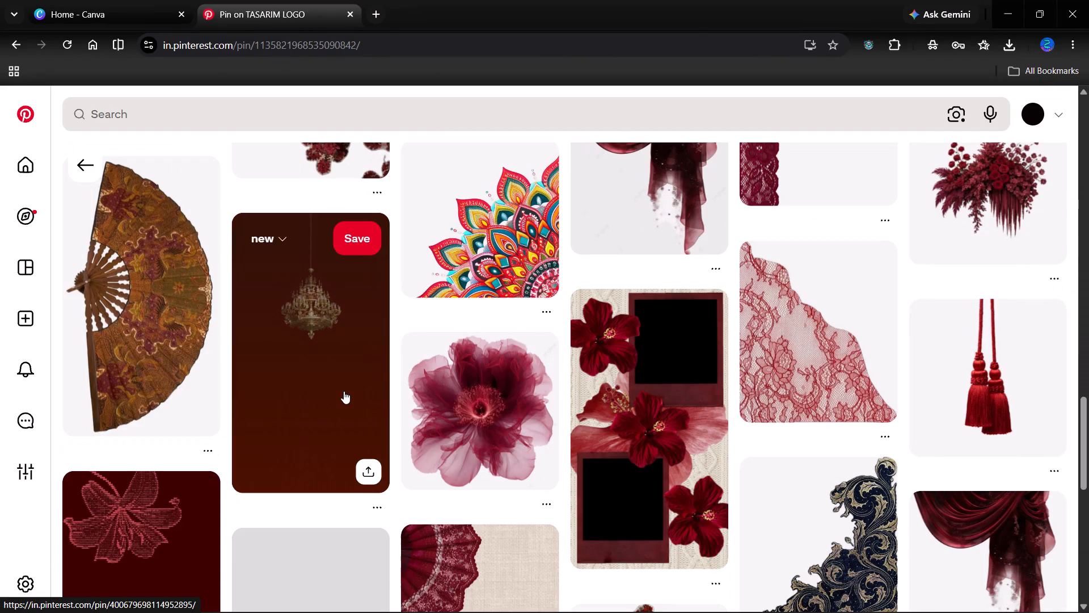
scroll(344, 391, "down", 6)
Go back to the previously viewed carpet-corner collage pin and look through its related images for borders, frames and corner ornaments.
scroll(344, 391, "right", 8)
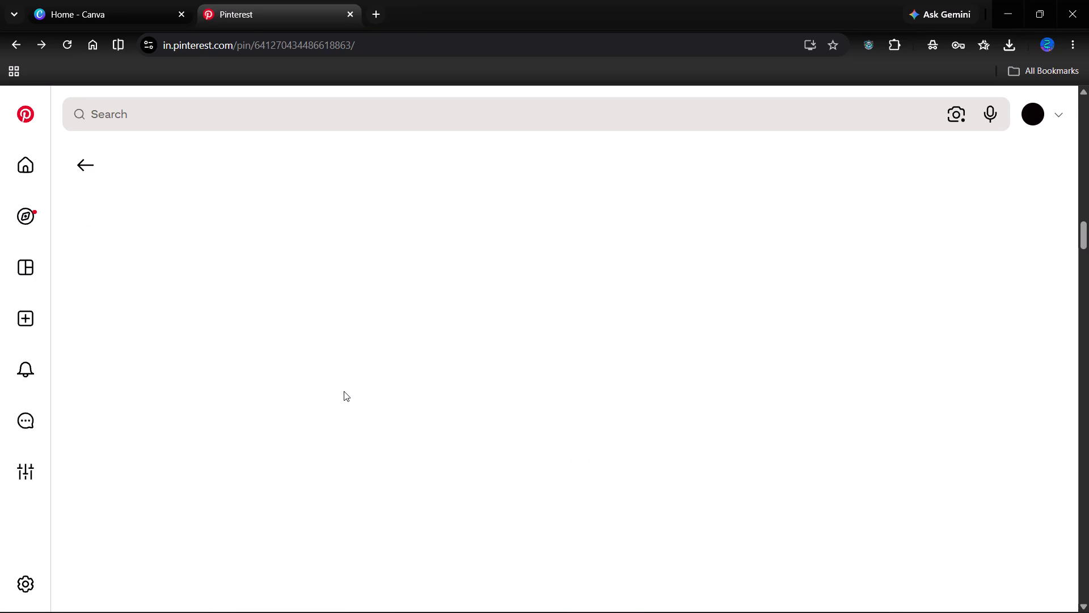
scroll(344, 391, "down", 3)
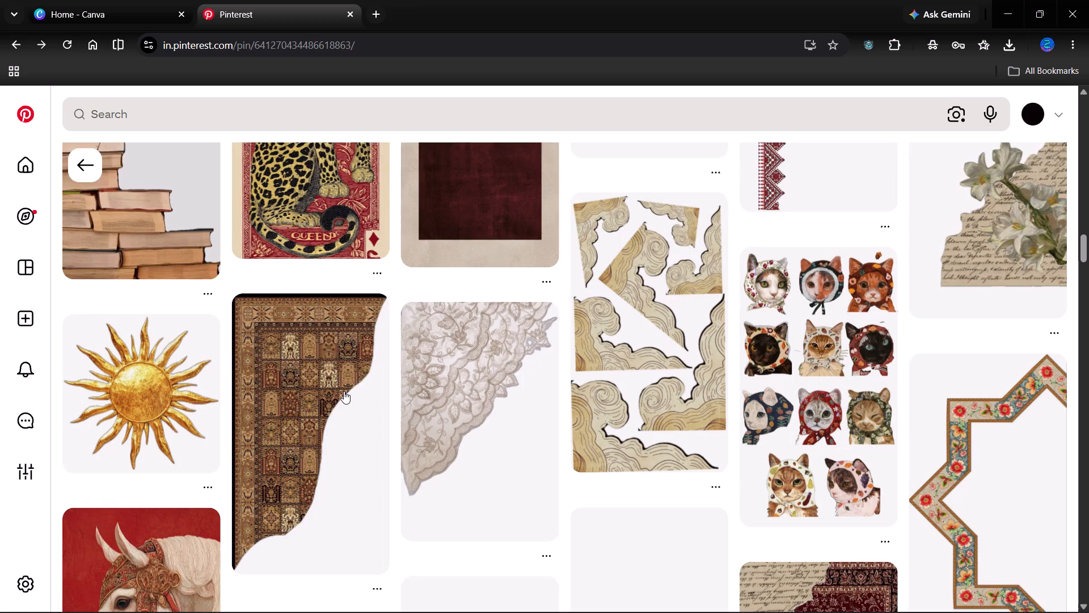
scroll(344, 391, "down", 6)
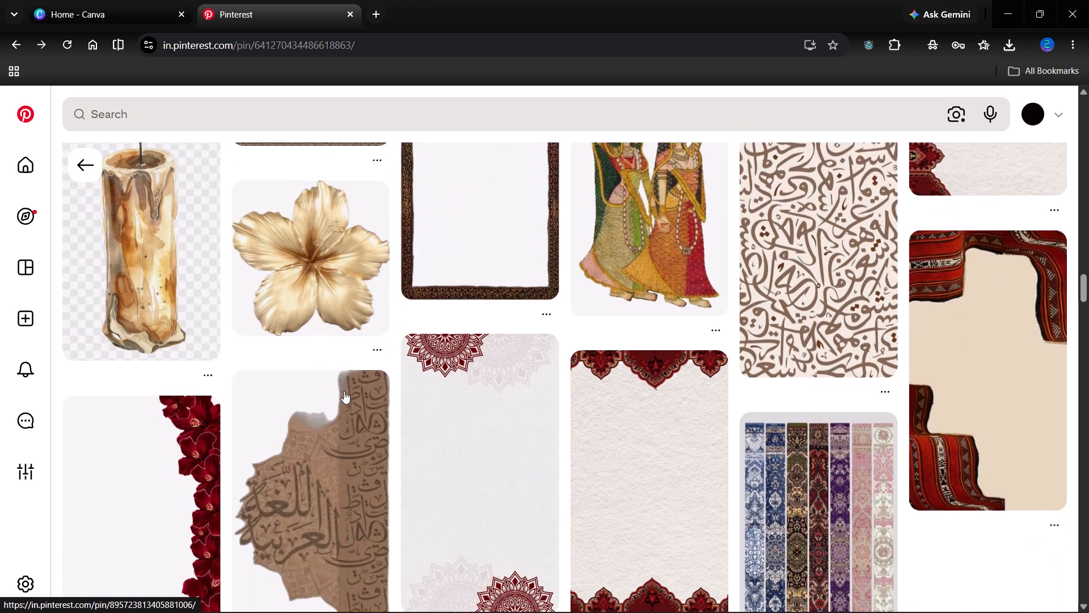
scroll(344, 391, "down", 5)
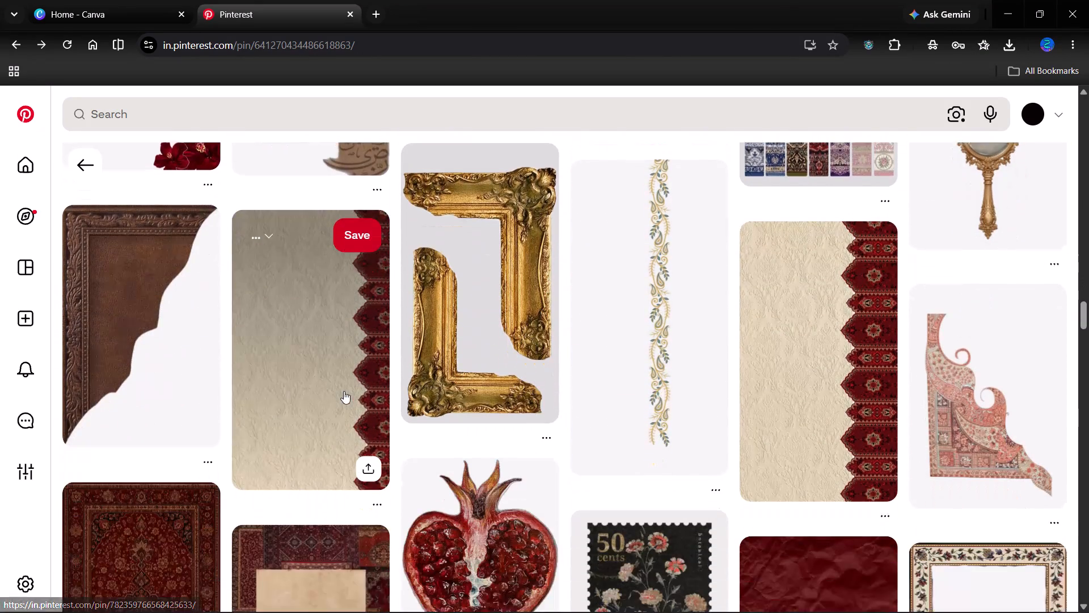
scroll(344, 391, "down", 5)
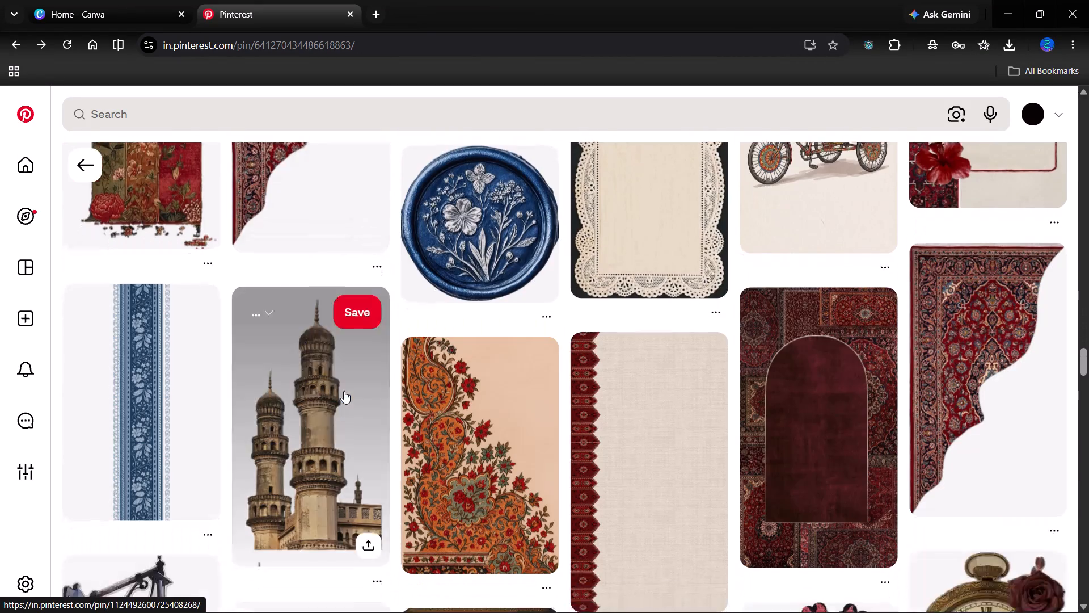
scroll(344, 391, "down", 2)
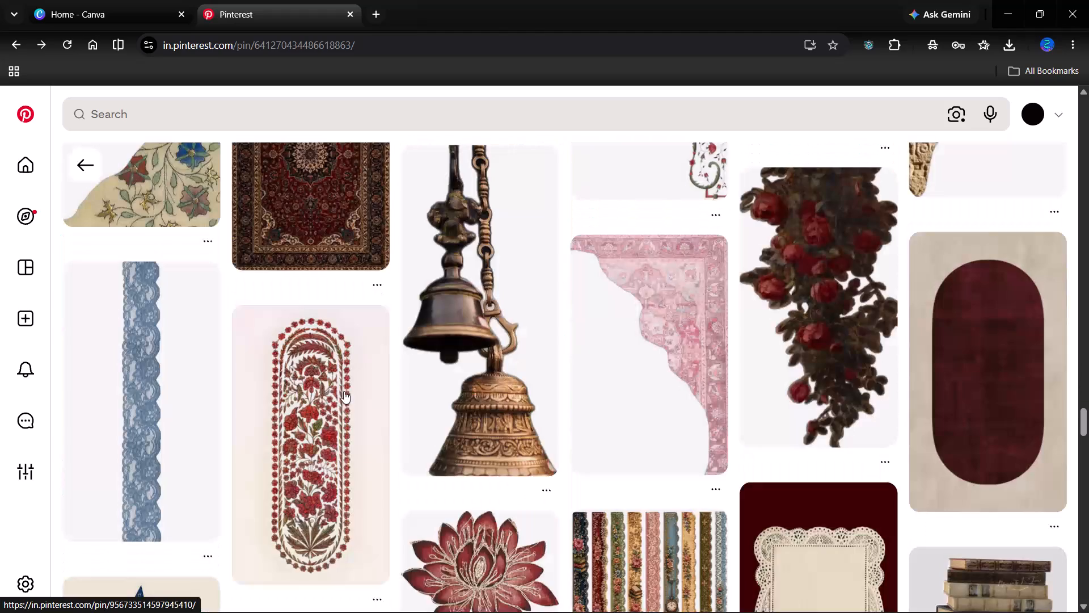
scroll(344, 391, "down", 7)
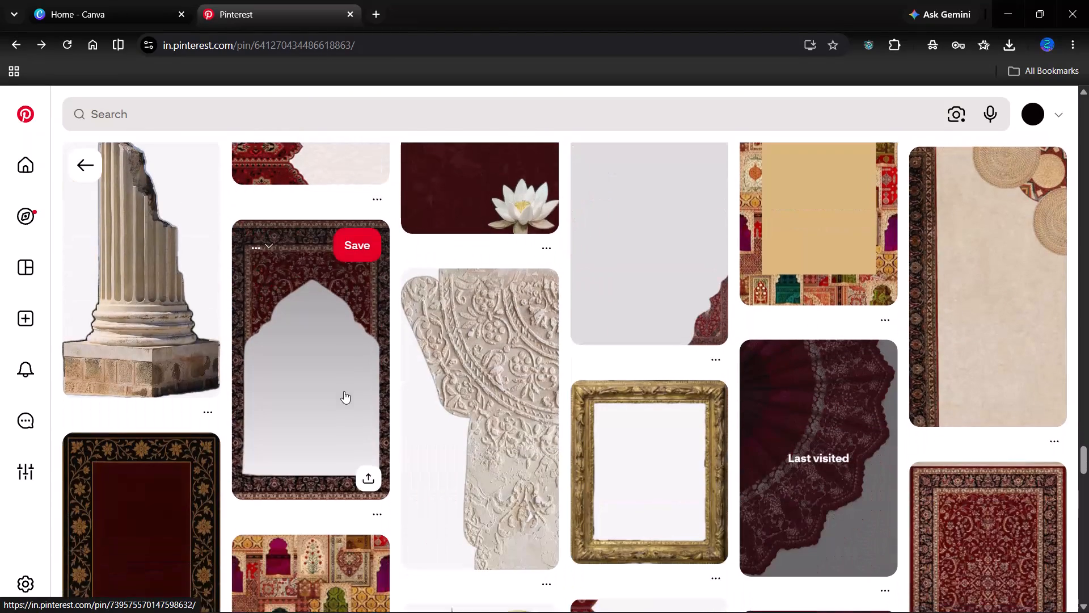
scroll(344, 391, "down", 5)
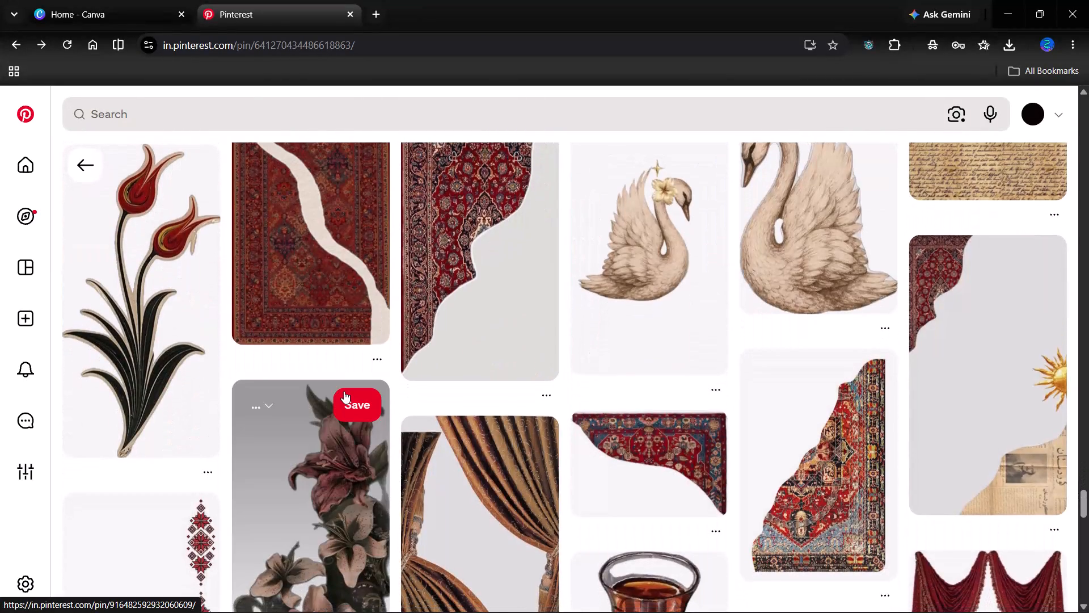
scroll(344, 391, "down", 3)
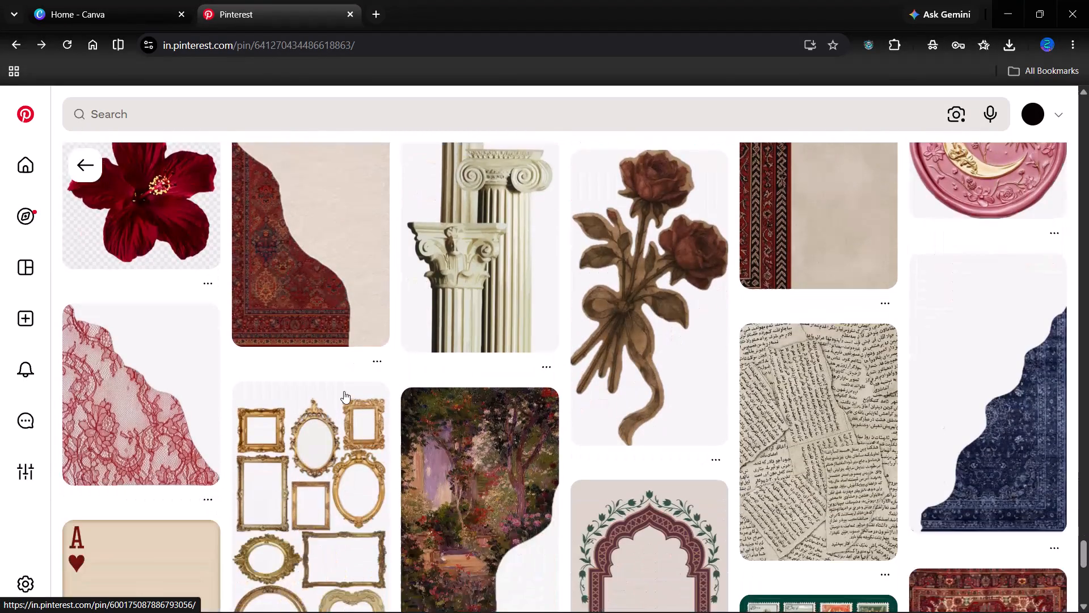
scroll(344, 391, "down", 4)
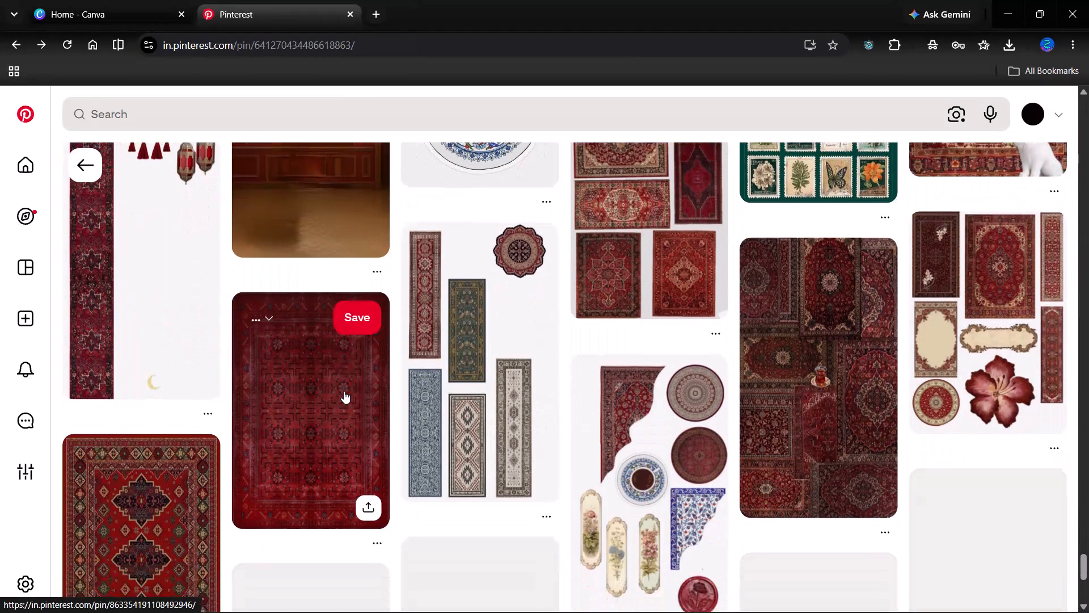
scroll(344, 391, "down", 6)
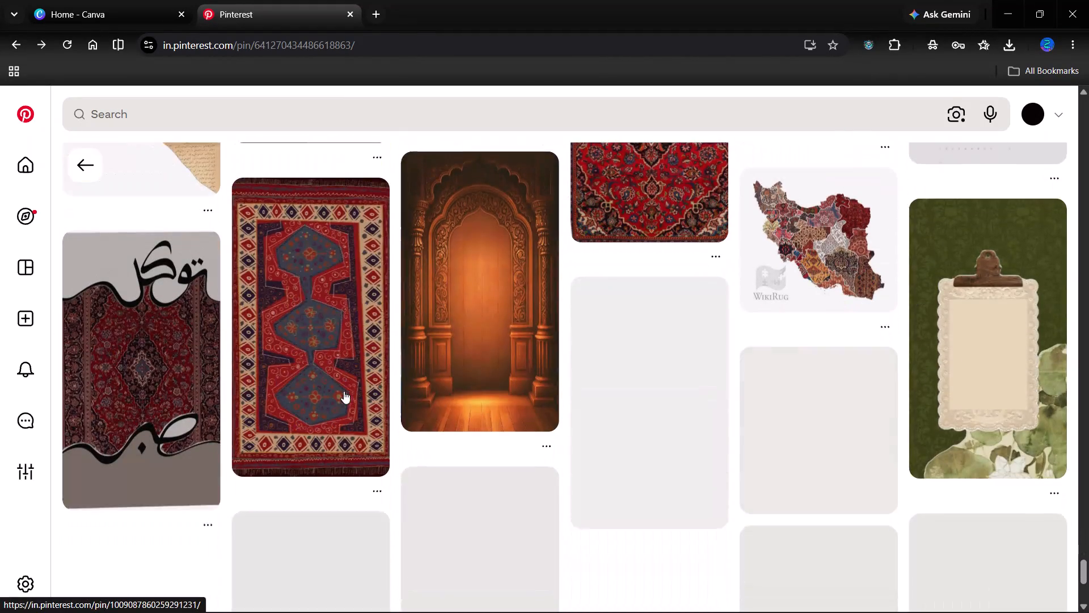
scroll(344, 391, "down", 1)
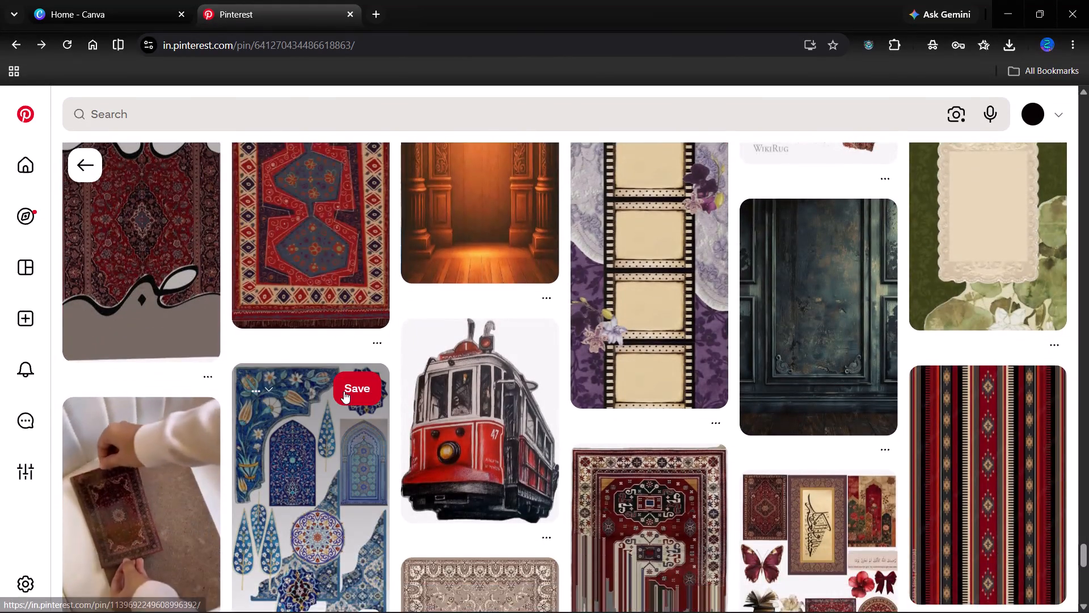
scroll(344, 391, "down", 6)
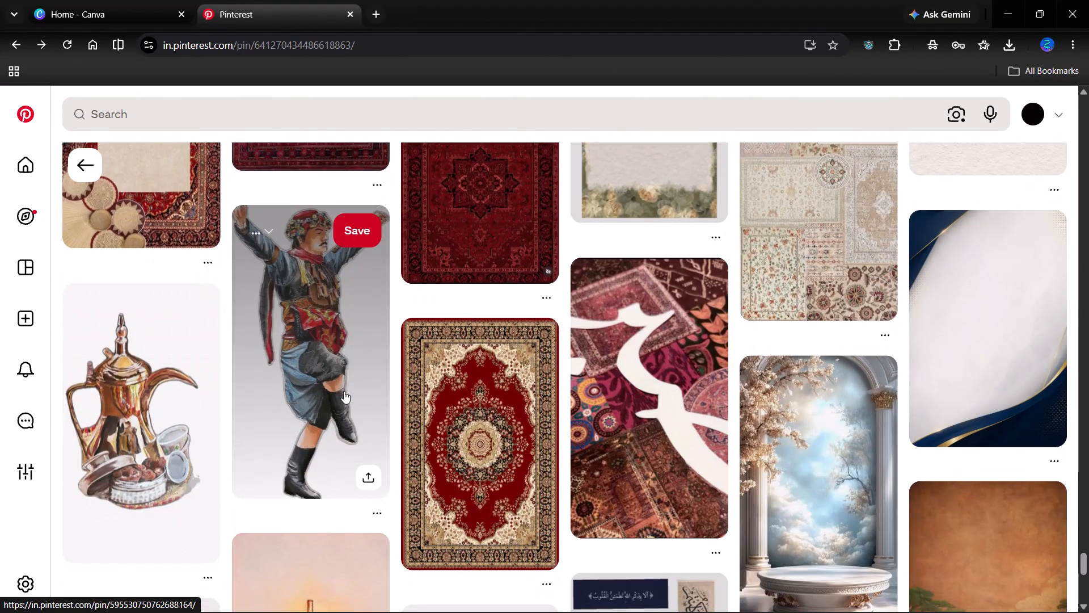
scroll(344, 391, "down", 7)
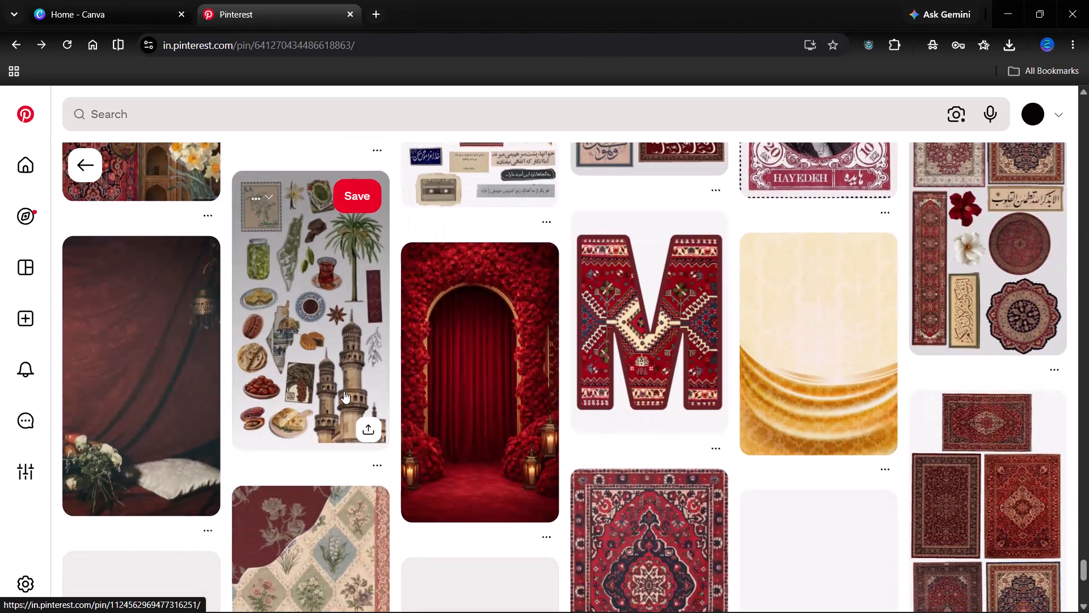
scroll(344, 391, "down", 2)
scroll(344, 391, "up", 20)
scroll(344, 391, "up", 17)
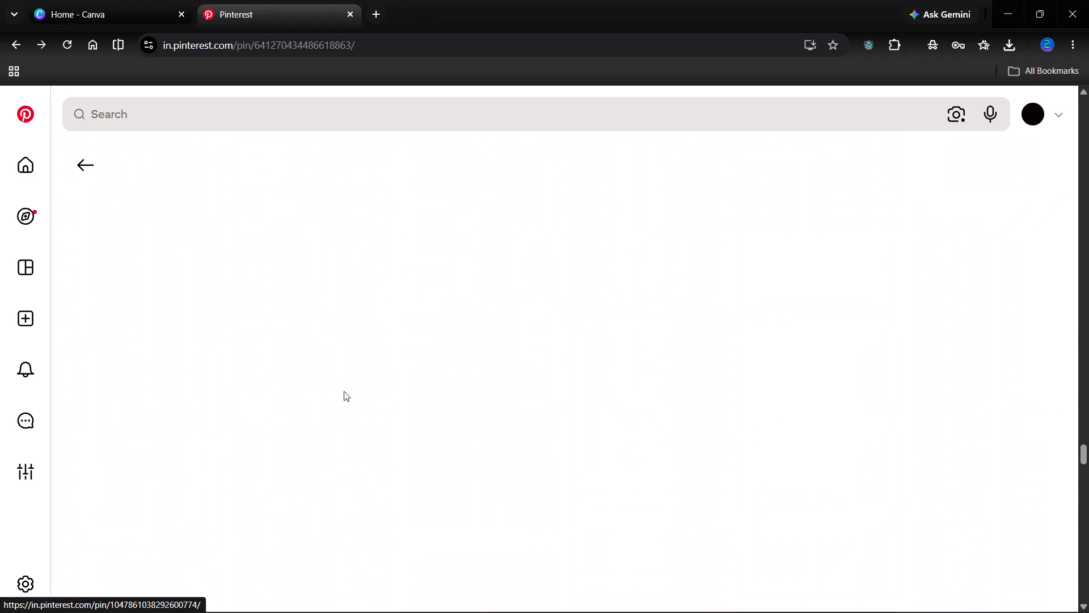
scroll(344, 391, "up", 16)
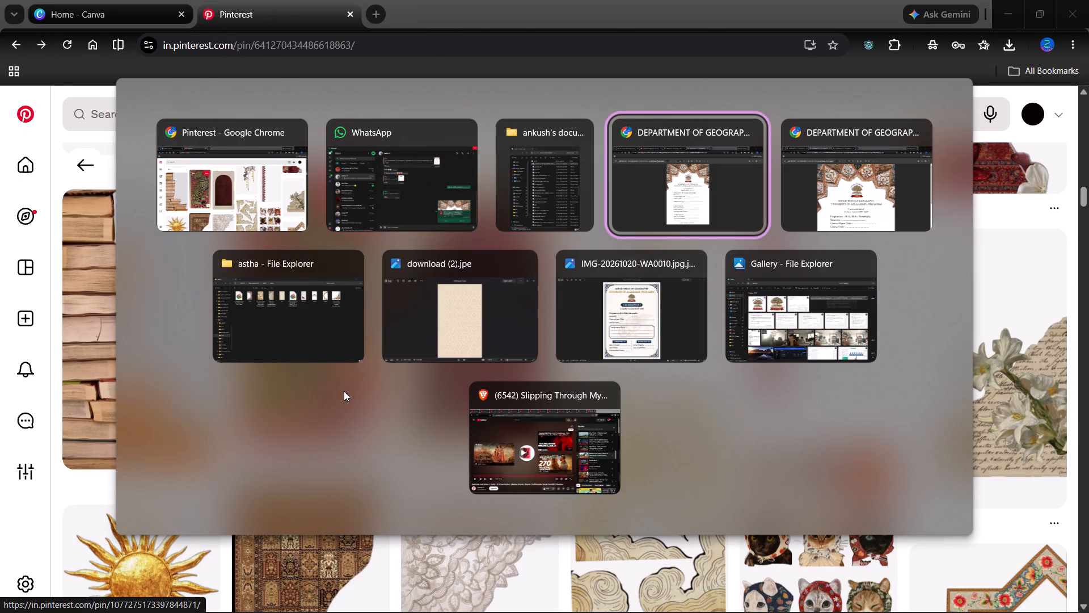
Switch to the Department of Geography cover page PDF and examine its border, emblem and text, both close up and as a whole page.
scroll(344, 391, "down", 1)
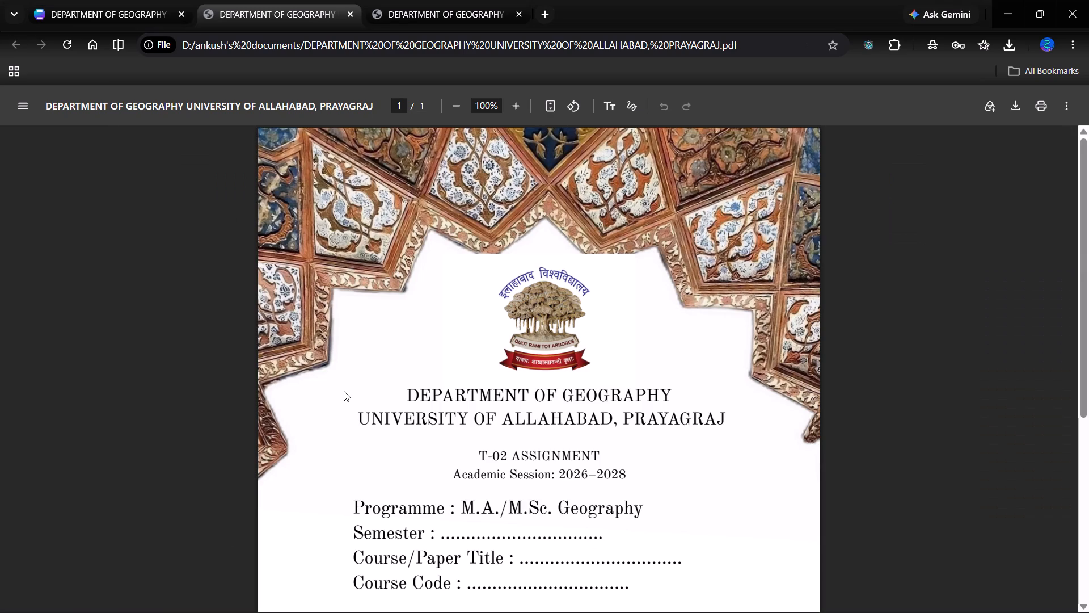
scroll(344, 391, "down", 4)
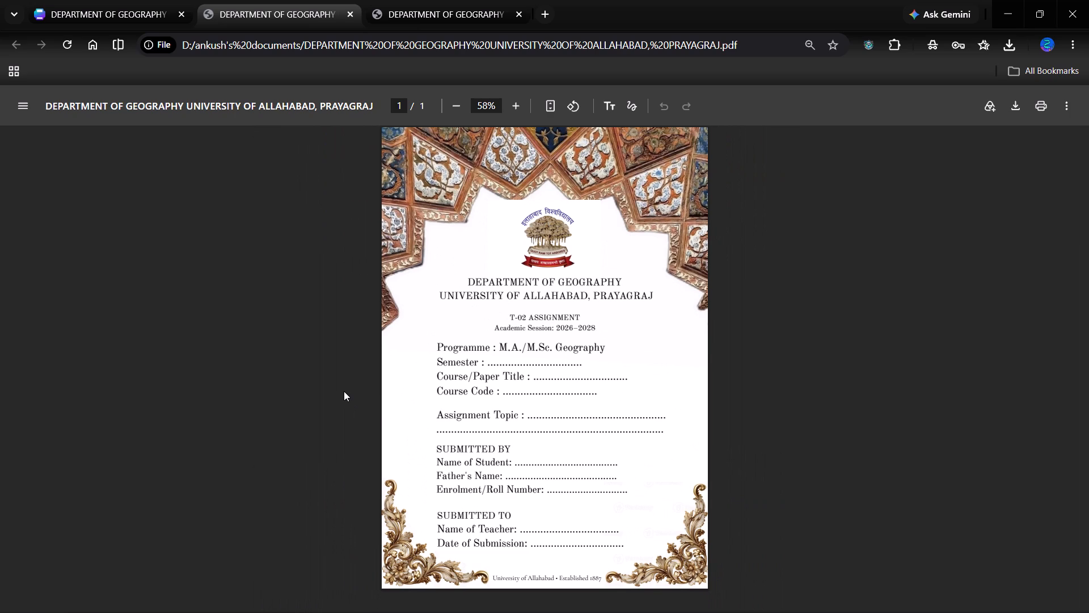
scroll(539, 245, "up", 1)
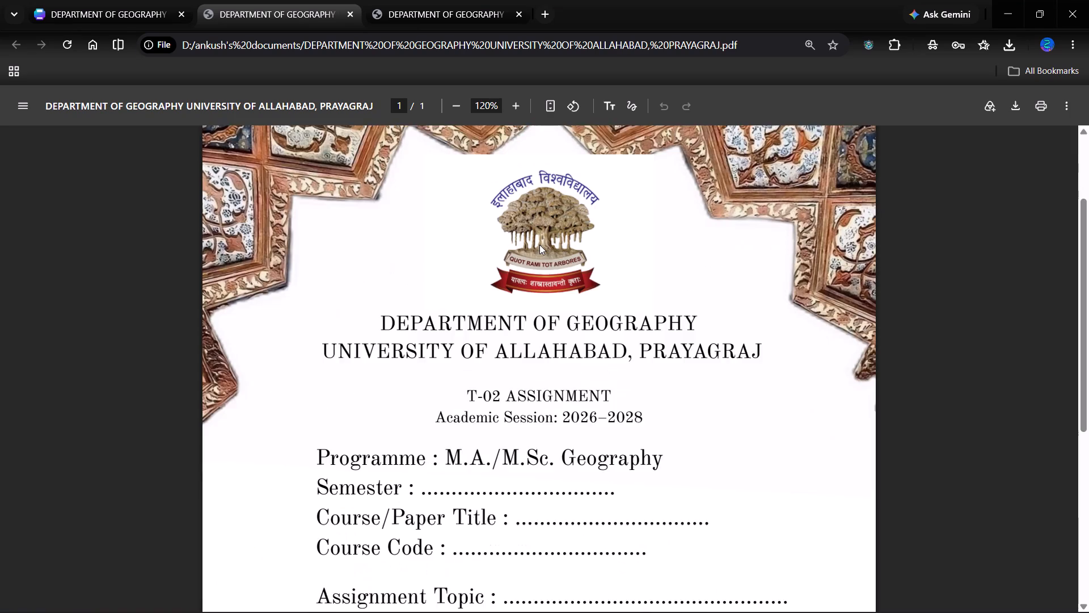
scroll(539, 245, "up", 2)
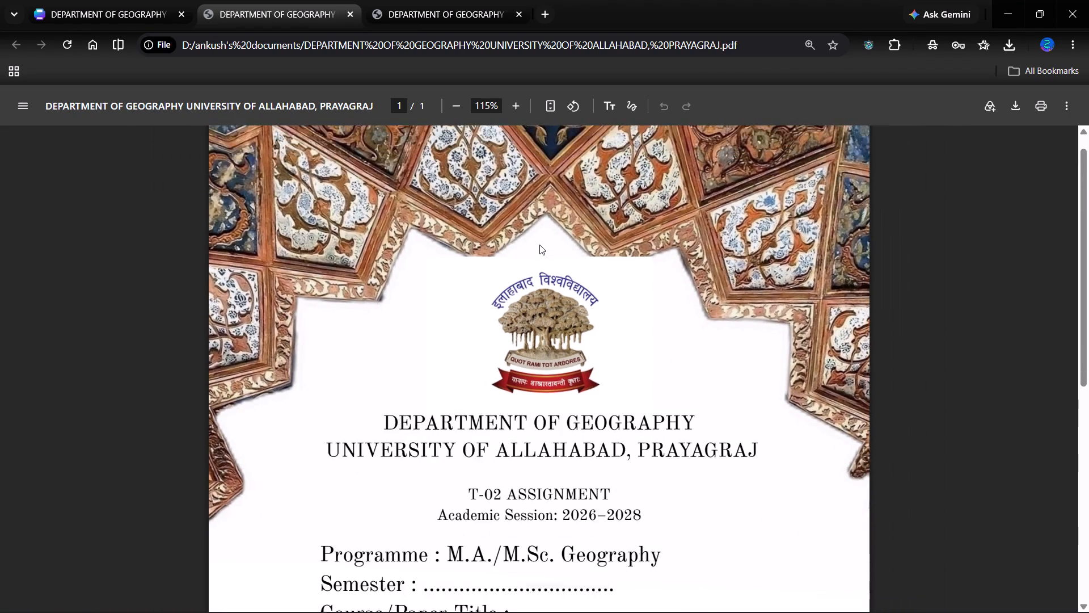
scroll(539, 245, "down", 10)
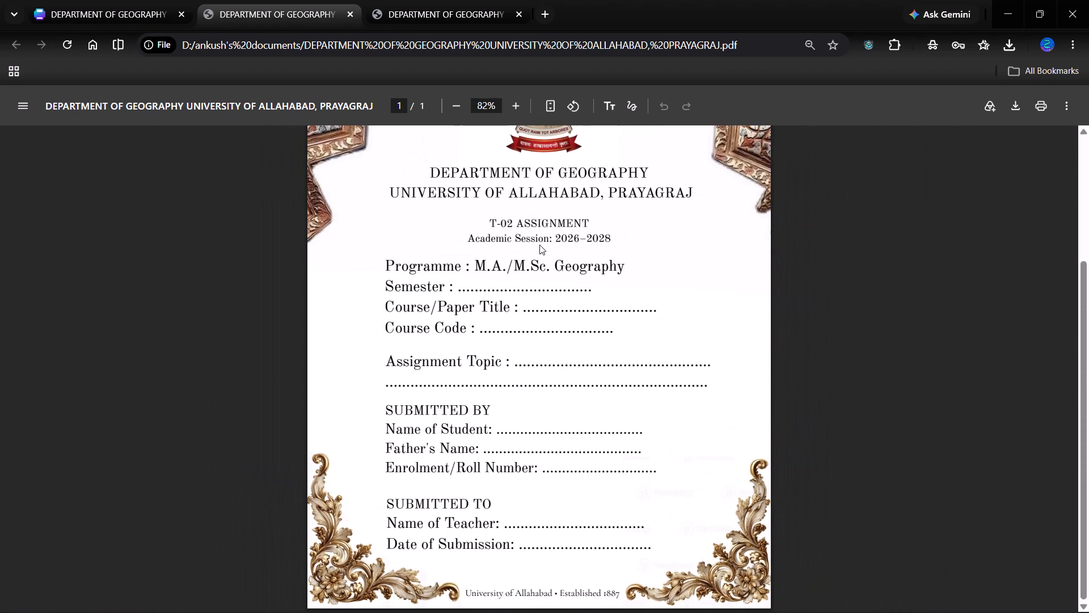
scroll(539, 245, "down", 1)
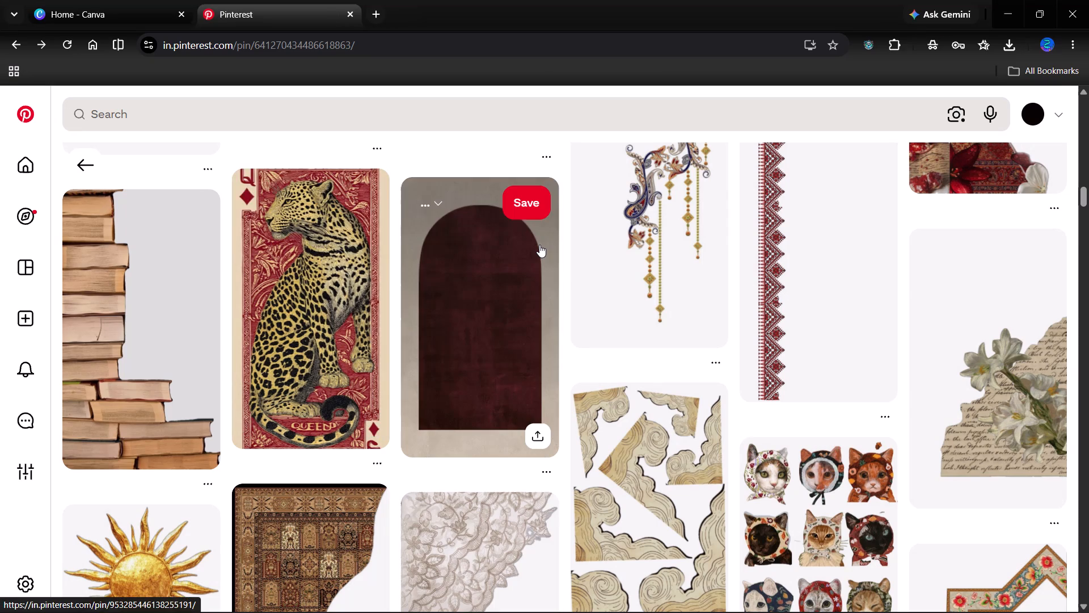
Return to the Pinterest carpet-corner collage and look through its related images again for a suitable decorative corner element.
scroll(539, 245, "down", 5)
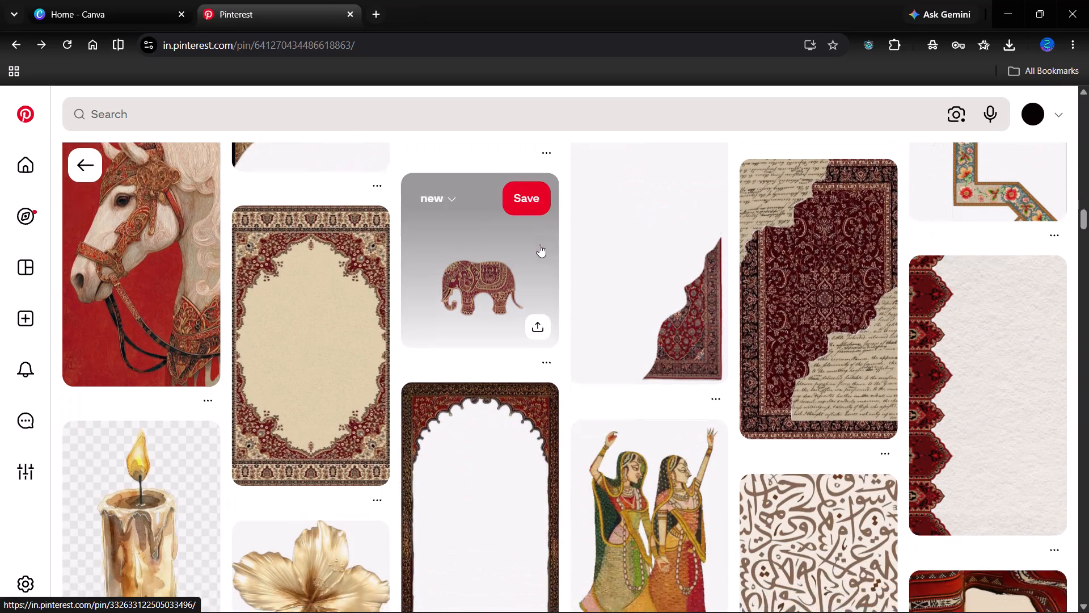
scroll(539, 245, "down", 4)
scroll(539, 245, "up", 16)
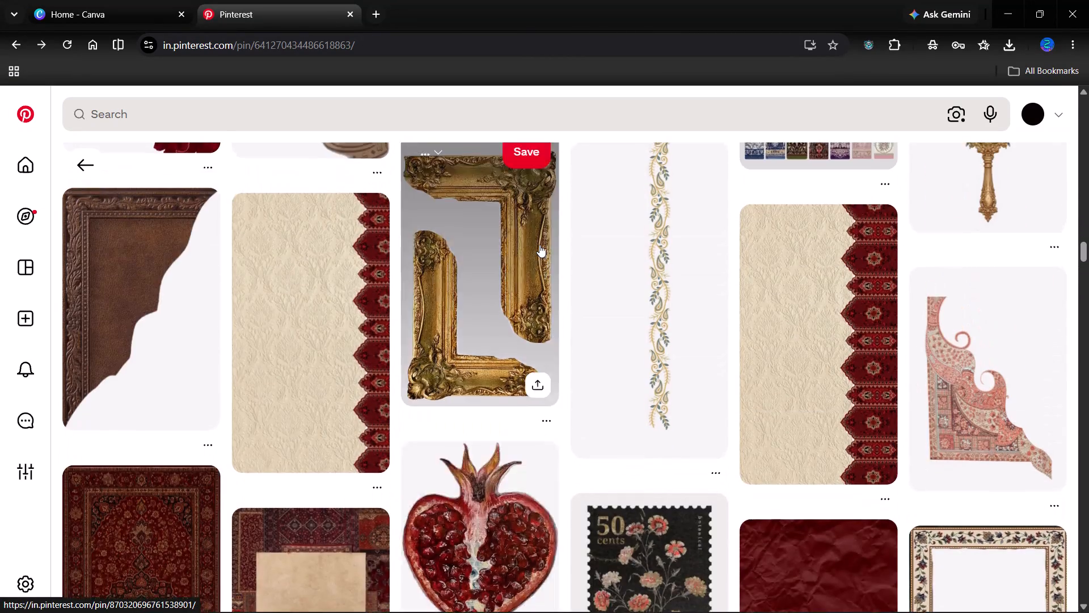
scroll(539, 245, "up", 19)
scroll(669, 388, "down", 2)
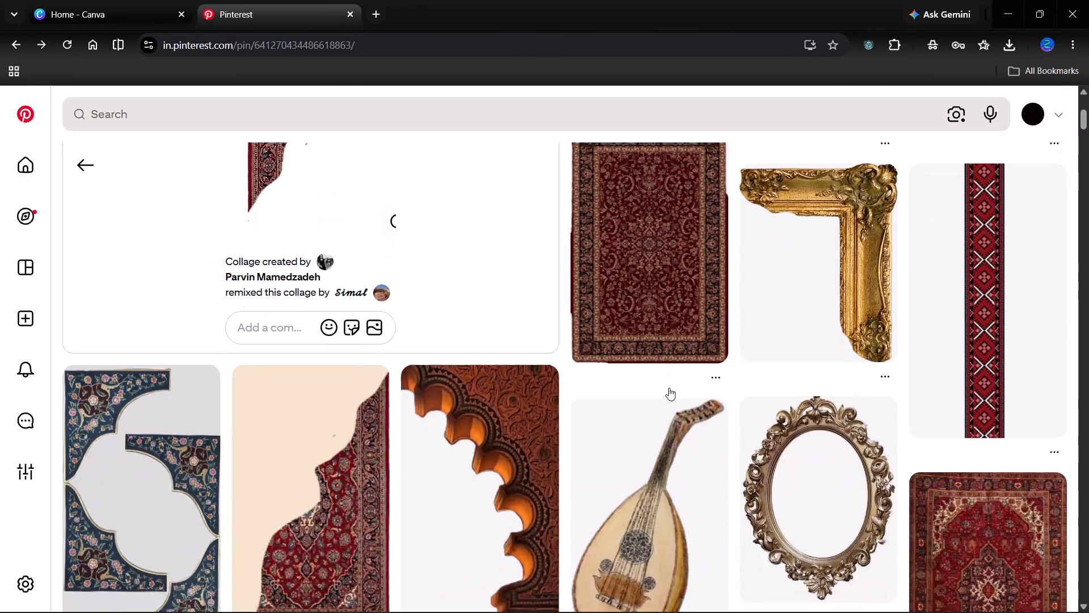
scroll(669, 388, "down", 2)
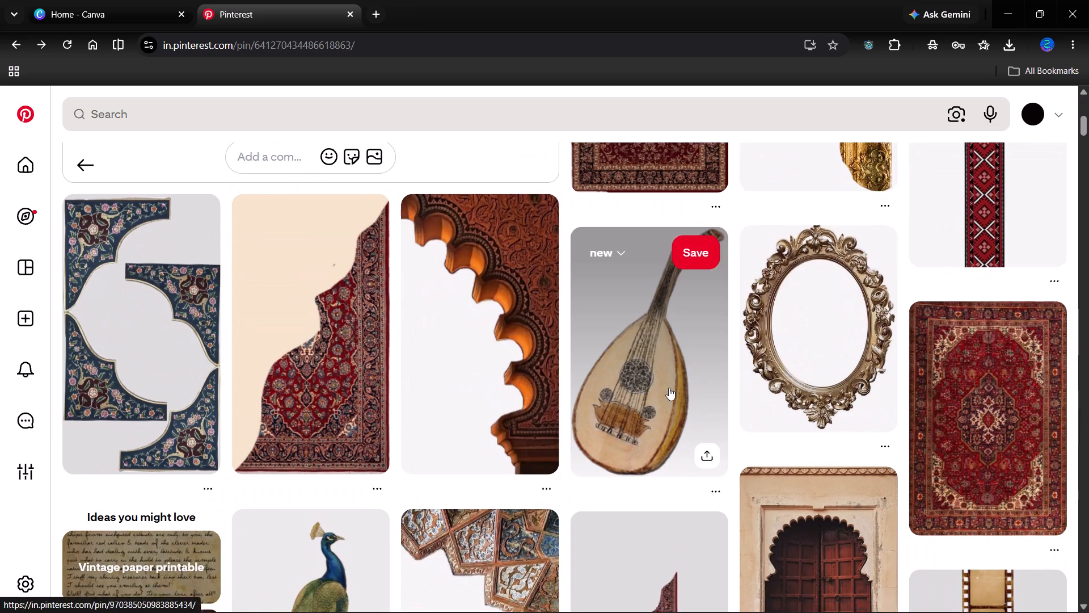
scroll(669, 388, "down", 8)
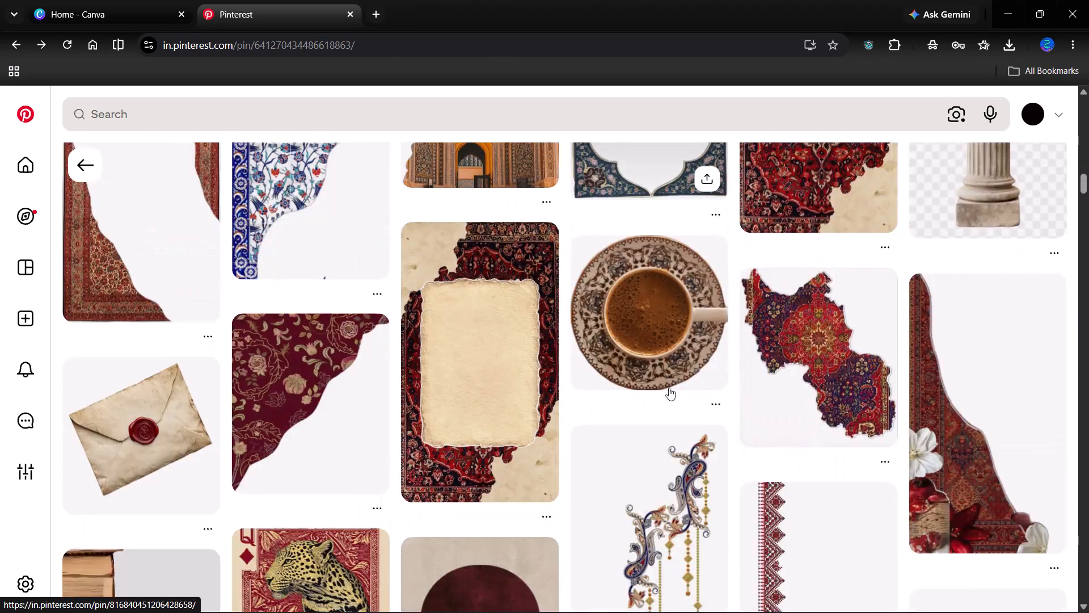
scroll(669, 388, "down", 7)
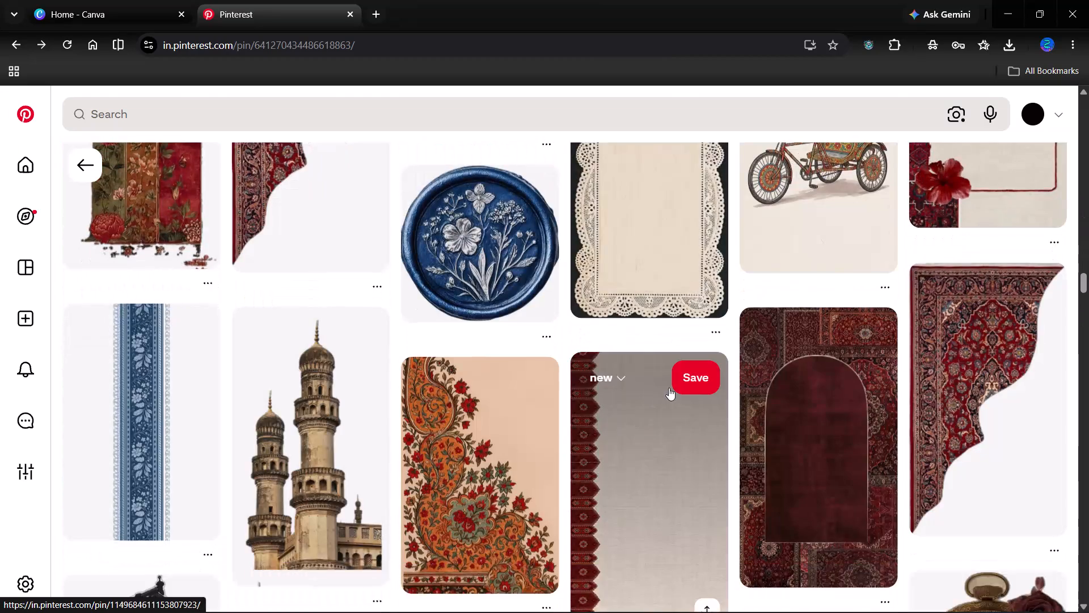
scroll(669, 388, "down", 6)
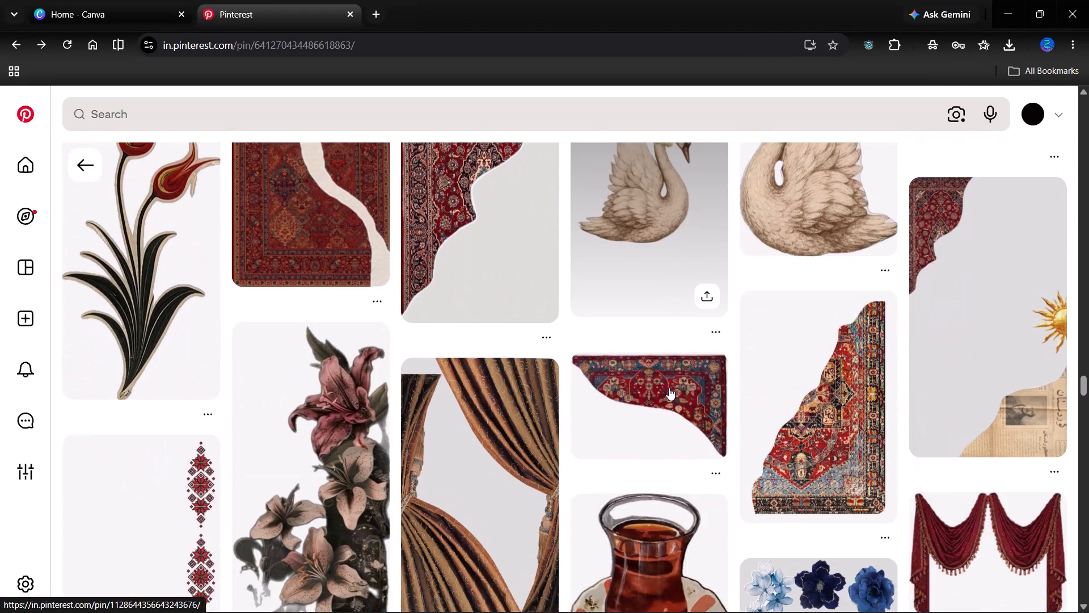
scroll(669, 388, "down", 6)
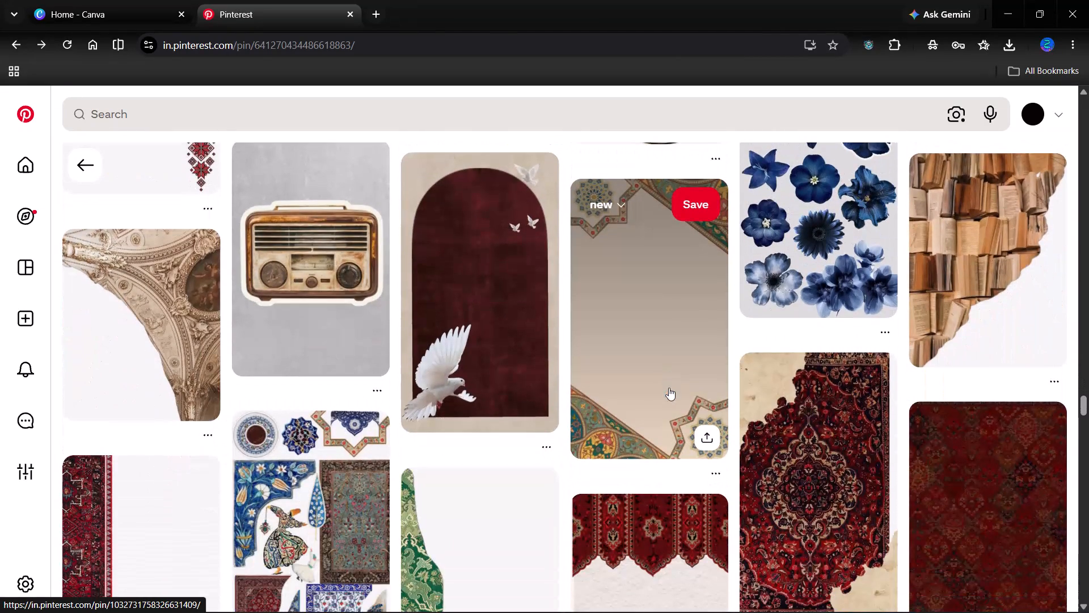
Open the torn fresco ceiling pin and look through its related images for a matching corner ornament.
left_click(166, 346)
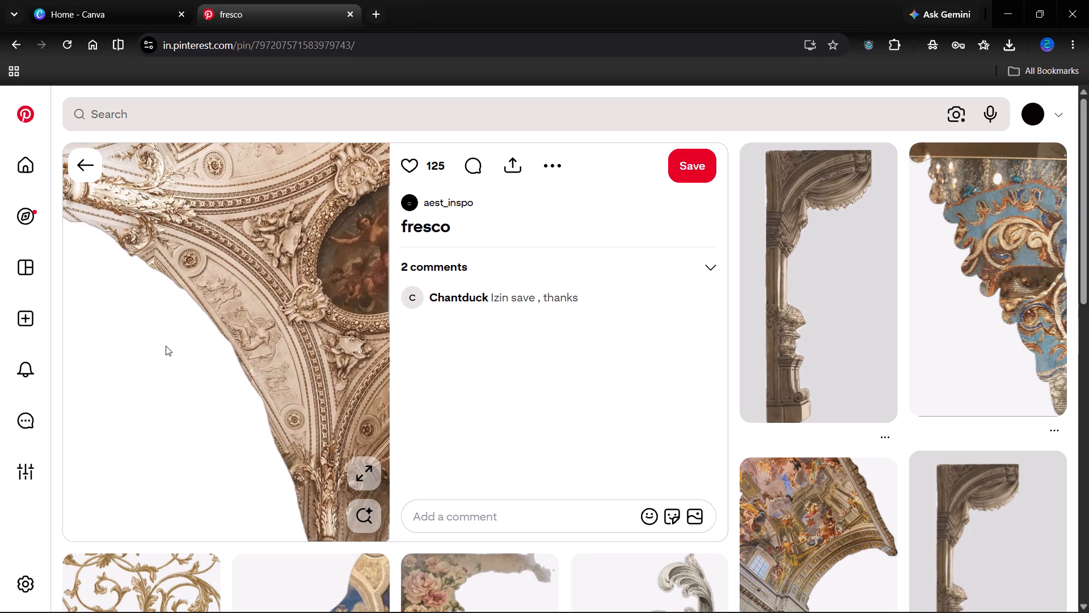
scroll(852, 330, "down", 2)
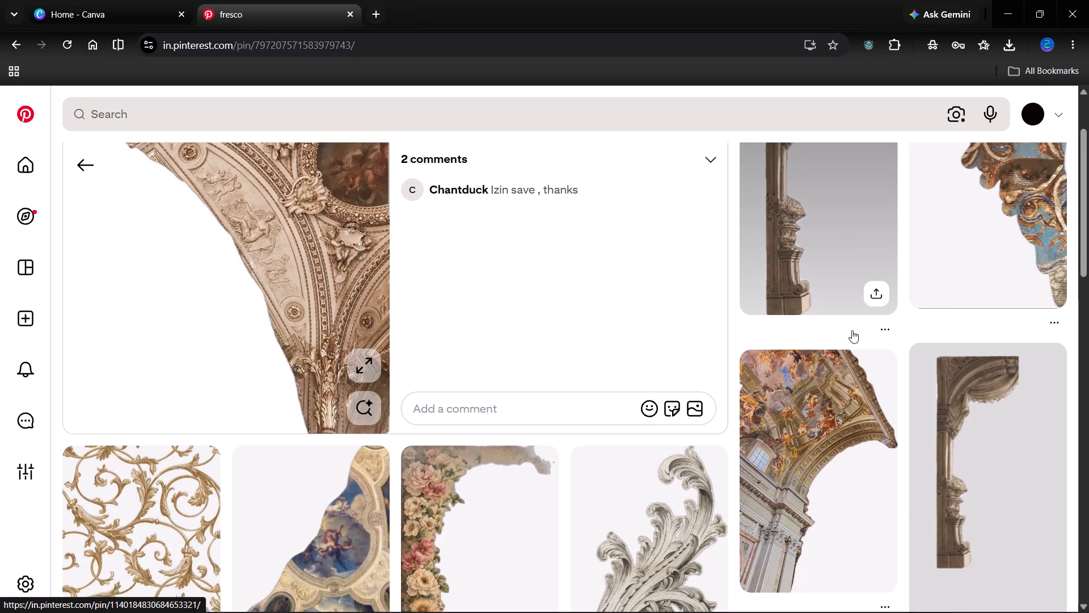
scroll(852, 330, "down", 4)
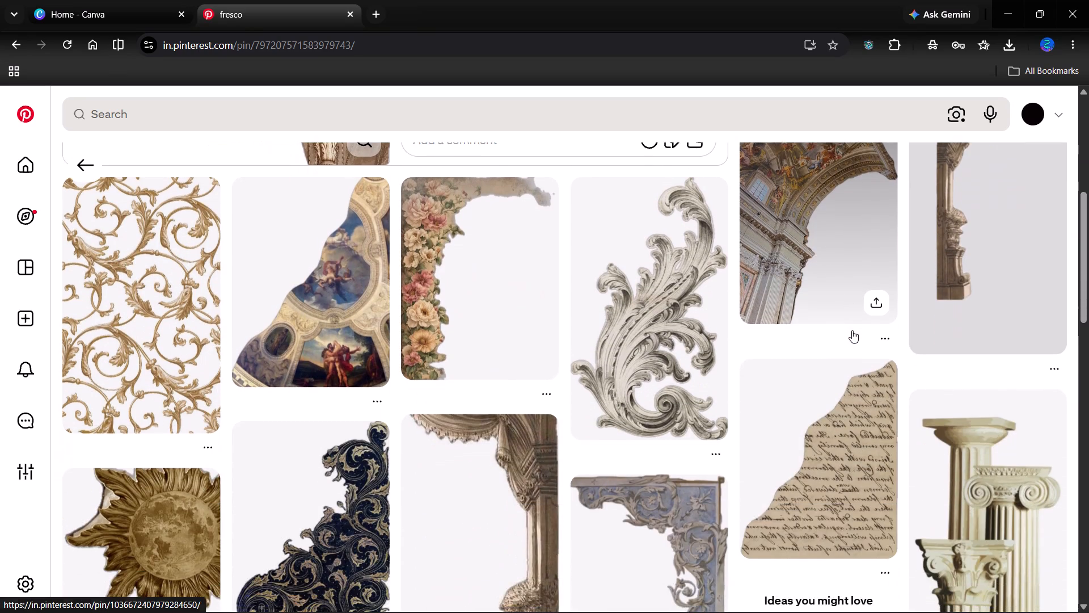
scroll(852, 330, "down", 3)
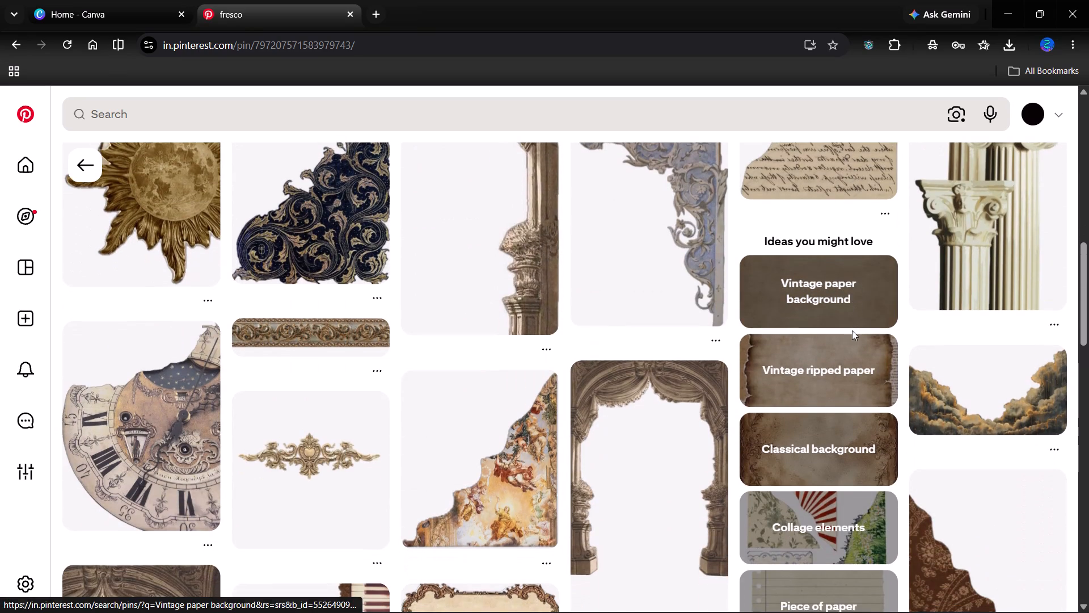
scroll(980, 277, "up", 1)
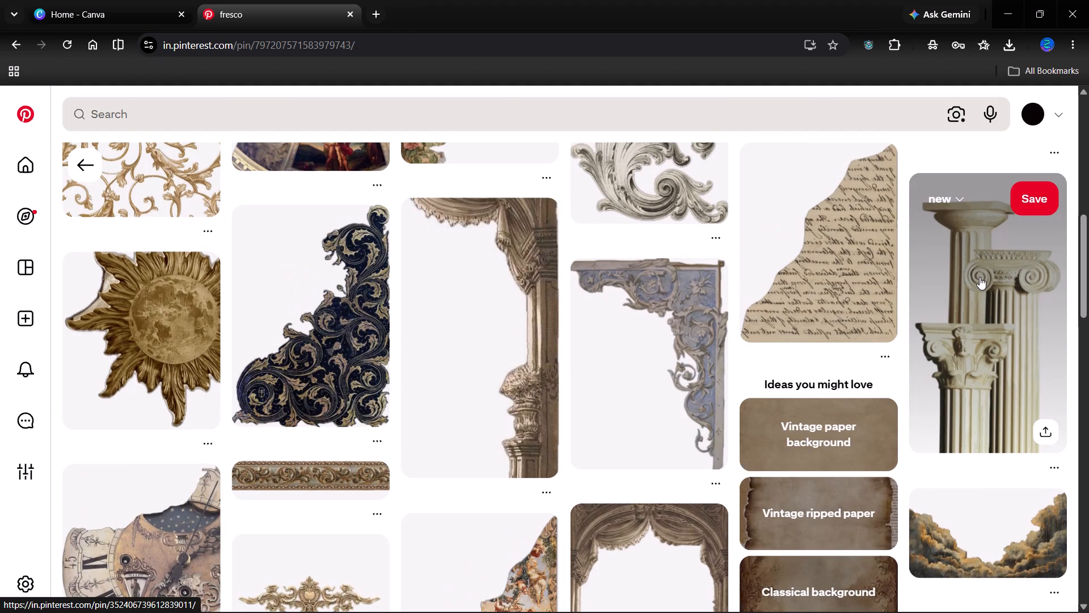
scroll(980, 277, "up", 1)
scroll(980, 277, "down", 2)
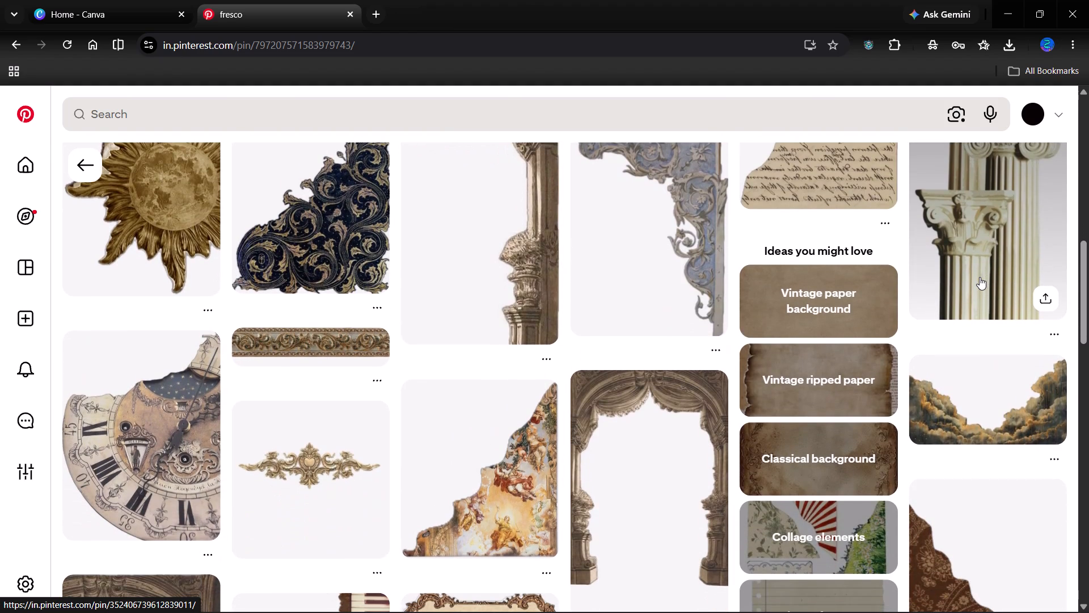
scroll(980, 277, "up", 4)
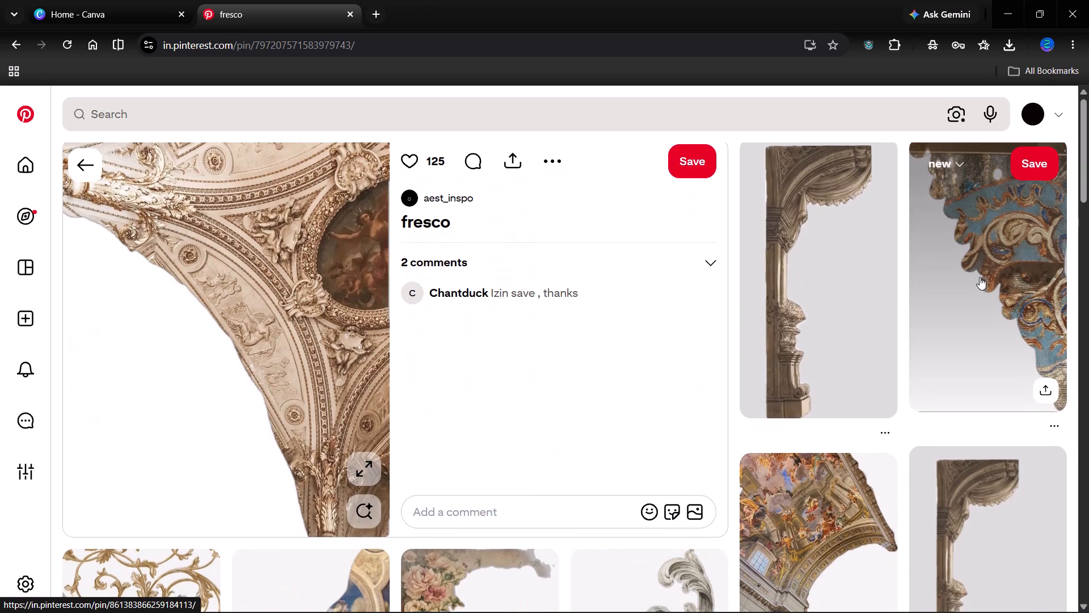
scroll(980, 277, "down", 2)
scroll(980, 277, "up", 2)
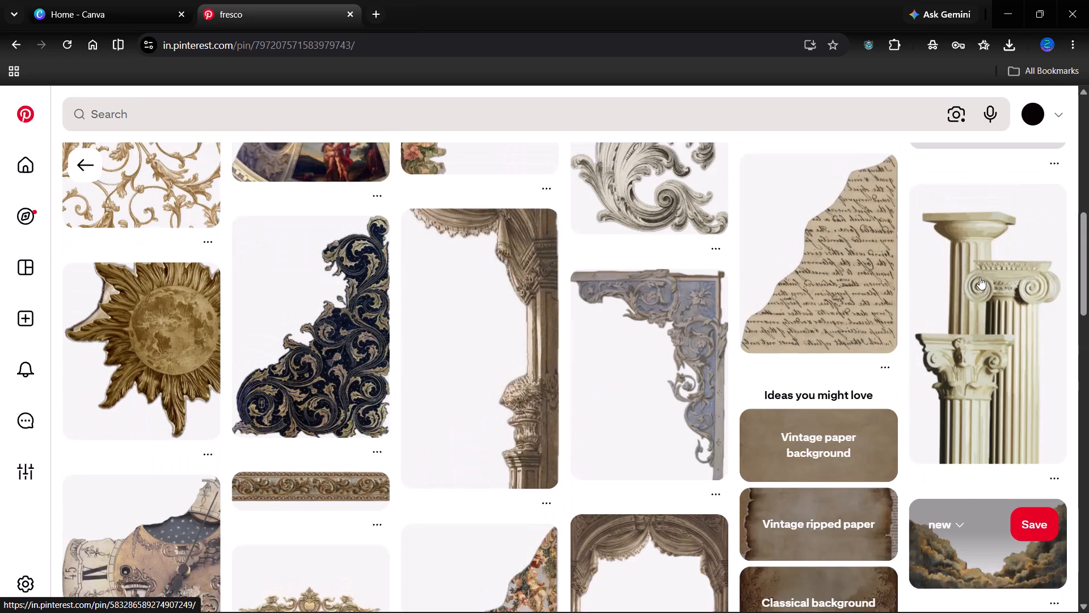
scroll(980, 277, "up", 1)
Open the blue and gold mask tapestry cutout pin and look through its related images for decorative elements.
left_click(980, 277)
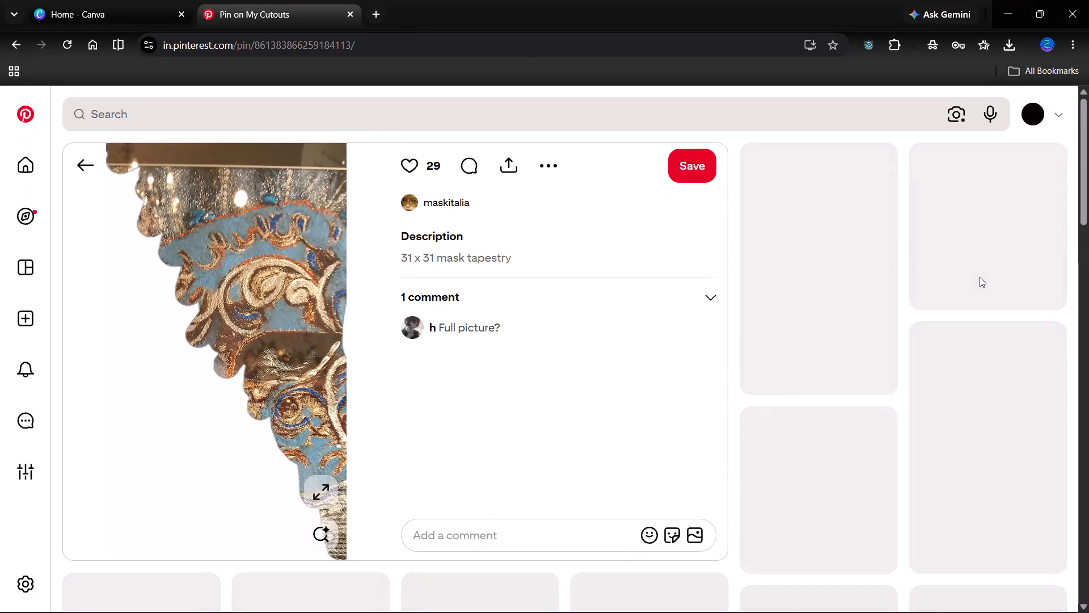
scroll(497, 362, "down", 1)
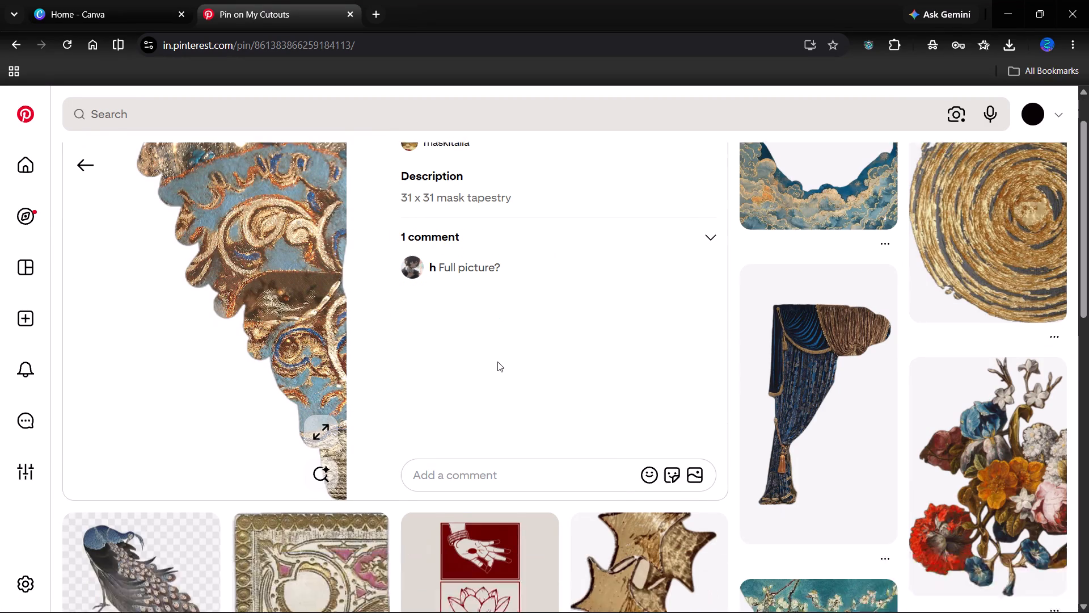
scroll(497, 362, "down", 8)
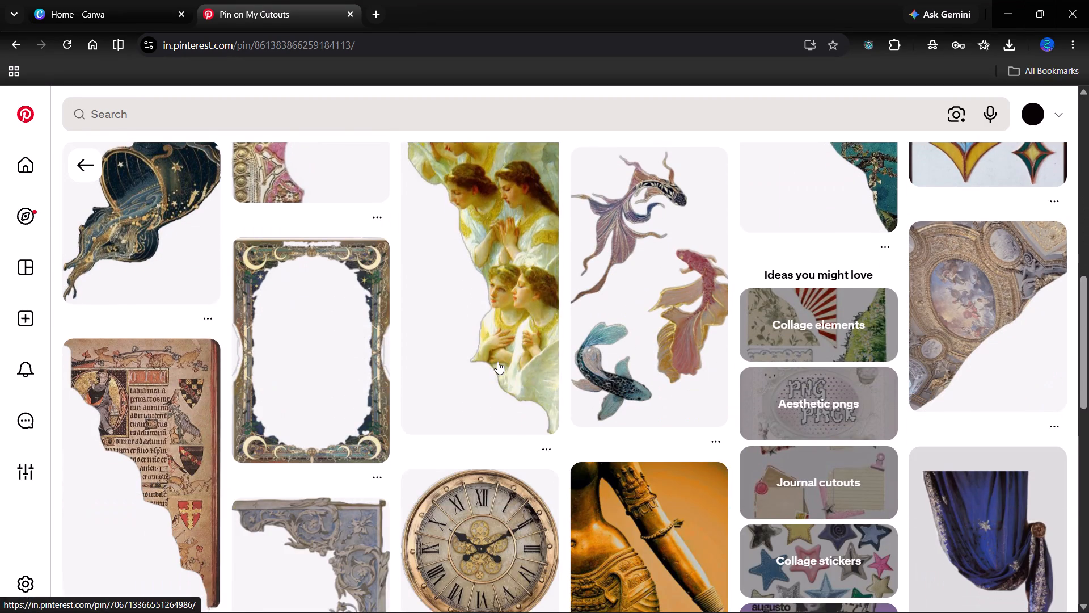
scroll(497, 362, "down", 7)
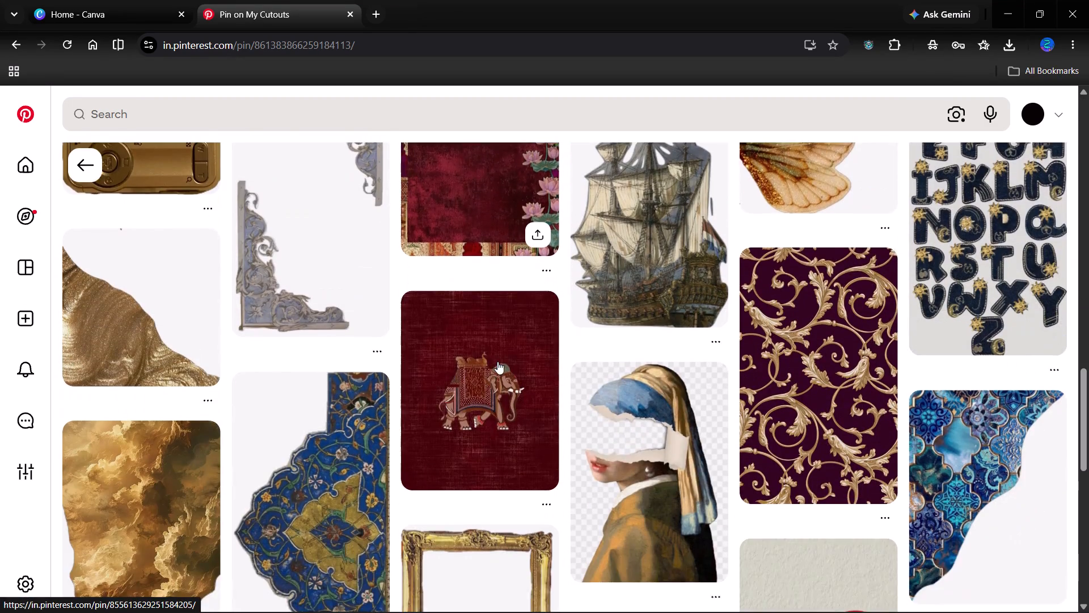
scroll(497, 362, "down", 4)
scroll(497, 362, "up", 7)
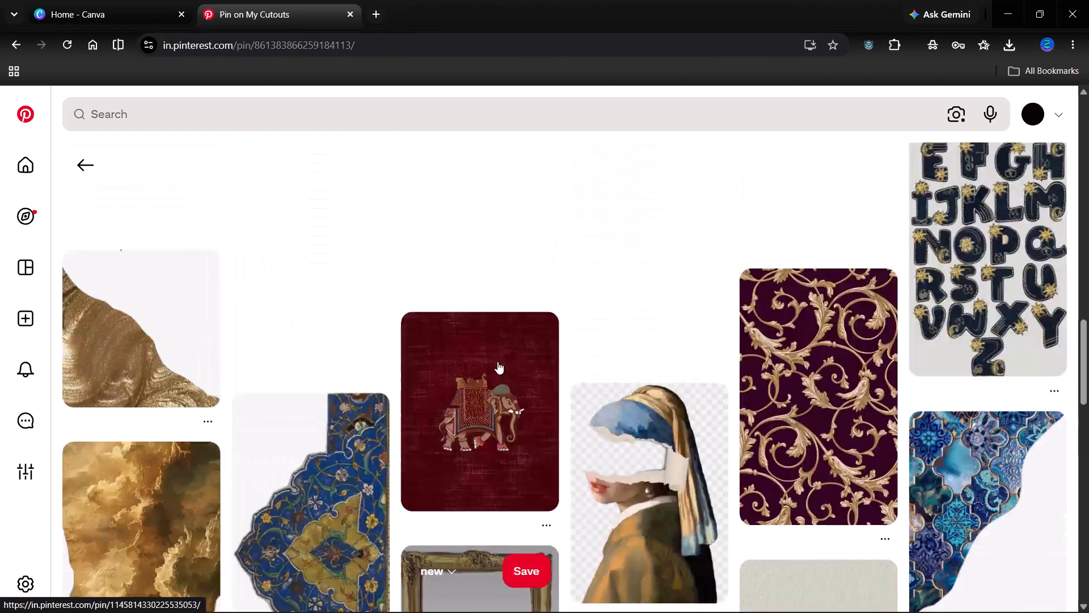
Download the blue and gold mask tapestry image from its pin.
scroll(497, 362, "up", 7)
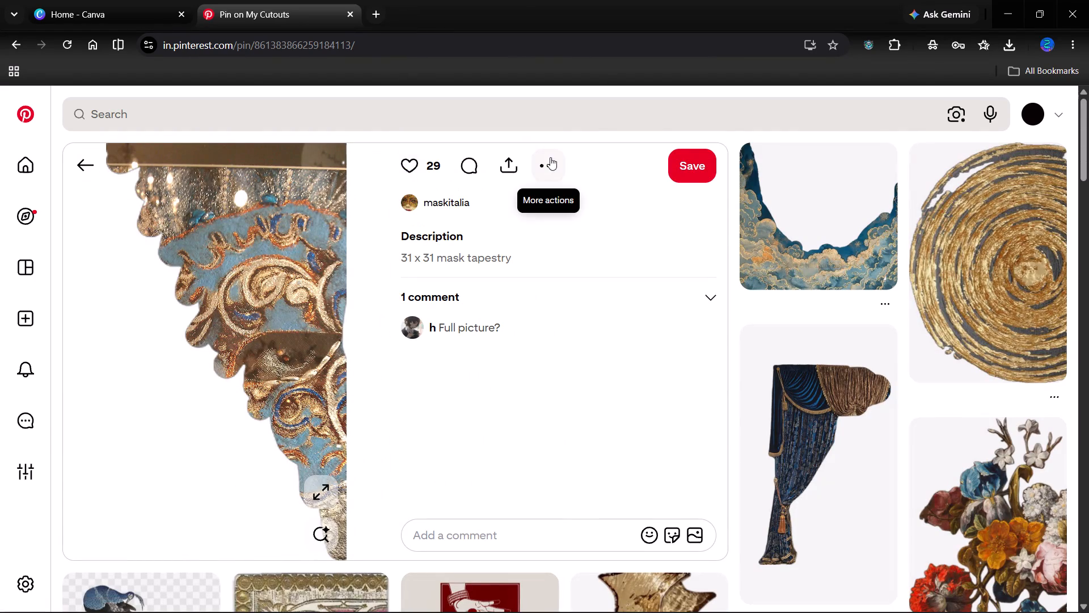
left_click(550, 157)
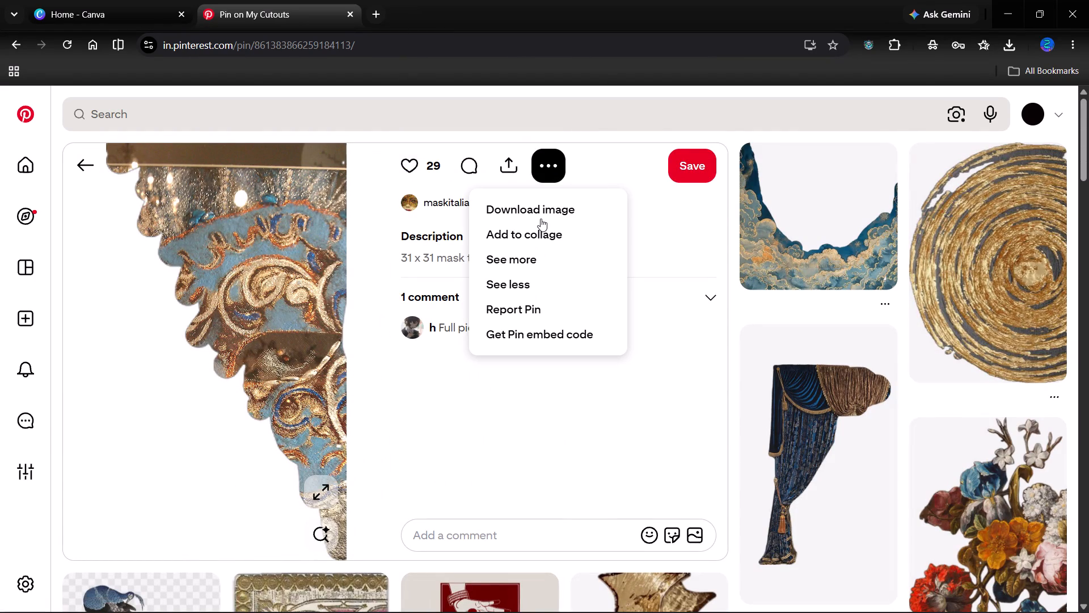
left_click(541, 219)
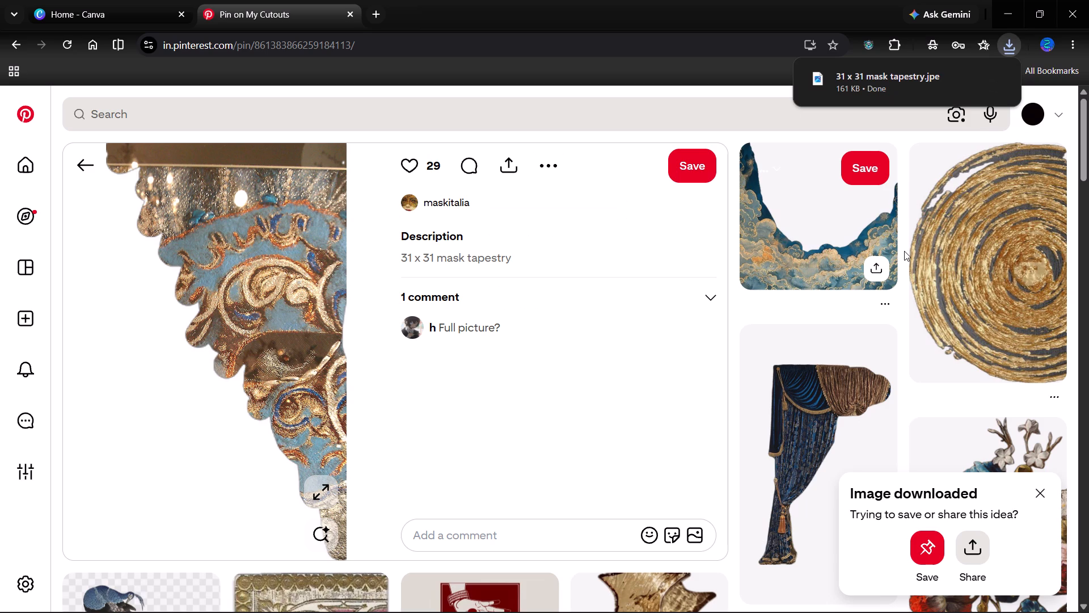
Move the downloaded 31 x 31 mask tapestry file from the documents folder into the astha folder.
left_click(978, 83)
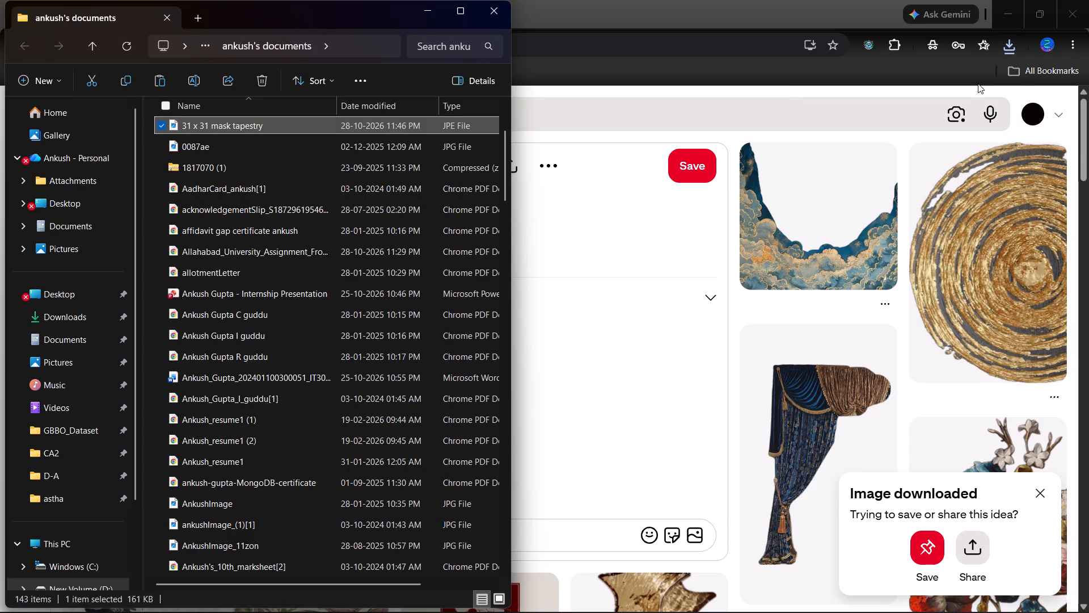
key("ctrl+x")
key("alt+Tab")
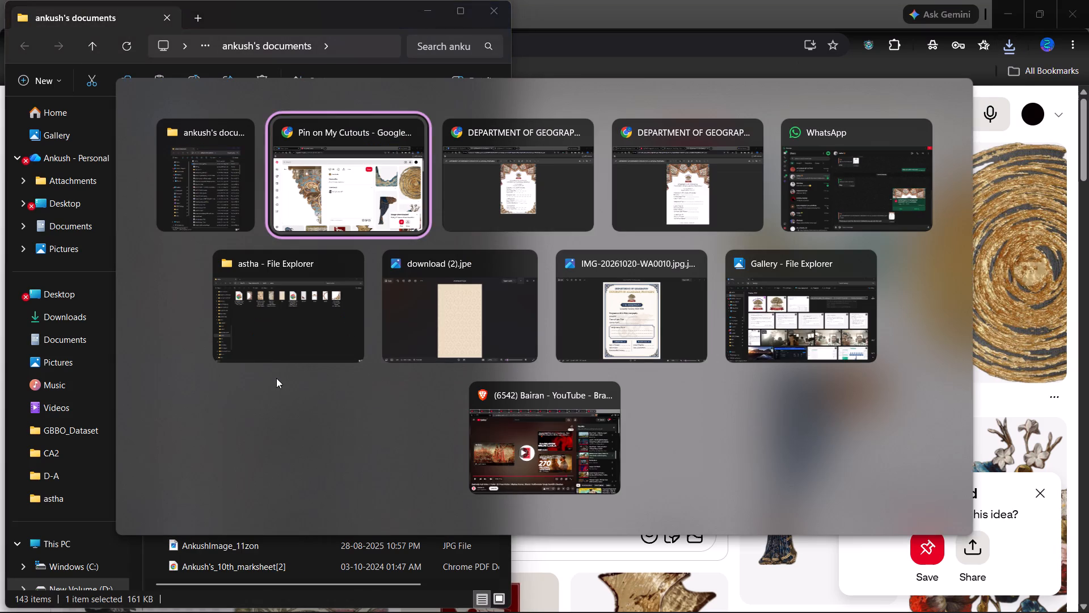
key("alt+Tab")
key("alt+Tab")
key("alt+Tab")
key("alt+Tab")
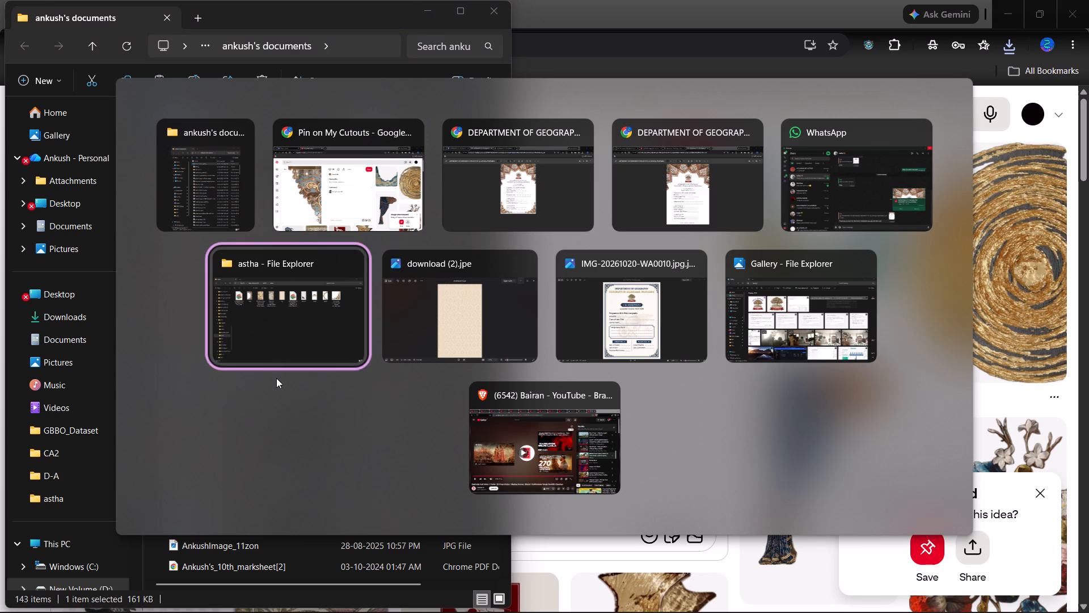
key("alt+Tab")
left_click(246, 322, "alt")
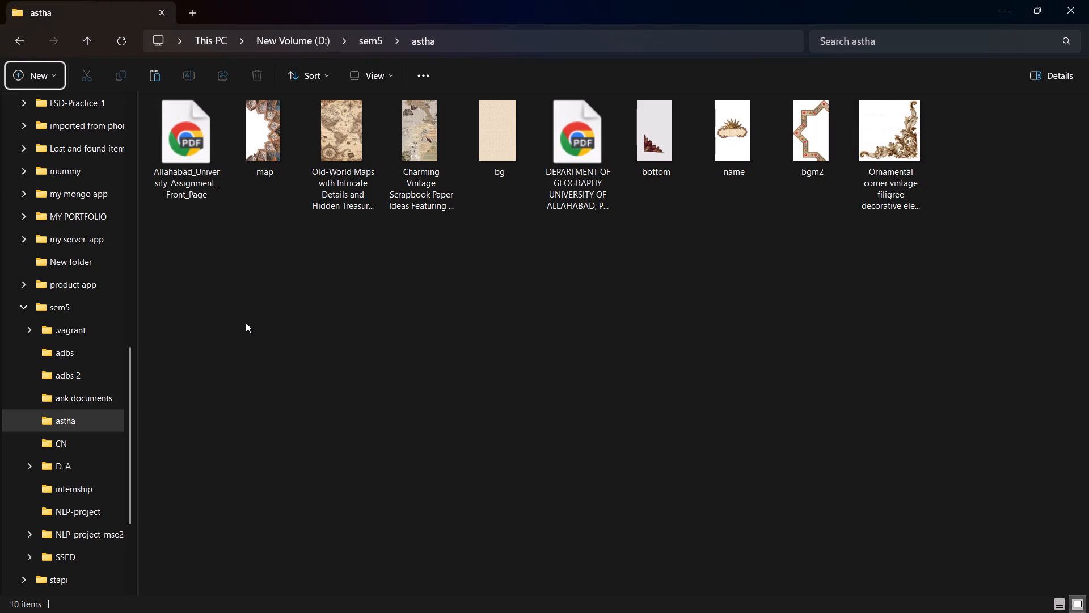
Paste the cut mask tapestry image into the astha folder.
key("ctrl+v")
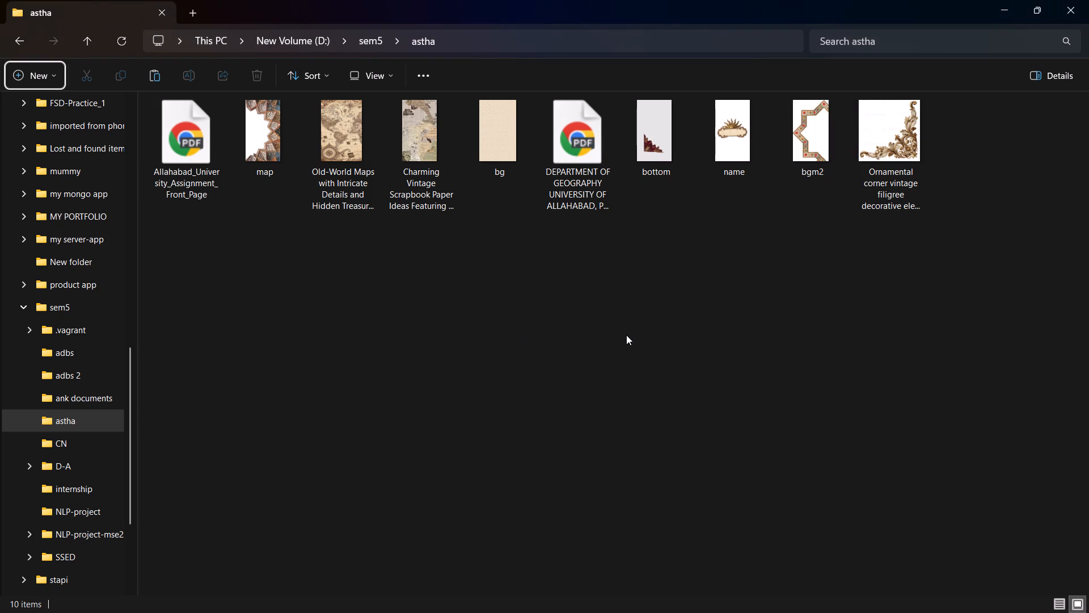
left_click(626, 335)
key("ctrl+v")
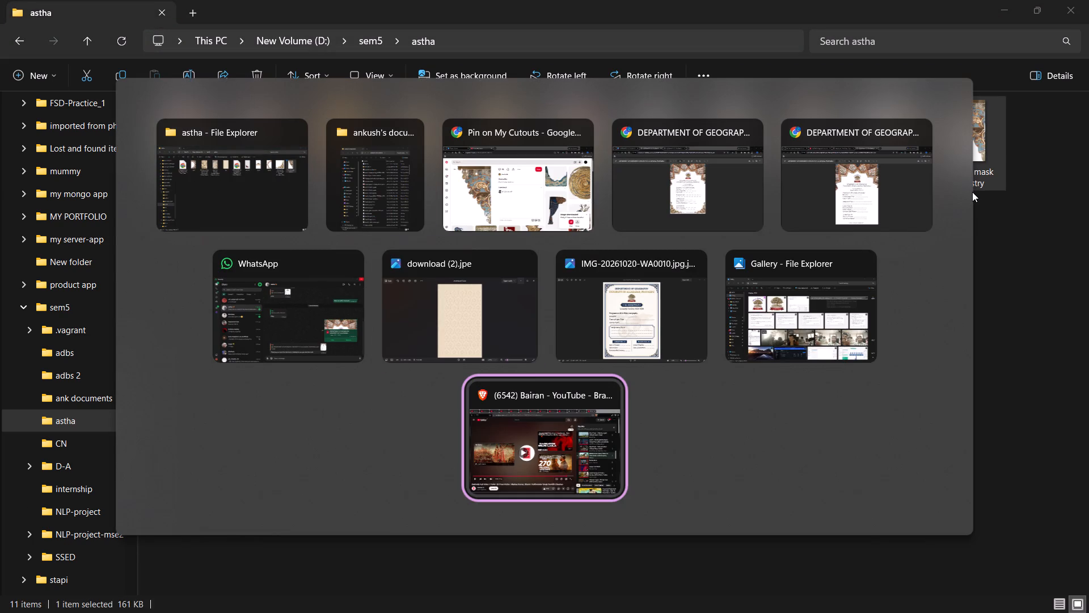
Switch to the Chrome window holding the Department of Geography cover page design and its exported PDFs.
scroll(972, 192, "down", 2)
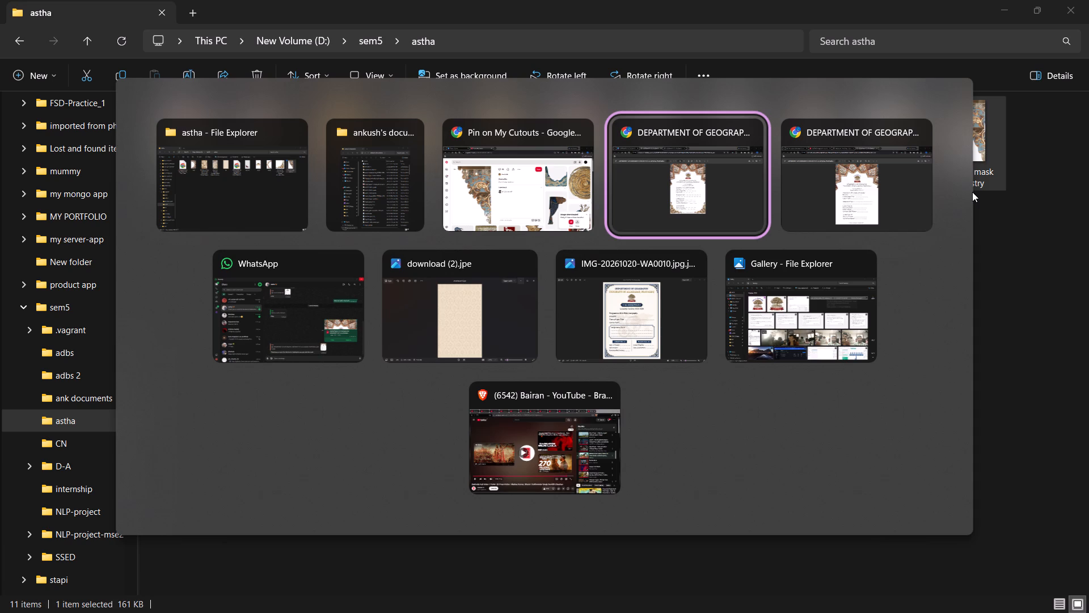
scroll(972, 192, "down", 1)
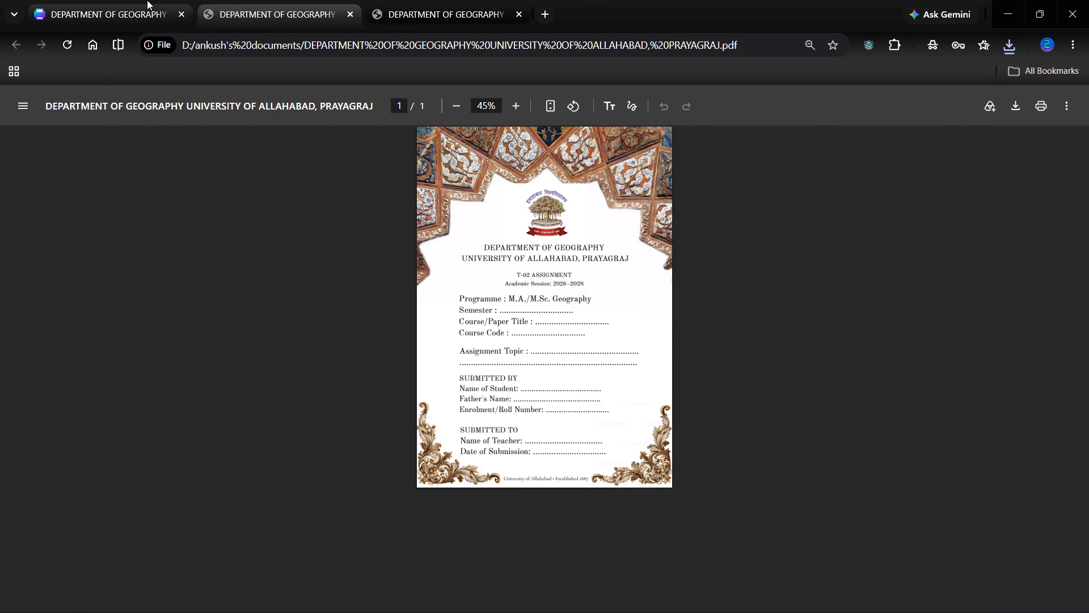
Switch to the Department of Geography cover design in Canva and upload the 31 x 31 mask tapestry image from the astha folder.
left_click(147, 0)
left_click(164, 207)
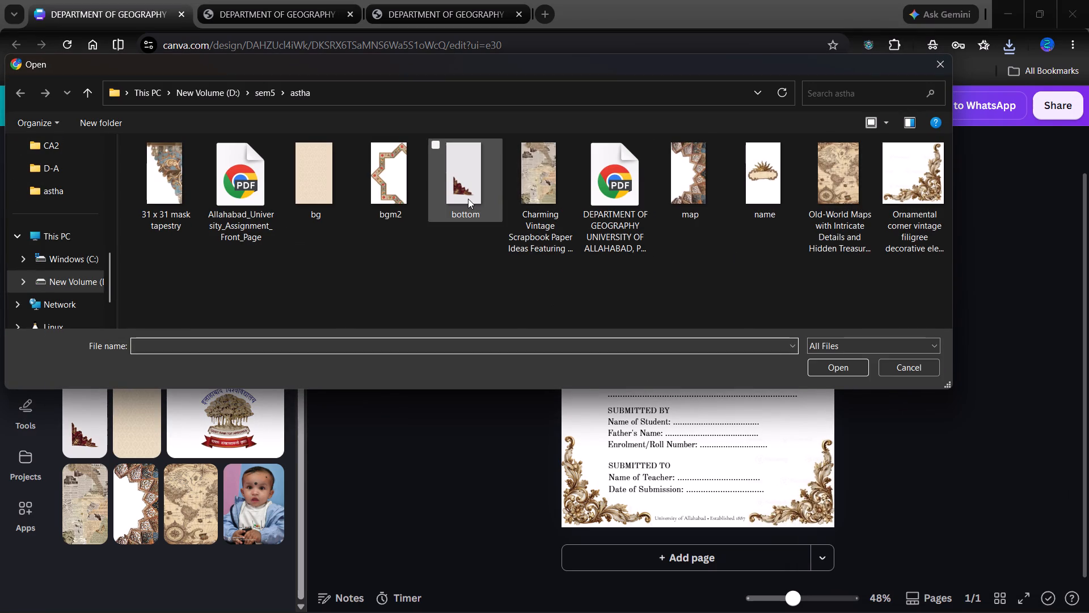
left_click(133, 145)
left_click(835, 371)
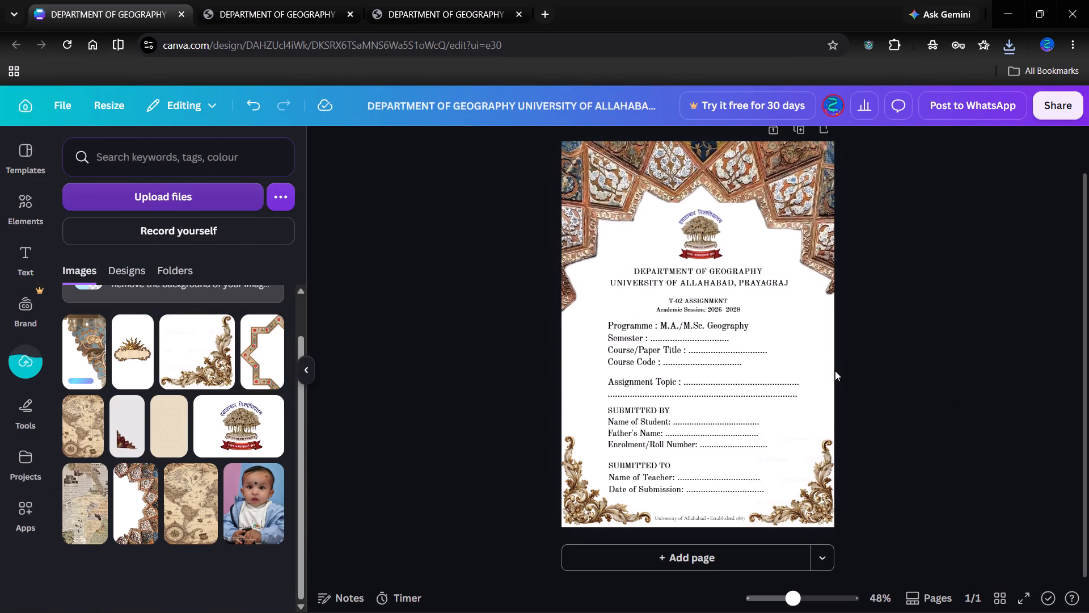
Delete the golden filigree ornaments from both bottom corners of the cover page.
left_click(588, 486)
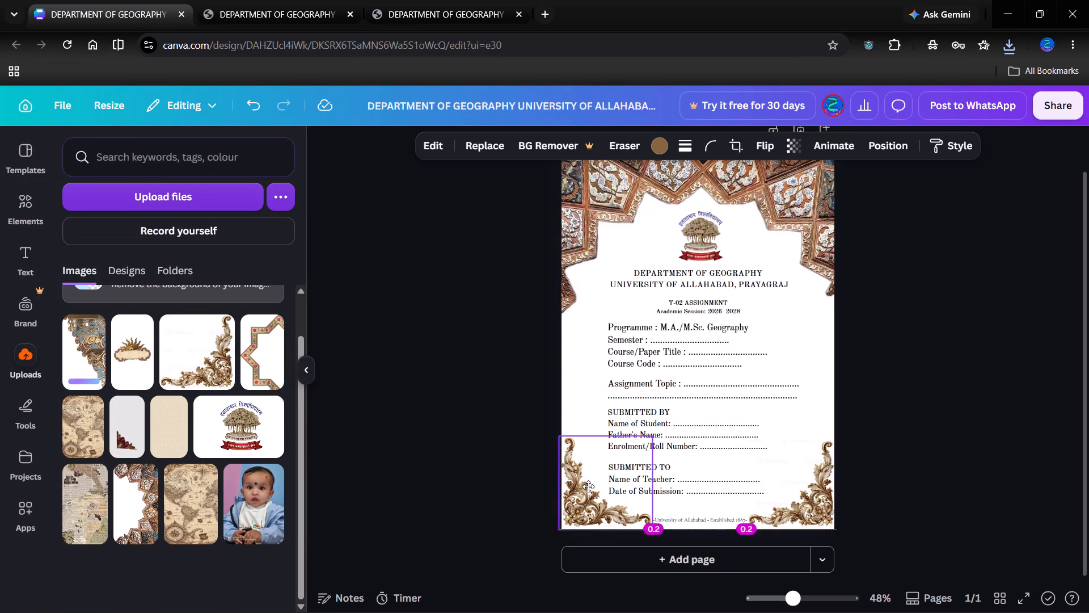
left_click(654, 405)
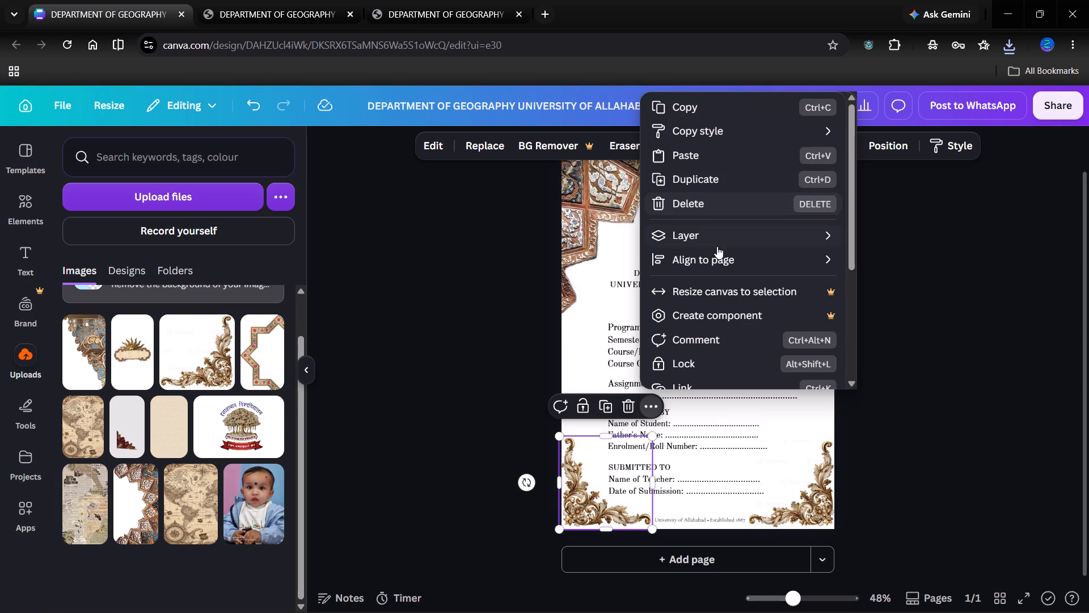
scroll(716, 249, "down", 1)
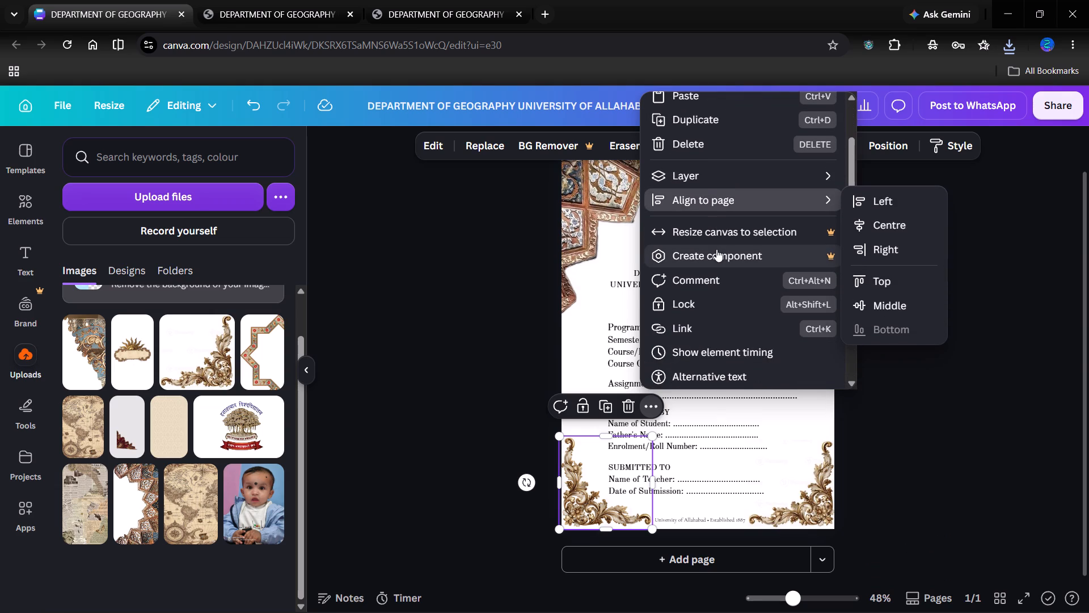
scroll(719, 216, "up", 2)
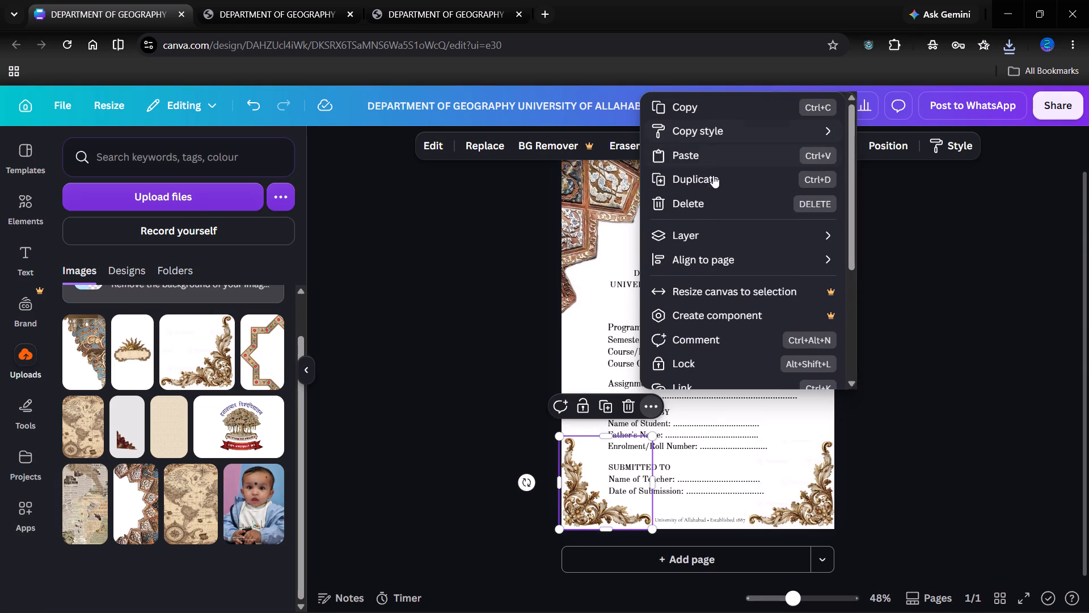
left_click(714, 205)
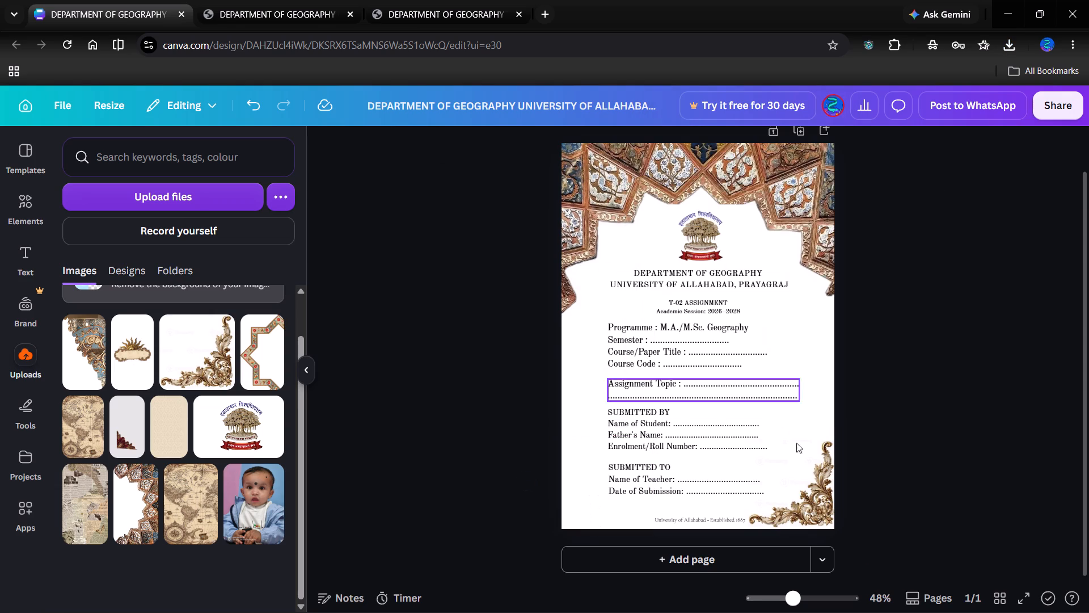
left_click(815, 501)
left_click(811, 410)
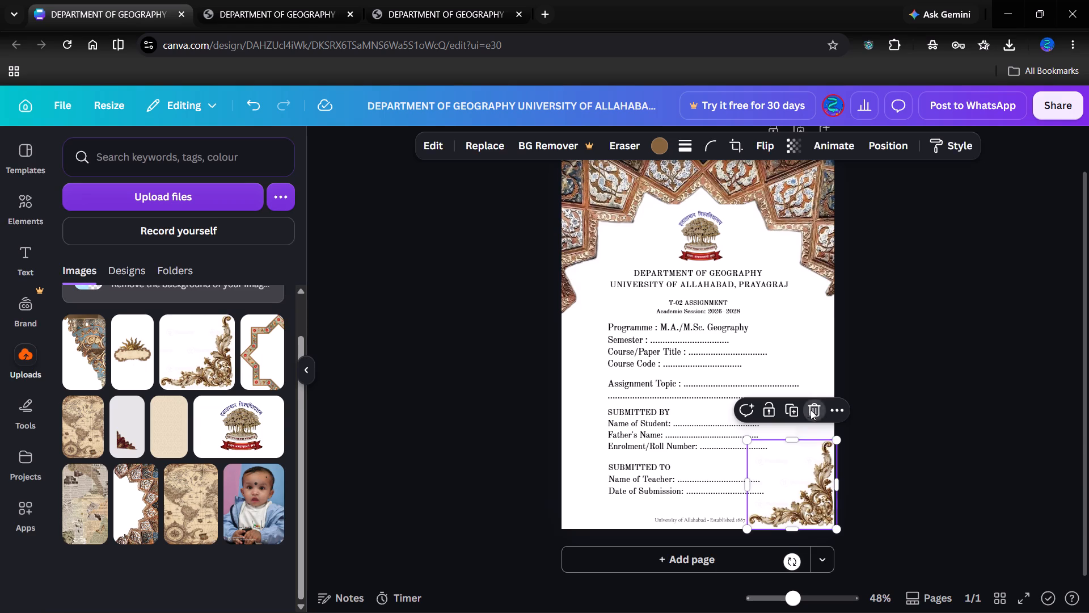
Add the uploaded mask tapestry image to the cover page and rotate it by 180°.
left_click(87, 361)
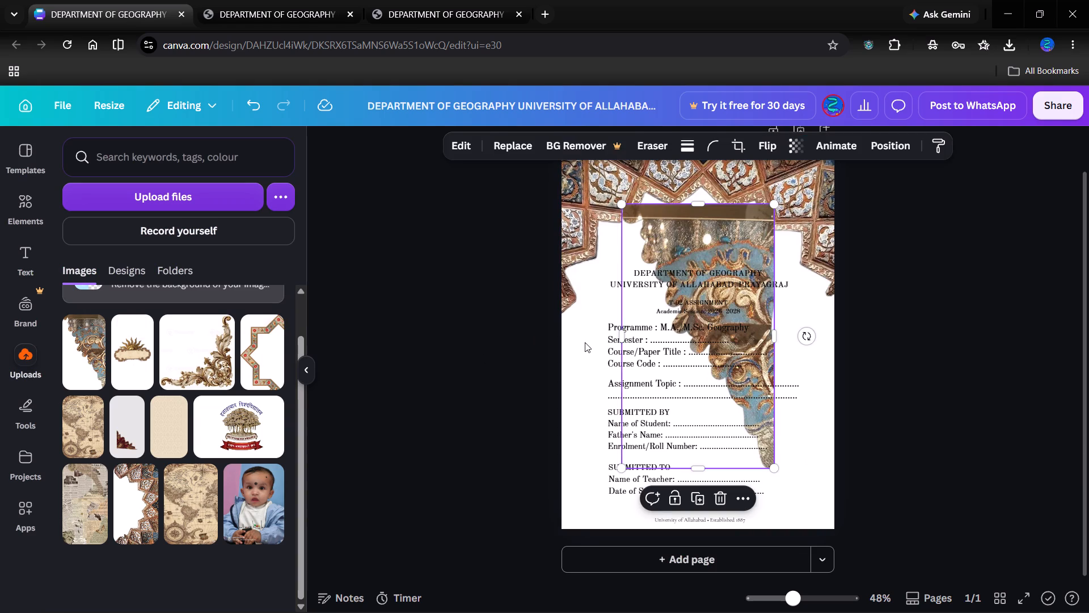
left_click_drag(725, 225, 544, 276)
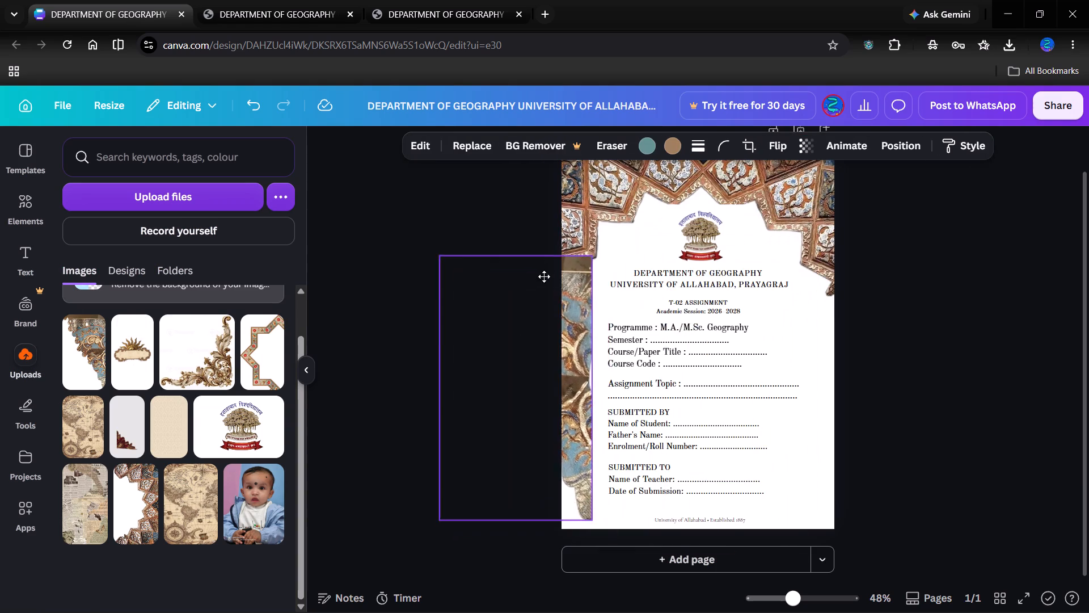
left_click_drag(544, 276, 691, 262)
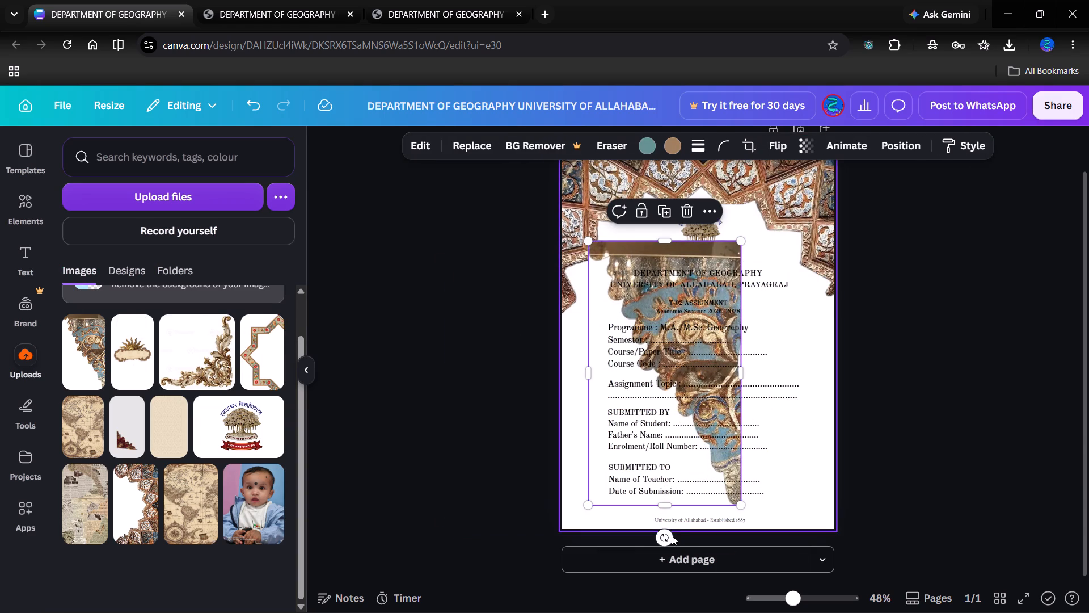
left_click_drag(664, 542, 665, 208)
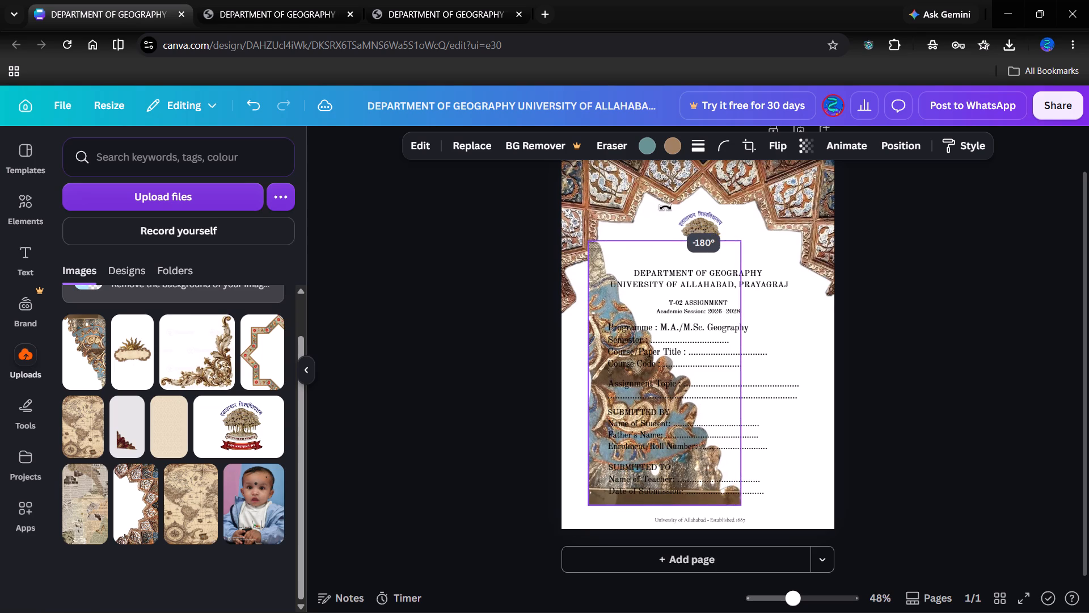
left_click_drag(665, 208, 666, 208)
Shrink the tapestry image proportionally and place it flush in the bottom-left corner of the cover page.
left_click_drag(741, 244, 691, 328)
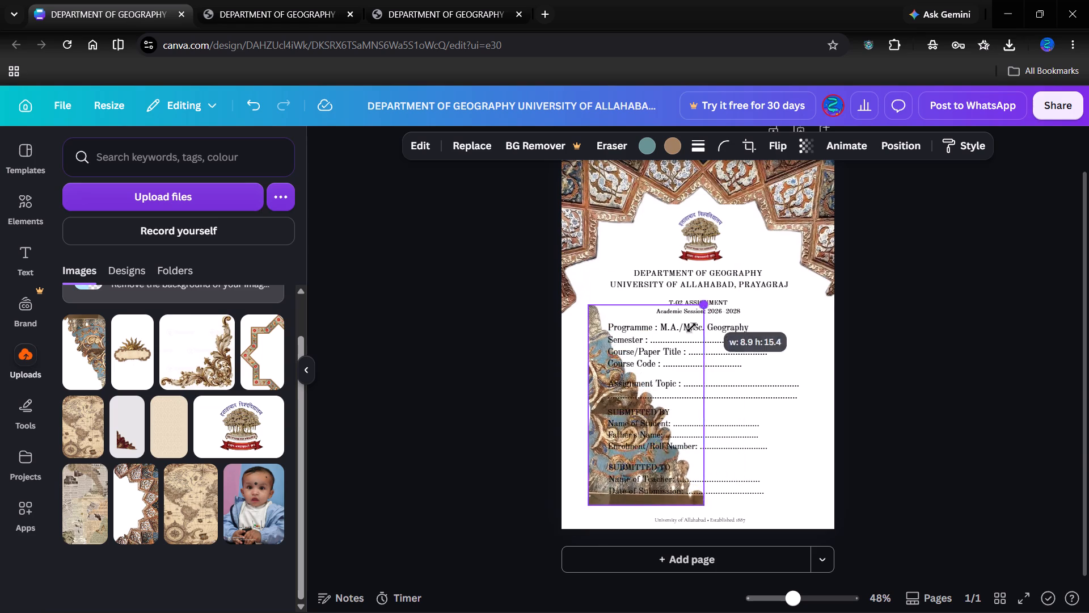
left_click_drag(691, 328, 674, 359)
left_click_drag(634, 390, 601, 437)
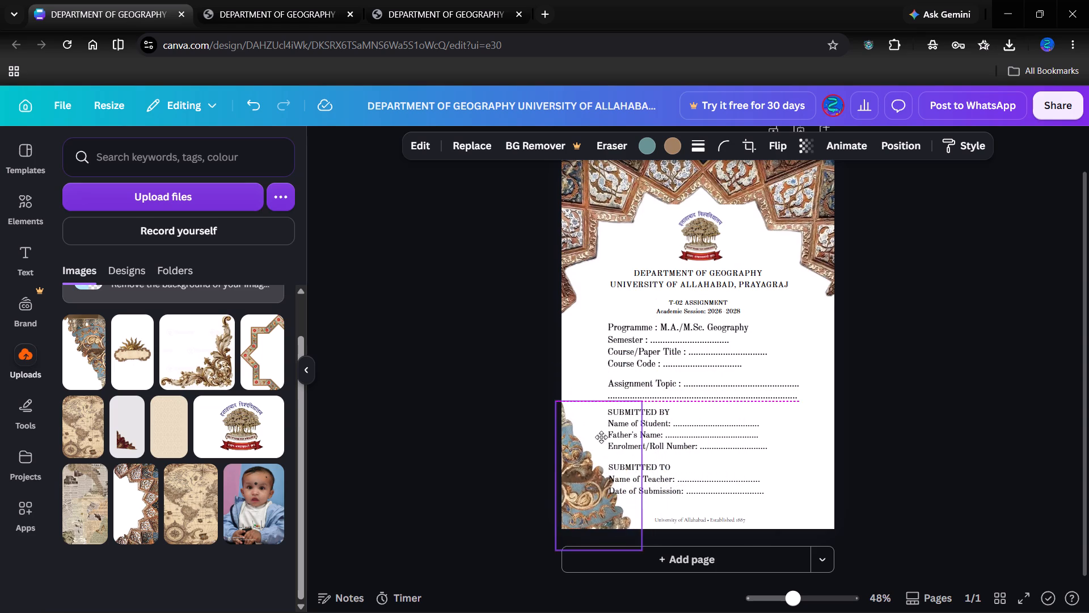
left_click_drag(601, 437, 609, 417)
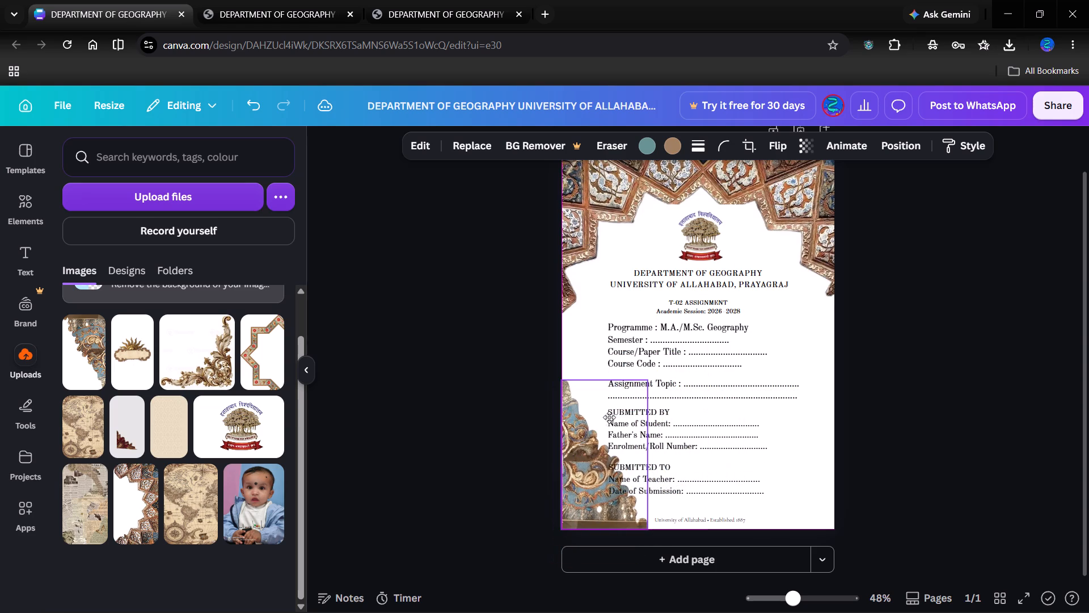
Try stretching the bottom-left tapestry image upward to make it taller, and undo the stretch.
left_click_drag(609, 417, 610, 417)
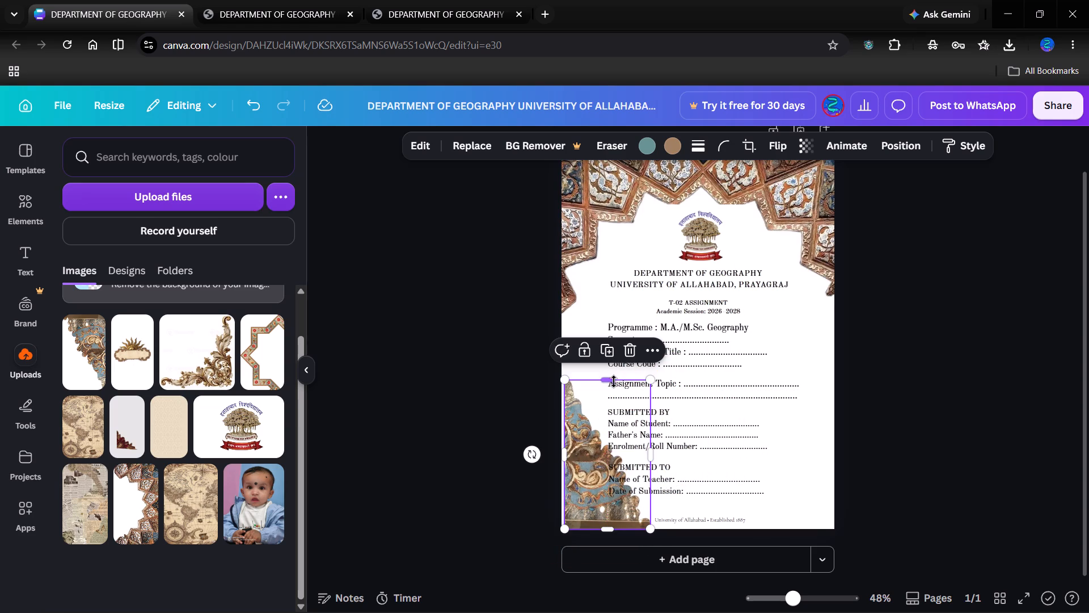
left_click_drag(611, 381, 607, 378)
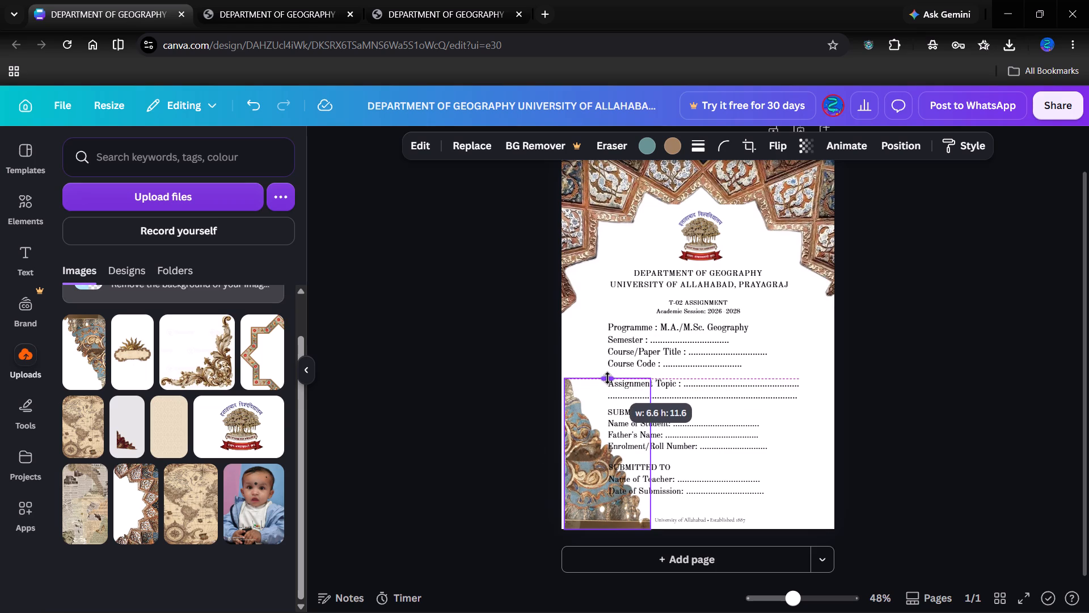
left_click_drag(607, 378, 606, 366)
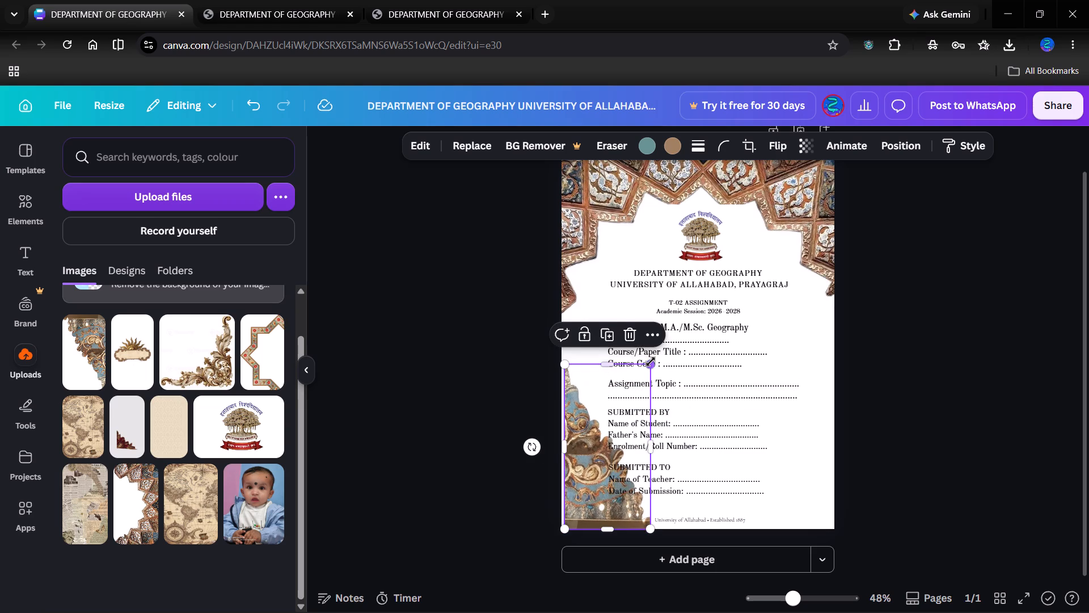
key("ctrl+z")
Shrink the tapestry image proportionally to under a quarter of the page width, flush with the left page edge and slightly past the bottom edge.
left_click_drag(652, 380, 638, 400)
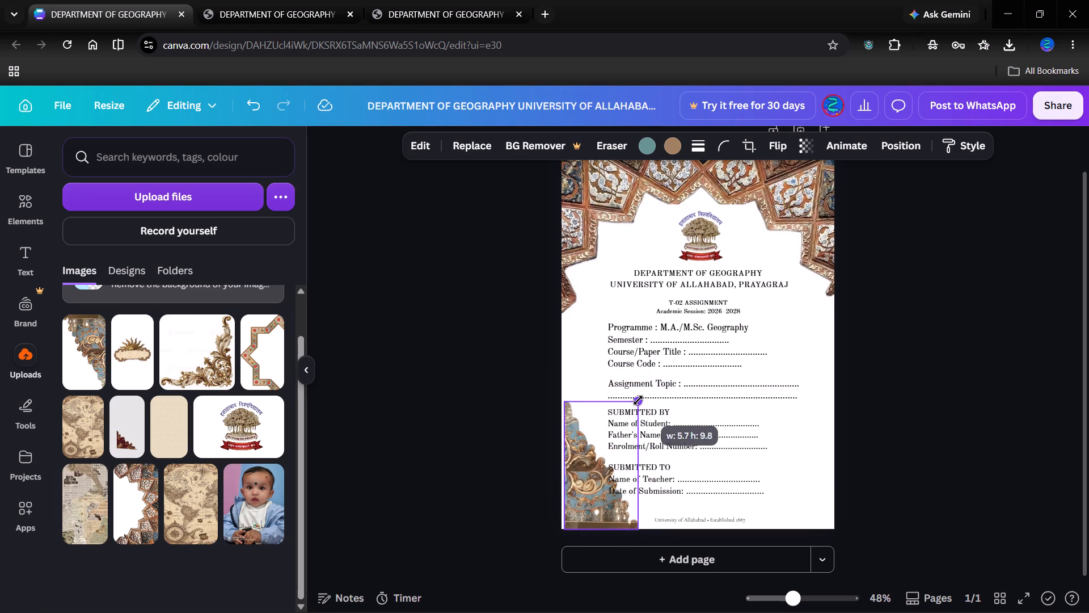
left_click_drag(638, 400, 623, 422)
left_click_drag(592, 493, 592, 498)
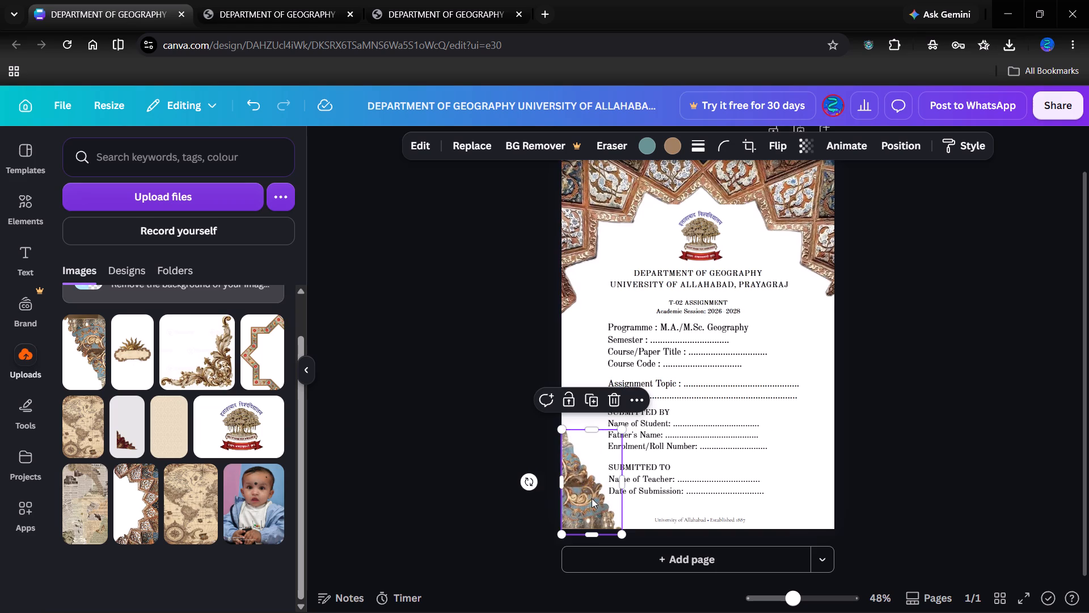
left_click(946, 495)
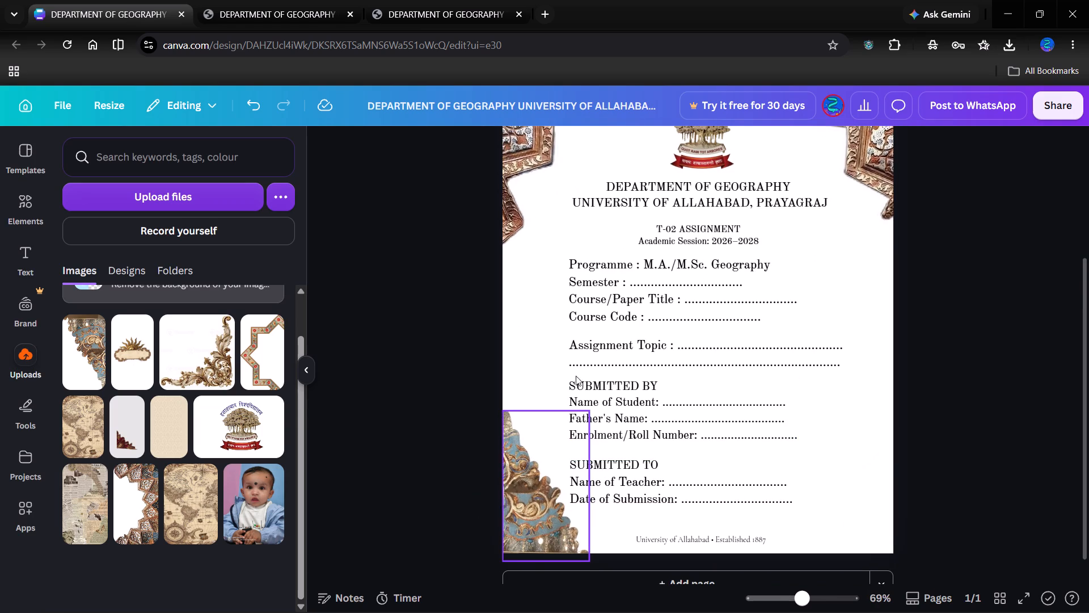
scroll(591, 321, "up", 2)
scroll(591, 321, "down", 3)
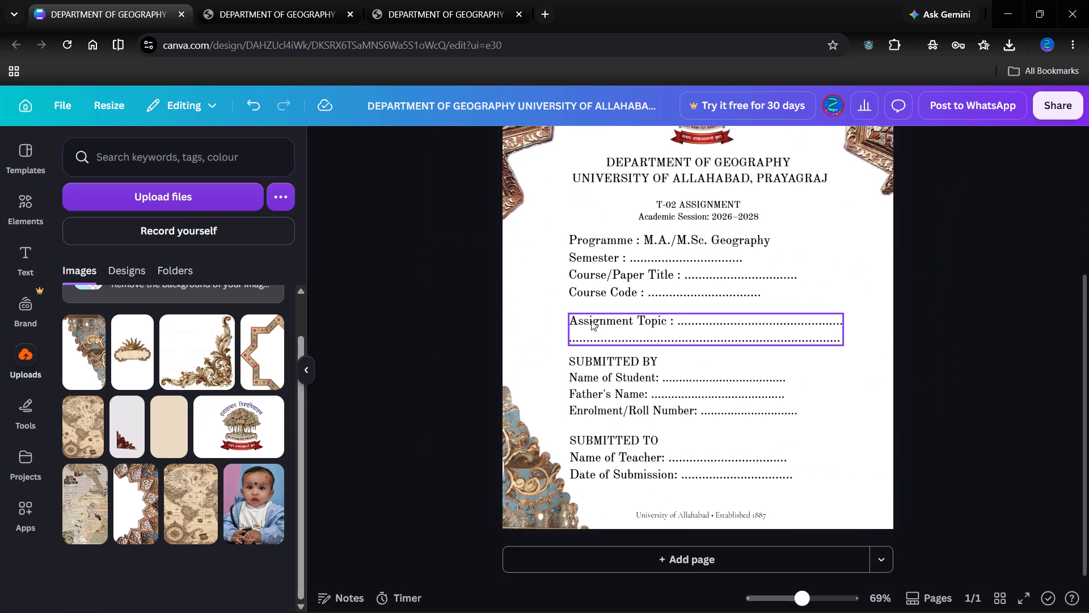
scroll(925, 292, "down", 1)
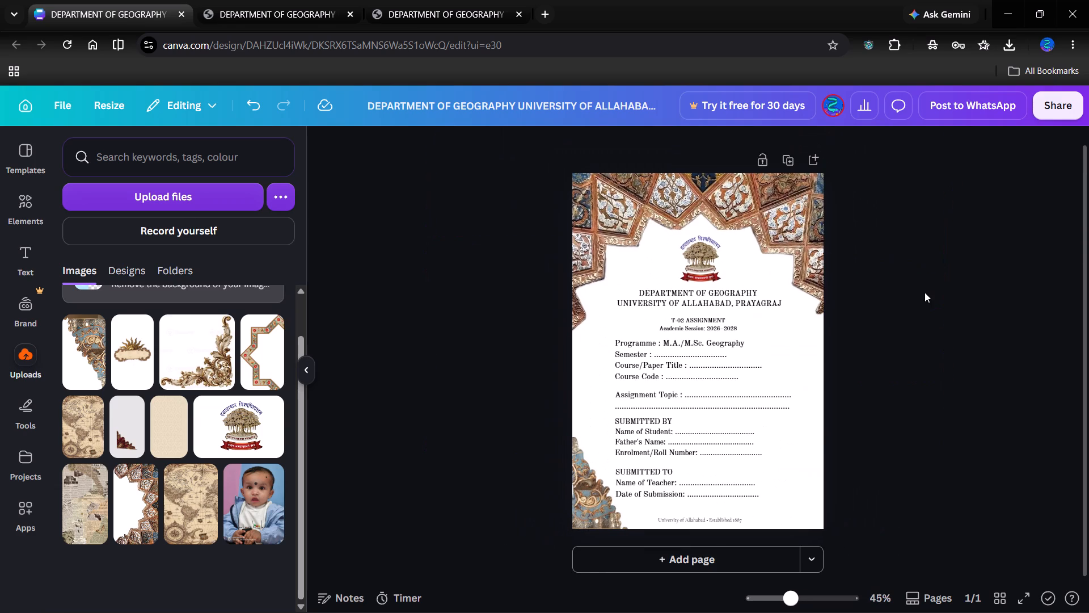
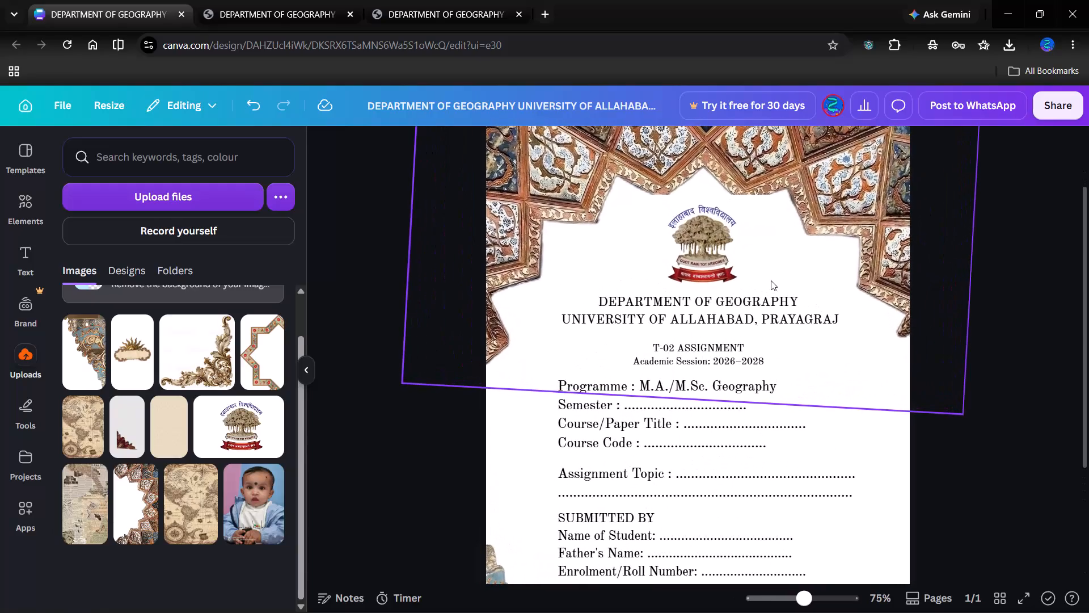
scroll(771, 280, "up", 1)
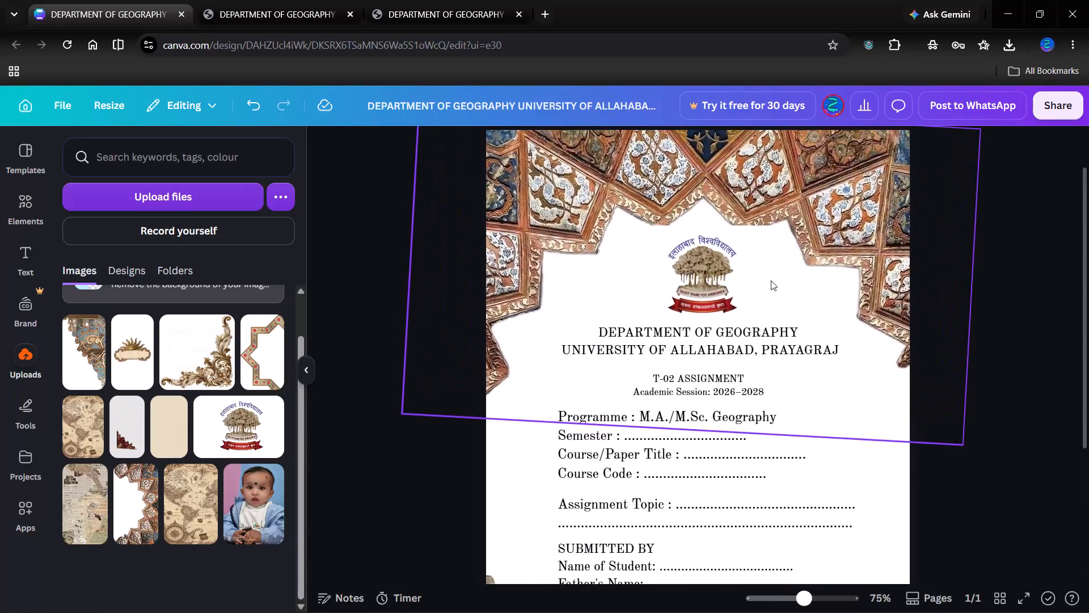
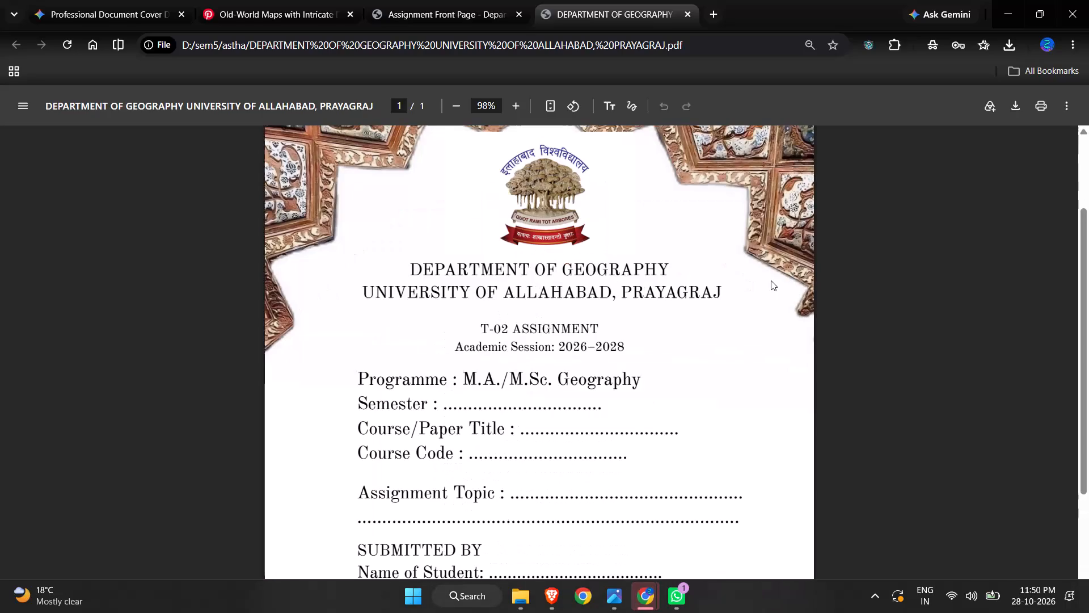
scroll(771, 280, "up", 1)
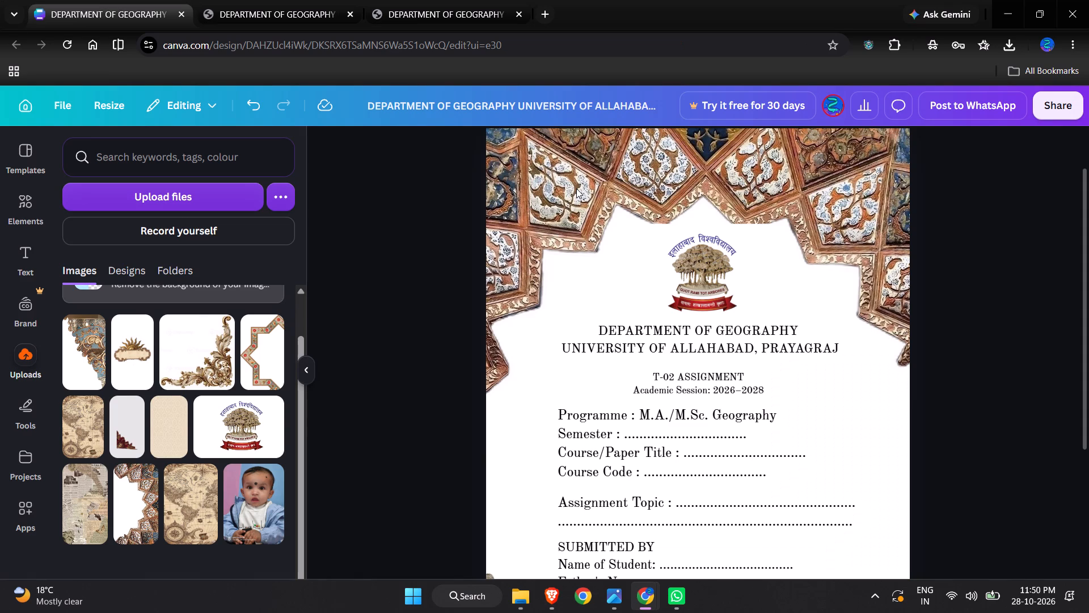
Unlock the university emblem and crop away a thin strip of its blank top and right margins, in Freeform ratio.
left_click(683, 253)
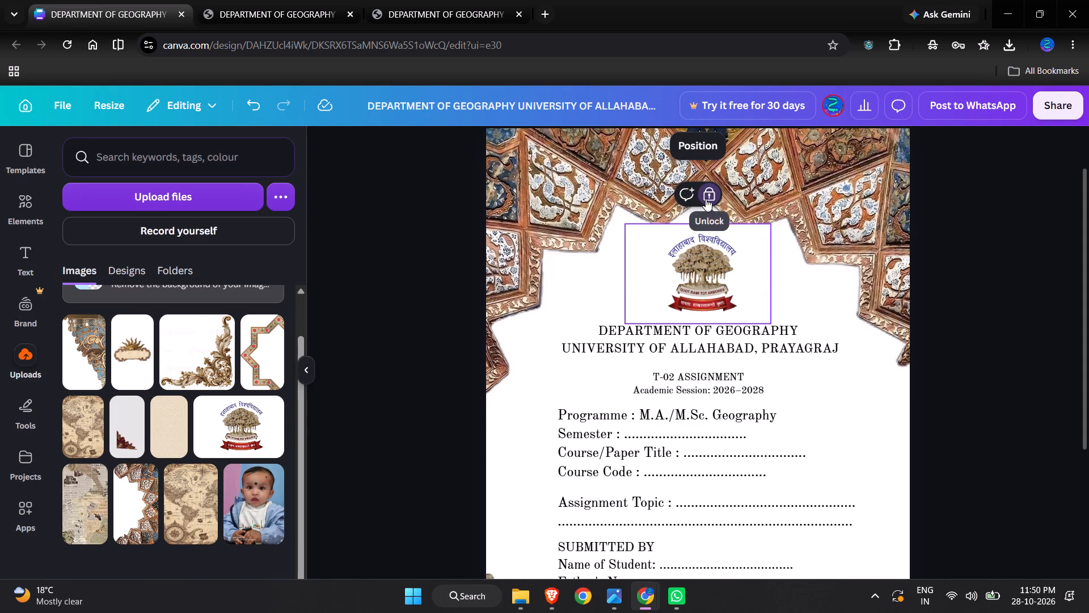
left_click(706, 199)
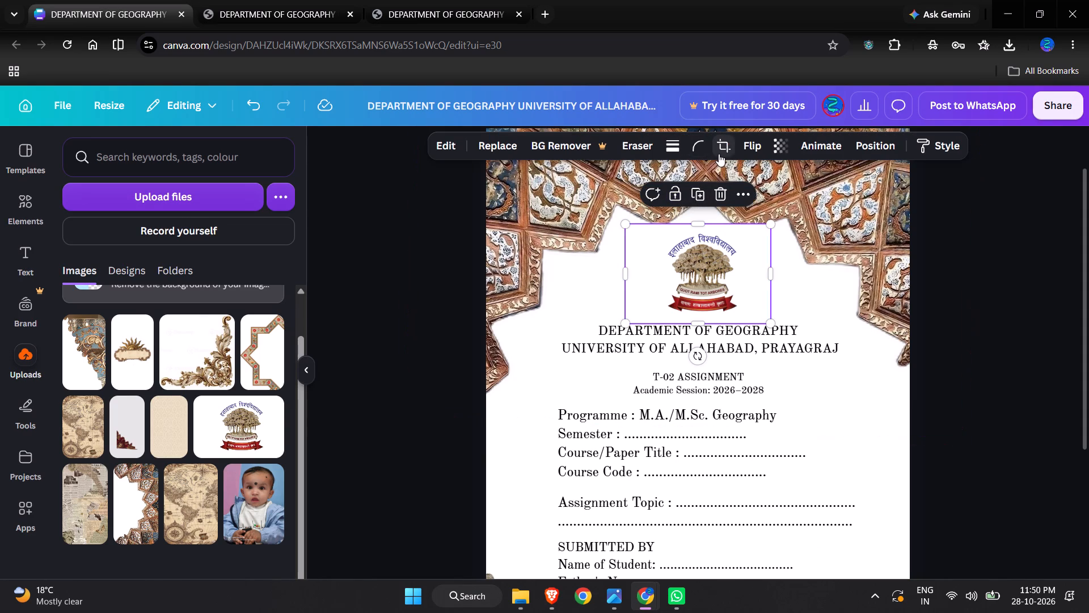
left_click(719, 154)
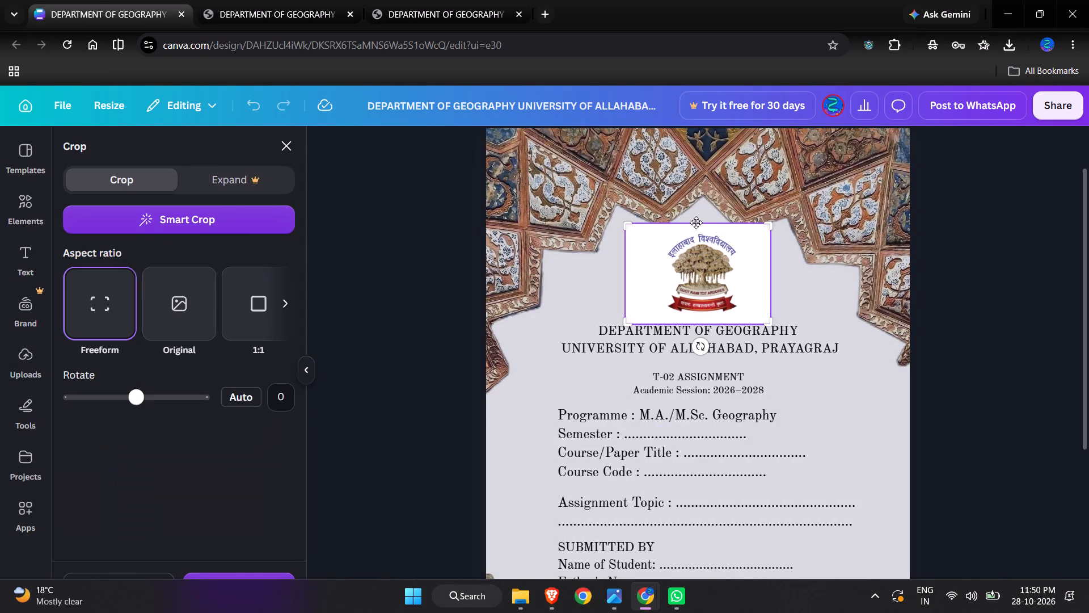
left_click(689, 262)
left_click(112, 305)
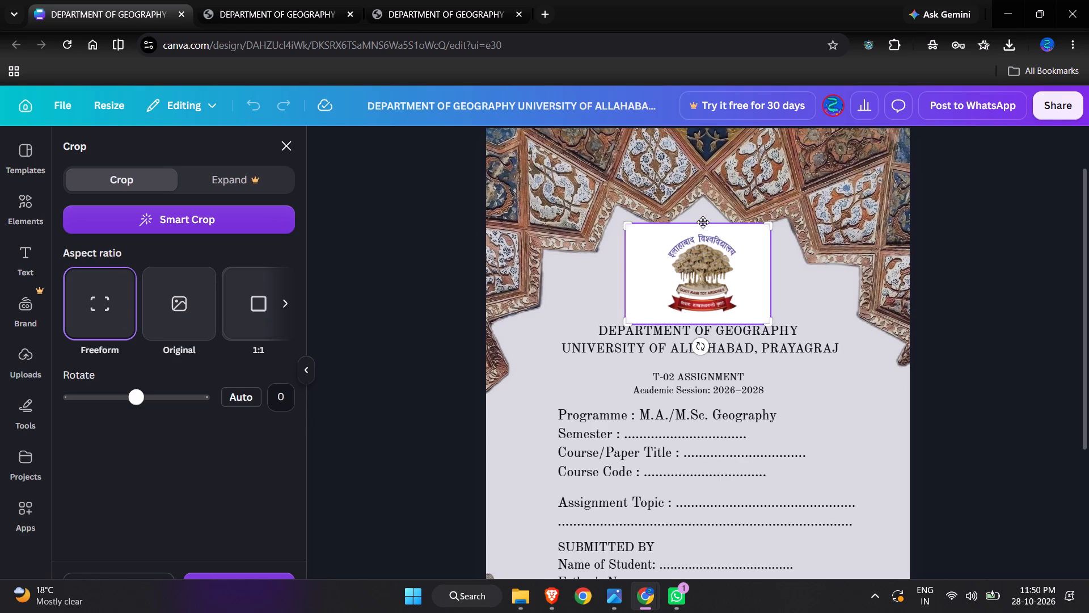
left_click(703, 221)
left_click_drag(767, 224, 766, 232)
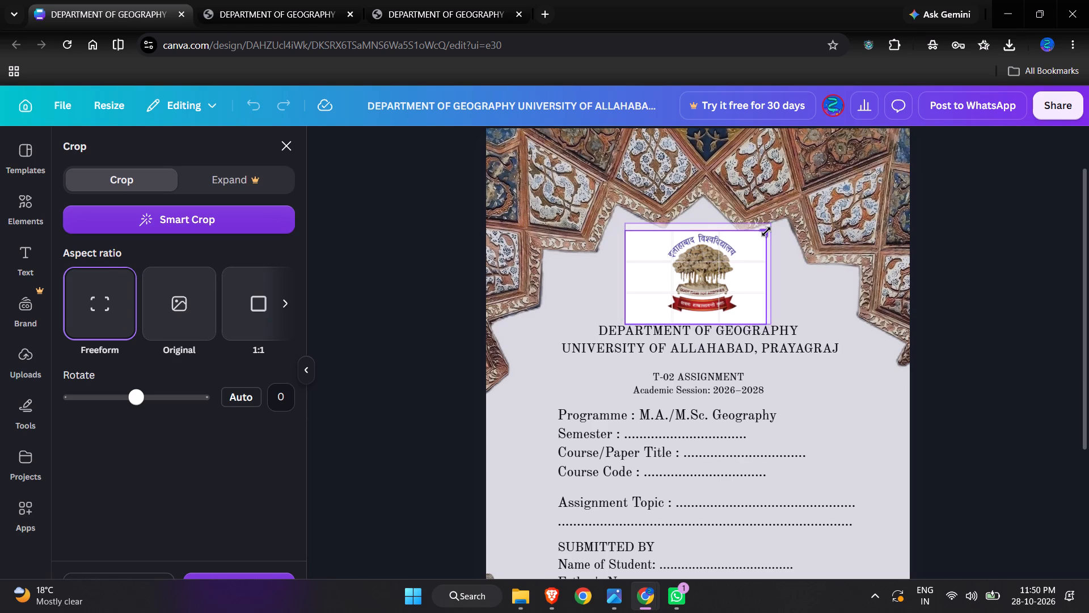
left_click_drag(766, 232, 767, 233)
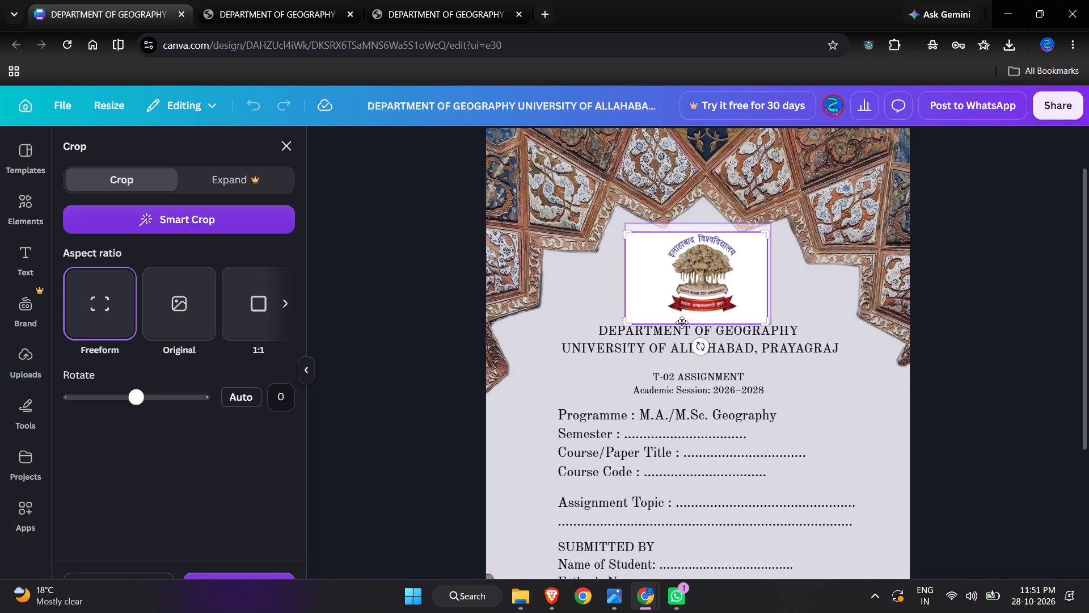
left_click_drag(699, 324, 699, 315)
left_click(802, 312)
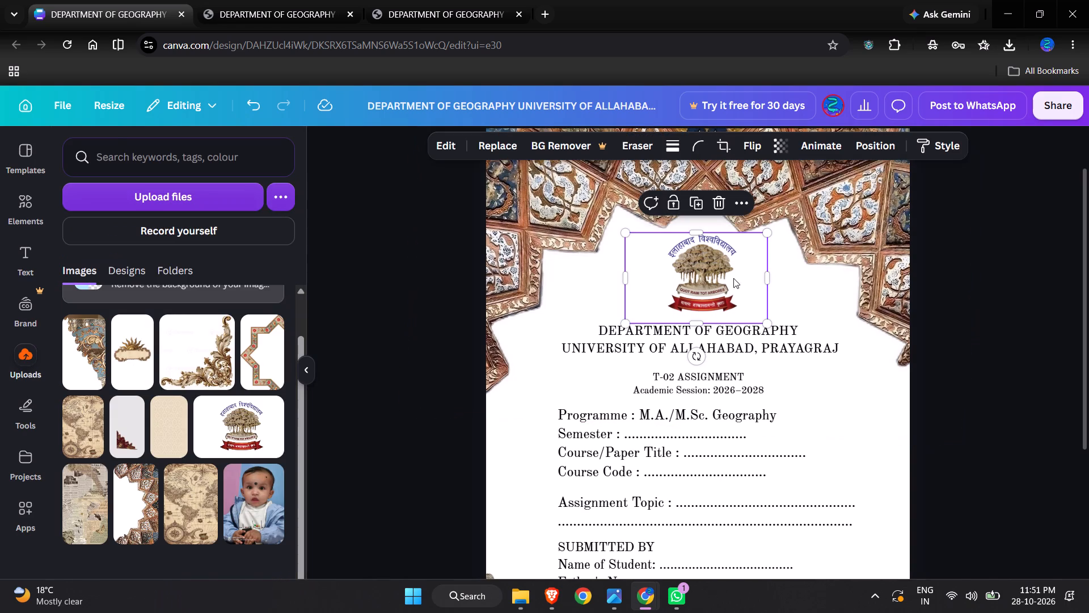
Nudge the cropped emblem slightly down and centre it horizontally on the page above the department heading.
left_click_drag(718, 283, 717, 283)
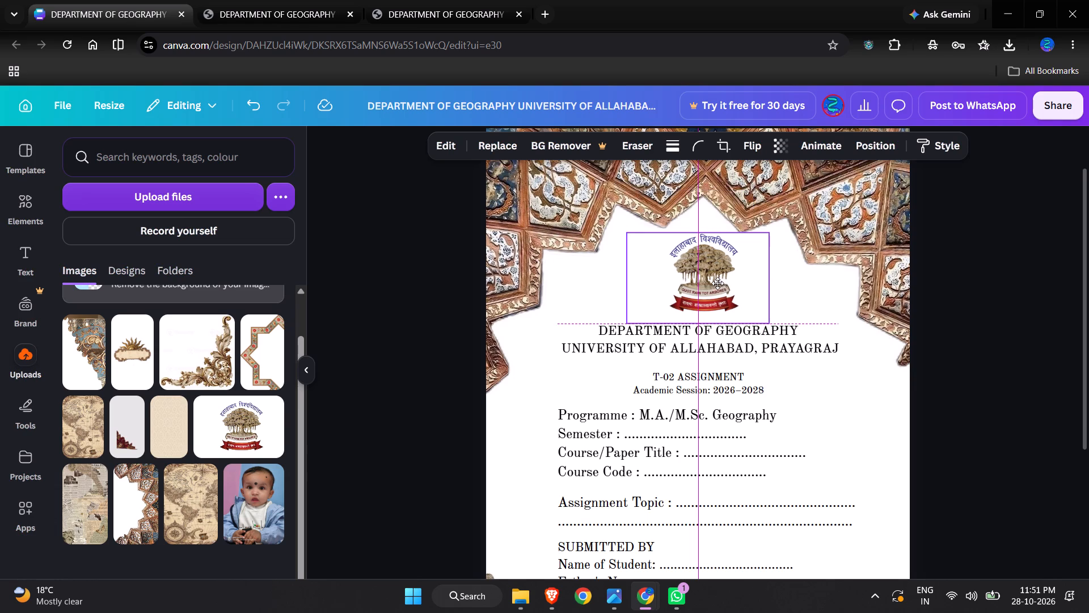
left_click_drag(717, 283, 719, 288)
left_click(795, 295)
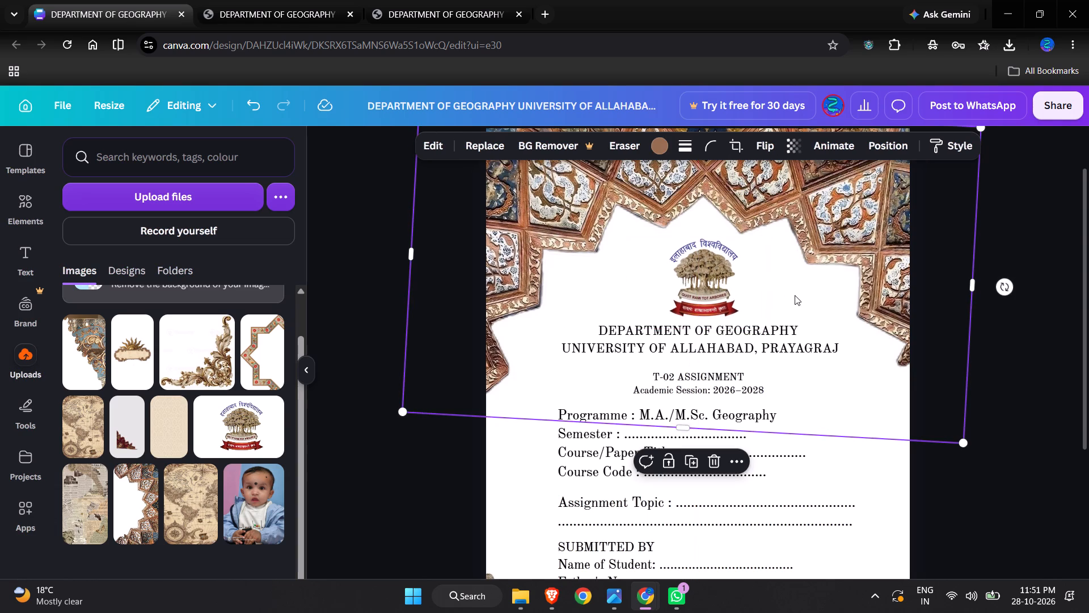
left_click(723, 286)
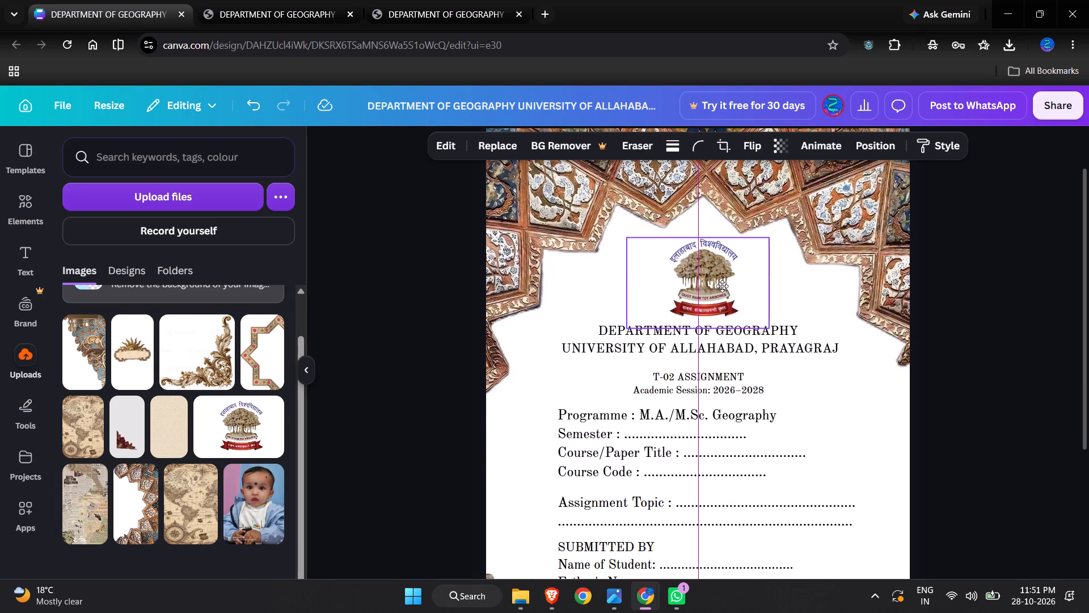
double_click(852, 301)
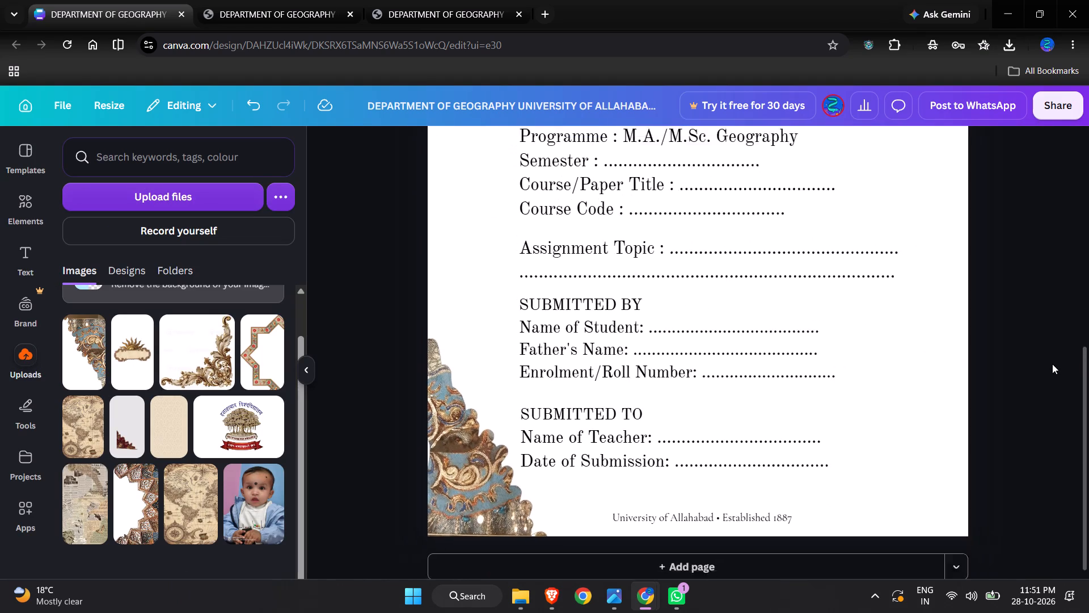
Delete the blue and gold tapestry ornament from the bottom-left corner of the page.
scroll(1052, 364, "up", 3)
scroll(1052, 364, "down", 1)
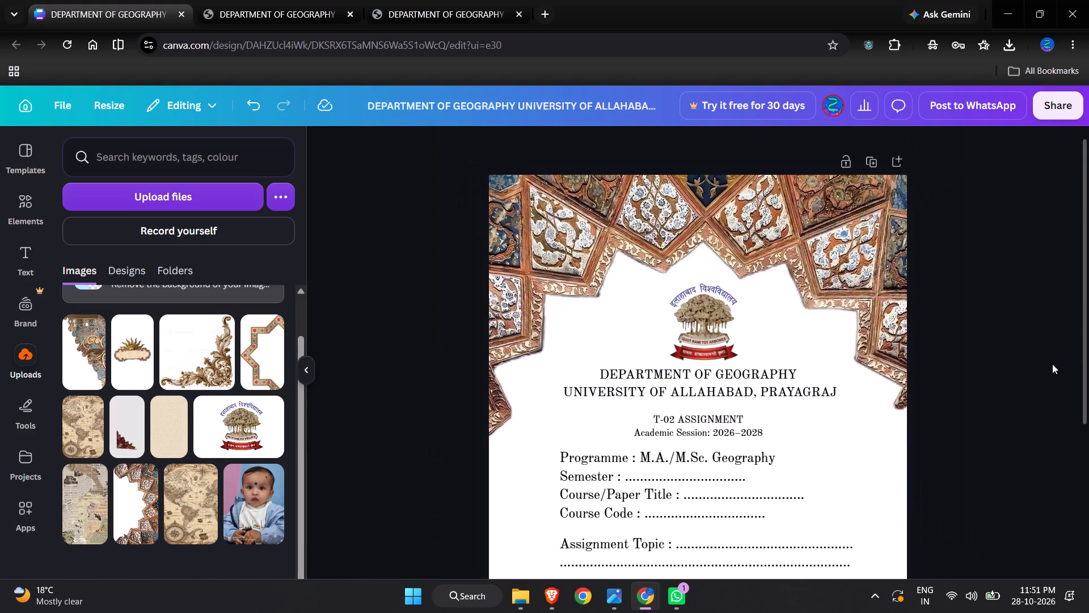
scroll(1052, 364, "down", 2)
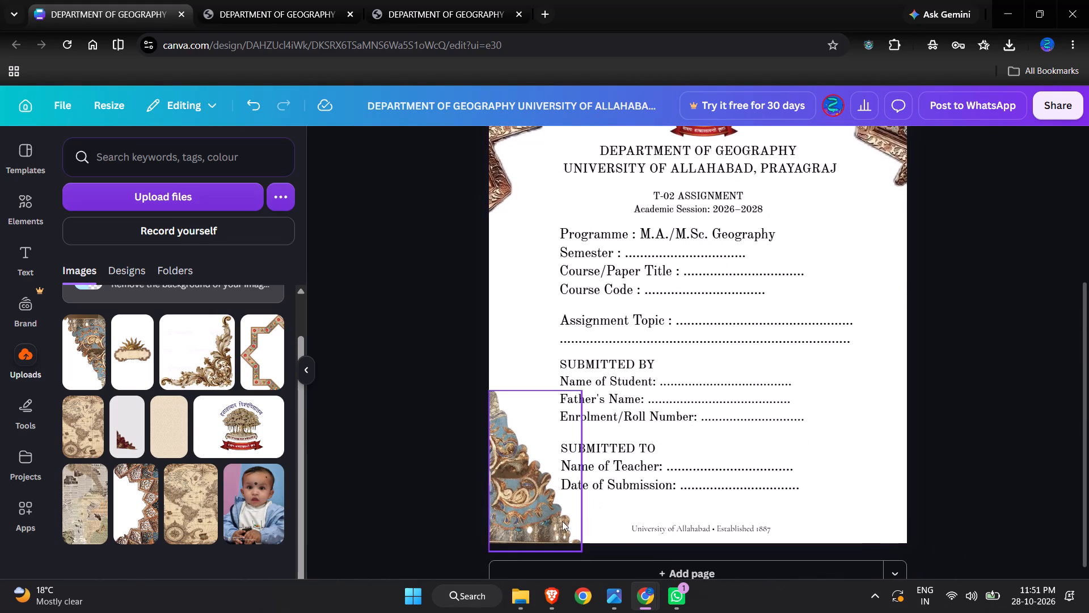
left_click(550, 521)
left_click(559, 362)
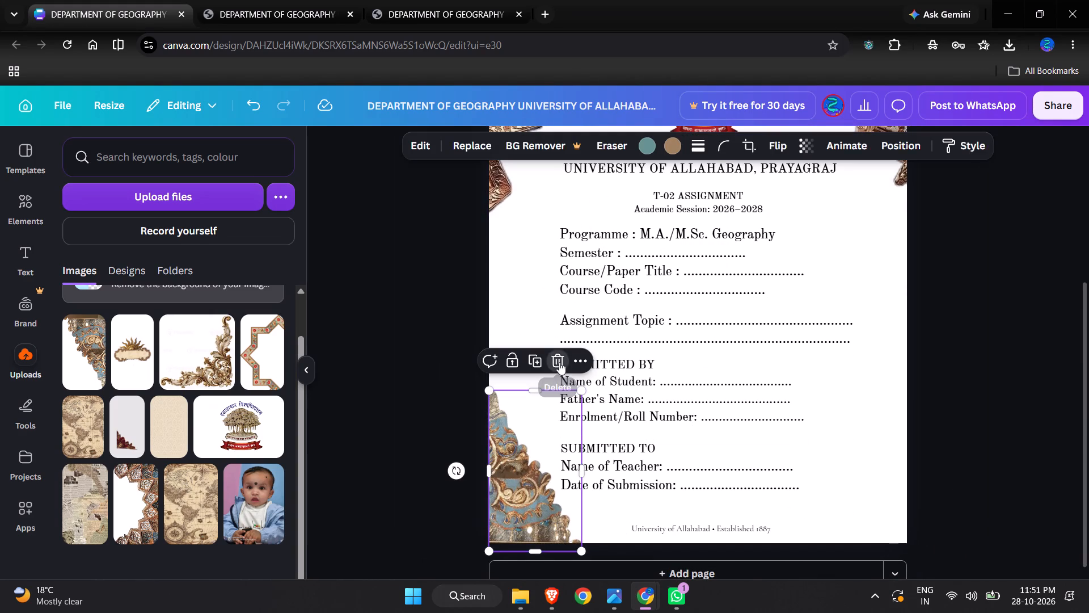
Undo the recent edits back to the version with gold floral ornaments in both bottom corners of the page.
key("ctrl+z")
key("ctrl+z")
key("ctrl+z")
key("ctrl+z")
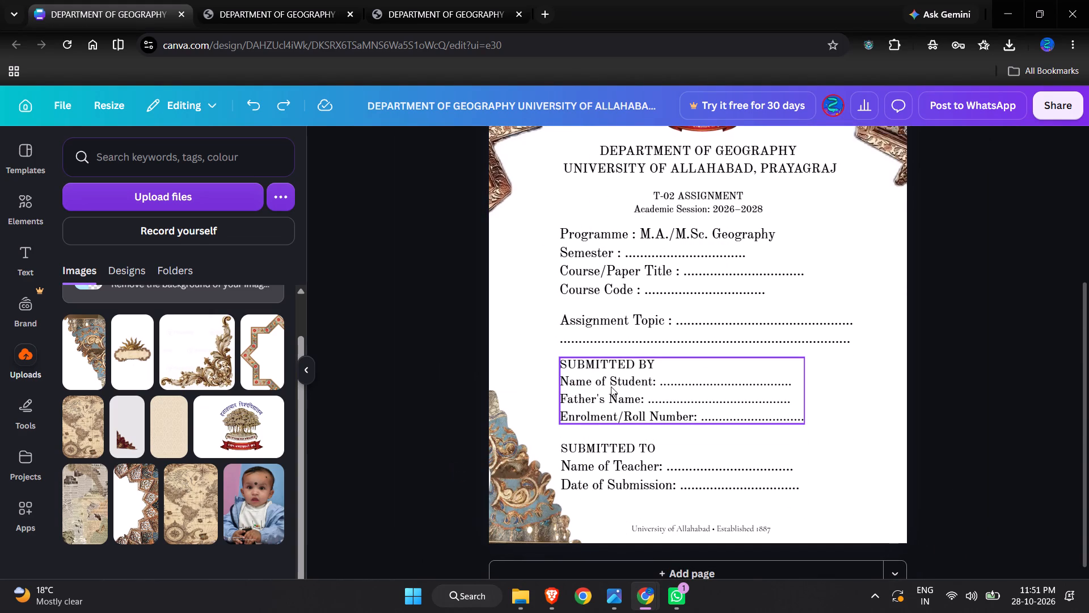
key("ctrl+z")
key("ctrl+z")
key("ctrl+z")
key("ctrl+z")
key("ctrl+z")
key("ctrl+z")
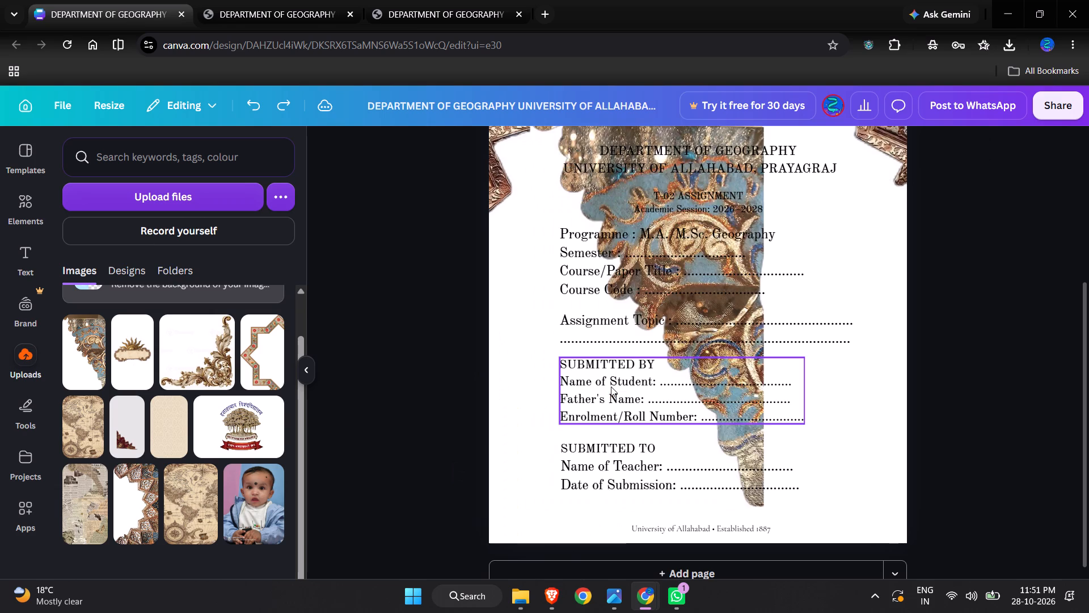
key("ctrl+z")
key("ctrl+z")
key("ctrl+z")
key("ctrl+z")
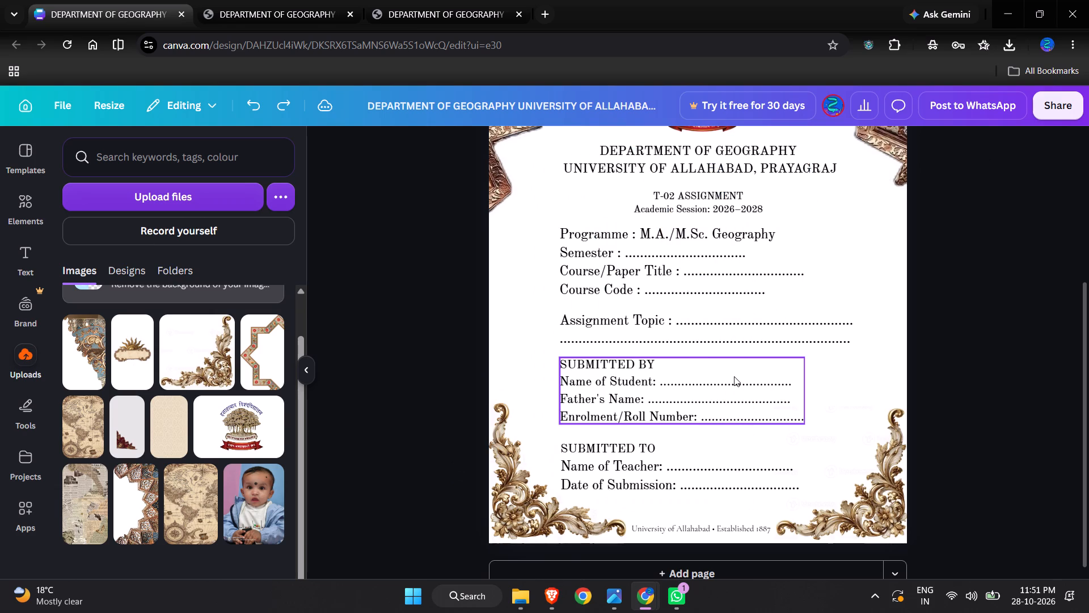
left_click(975, 377)
Unlock the university emblem and crop away the blank margins at its top, right and bottom edges.
scroll(975, 377, "up", 3)
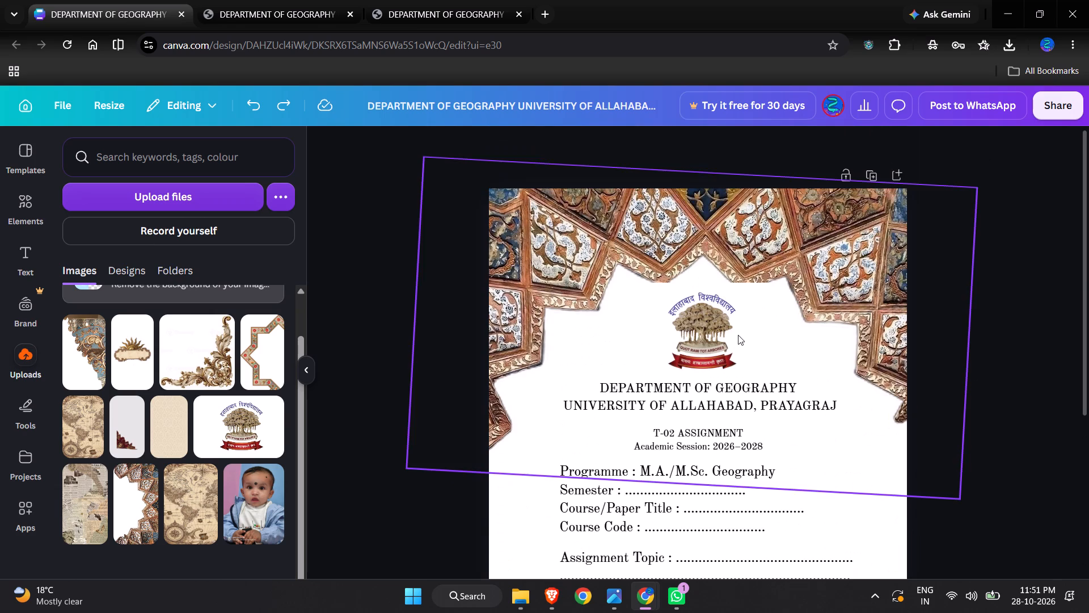
left_click(738, 335)
left_click(702, 254)
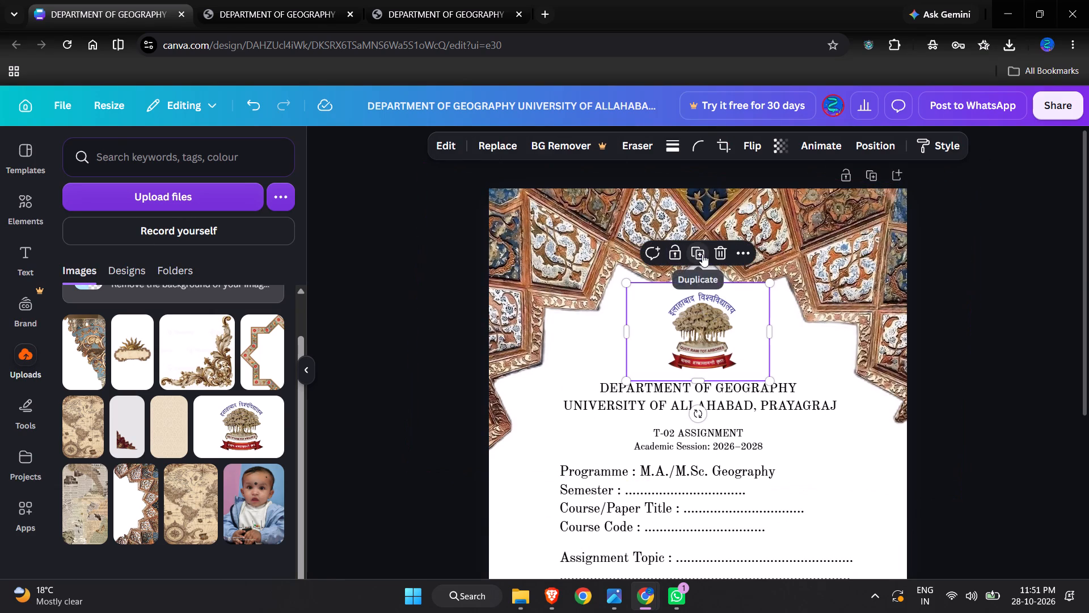
left_click(720, 148)
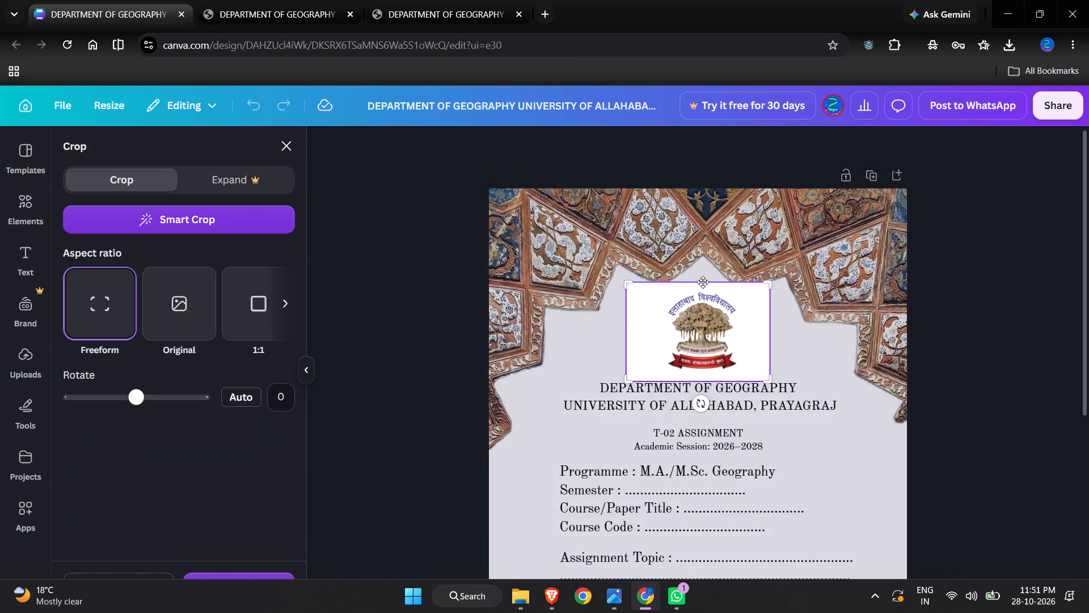
left_click_drag(766, 281, 763, 291)
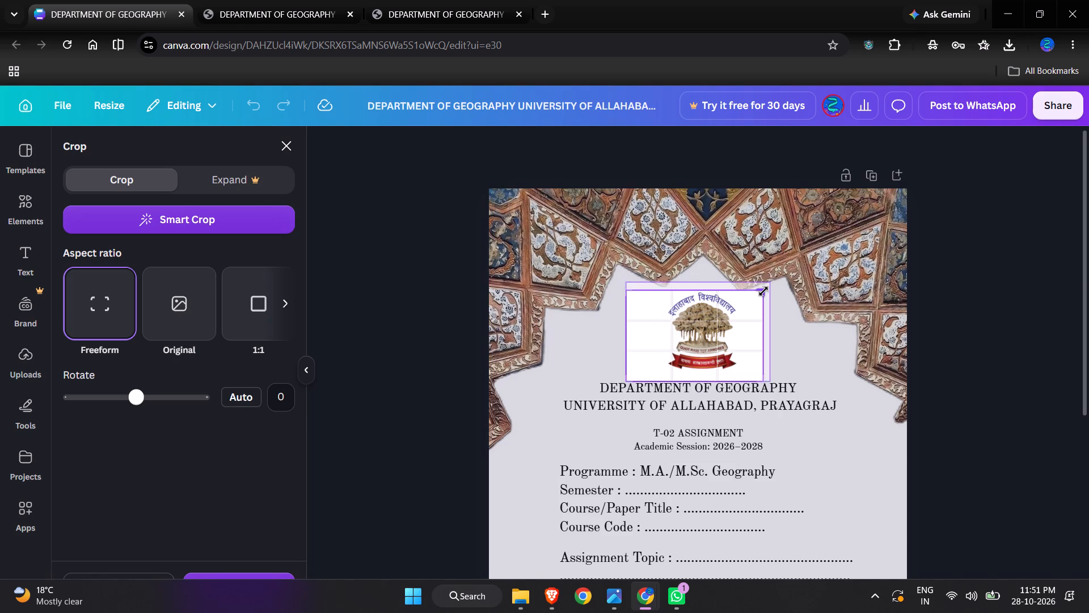
left_click_drag(763, 291, 756, 293)
left_click(807, 322)
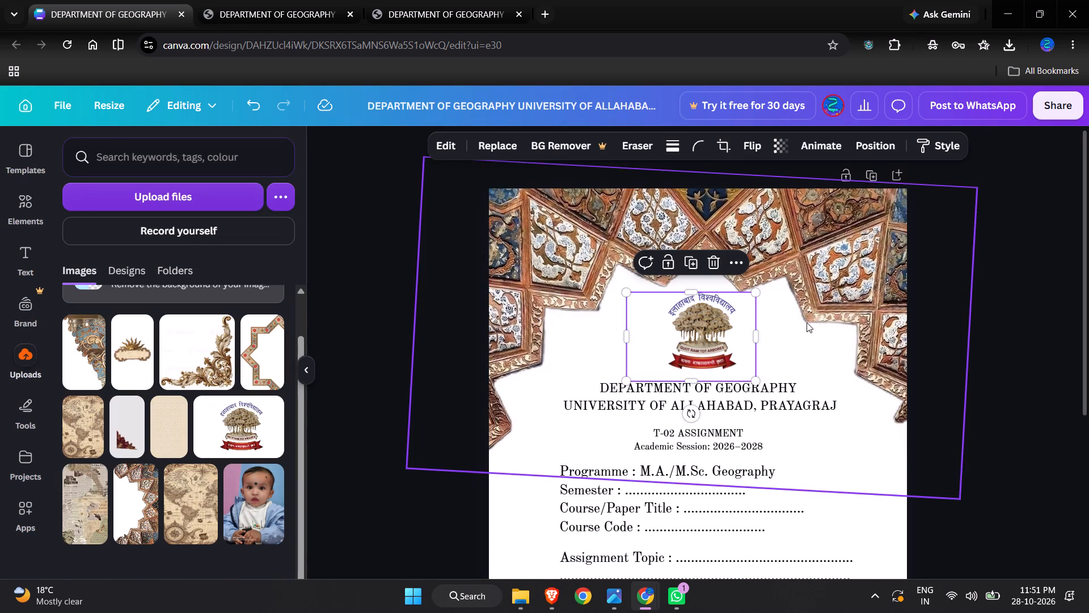
left_click(693, 379)
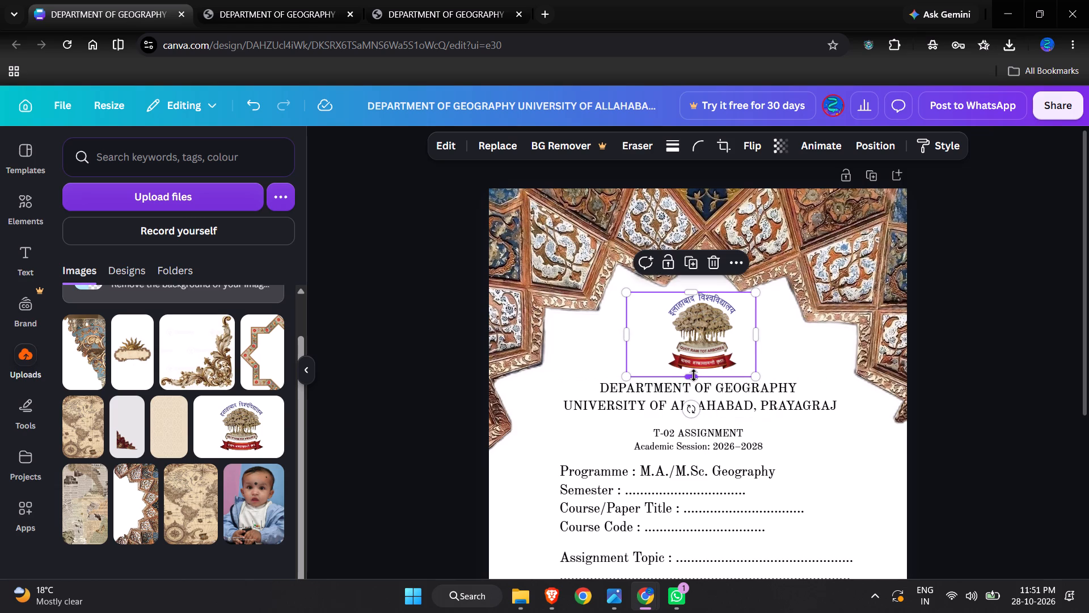
left_click(704, 354)
left_click(775, 346)
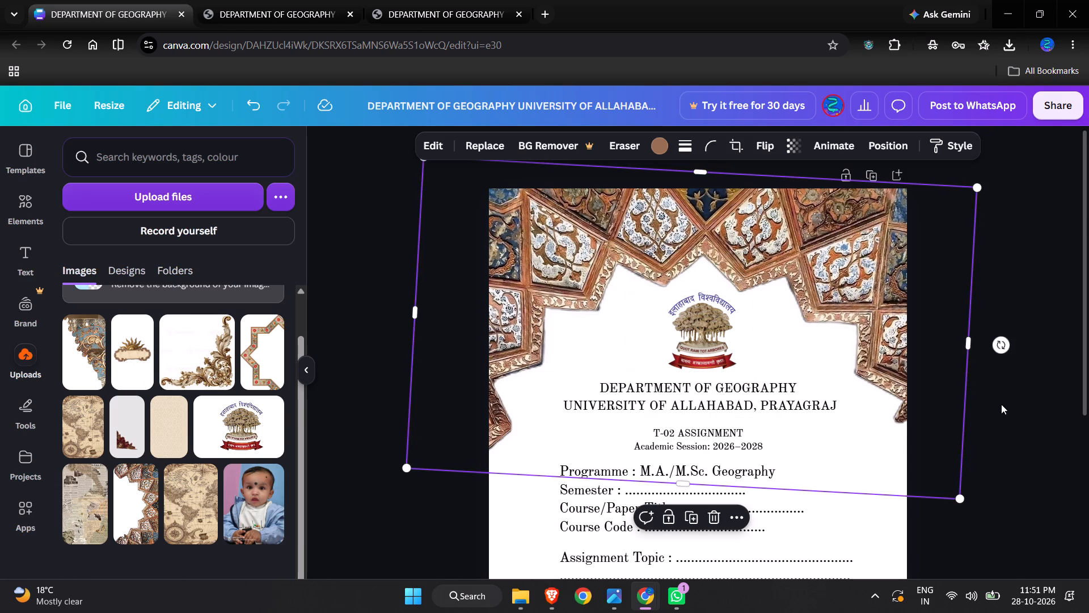
Download the finished Department of Geography cover page as a PDF Standard file.
left_click(1029, 423)
left_click(1066, 105)
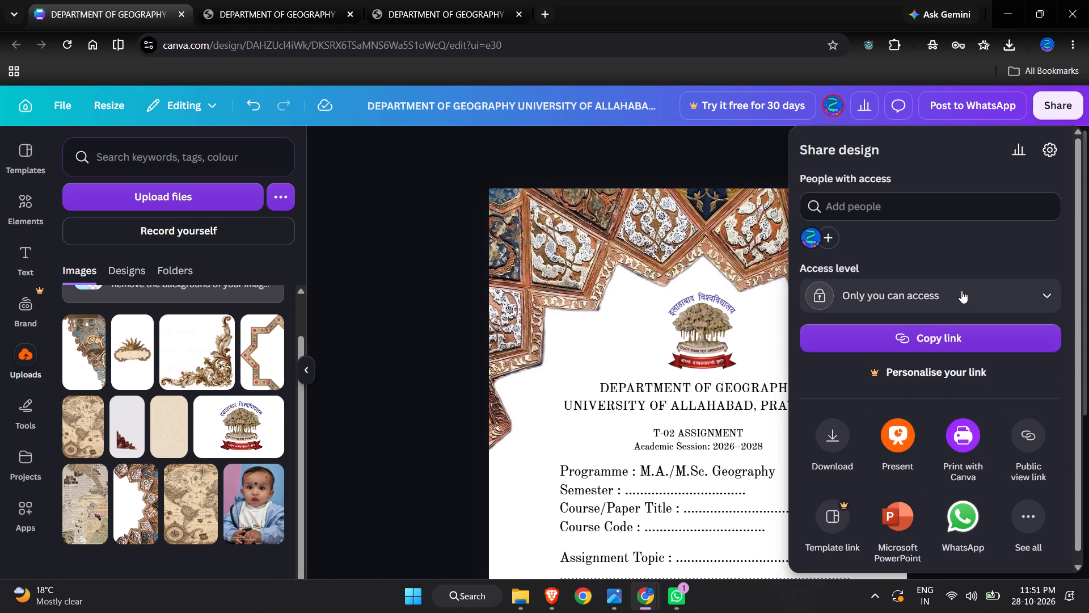
left_click(841, 445)
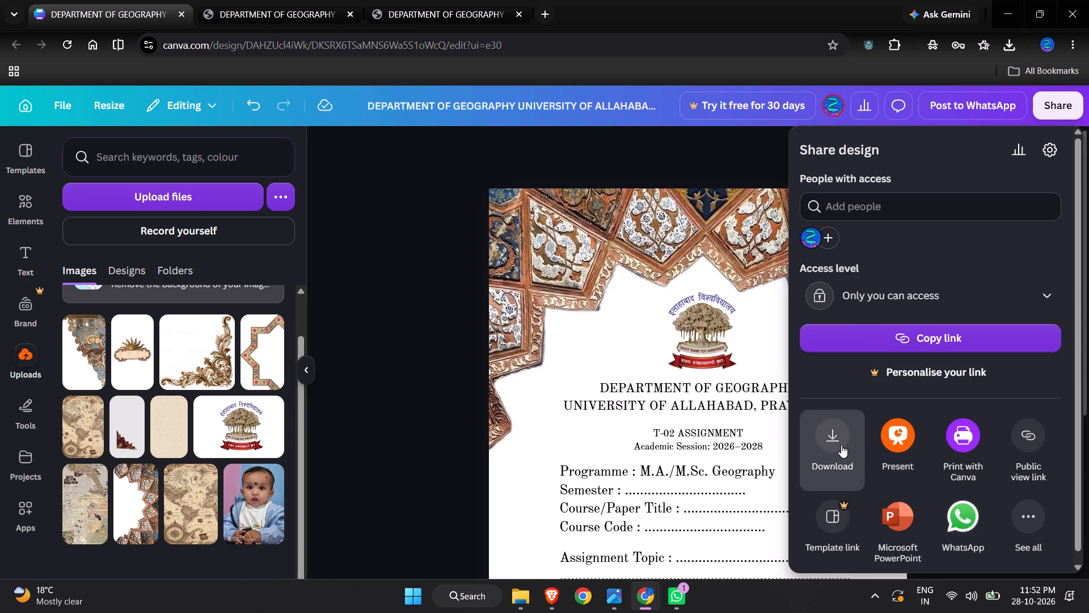
left_click(974, 374)
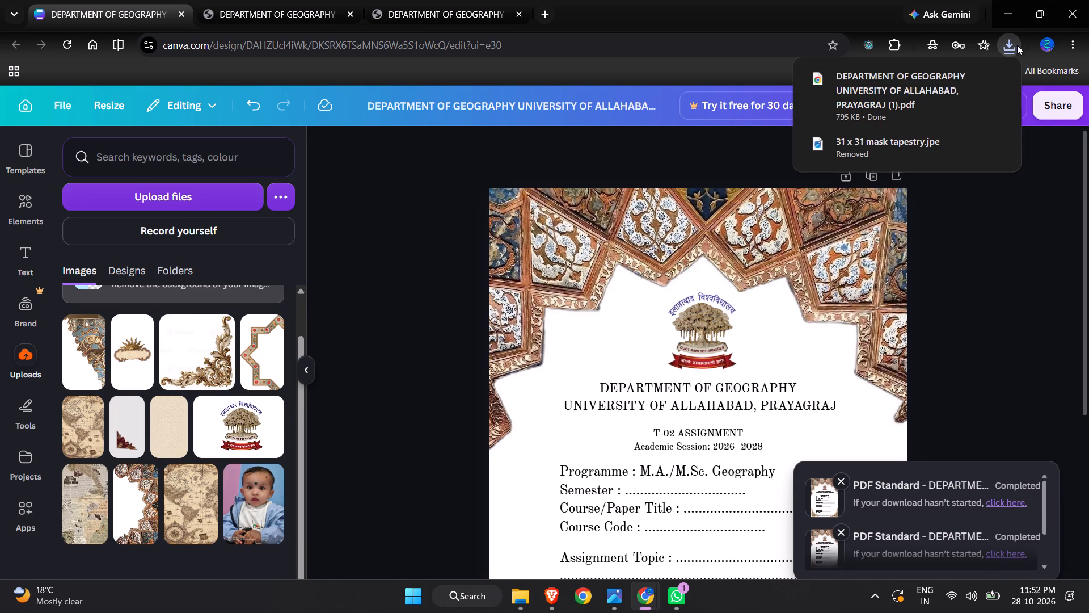
Show the newly downloaded cover page PDF in its folder and copy the file.
left_click(978, 80)
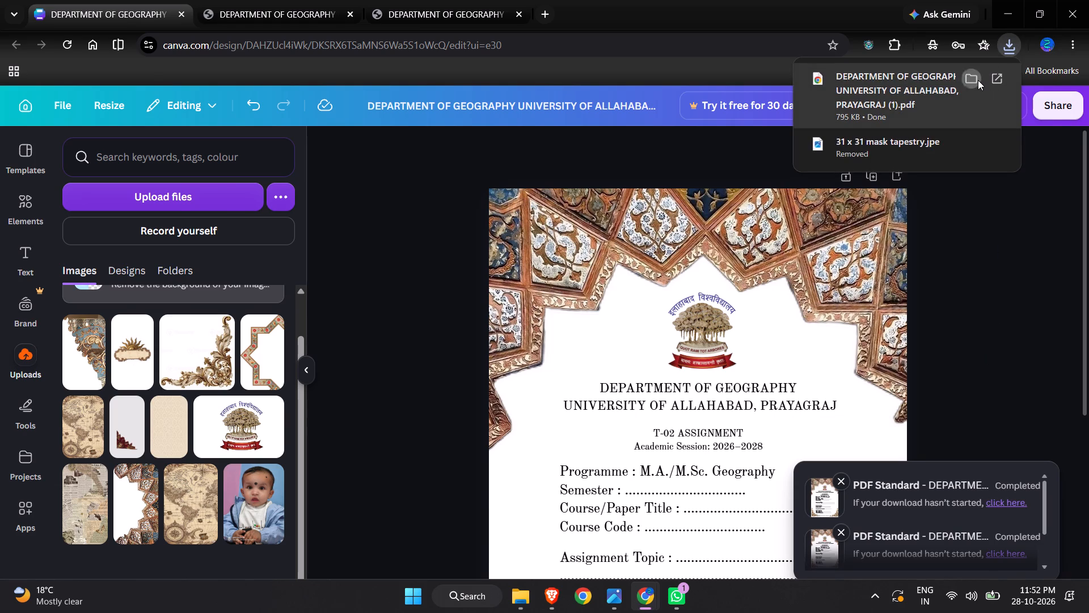
key("ctrl+c")
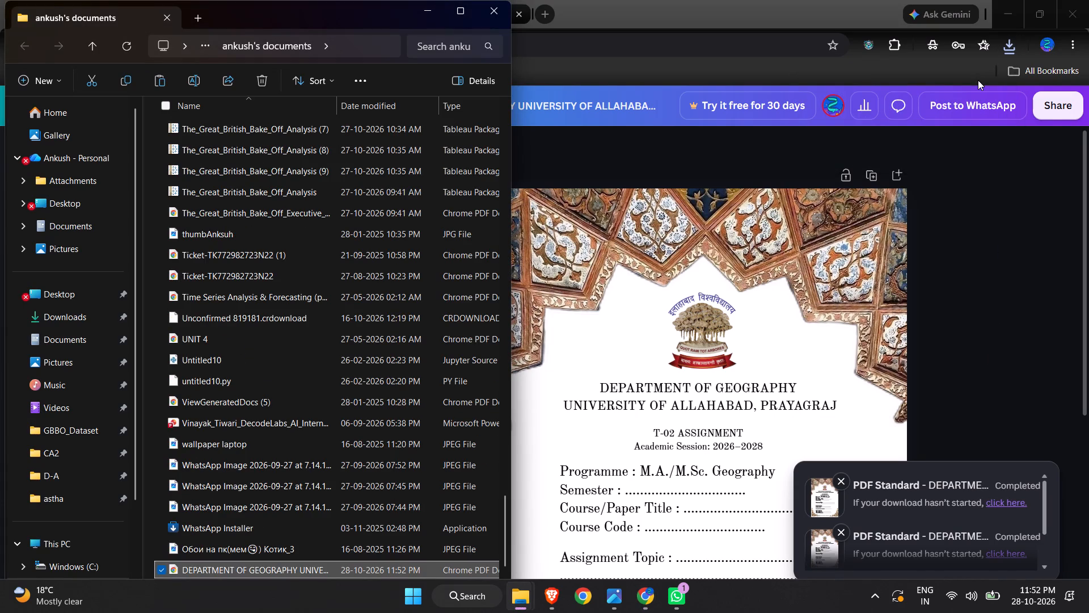
scroll(290, 307, "down", 1)
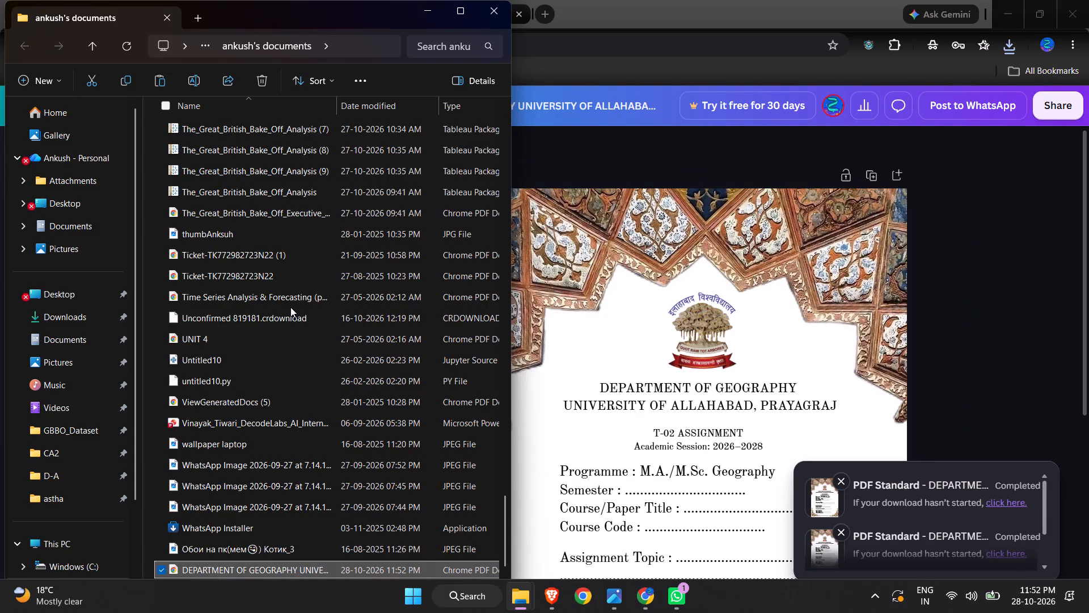
key("ctrl+c")
Search the computer for the WhatsApp app and open it.
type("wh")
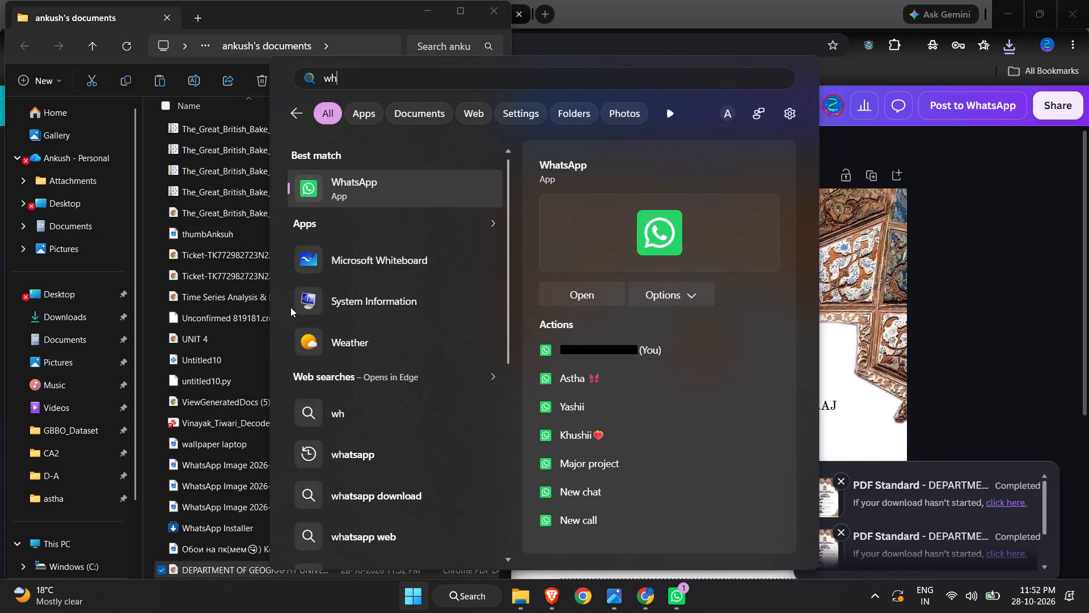
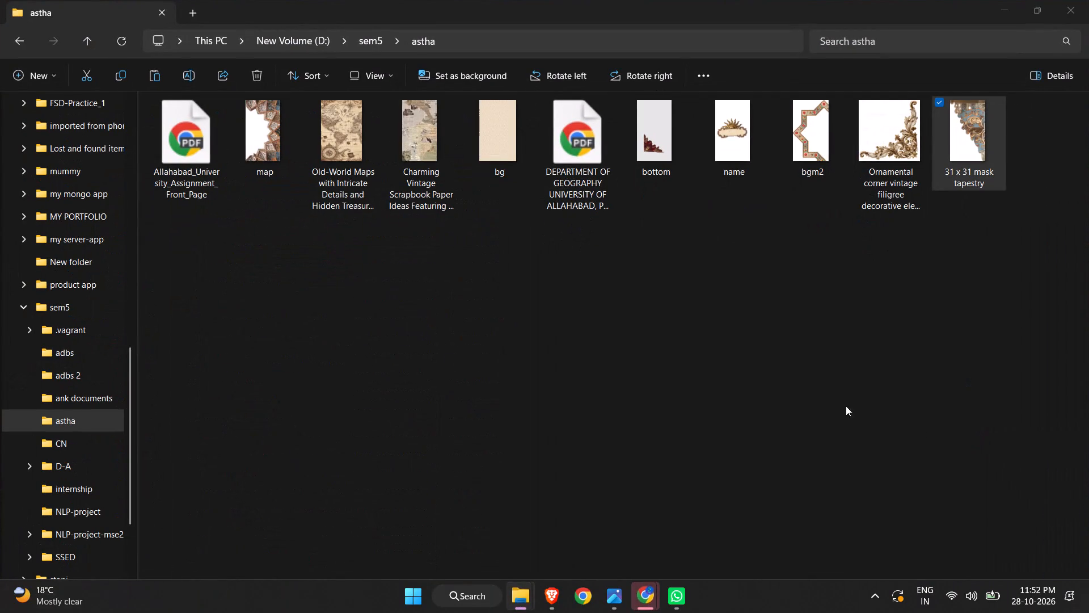
Switch to the Chrome window with the exported Department of Geography cover page PDF to view it.
left_click(647, 591)
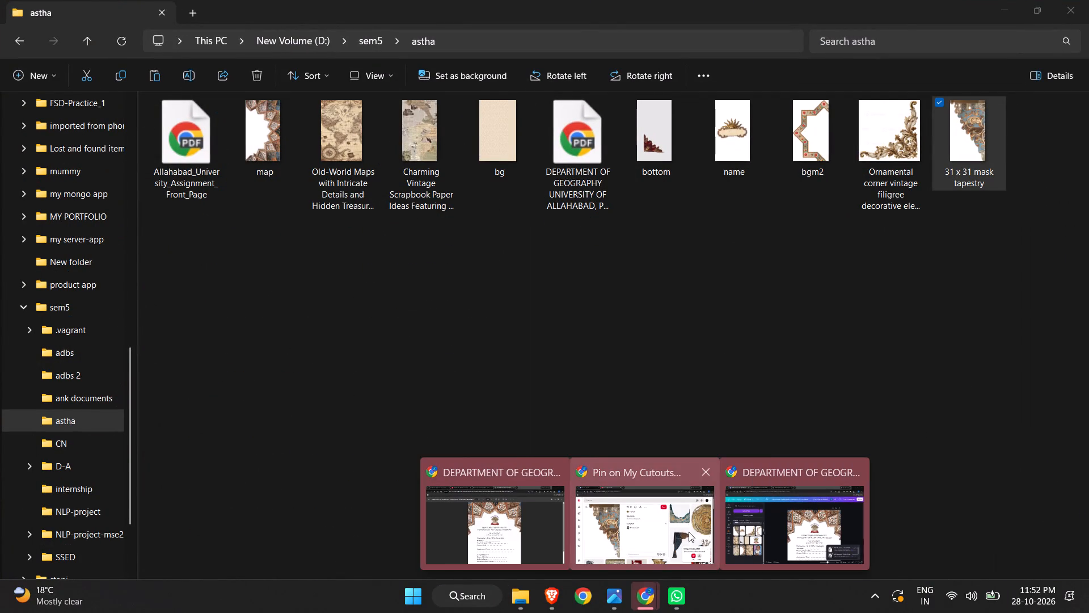
left_click(663, 525)
left_click(638, 591)
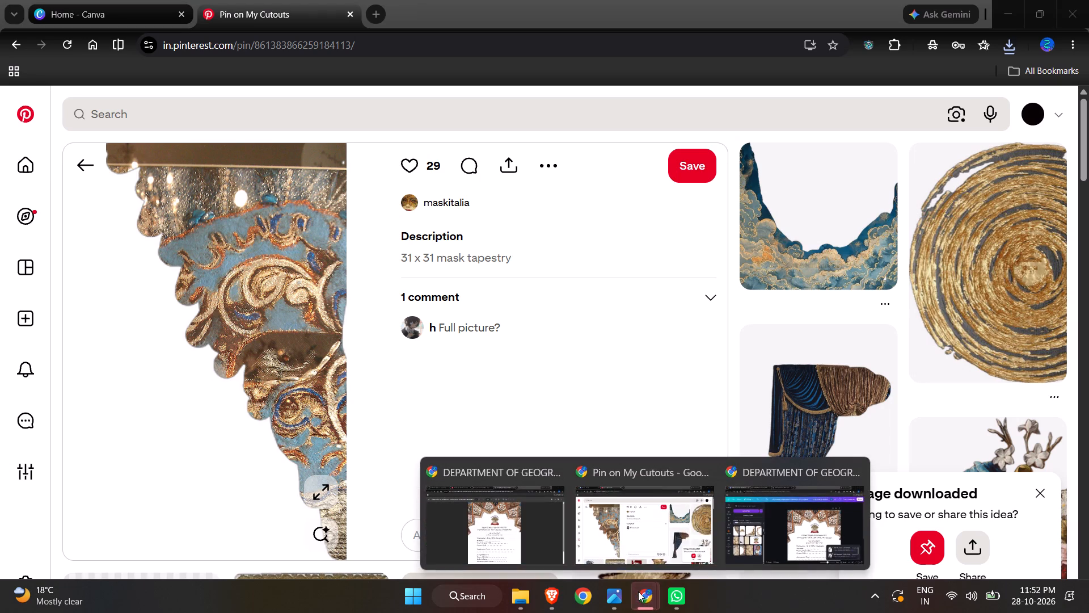
left_click(493, 527)
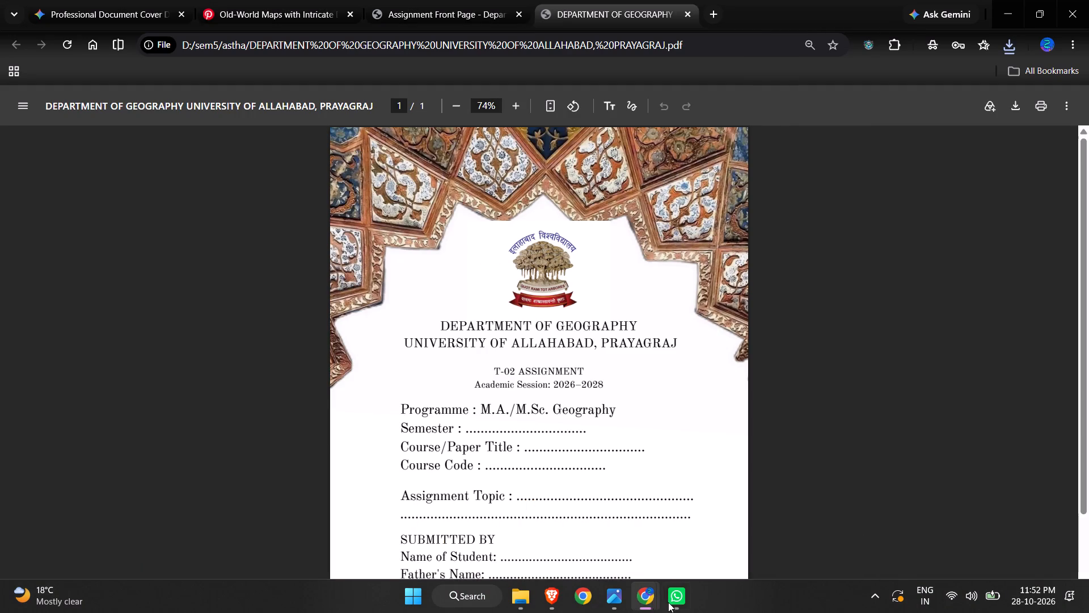